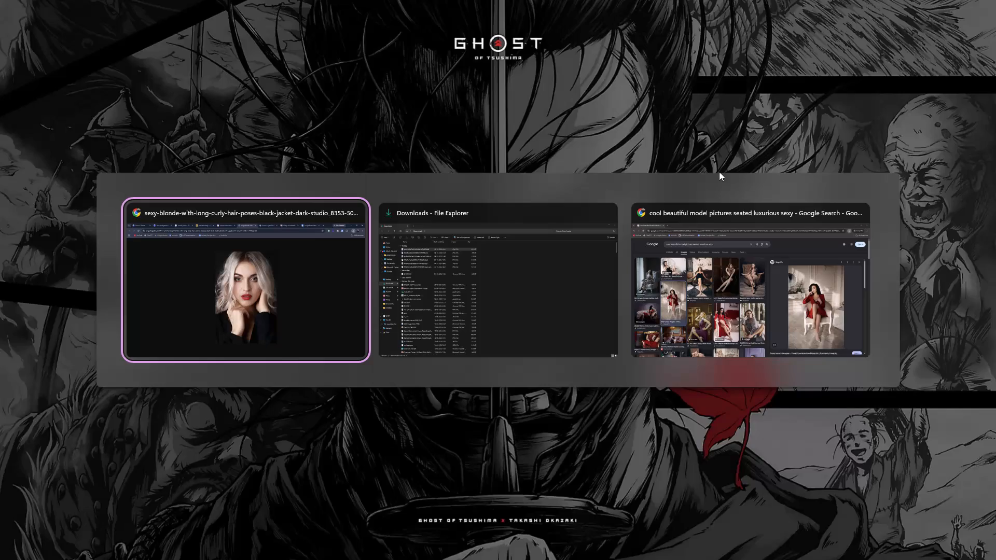
# Look through the open image searches for model poster inspiration and open the Dribbble Top Model poster as a reference.
pyautogui.hotkey('alt', 'Tab')
pyautogui.hotkey('alt', 'Tab')
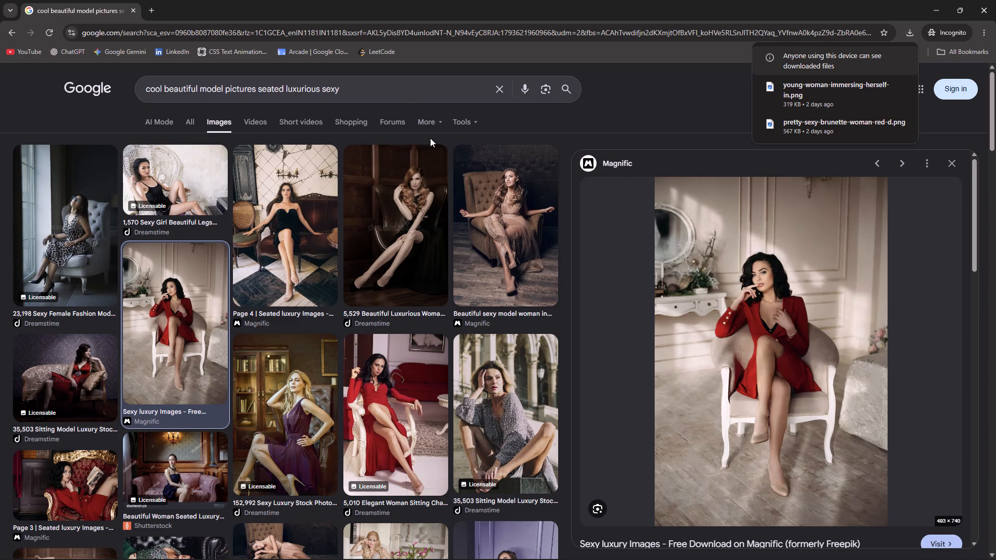
pyautogui.hotkey('alt', 'Tab')
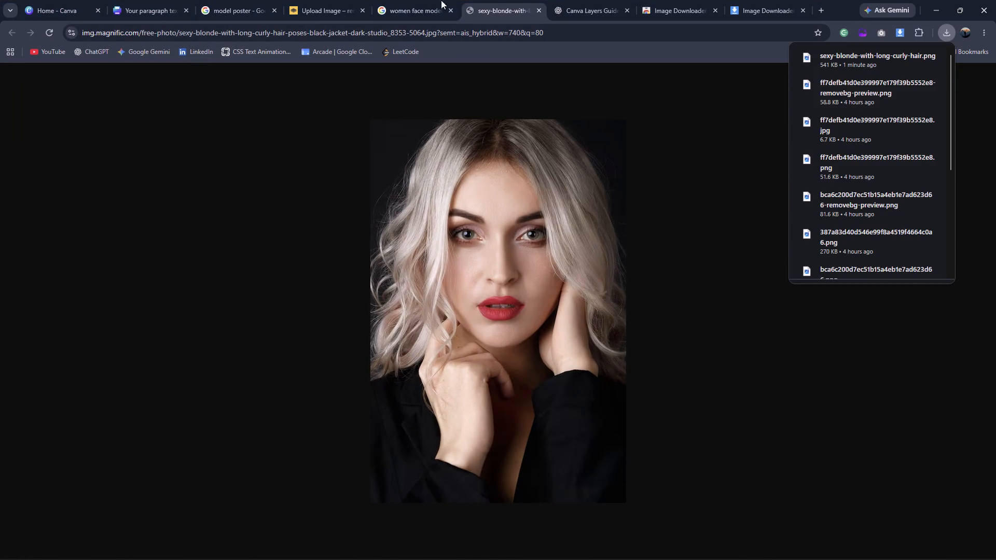
pyautogui.click(417, 0)
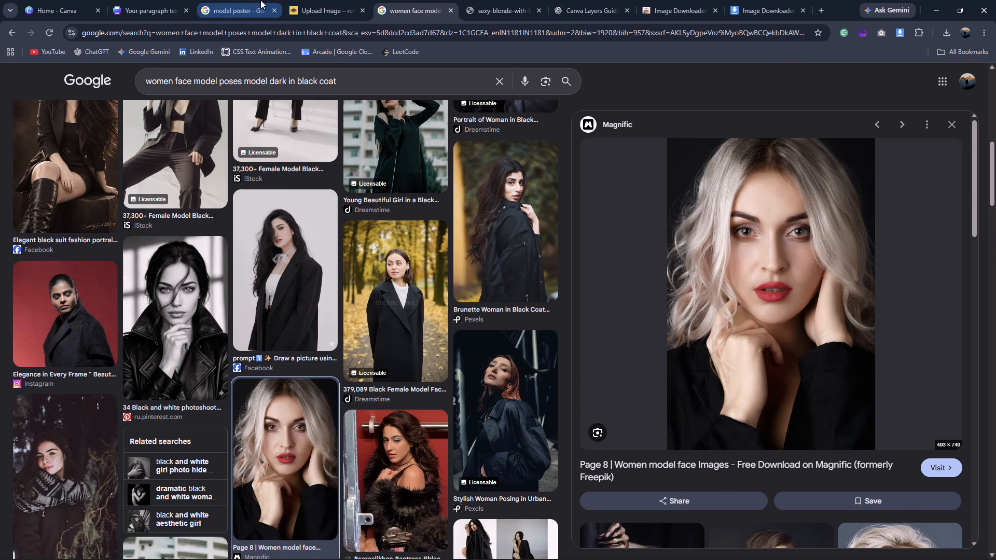
pyautogui.click(260, 0)
pyautogui.scroll(9, 733, 236)
pyautogui.scroll(-2, 519, 325)
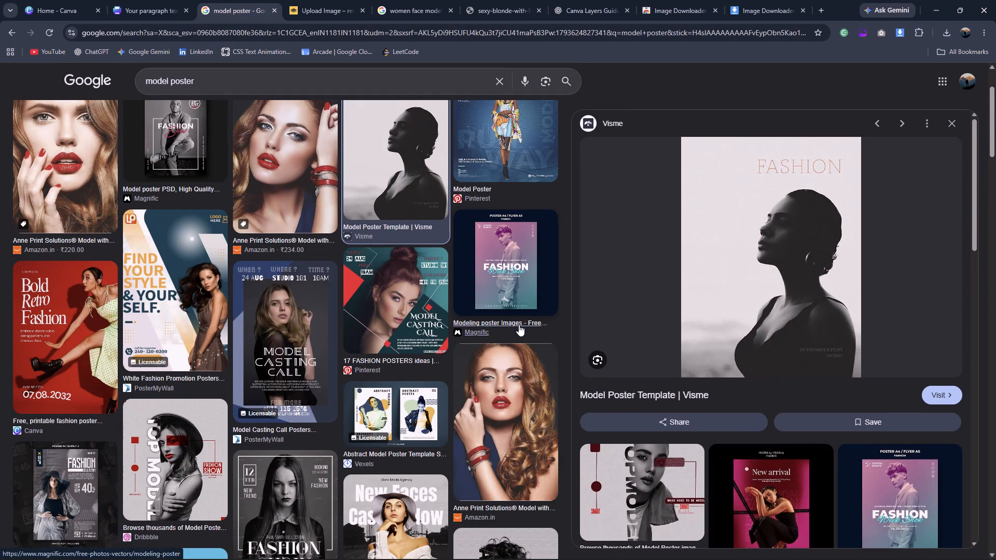
pyautogui.click(691, 492)
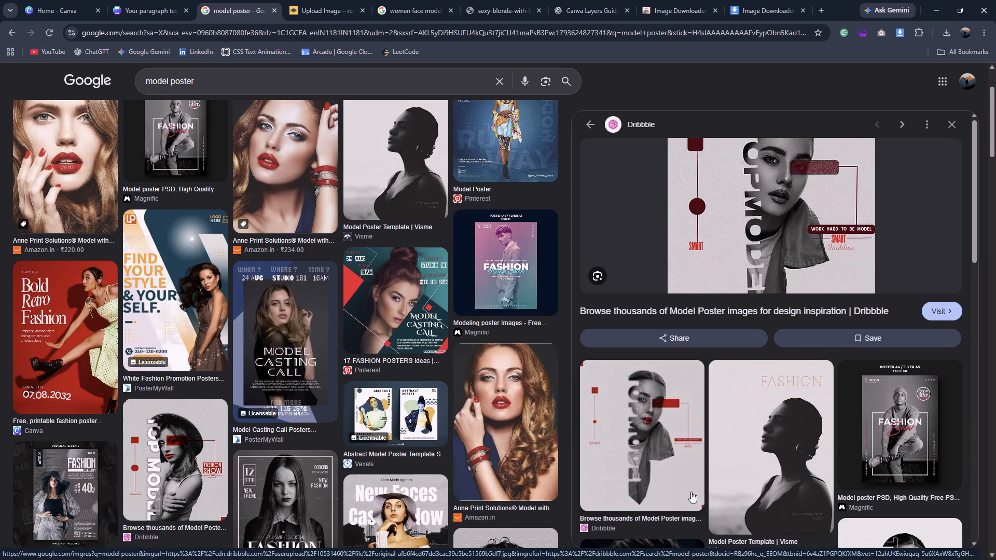
# Switch to the Canva design and add a blank page after page 12.
pyautogui.click(156, 0)
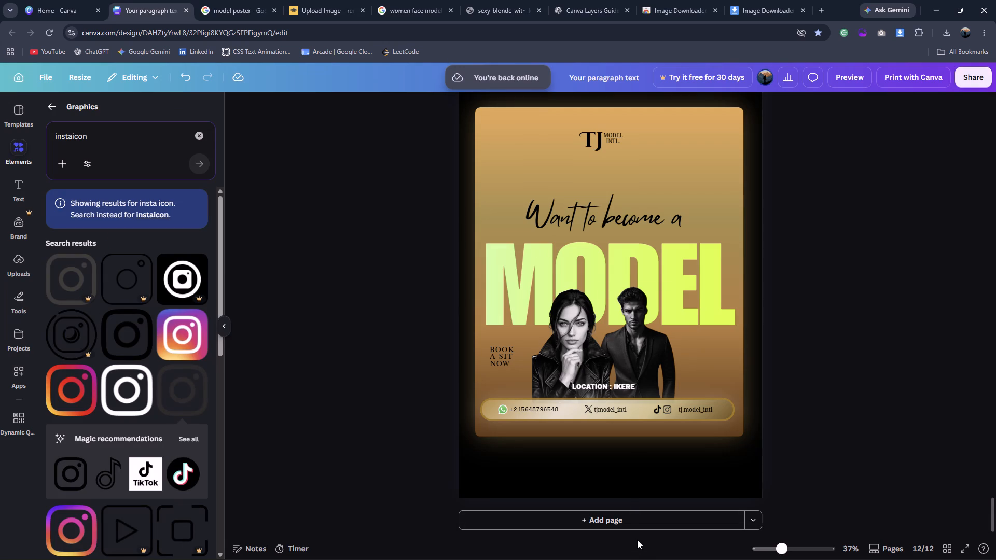
pyautogui.scroll(2, 639, 436)
pyautogui.scroll(-4, 639, 436)
pyautogui.click(639, 522)
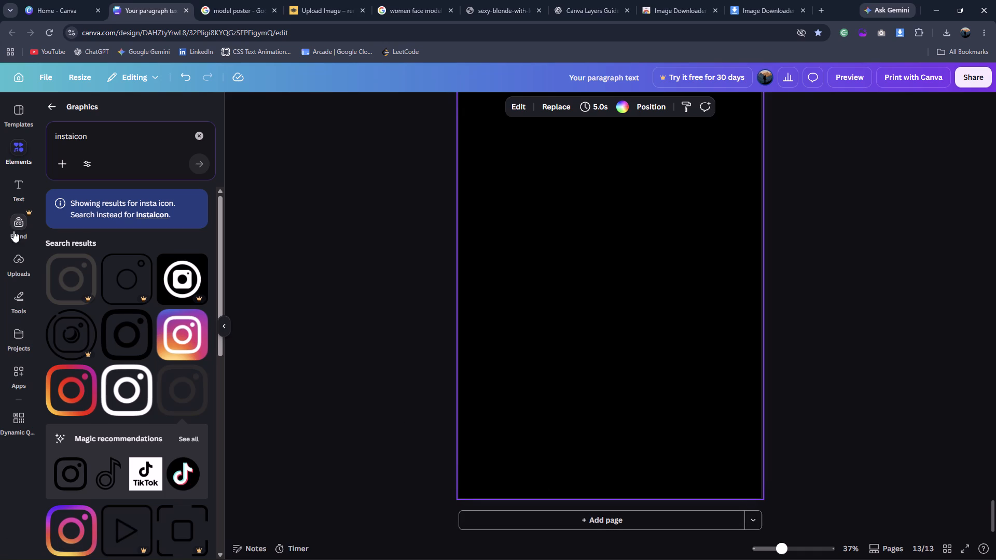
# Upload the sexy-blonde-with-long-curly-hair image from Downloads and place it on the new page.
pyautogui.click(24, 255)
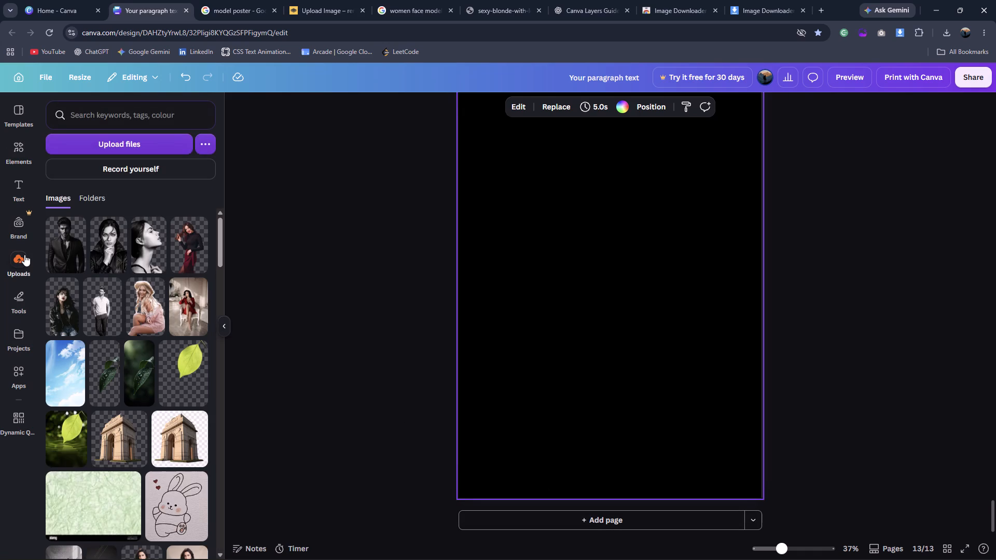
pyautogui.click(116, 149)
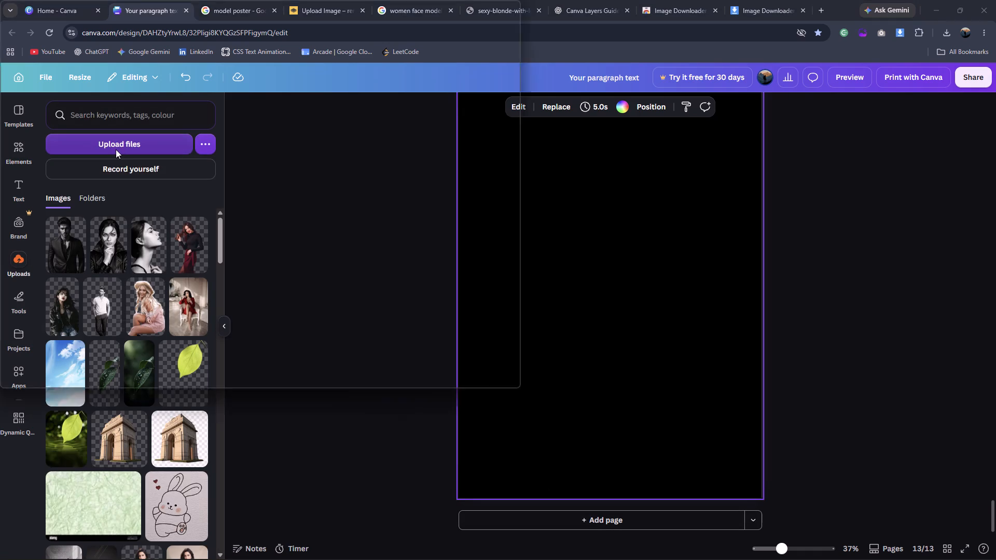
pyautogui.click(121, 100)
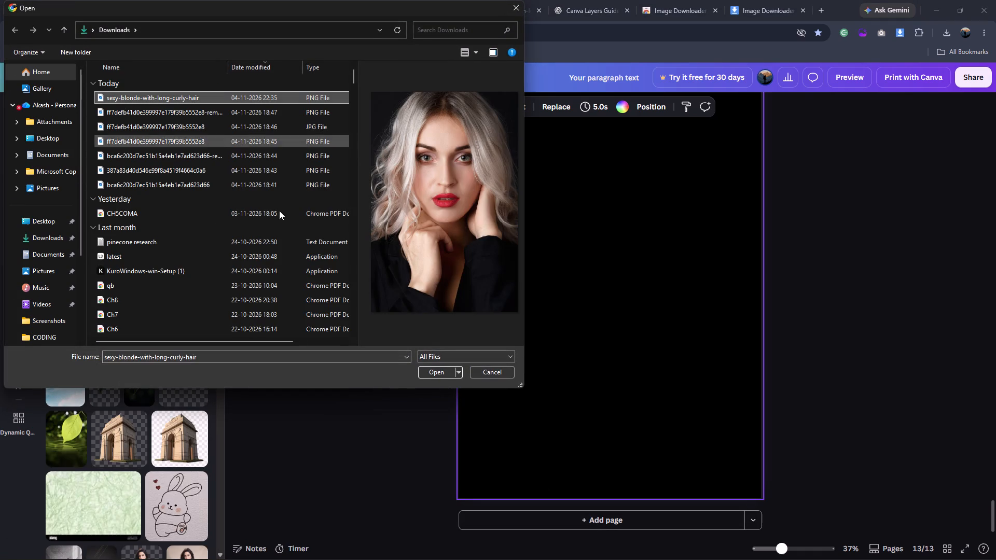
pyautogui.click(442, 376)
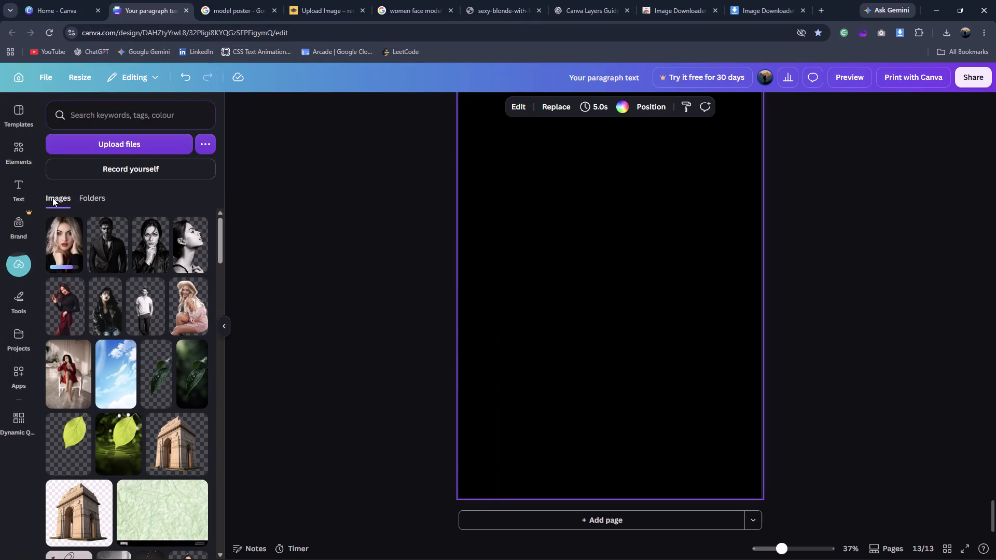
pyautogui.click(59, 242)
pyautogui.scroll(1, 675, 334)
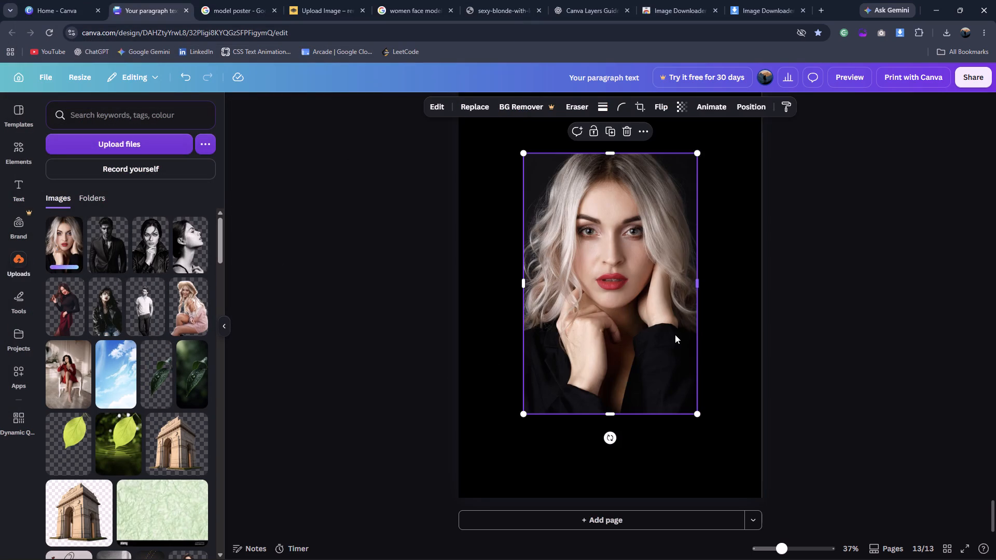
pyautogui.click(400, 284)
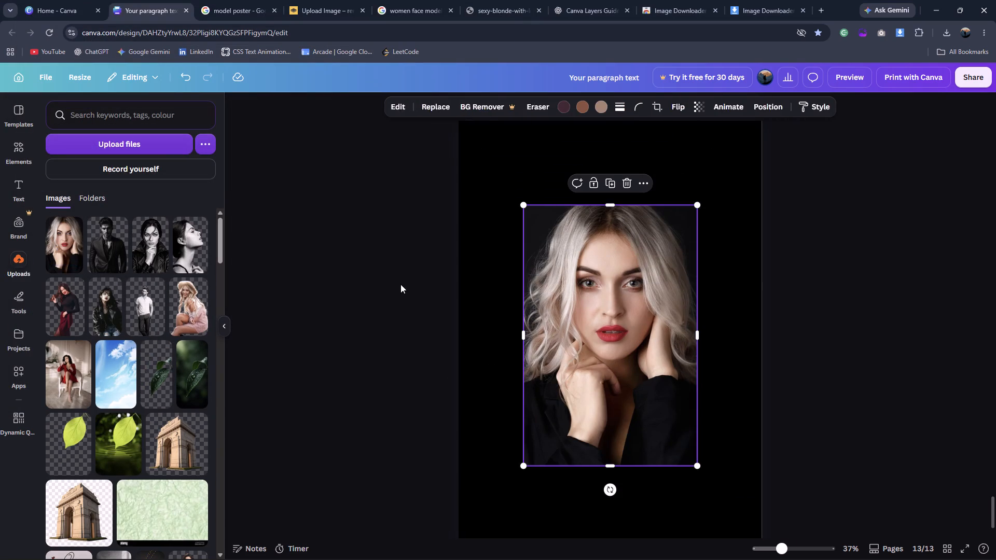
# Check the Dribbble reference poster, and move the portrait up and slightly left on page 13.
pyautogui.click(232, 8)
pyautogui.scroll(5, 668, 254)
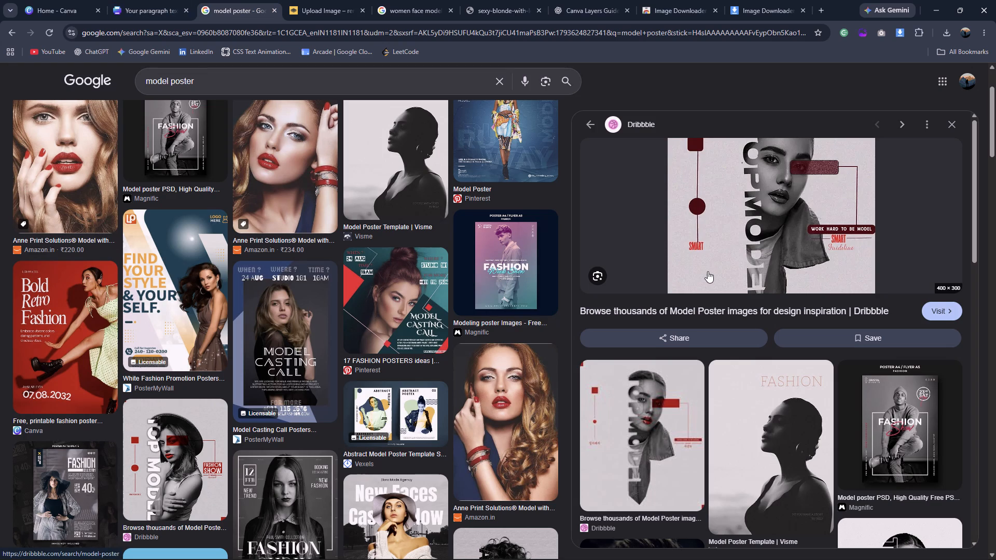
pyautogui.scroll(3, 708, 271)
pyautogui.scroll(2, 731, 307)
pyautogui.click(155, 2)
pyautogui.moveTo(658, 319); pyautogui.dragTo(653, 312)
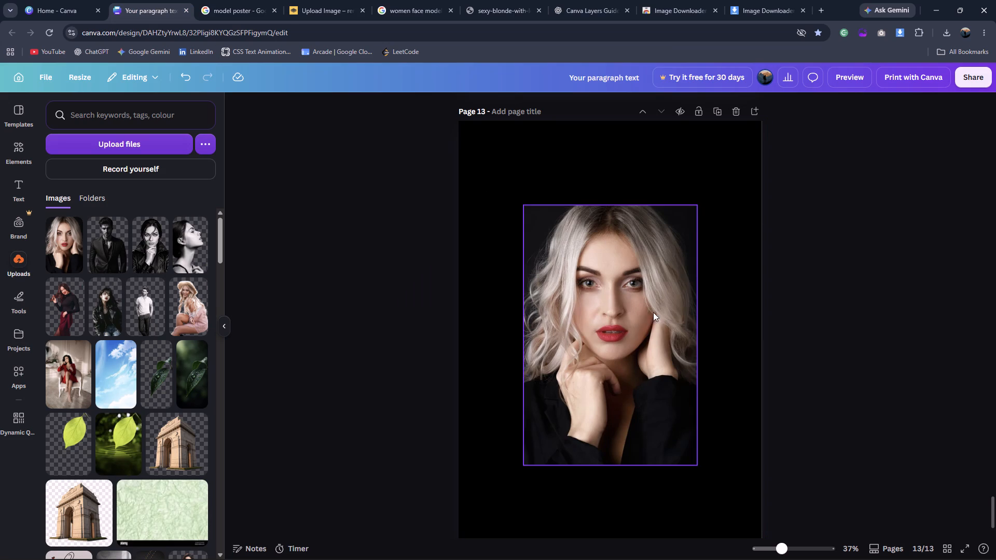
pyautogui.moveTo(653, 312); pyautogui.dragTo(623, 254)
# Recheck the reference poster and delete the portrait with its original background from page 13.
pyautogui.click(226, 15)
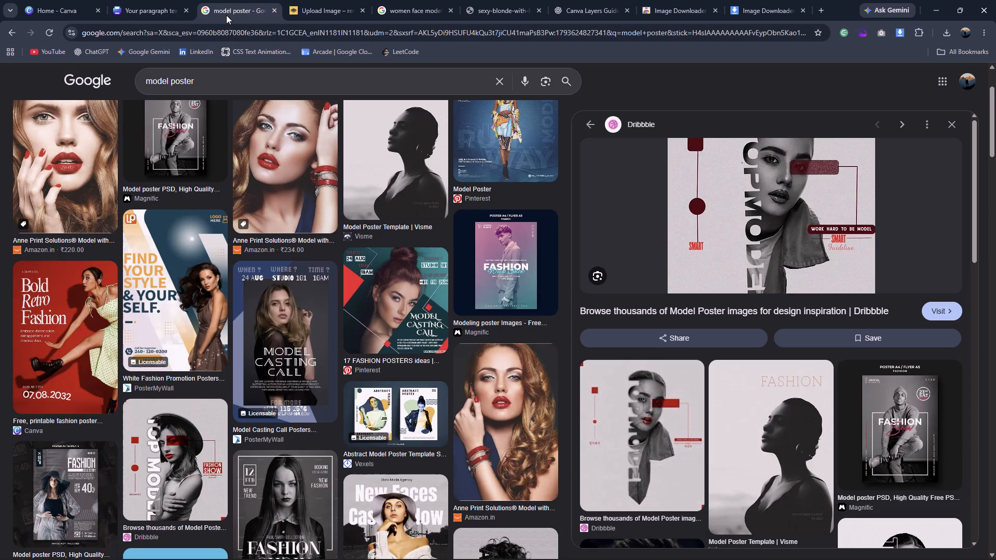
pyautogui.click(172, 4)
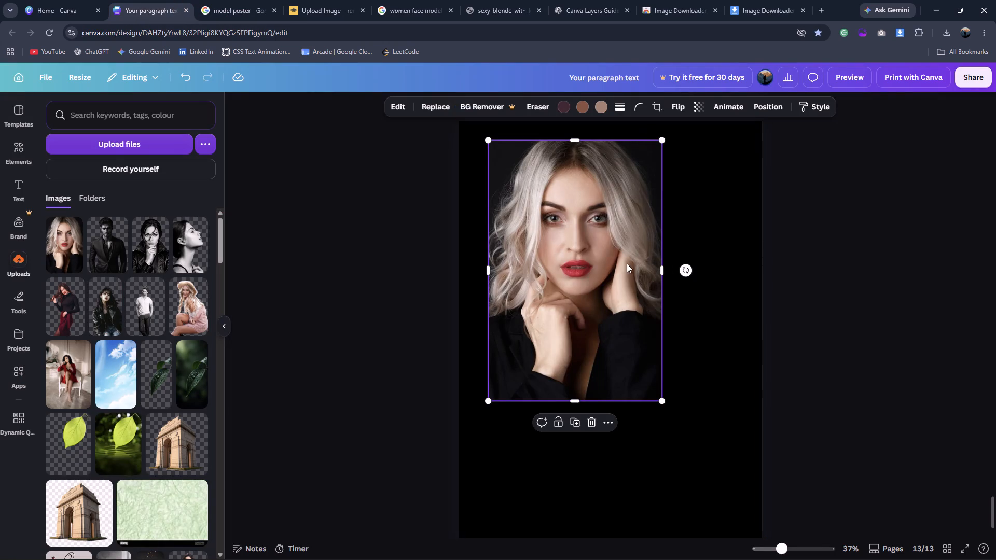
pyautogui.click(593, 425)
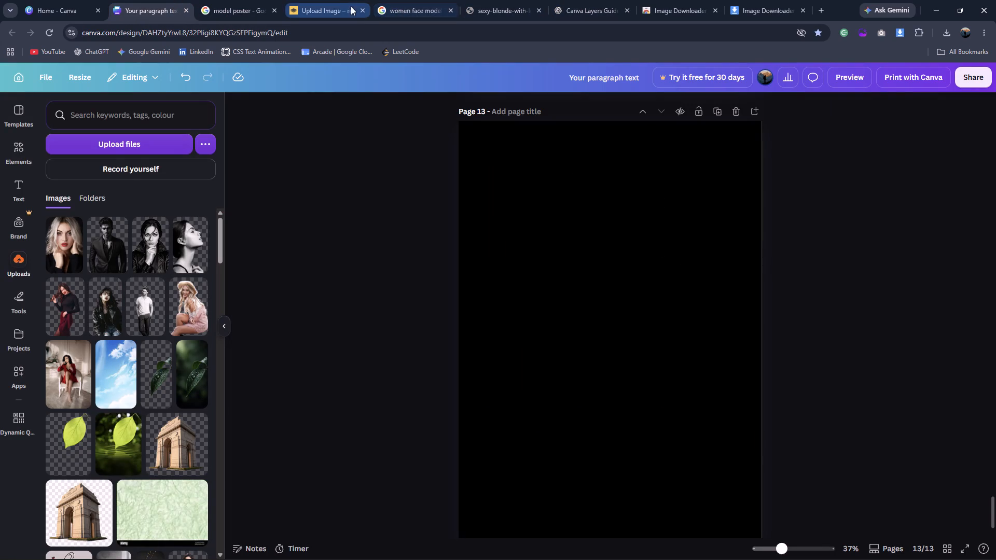
# Remove the background of the sexy-blonde-with-long-curly-hair image in remove.bg and download the free preview version.
pyautogui.click(338, 6)
pyautogui.click(407, 531)
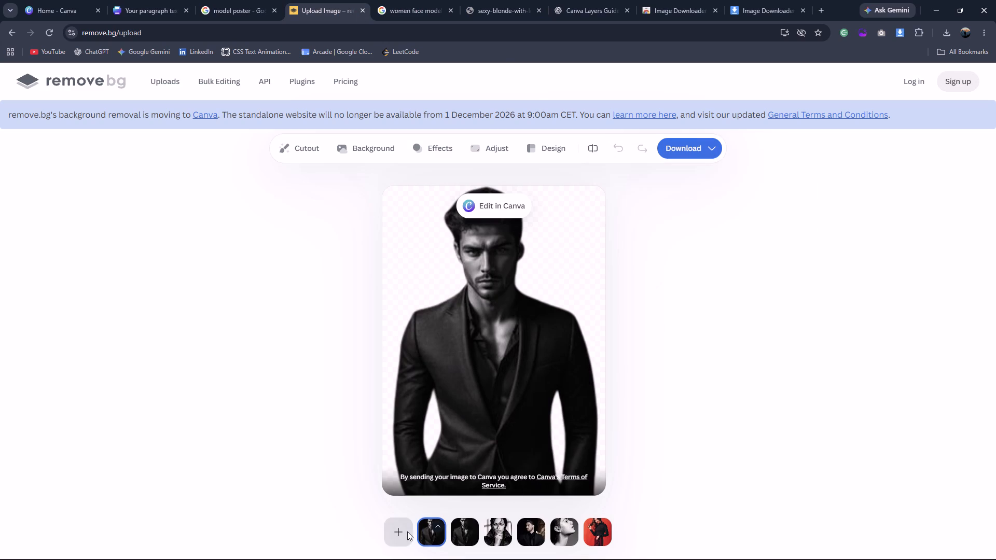
pyautogui.click(165, 95)
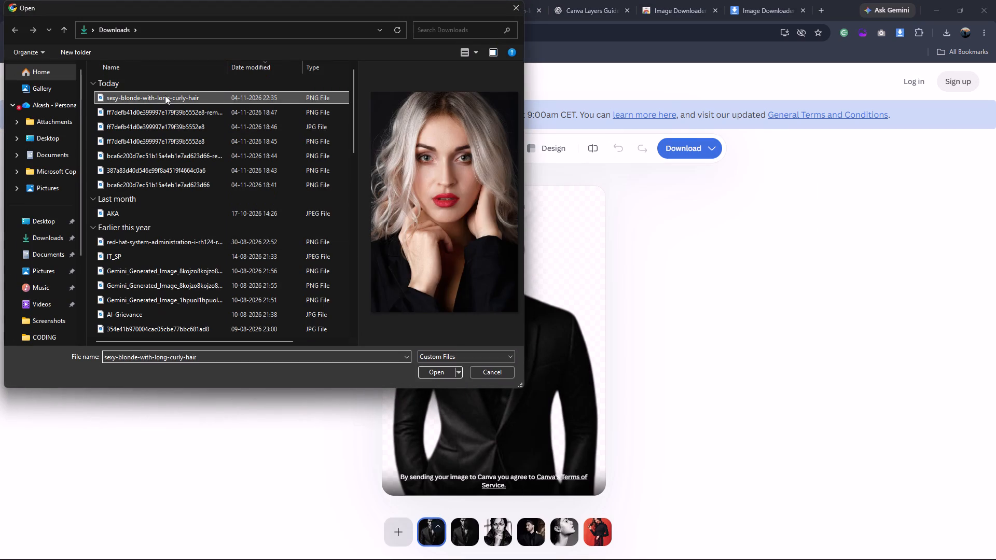
pyautogui.click(429, 378)
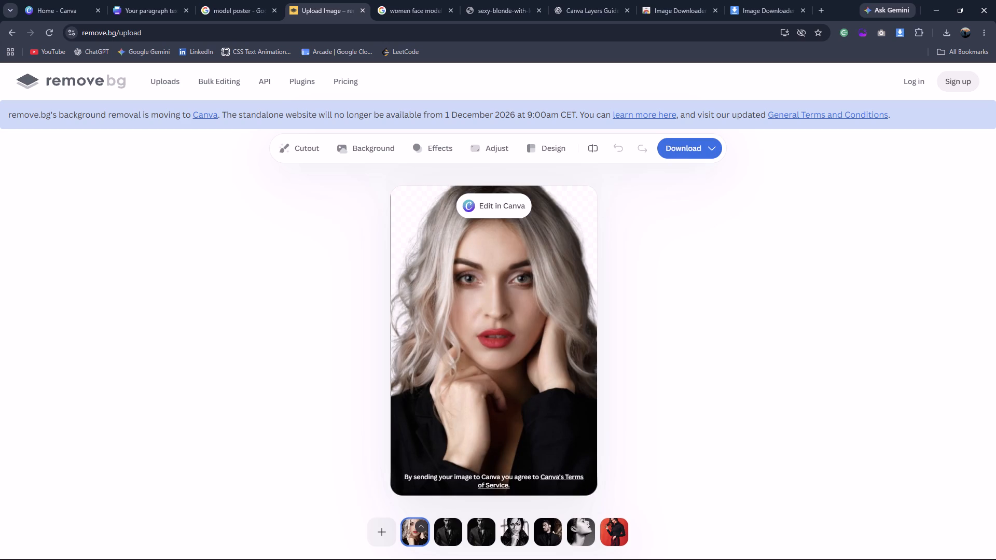
pyautogui.click(687, 155)
pyautogui.click(688, 170)
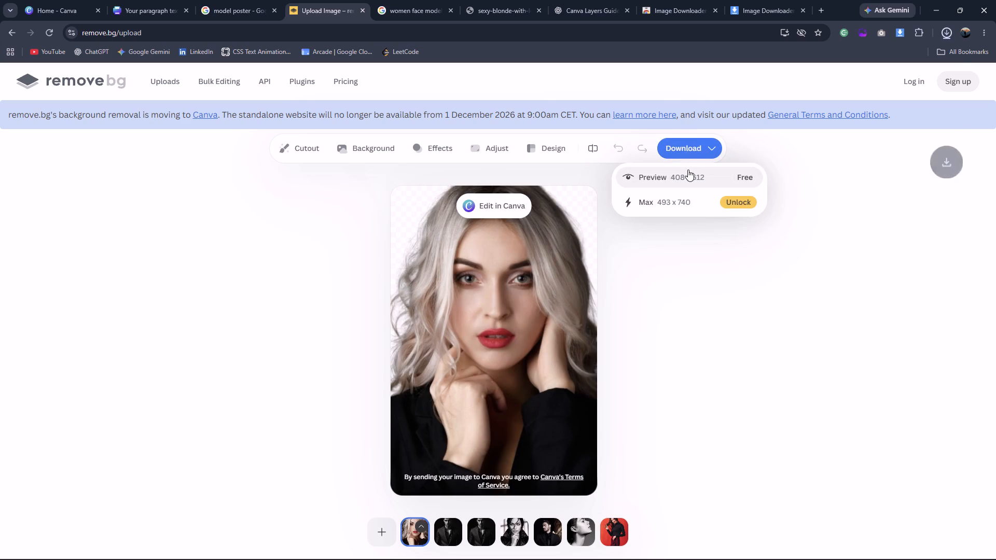
# Back in the Canva design, add the sexy-blonde-with-long-curly-hair-removebg-preview file from Downloads to the middle of page 13.
pyautogui.click(125, 7)
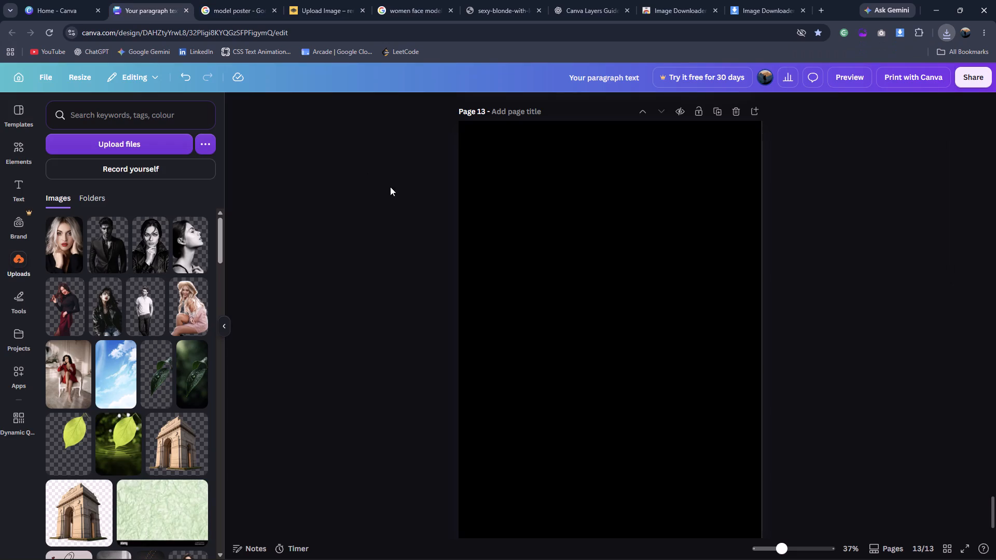
pyautogui.click(78, 147)
pyautogui.moveTo(117, 93); pyautogui.dragTo(118, 94)
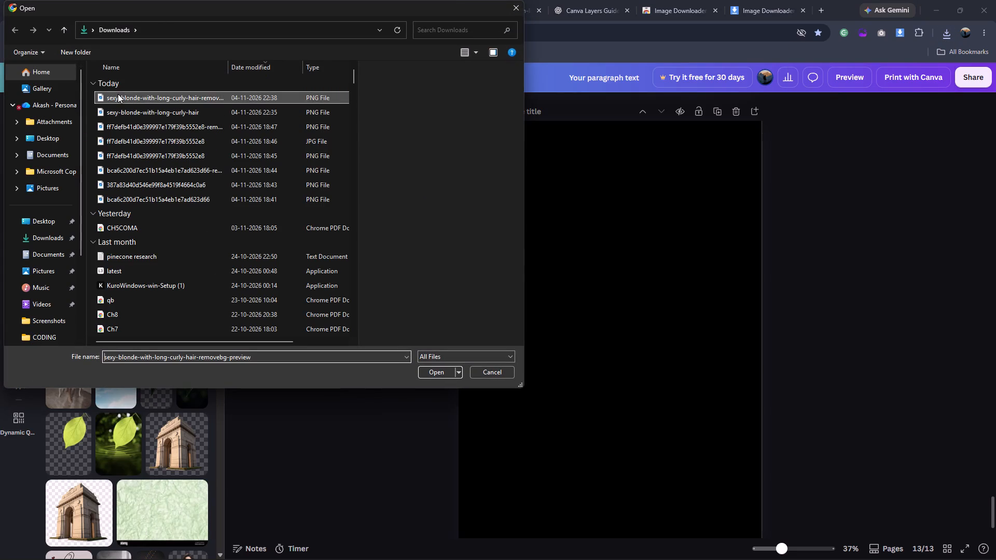
pyautogui.moveTo(118, 94); pyautogui.dragTo(573, 318)
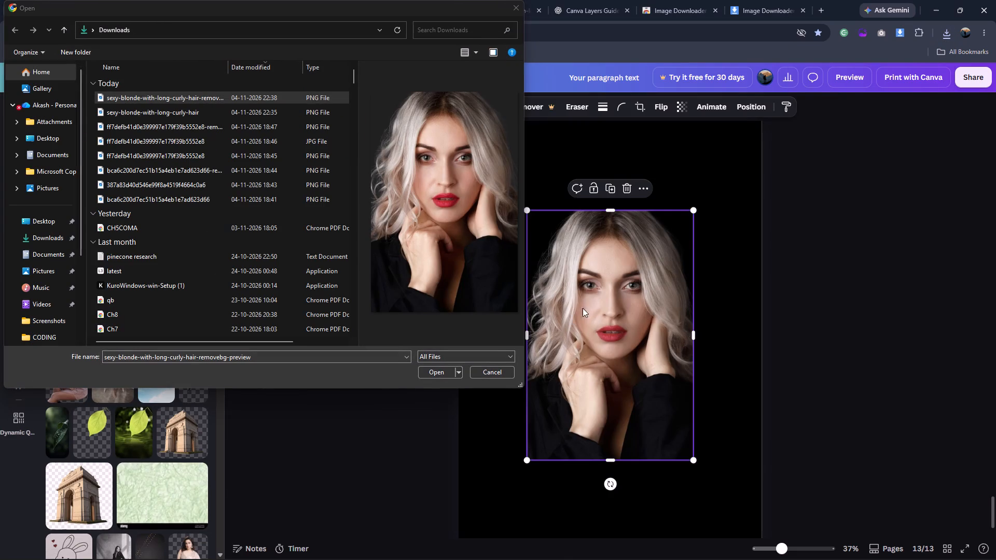
pyautogui.click(499, 368)
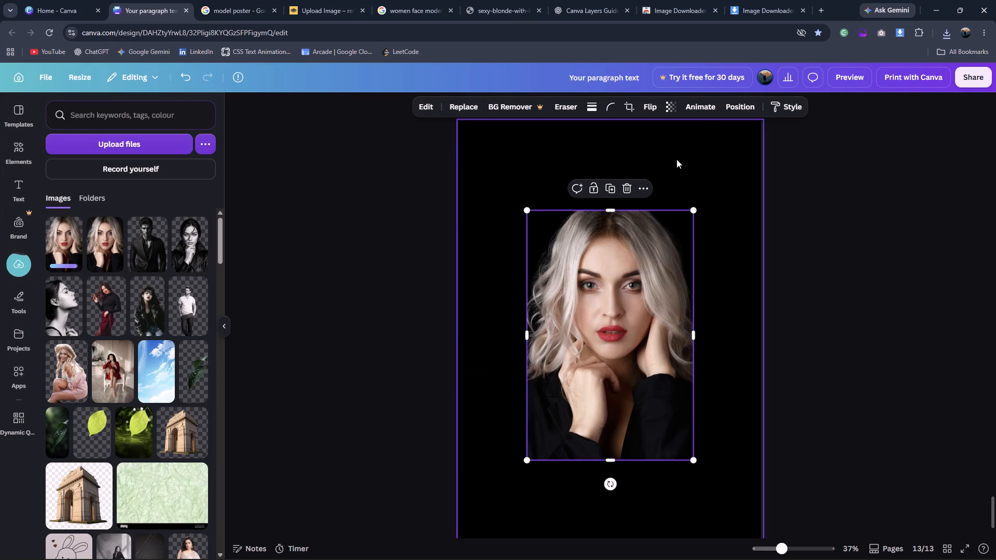
# Give page 13 a gradient background and set its first gradient colour to #998282.
pyautogui.click(485, 139)
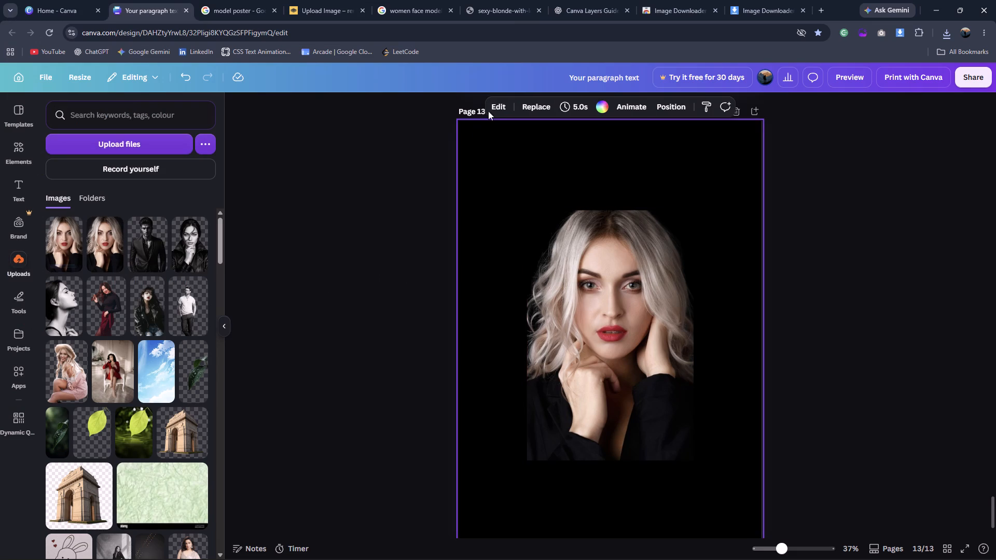
pyautogui.click(601, 103)
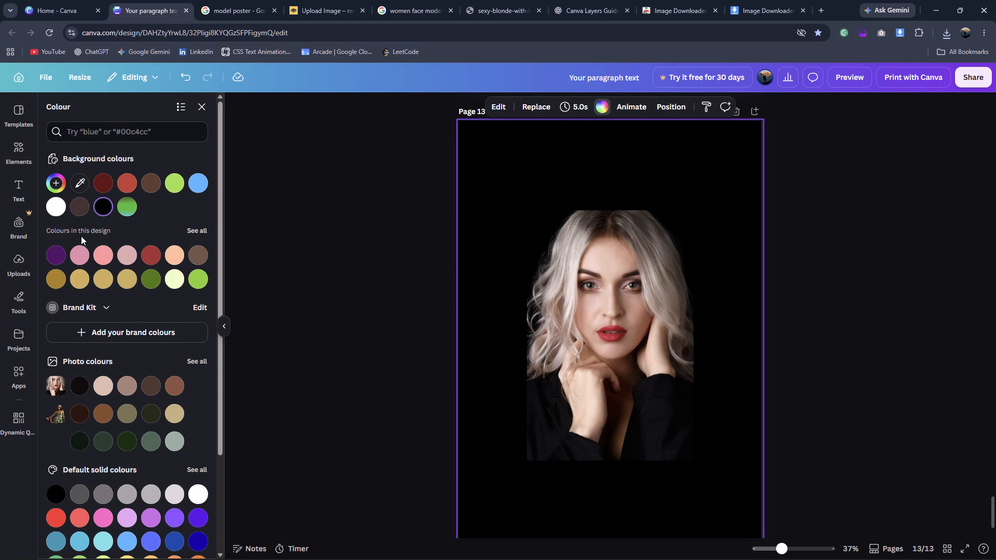
pyautogui.click(57, 188)
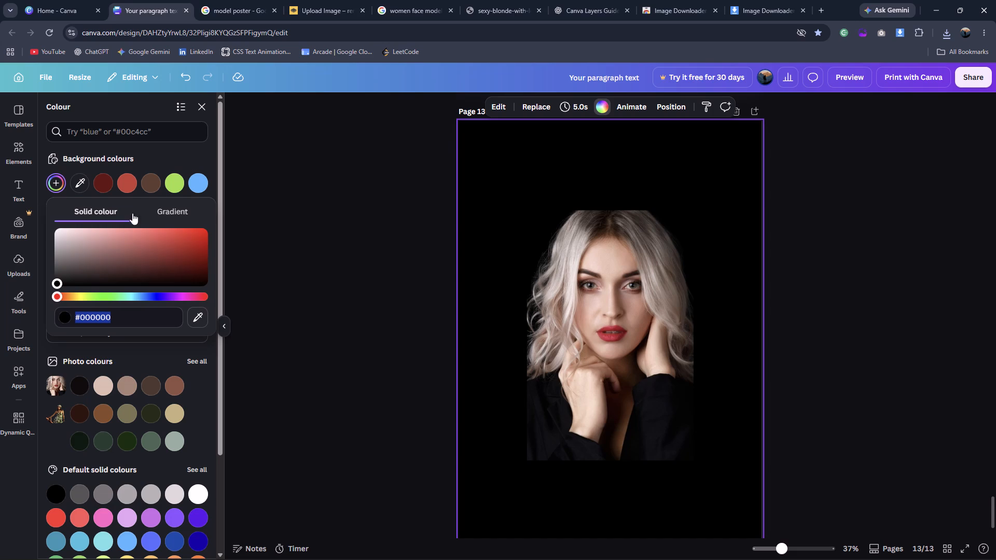
pyautogui.click(159, 206)
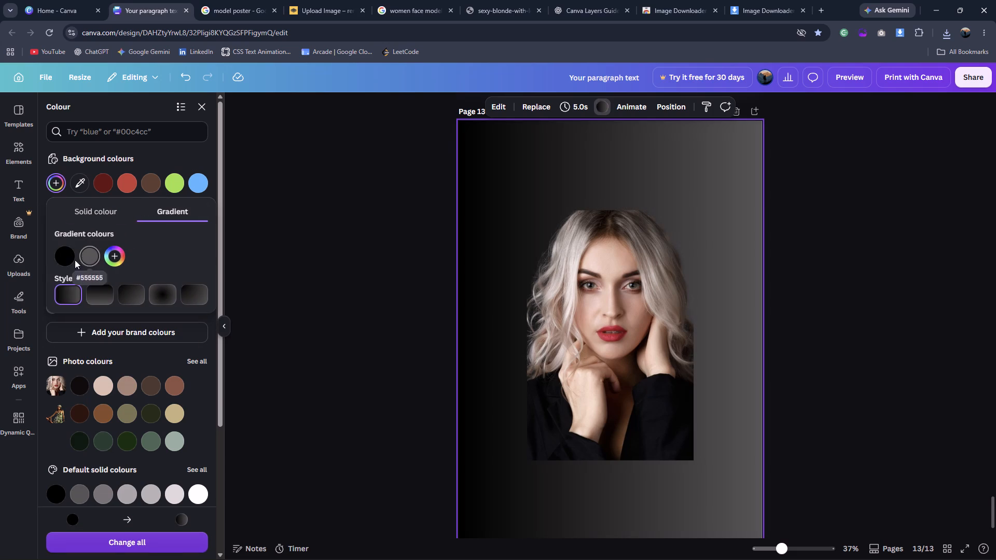
pyautogui.click(71, 260)
pyautogui.click(92, 298)
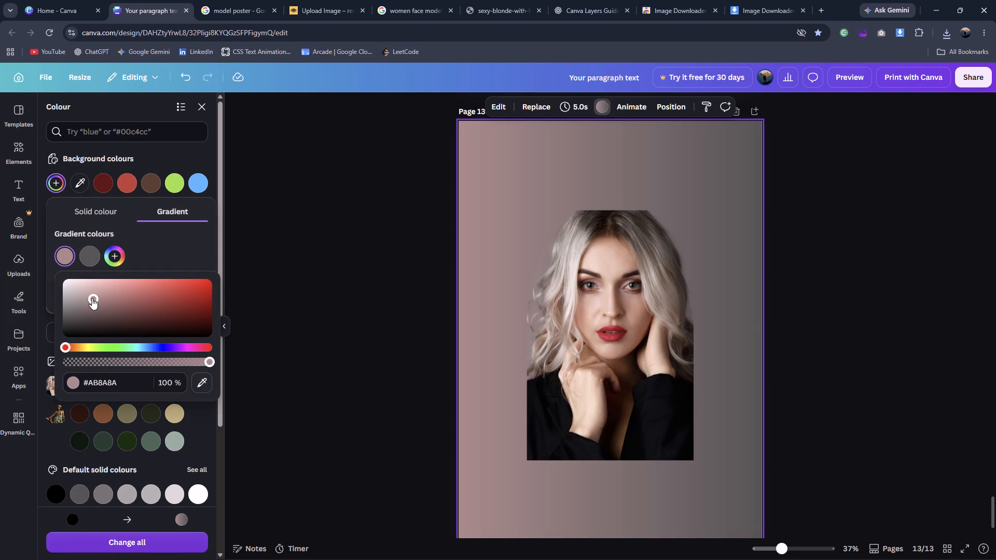
pyautogui.click(85, 302)
# Set the second gradient colour of page 13's background to #3B3232.
pyautogui.click(77, 262)
pyautogui.click(86, 258)
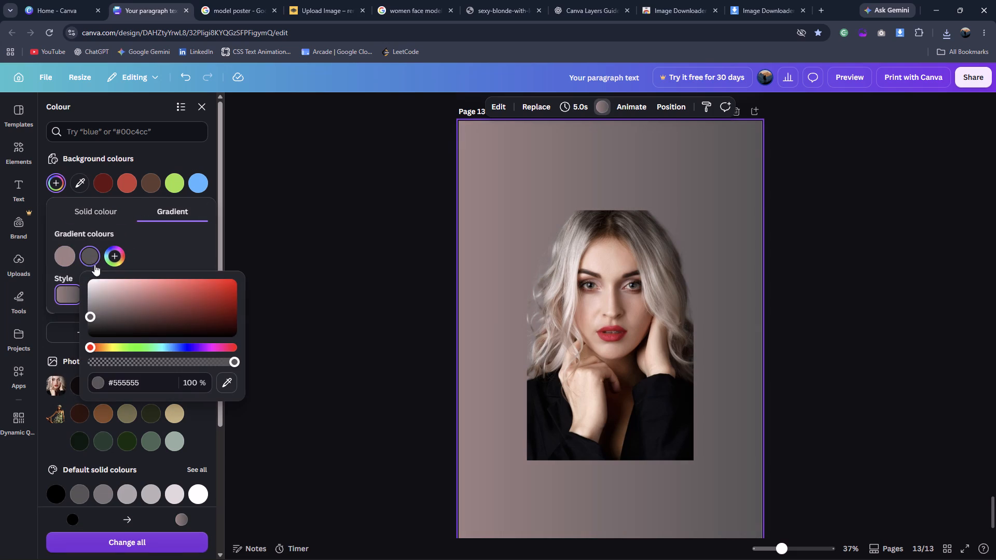
pyautogui.moveTo(108, 313); pyautogui.dragTo(98, 324)
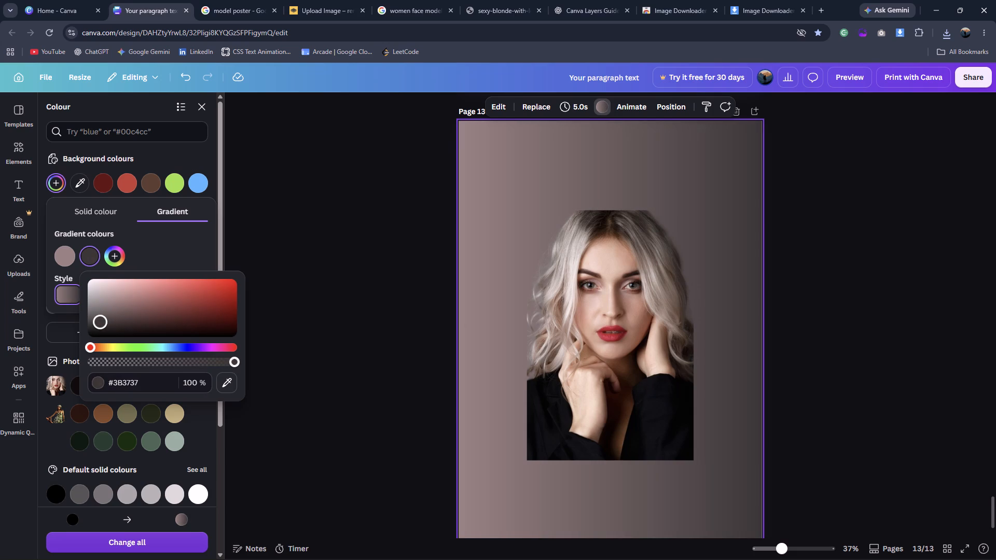
pyautogui.moveTo(98, 324); pyautogui.dragTo(112, 324)
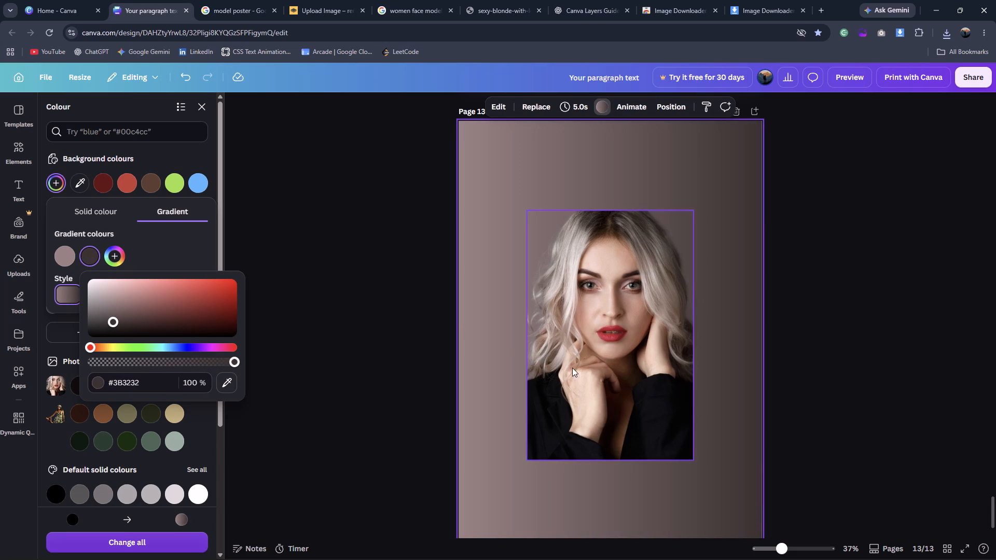
# Enlarge the portrait on page 13 to about 30 by 45, extending it down to the page's bottom edge.
pyautogui.click(572, 368)
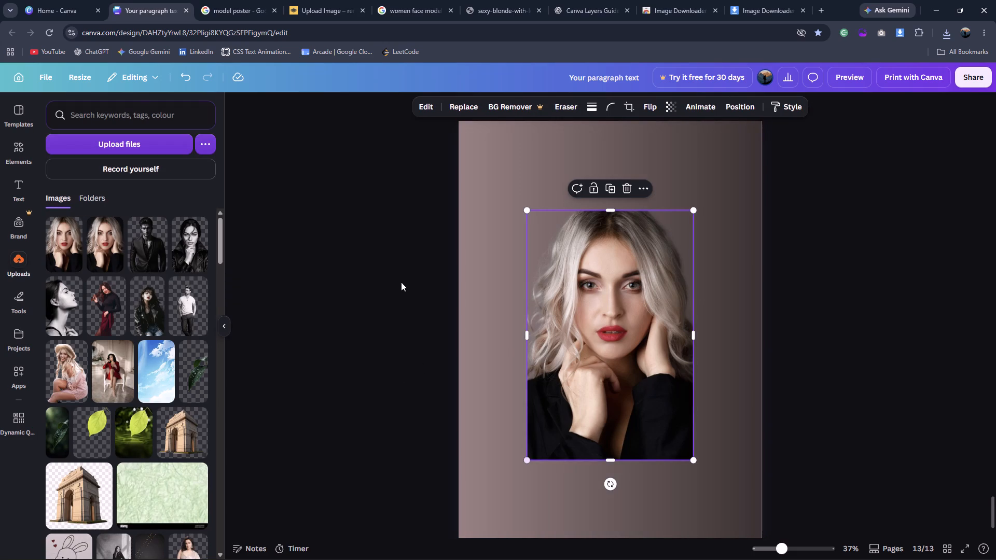
pyautogui.click(401, 282)
pyautogui.click(559, 250)
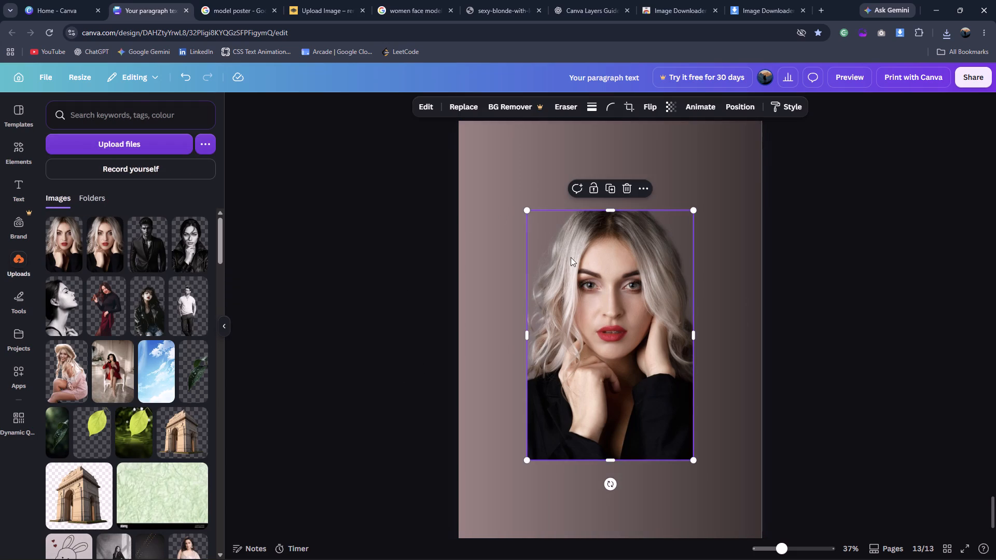
pyautogui.click(808, 294)
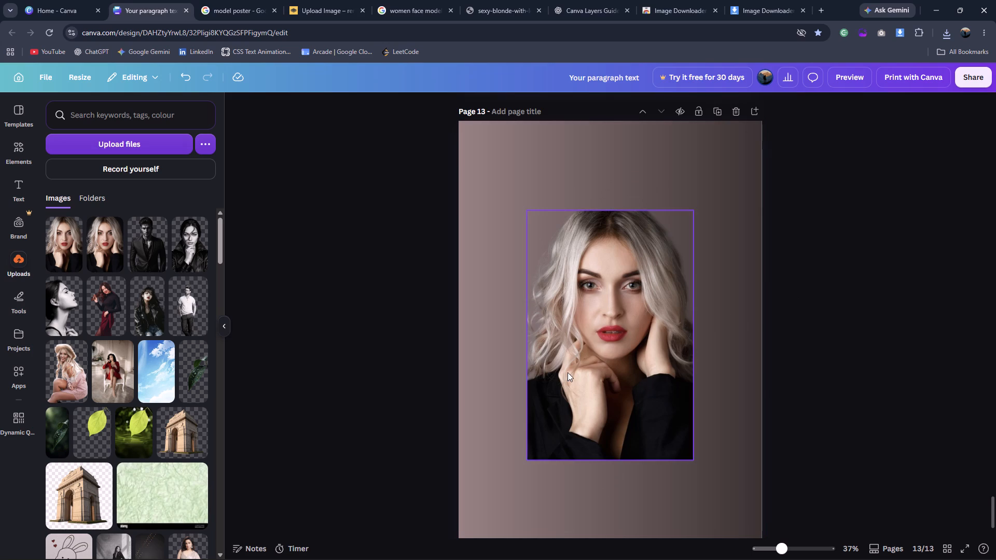
pyautogui.click(542, 453)
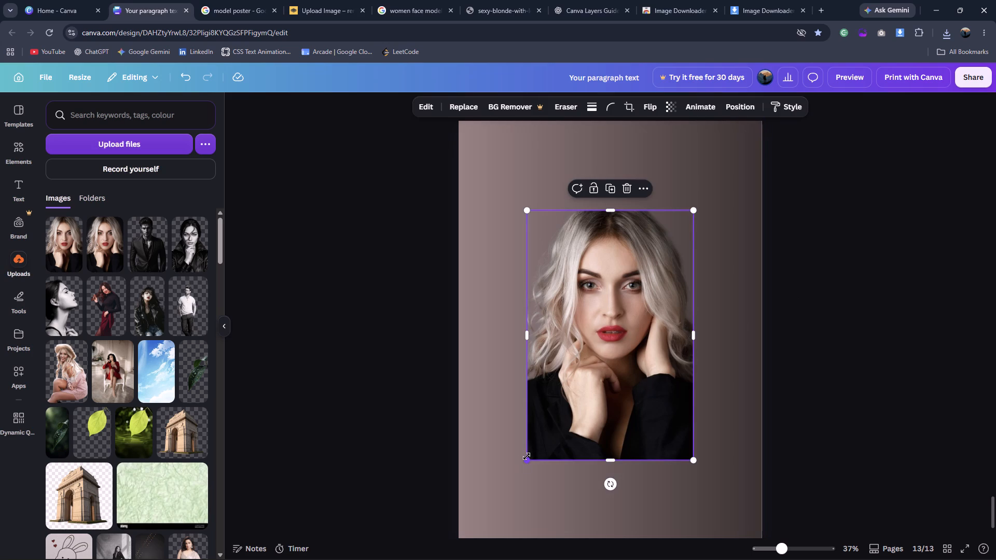
pyautogui.moveTo(527, 456); pyautogui.dragTo(478, 515)
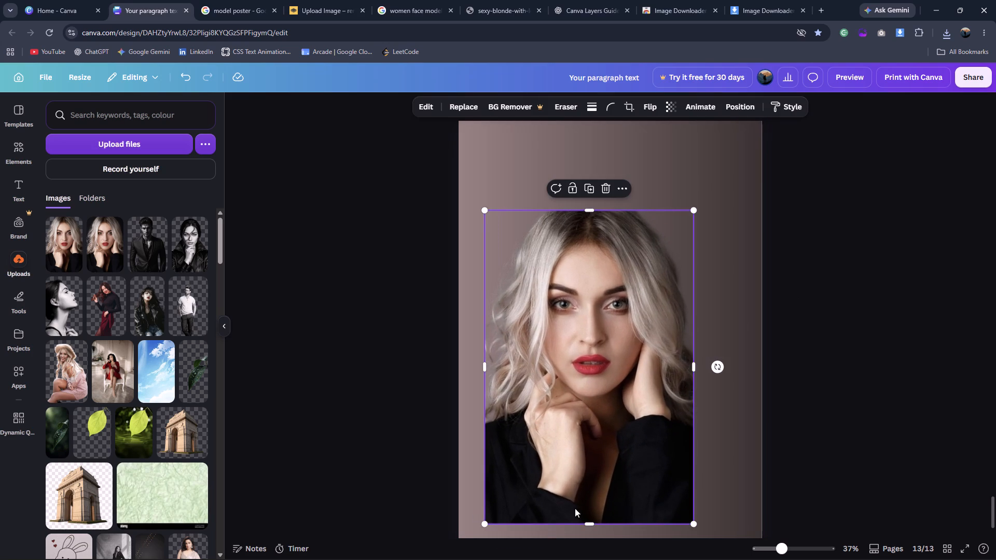
pyautogui.moveTo(694, 525); pyautogui.dragTo(698, 540)
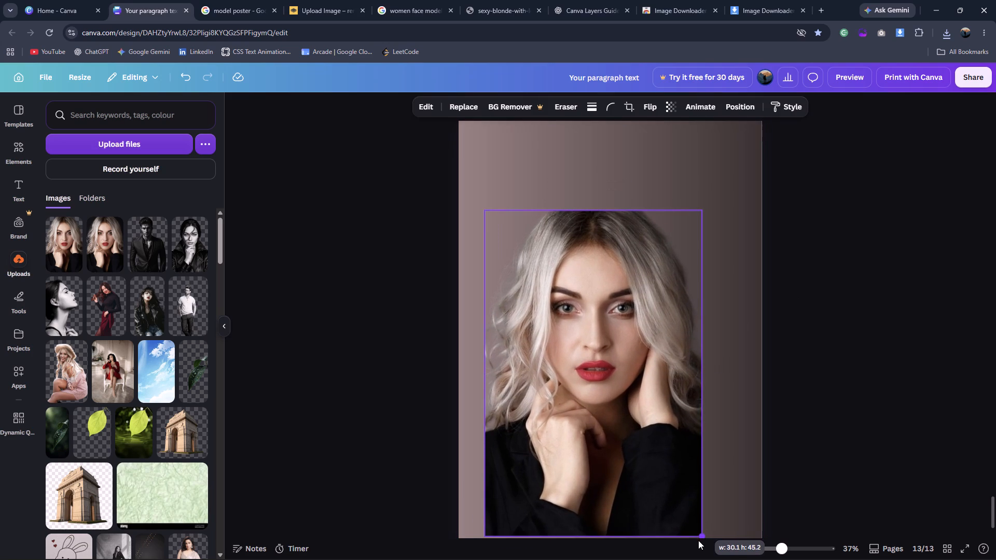
pyautogui.moveTo(698, 540); pyautogui.dragTo(702, 546)
pyautogui.click(671, 509)
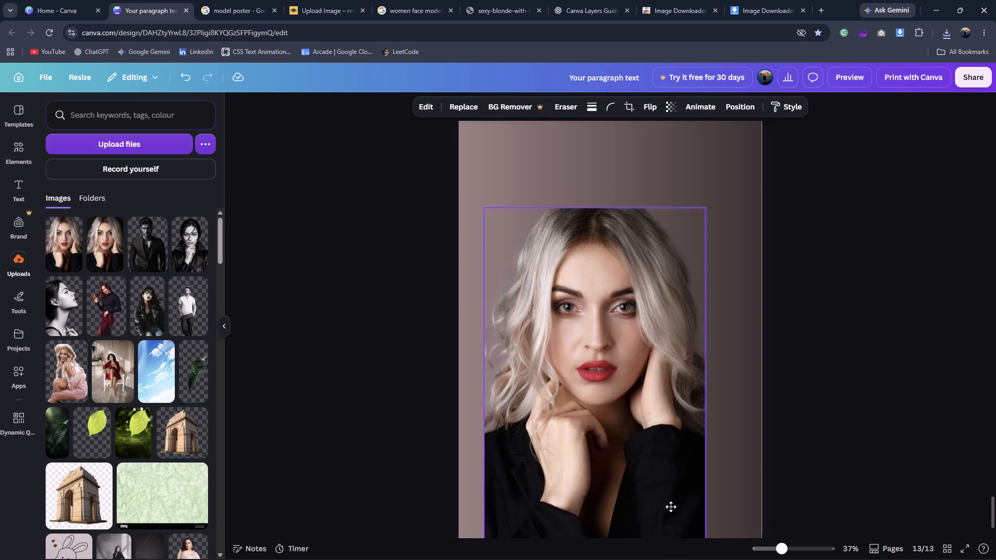
pyautogui.click(831, 416)
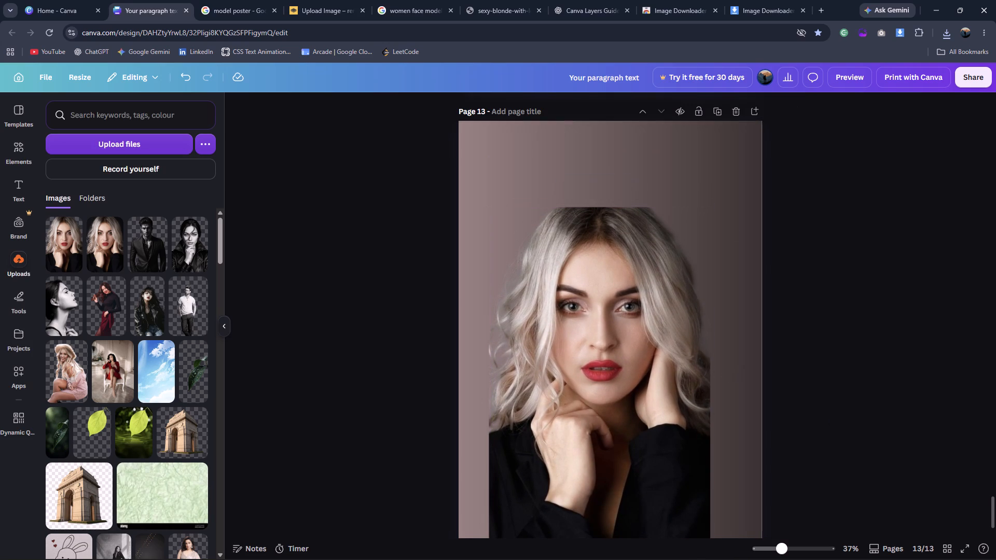
# Open the Dribbble Top Model poster image in its own browser tab and examine its layout up close.
pyautogui.click(257, 0)
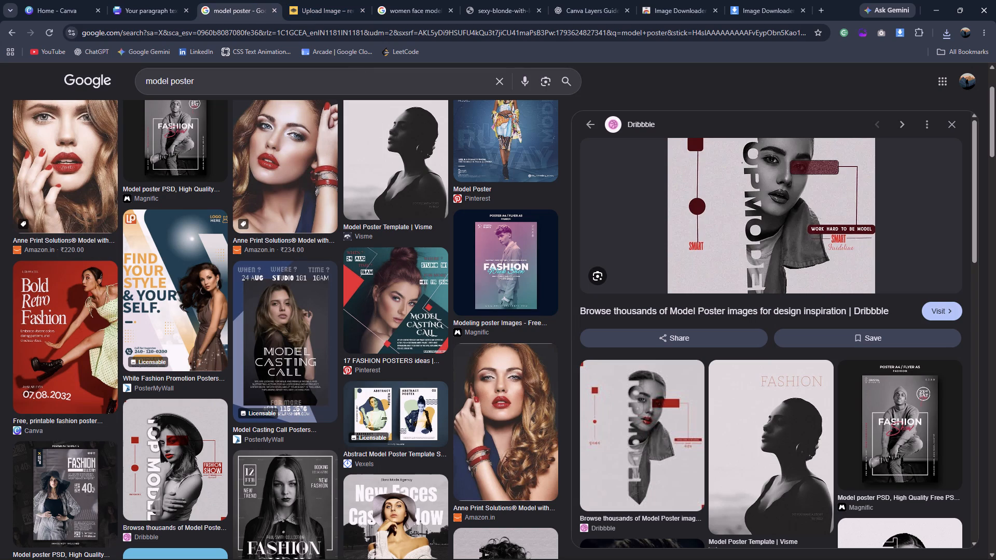
pyautogui.scroll(3, 700, 201)
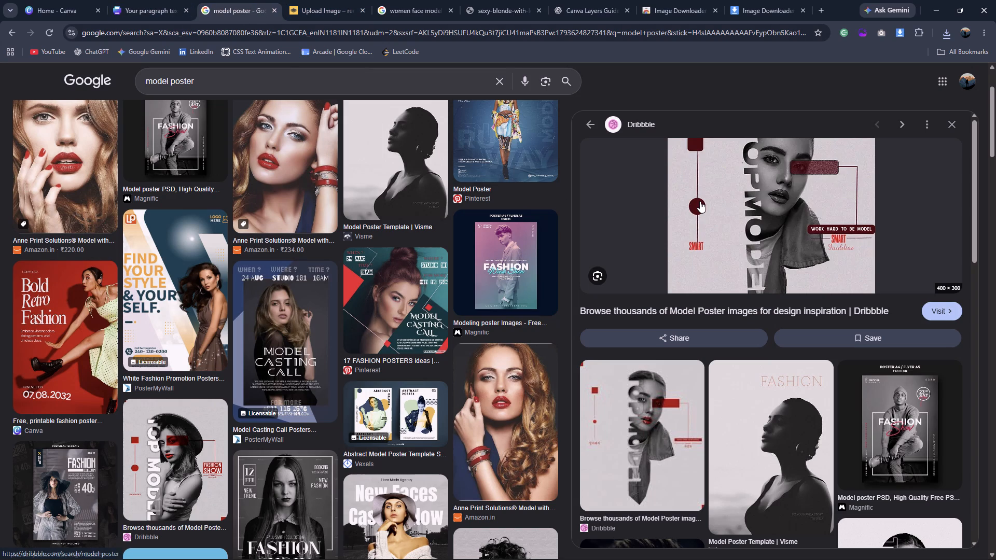
pyautogui.rightClick(700, 201)
pyautogui.click(761, 354)
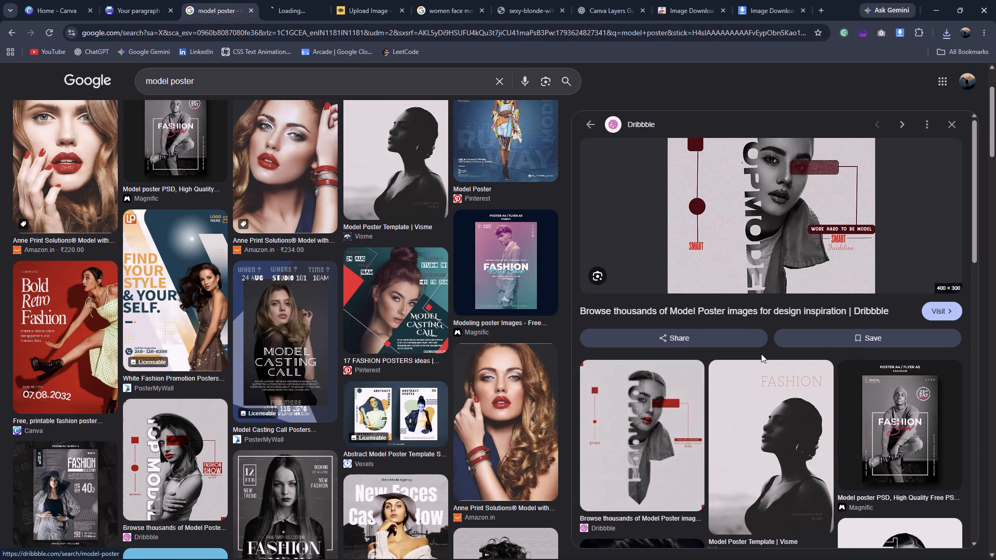
pyautogui.click(295, 7)
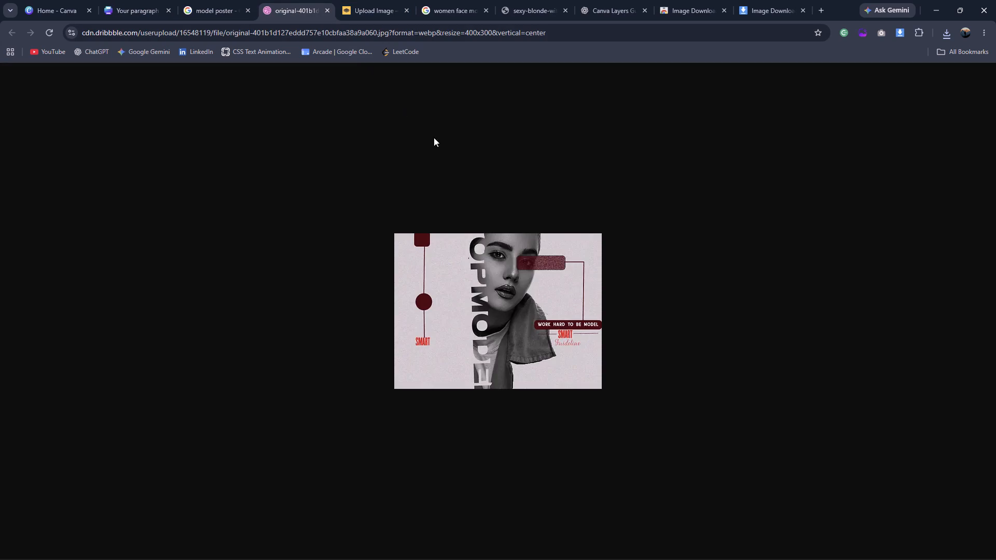
pyautogui.scroll(1, 558, 256)
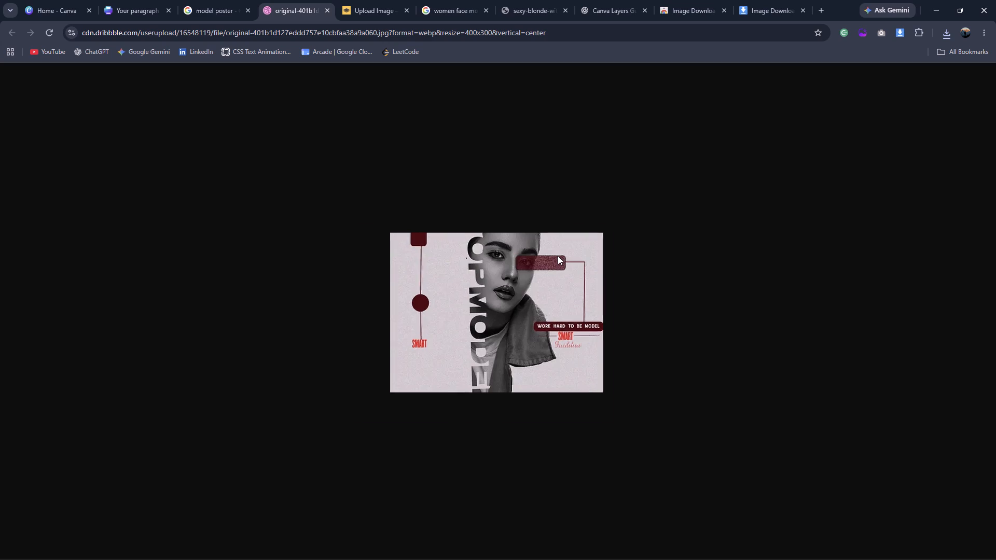
pyautogui.hscroll(6, 558, 256)
pyautogui.hscroll(-3, 558, 256)
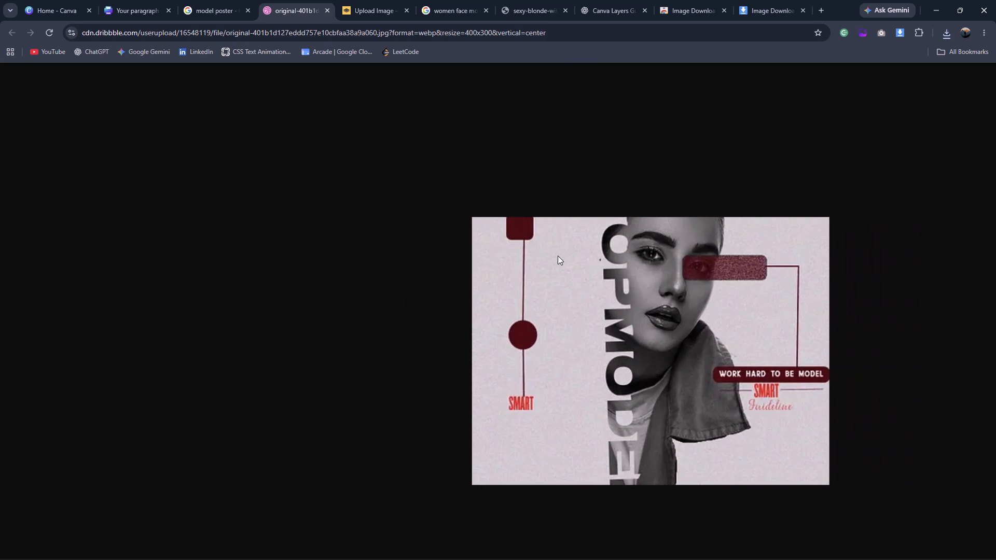
pyautogui.hscroll(-2, 558, 256)
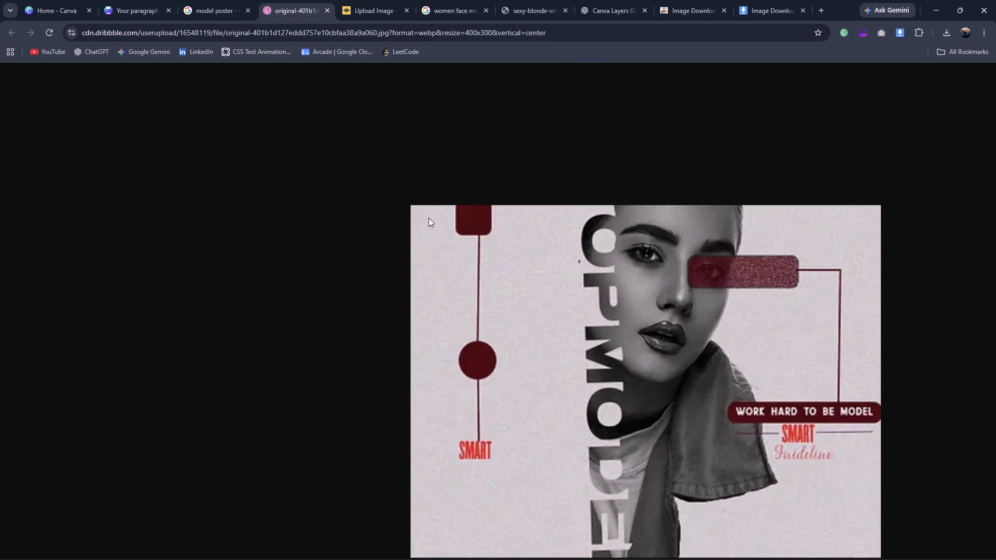
# Back in the Canva design, move the portrait up so it sits vertically centred, slightly left of page 13's middle.
pyautogui.click(138, 0)
pyautogui.moveTo(656, 356); pyautogui.dragTo(655, 326)
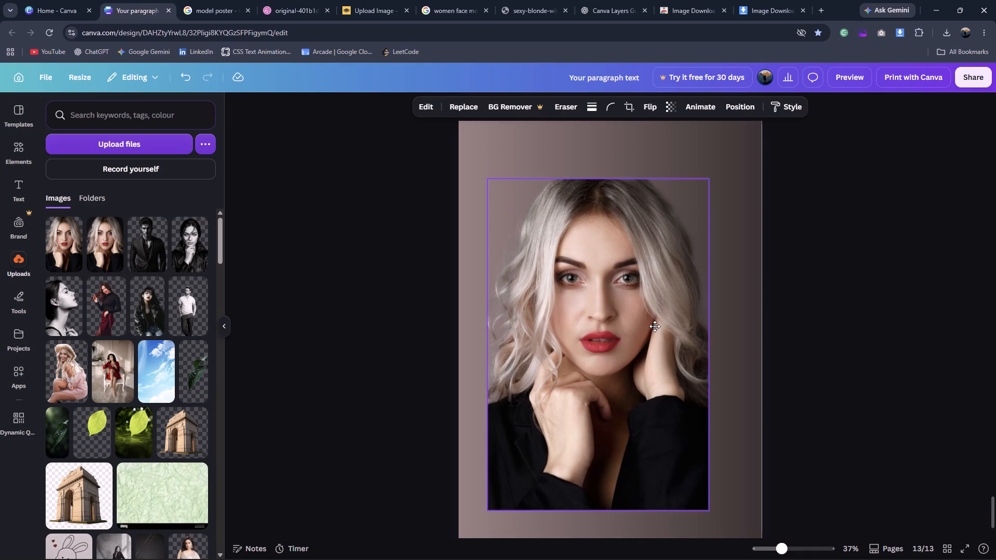
pyautogui.moveTo(655, 326); pyautogui.dragTo(661, 319)
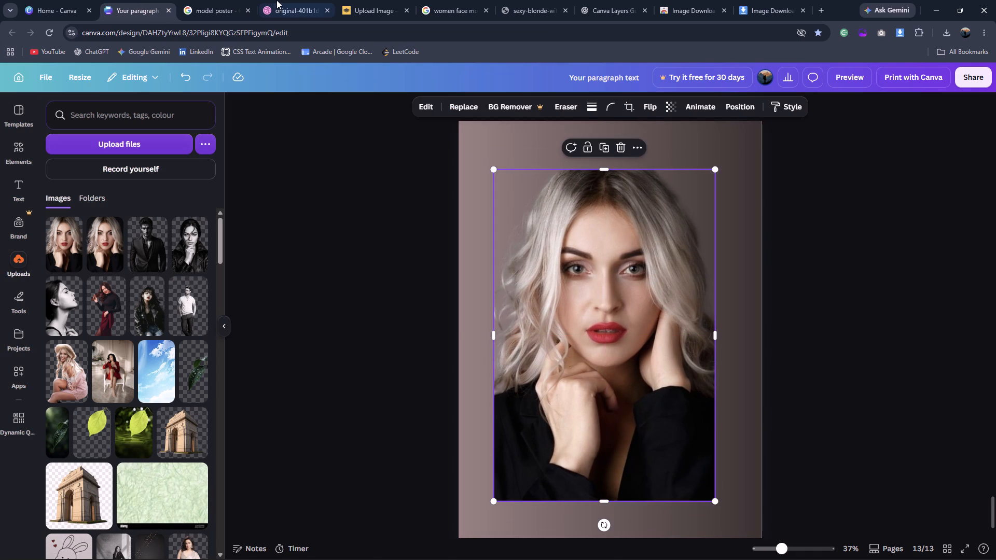
# Compare the Dribbble poster in the image search results with its enlarged copy, checking the arrangement of text and shapes.
pyautogui.click(230, 0)
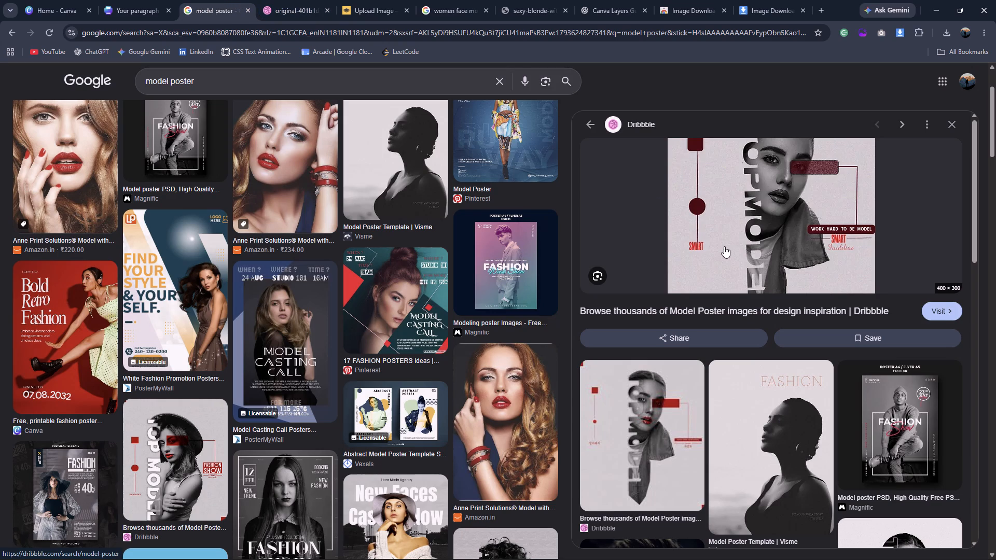
pyautogui.scroll(3, 724, 247)
pyautogui.click(309, 0)
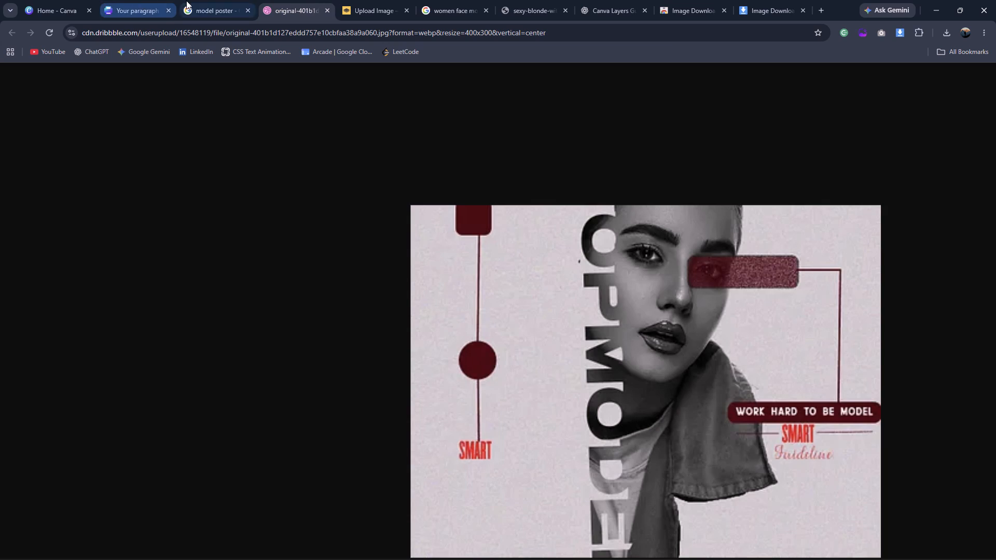
pyautogui.click(218, 6)
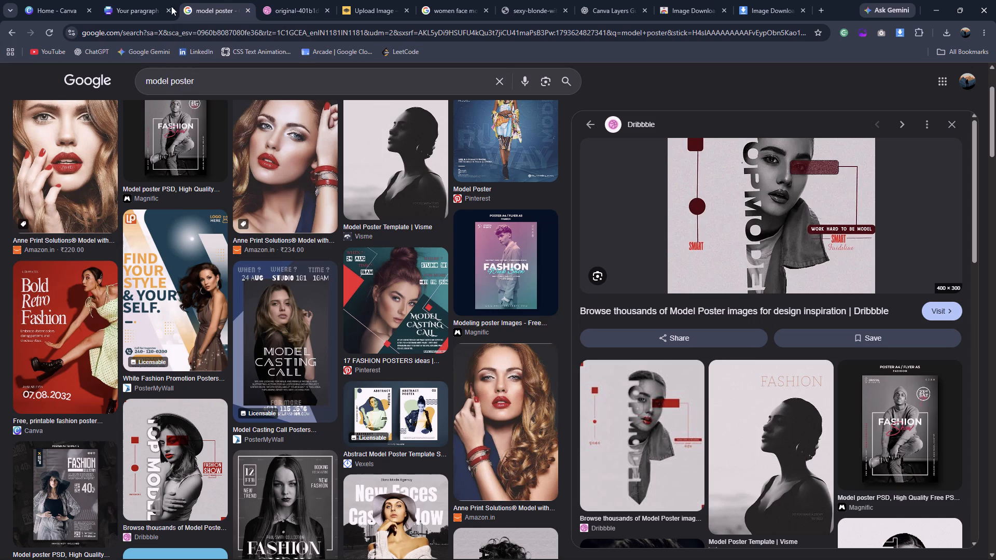
pyautogui.click(280, 6)
pyautogui.click(159, 11)
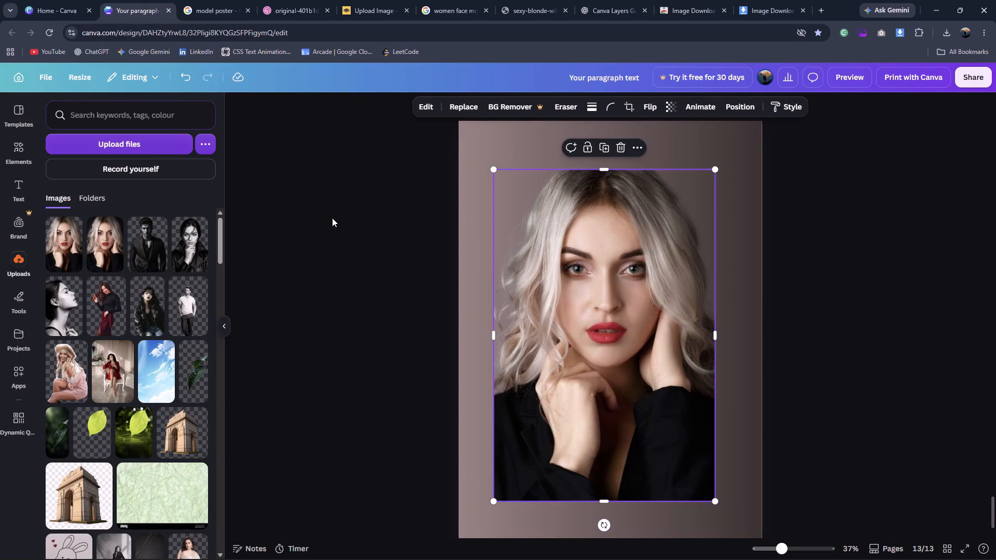
# Add a plain square from the Shapes elements to page 13.
pyautogui.click(511, 146)
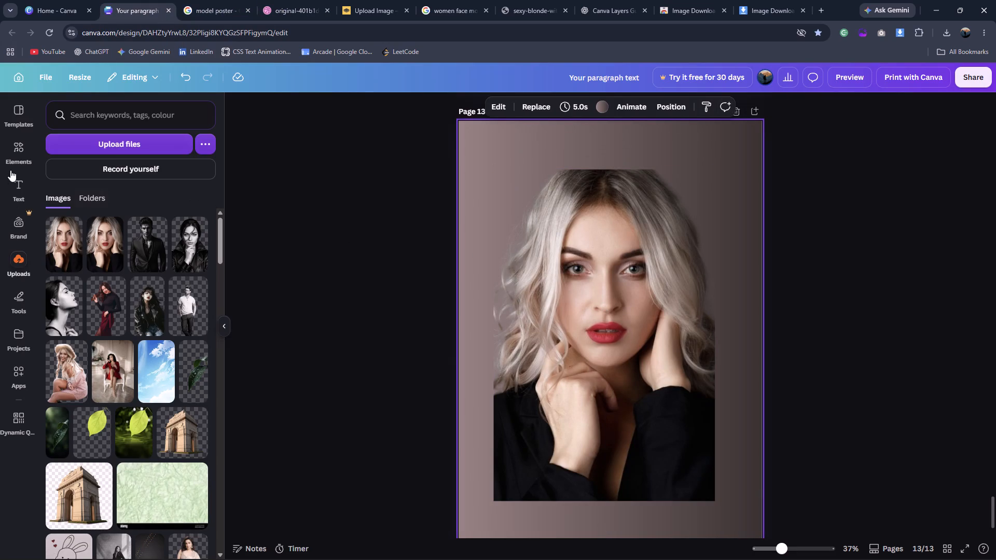
pyautogui.click(15, 190)
pyautogui.click(21, 155)
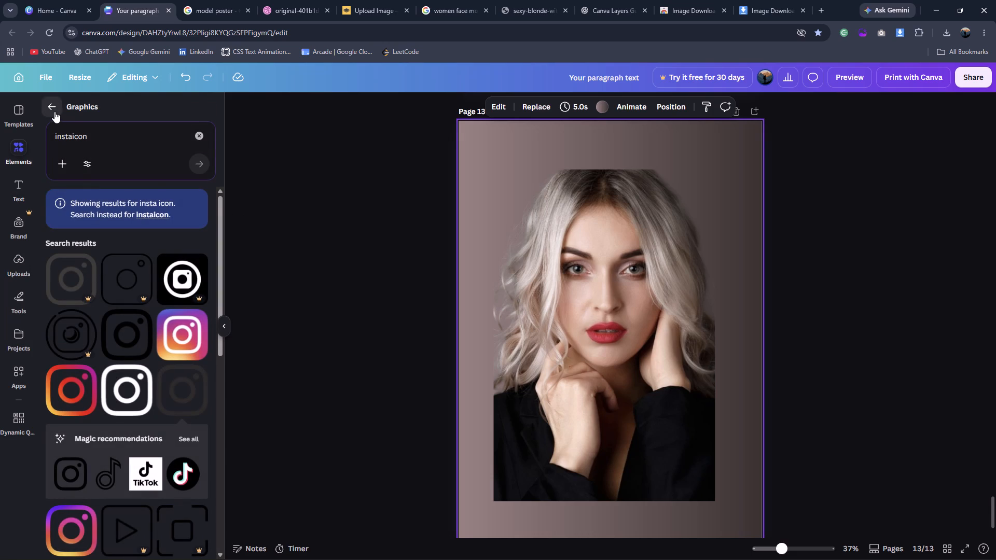
pyautogui.click(54, 111)
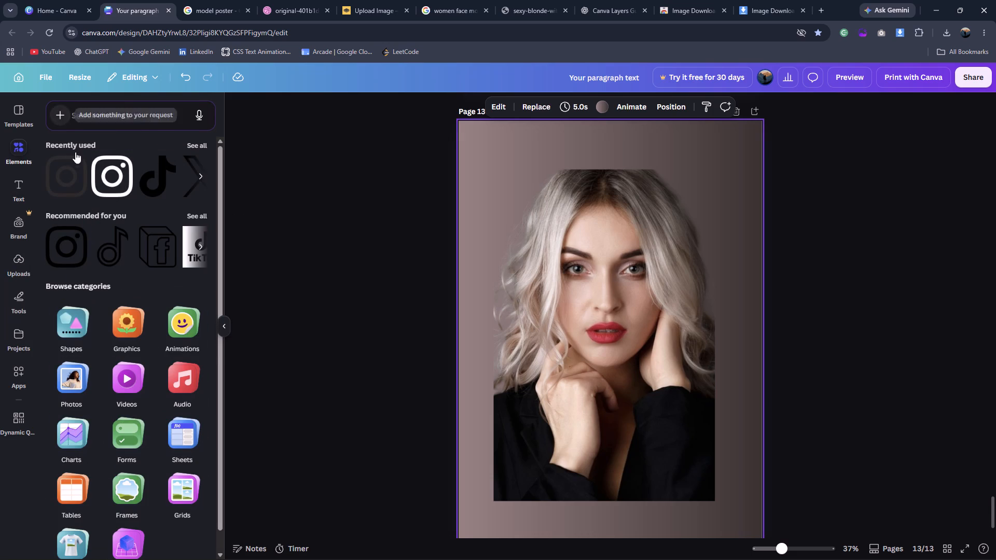
pyautogui.click(78, 328)
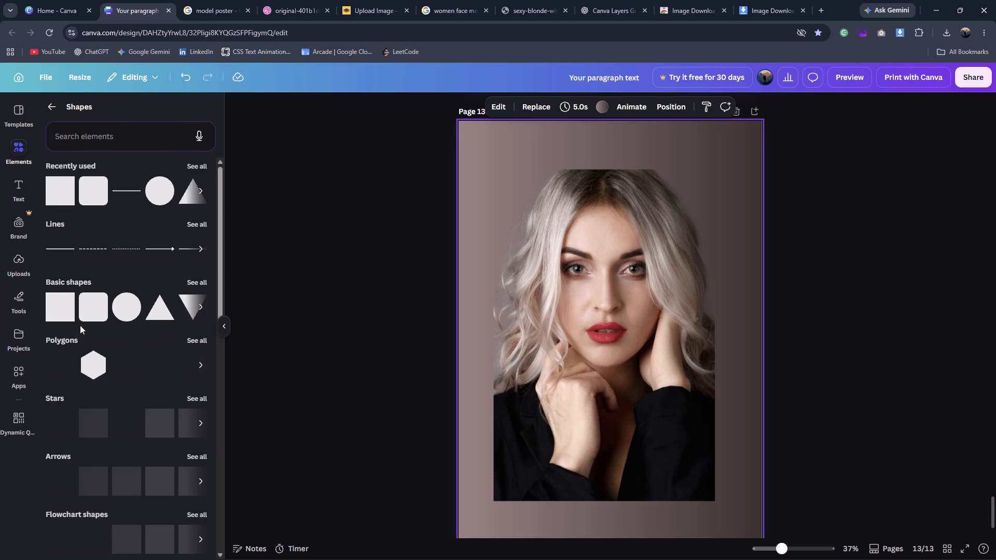
pyautogui.click(59, 192)
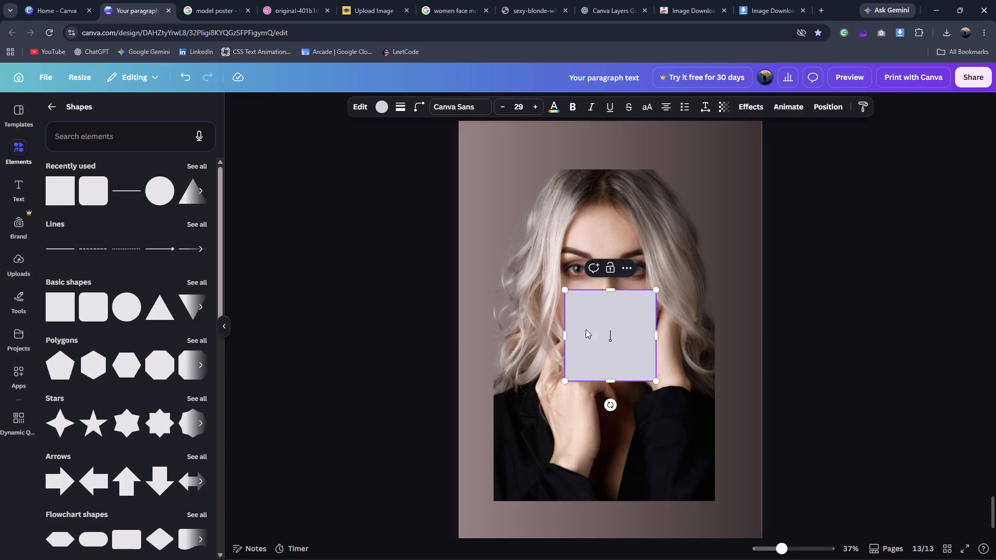
pyautogui.click(774, 379)
# Place the square over the portrait's left side and stretch it into a tall rectangle from just above the head to the portrait's bottom edge.
pyautogui.moveTo(631, 364); pyautogui.dragTo(546, 231)
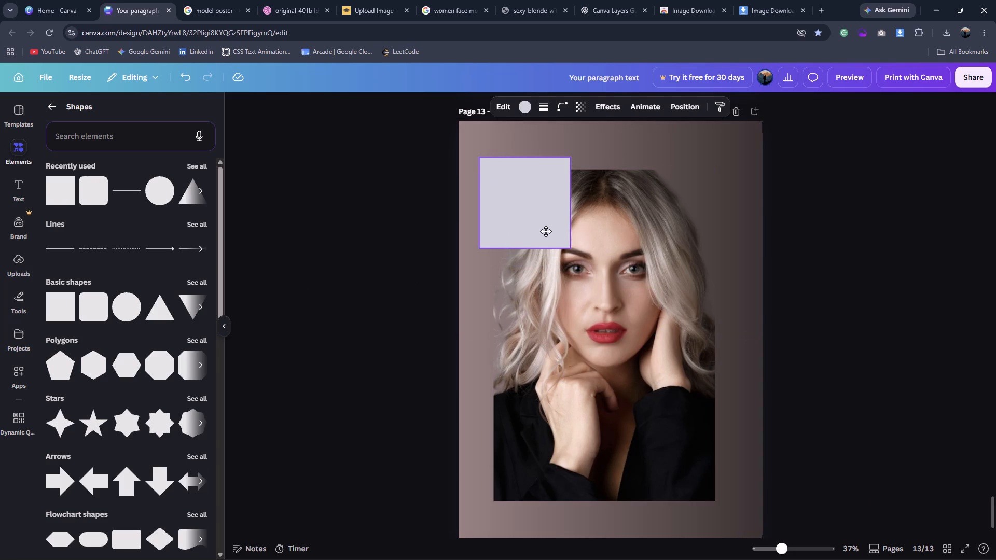
pyautogui.moveTo(546, 231); pyautogui.dragTo(549, 231)
pyautogui.moveTo(532, 208); pyautogui.dragTo(541, 209)
pyautogui.moveTo(532, 250); pyautogui.dragTo(543, 481)
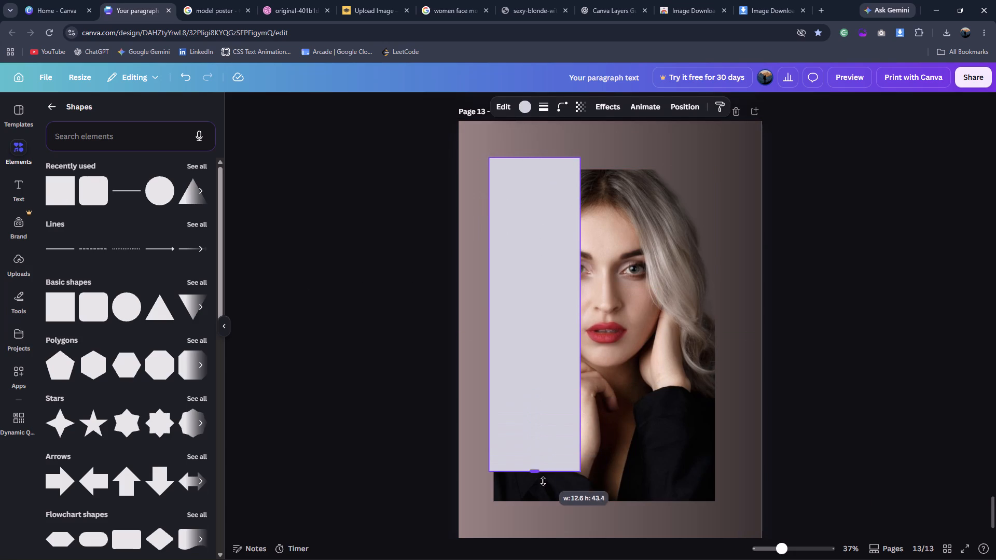
pyautogui.moveTo(543, 481); pyautogui.dragTo(546, 502)
pyautogui.moveTo(504, 341); pyautogui.dragTo(510, 341)
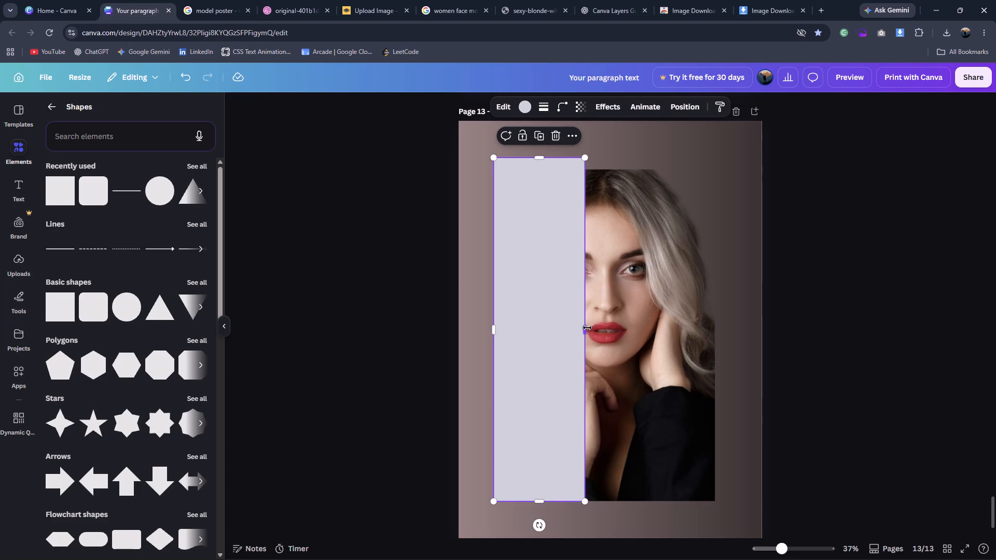
pyautogui.moveTo(587, 328); pyautogui.dragTo(593, 328)
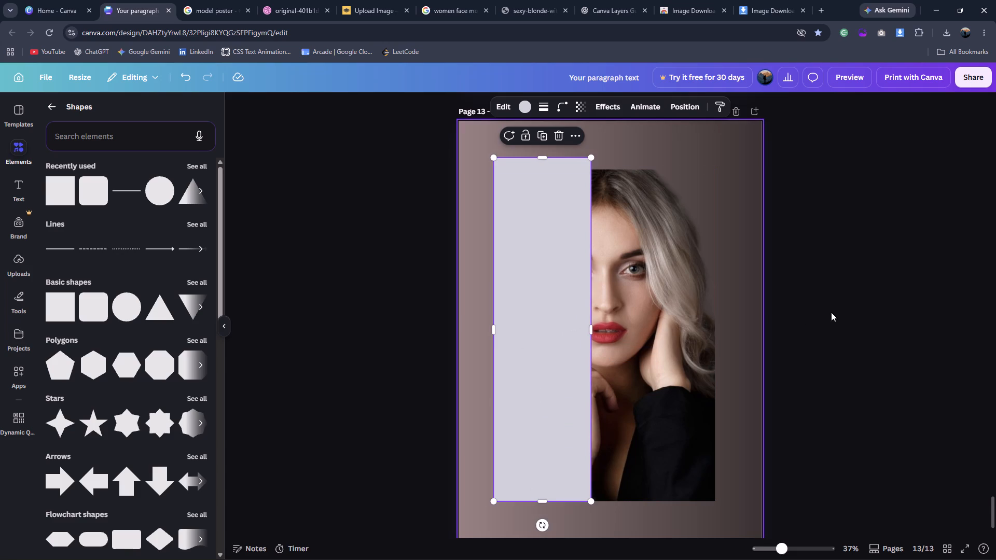
# Review the finished posters on pages 1 to 12 of the design, then return to page 13.
pyautogui.scroll(9, 831, 312)
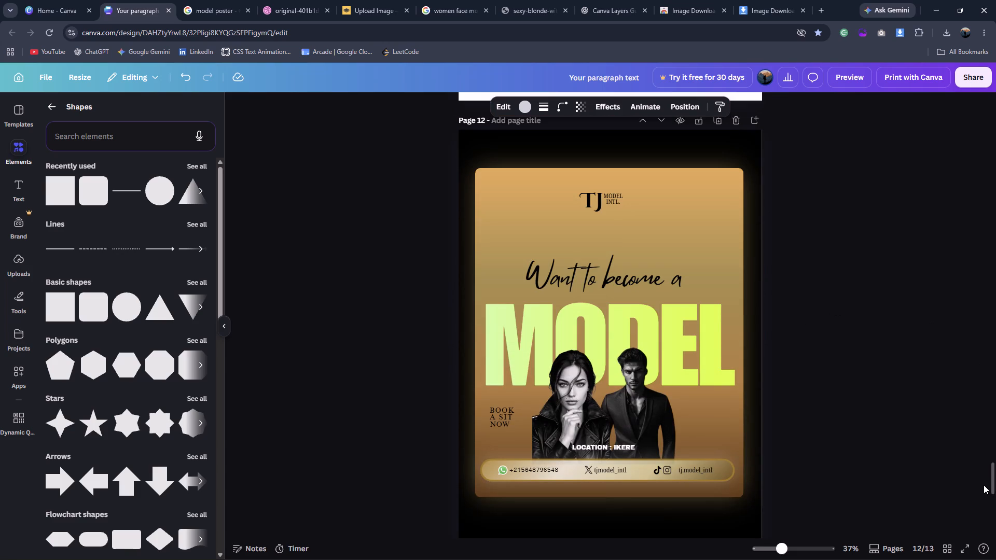
pyautogui.moveTo(991, 483); pyautogui.dragTo(995, 31)
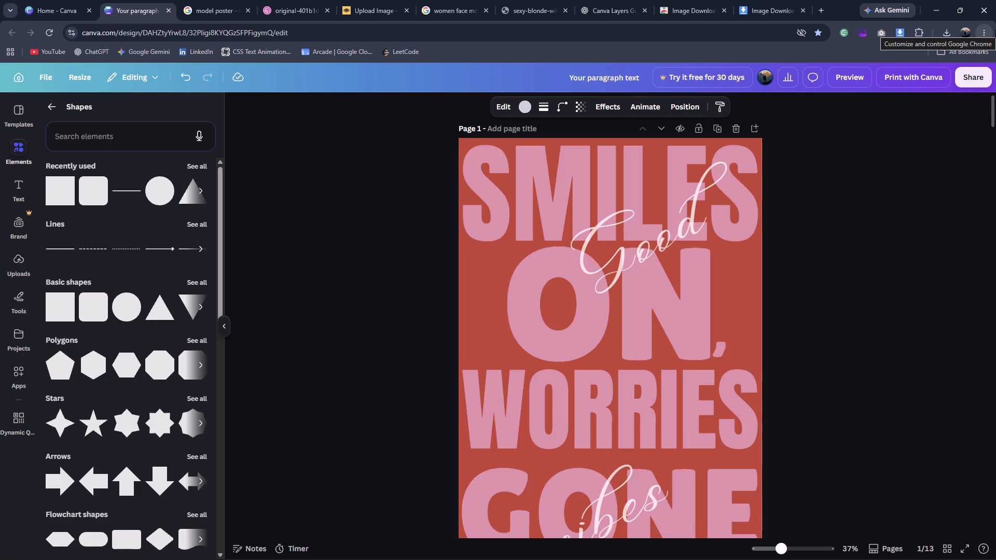
pyautogui.scroll(-5, 808, 272)
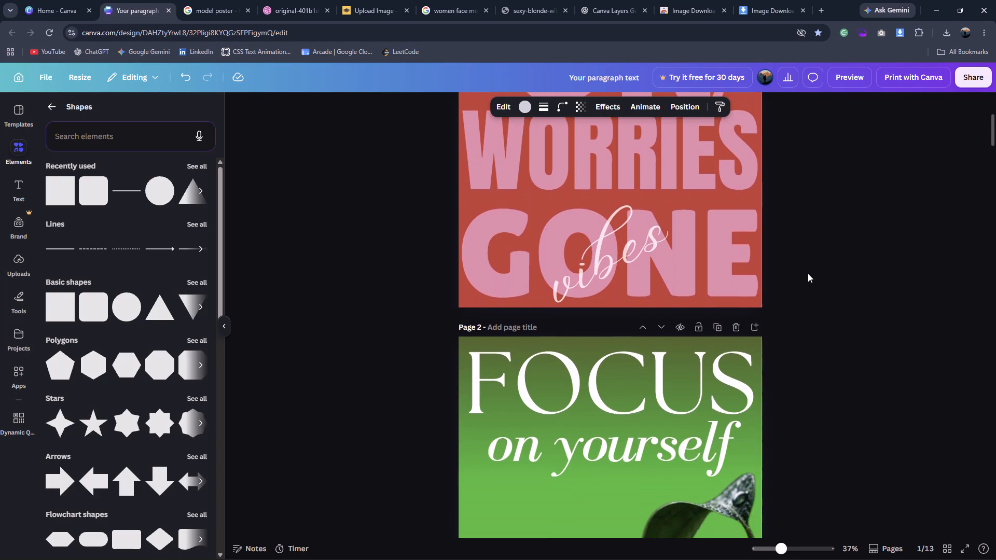
pyautogui.scroll(-5, 808, 273)
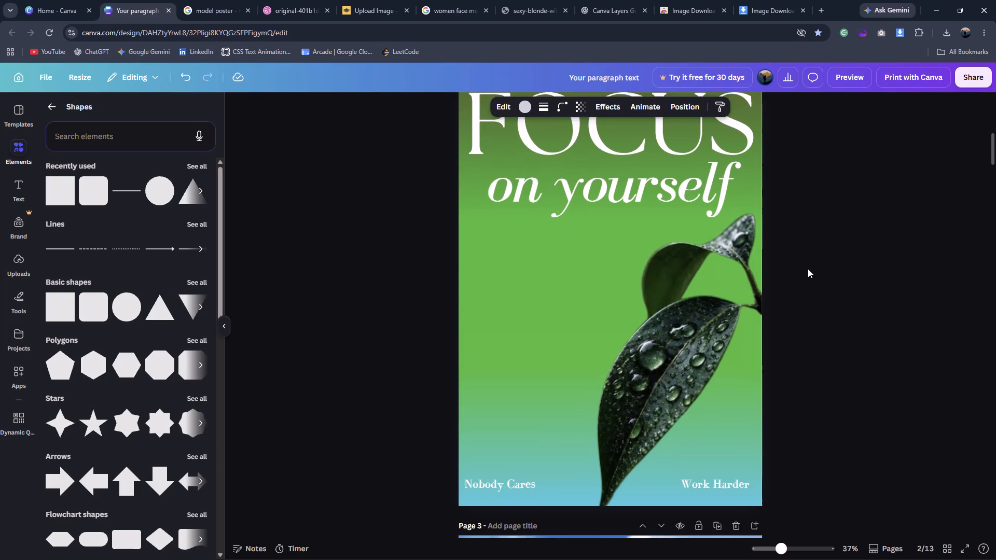
pyautogui.scroll(-17, 808, 269)
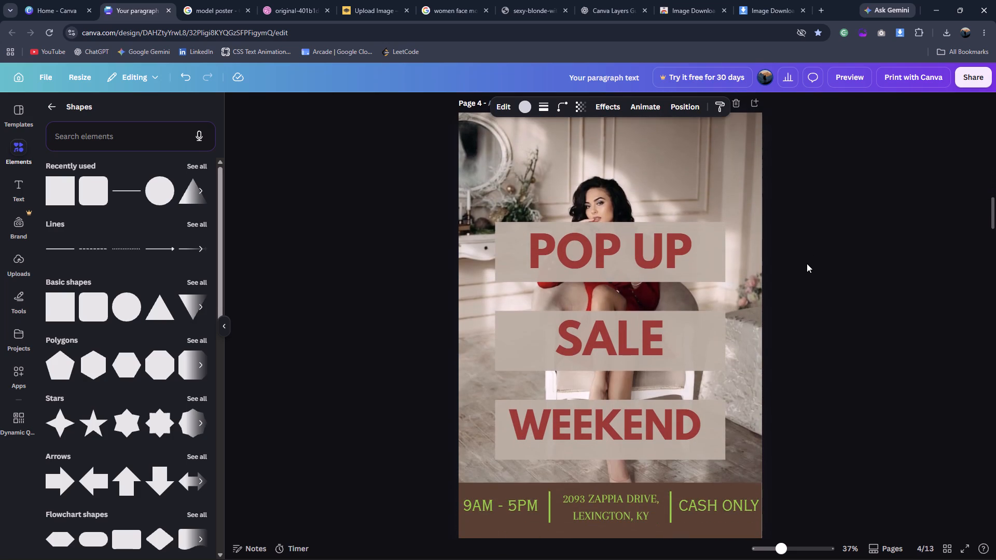
pyautogui.scroll(-17, 807, 263)
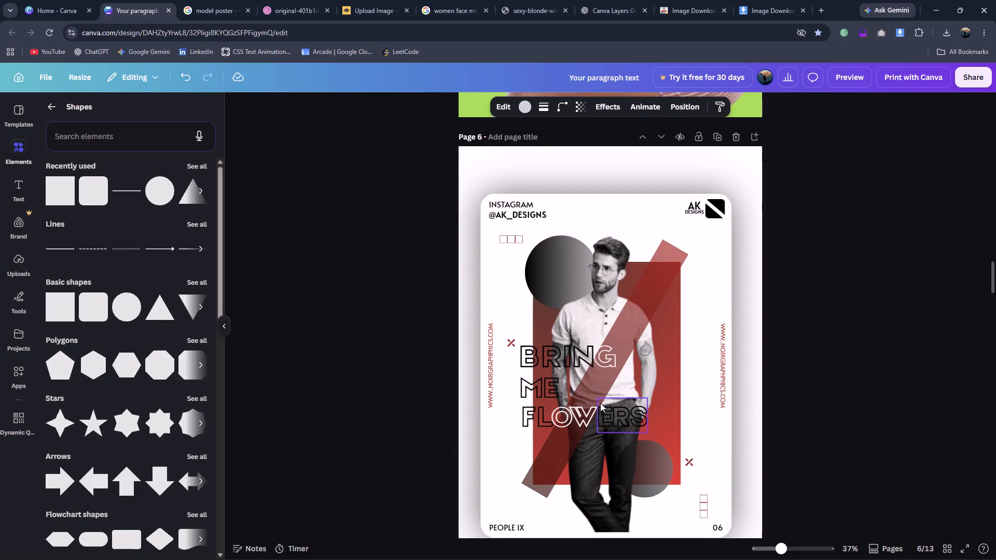
pyautogui.scroll(-2, 856, 427)
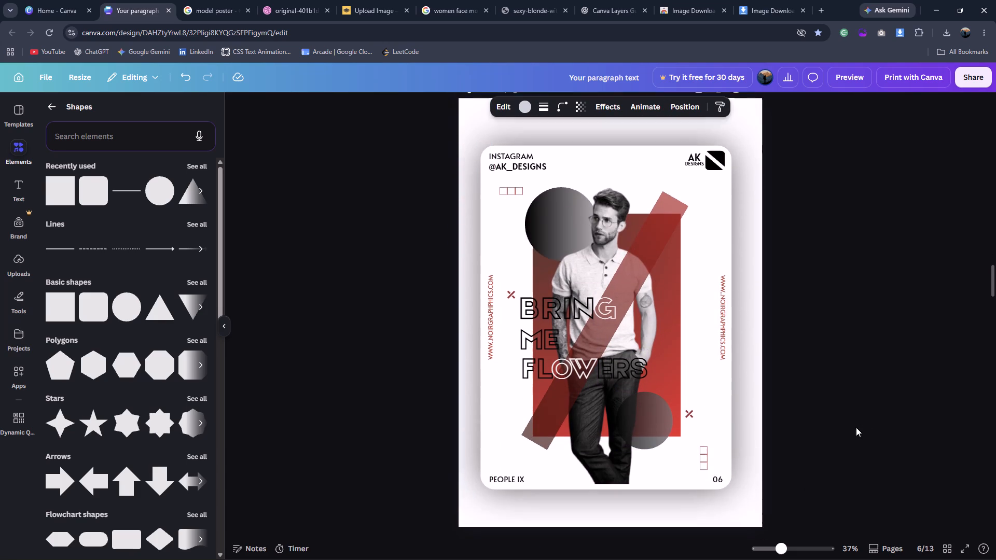
pyautogui.scroll(-11, 851, 419)
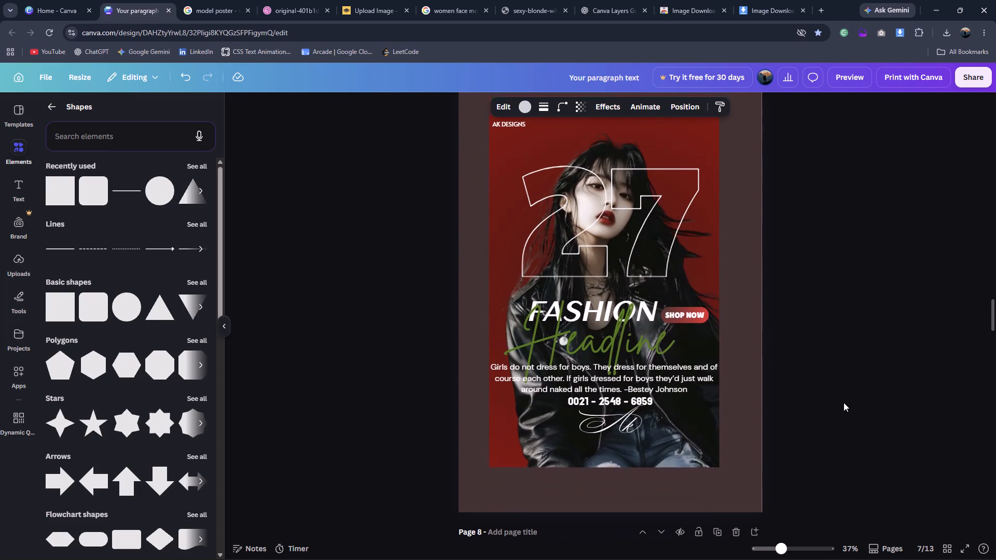
pyautogui.scroll(-13, 843, 402)
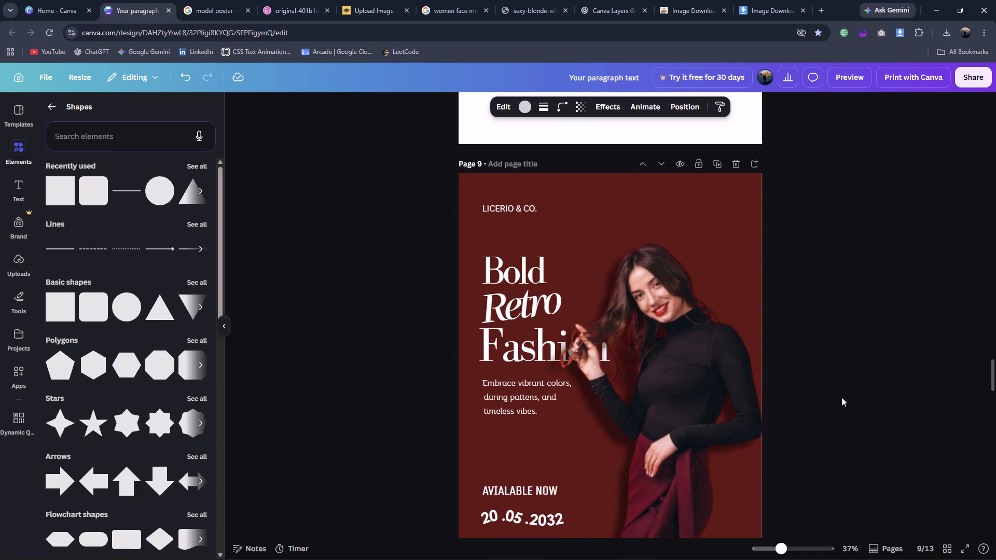
pyautogui.scroll(-17, 841, 397)
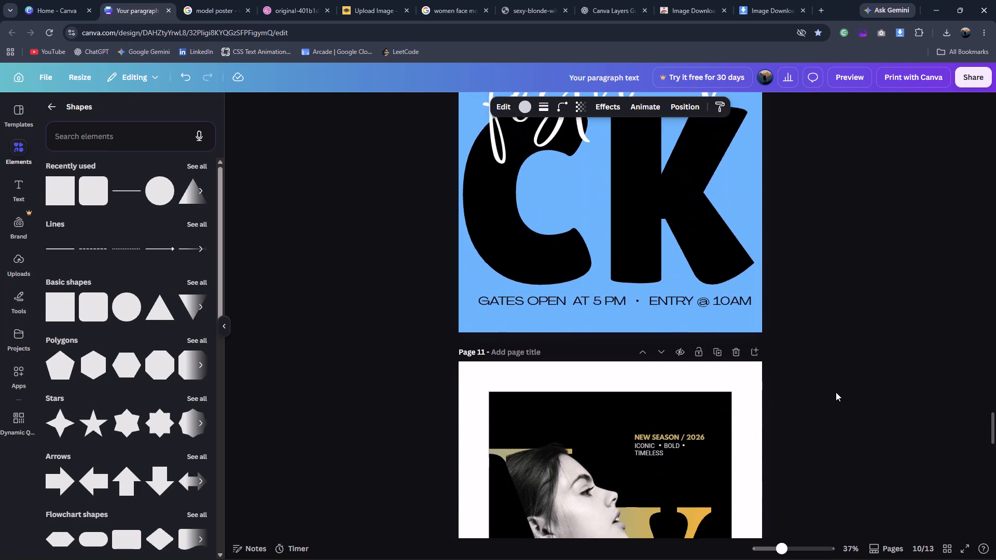
pyautogui.scroll(-11, 836, 392)
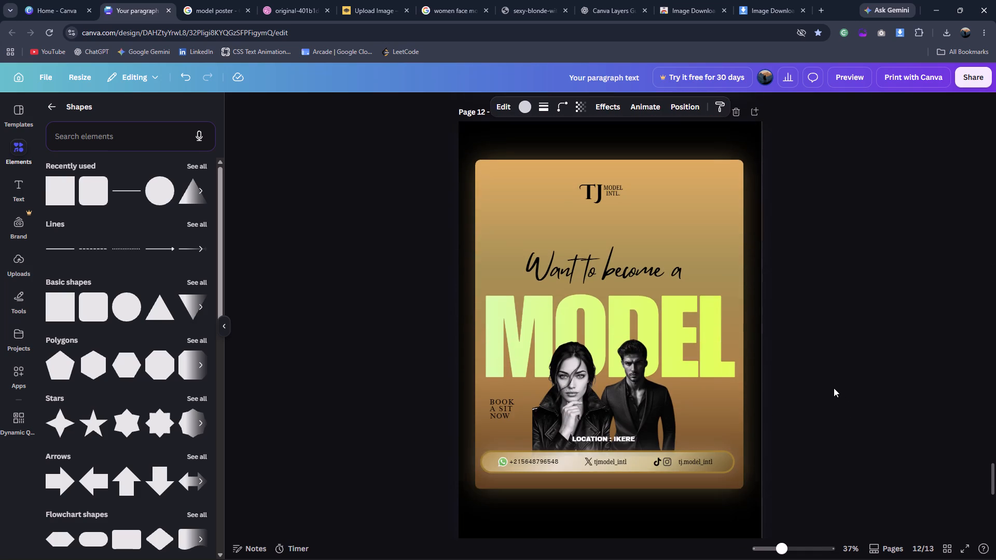
pyautogui.scroll(1, 833, 387)
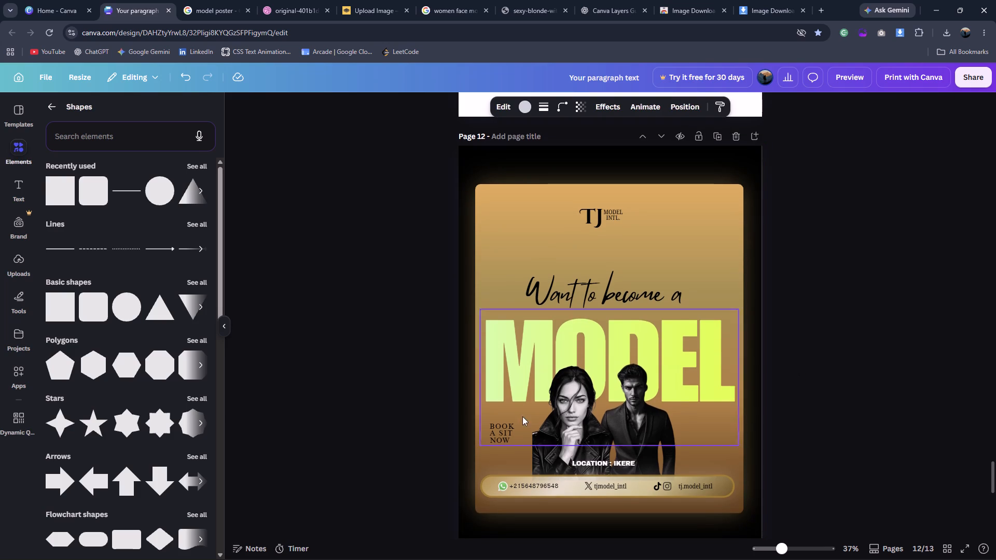
pyautogui.scroll(-10, 666, 340)
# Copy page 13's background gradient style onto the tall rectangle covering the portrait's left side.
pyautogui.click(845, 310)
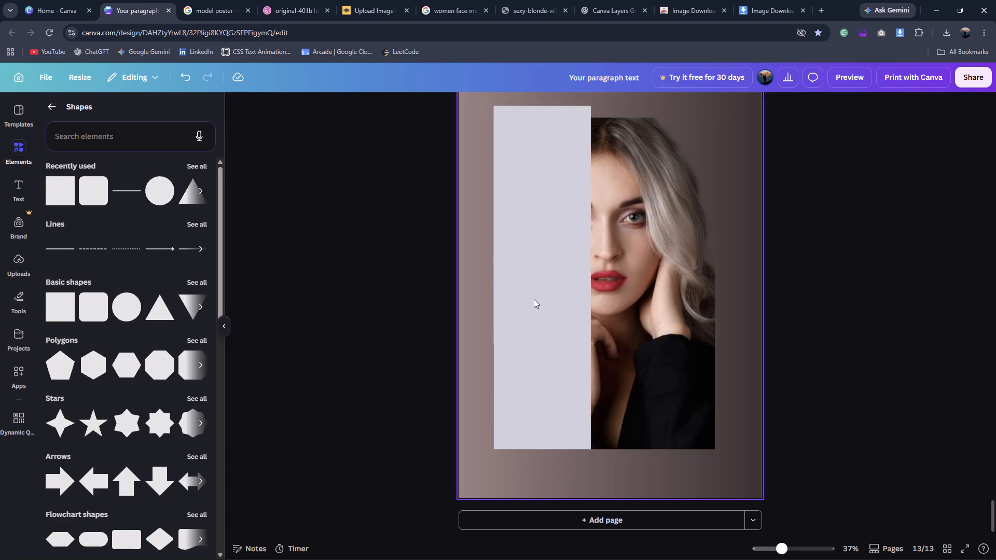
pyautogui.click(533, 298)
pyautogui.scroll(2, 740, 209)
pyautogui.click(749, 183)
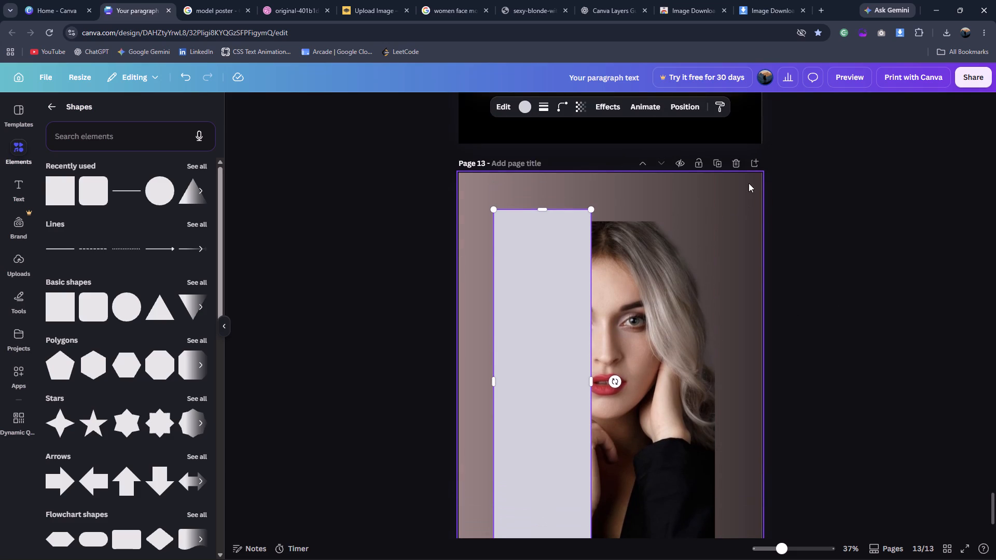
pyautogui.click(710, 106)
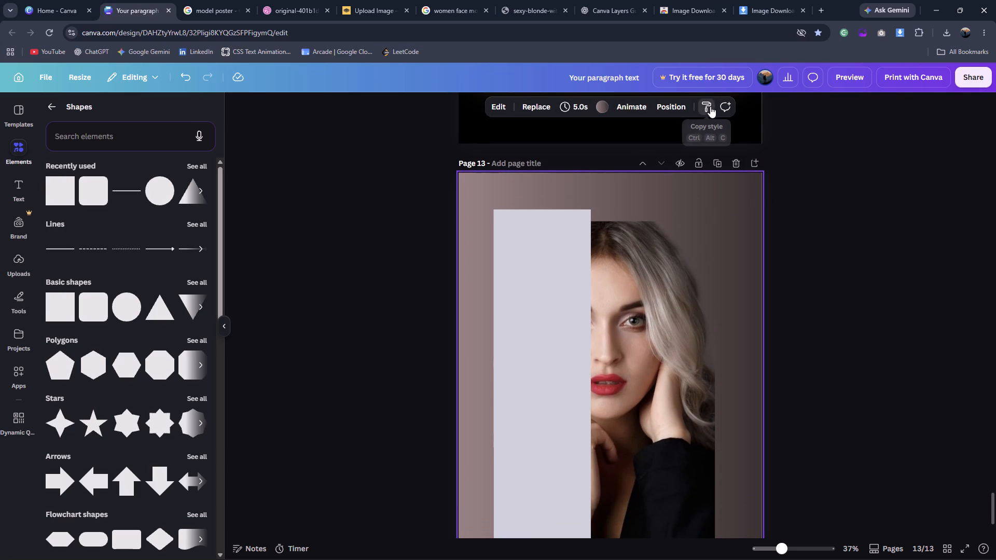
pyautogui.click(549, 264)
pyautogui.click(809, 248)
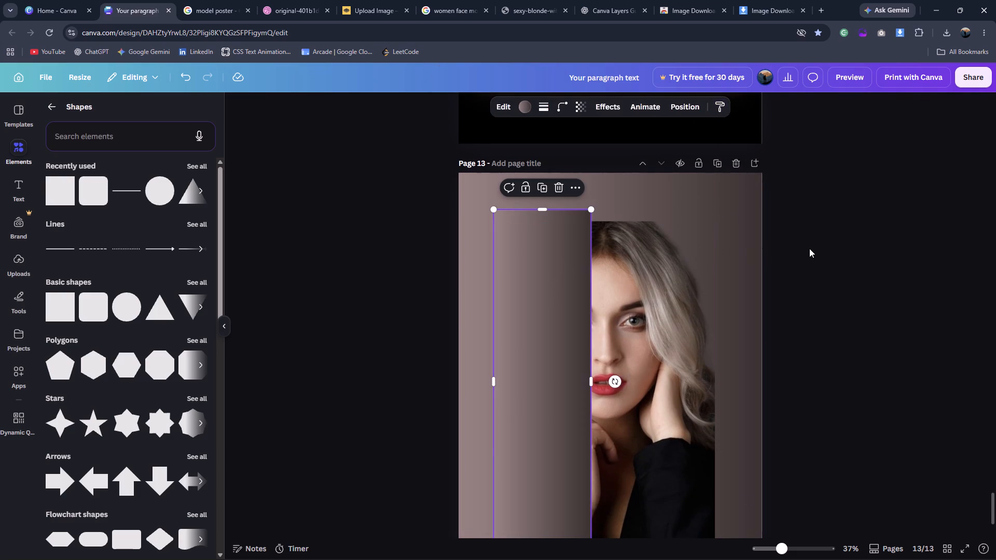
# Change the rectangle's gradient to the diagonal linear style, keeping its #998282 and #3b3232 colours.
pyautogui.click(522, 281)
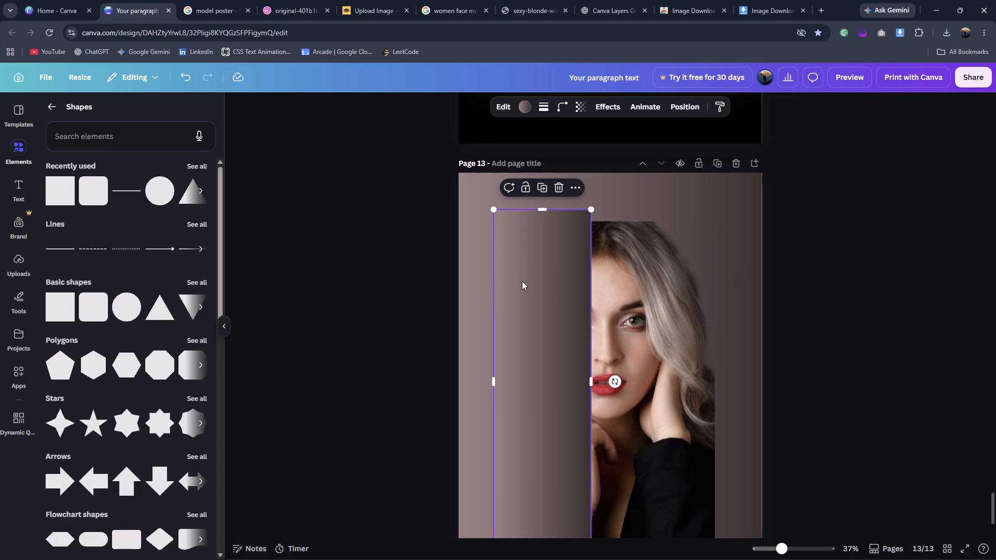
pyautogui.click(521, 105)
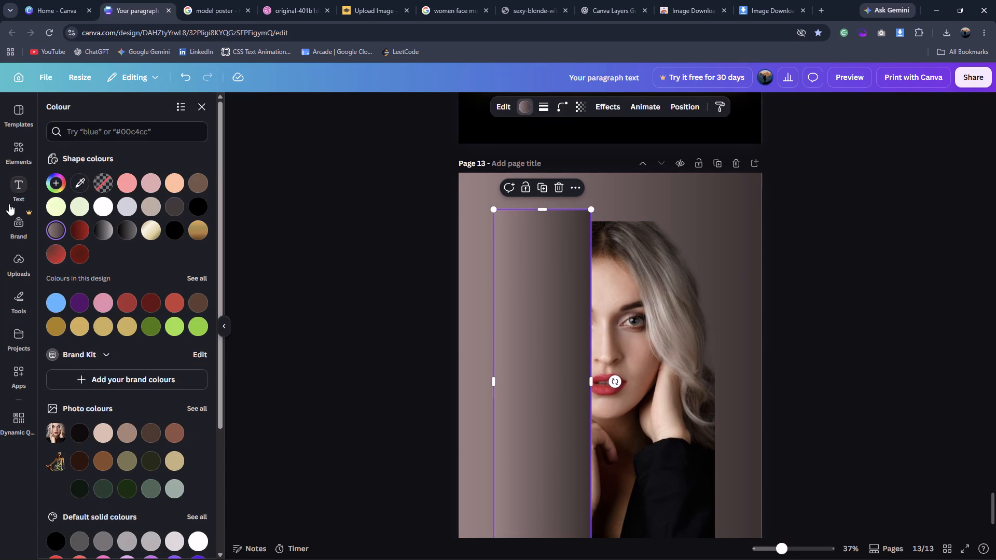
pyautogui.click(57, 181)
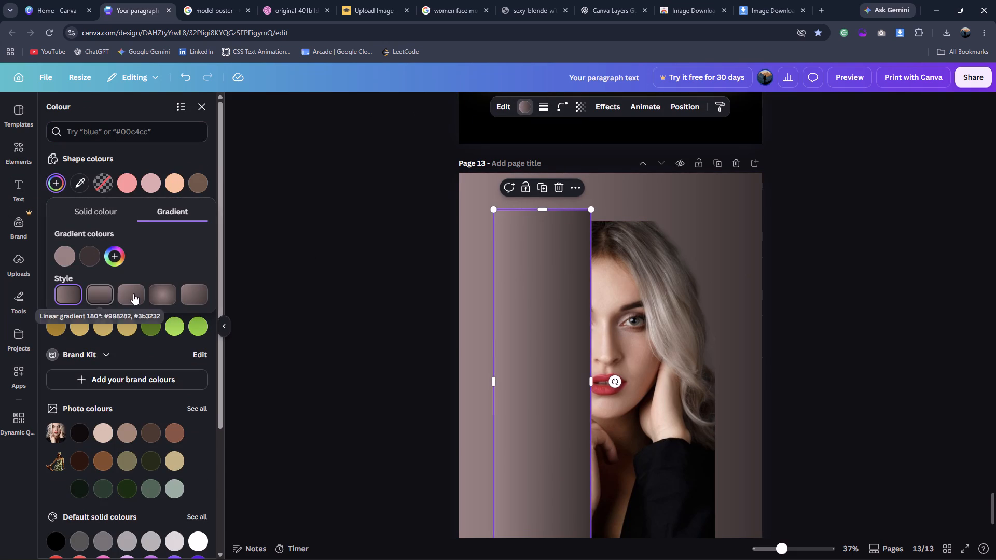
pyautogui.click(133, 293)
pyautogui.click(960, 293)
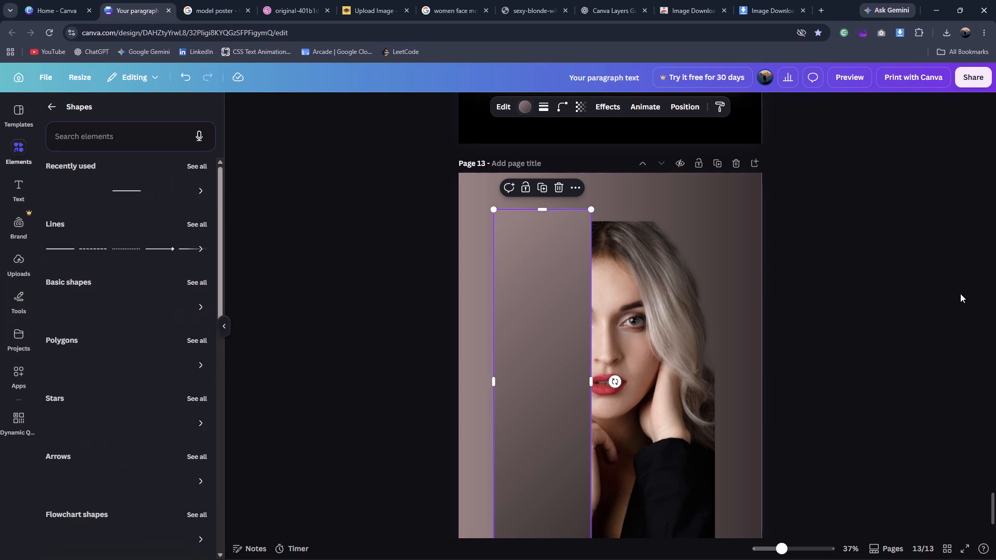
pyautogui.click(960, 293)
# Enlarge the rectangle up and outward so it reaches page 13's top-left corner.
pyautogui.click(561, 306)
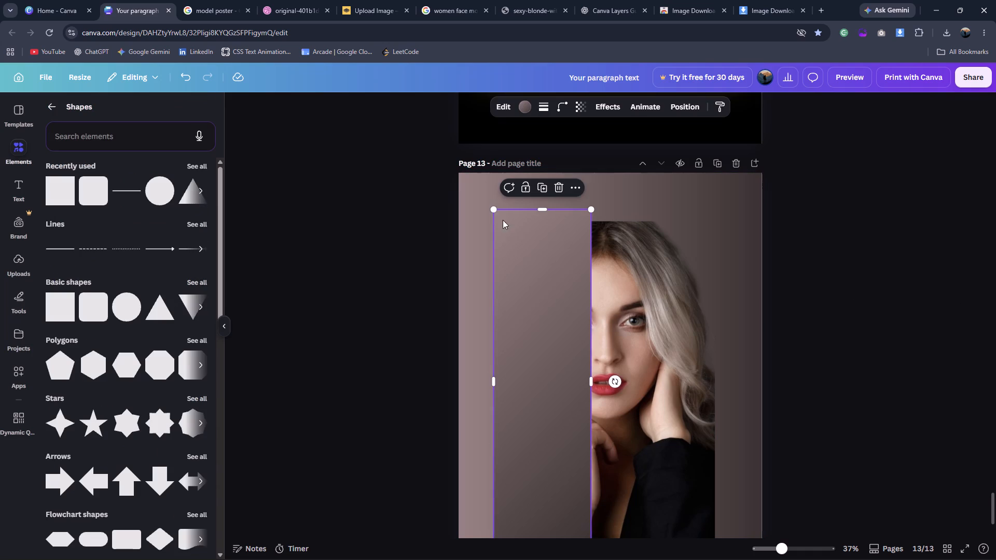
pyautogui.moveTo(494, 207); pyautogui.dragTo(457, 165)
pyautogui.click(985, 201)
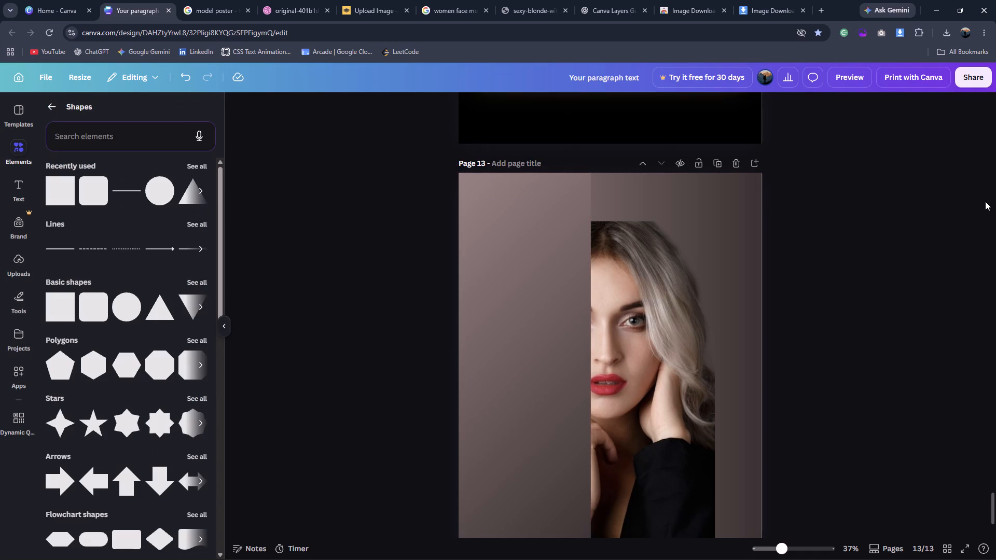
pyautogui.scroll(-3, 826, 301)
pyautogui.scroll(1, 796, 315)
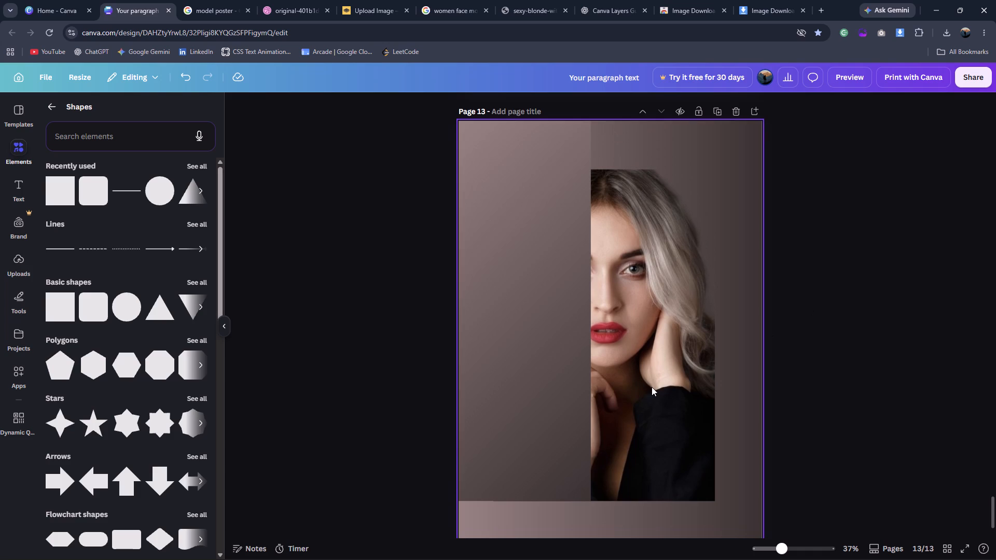
# Set page 13's background to the solid medium grey from the default colours.
pyautogui.click(745, 327)
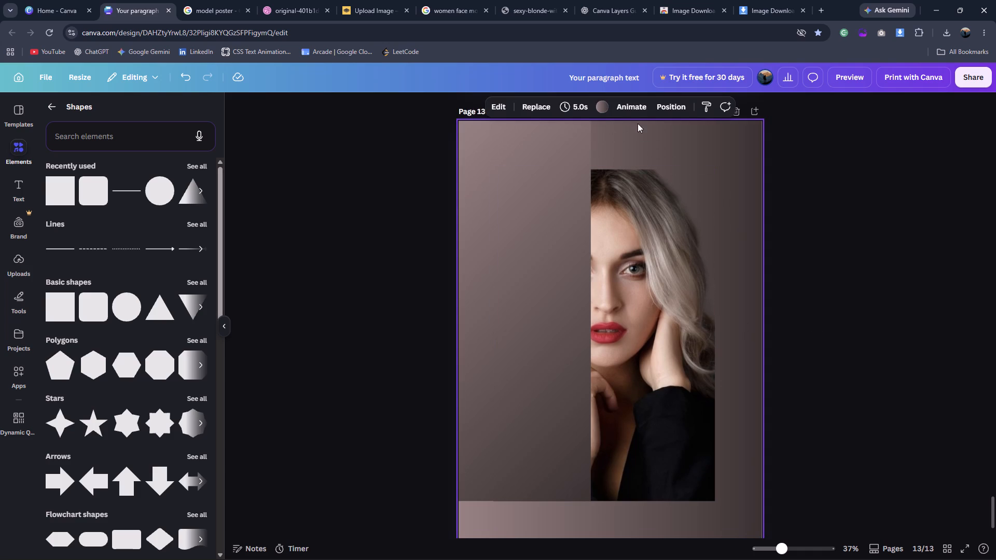
pyautogui.click(602, 114)
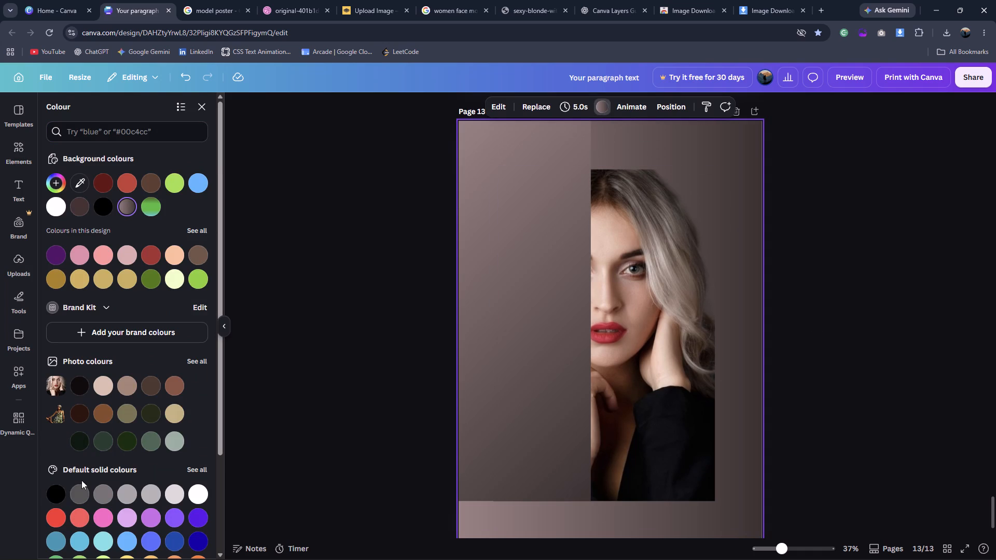
pyautogui.click(91, 483)
pyautogui.click(98, 493)
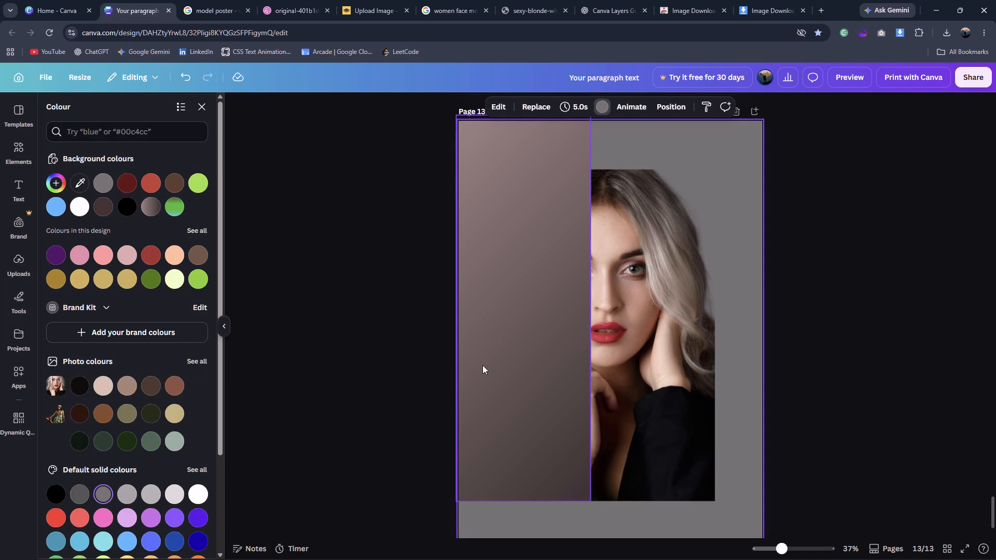
# Copy the grey background style onto the rectangle so it blends into the page.
pyautogui.click(756, 150)
pyautogui.click(706, 156)
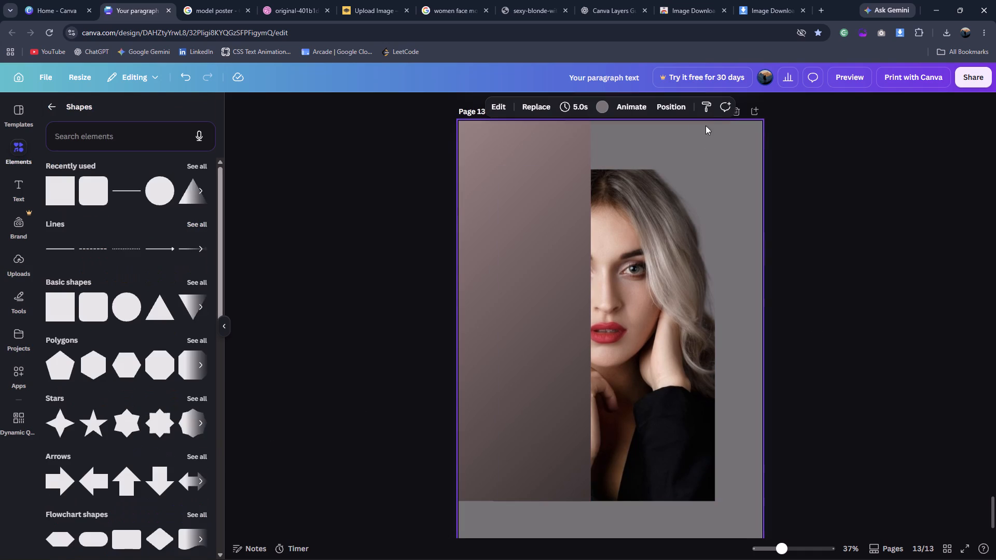
pyautogui.click(709, 110)
pyautogui.click(492, 203)
pyautogui.click(880, 306)
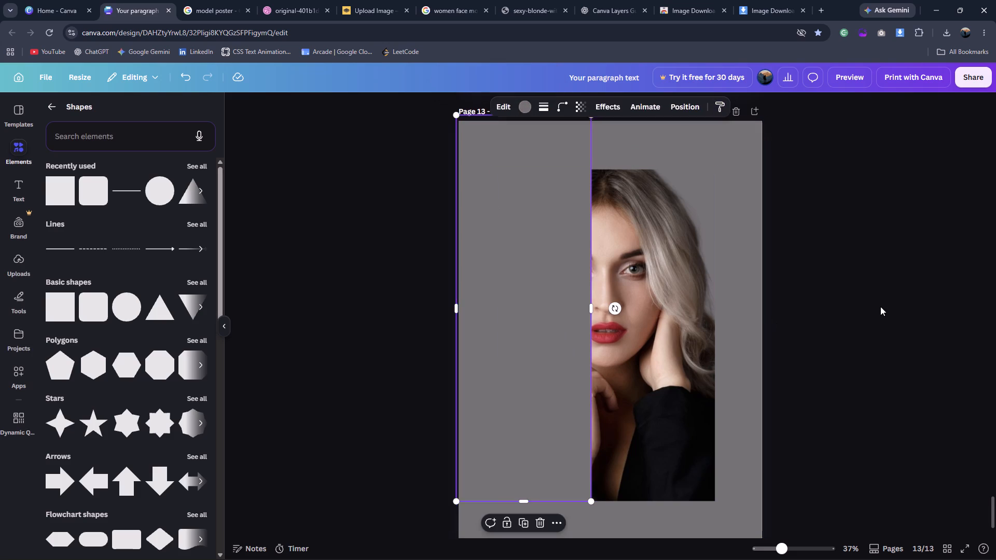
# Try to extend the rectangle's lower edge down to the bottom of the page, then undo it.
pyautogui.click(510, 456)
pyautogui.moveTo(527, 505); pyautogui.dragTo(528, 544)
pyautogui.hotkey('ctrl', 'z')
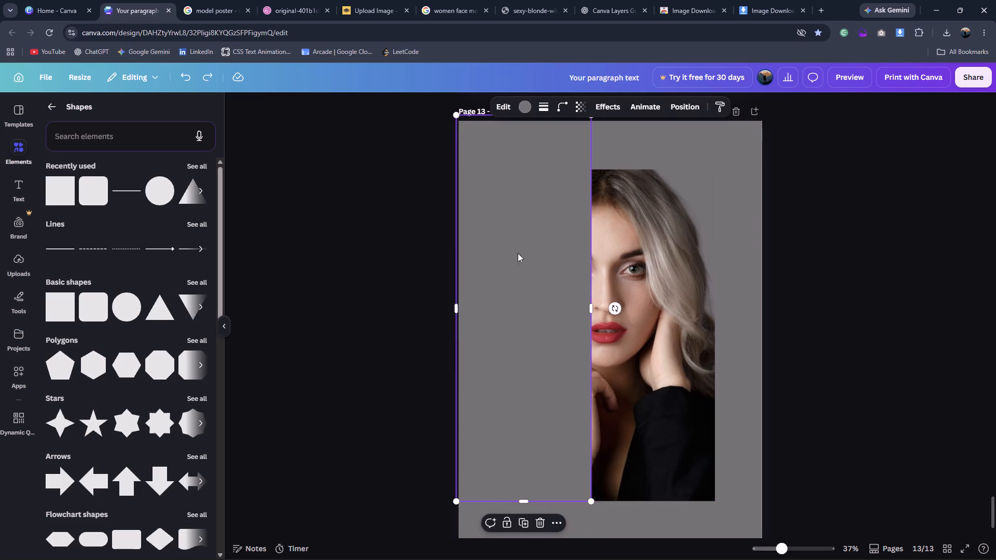
# Shrink the rectangle from its top-left corner so it covers only the portrait's left half, starting just above the head.
pyautogui.moveTo(460, 114); pyautogui.dragTo(499, 152)
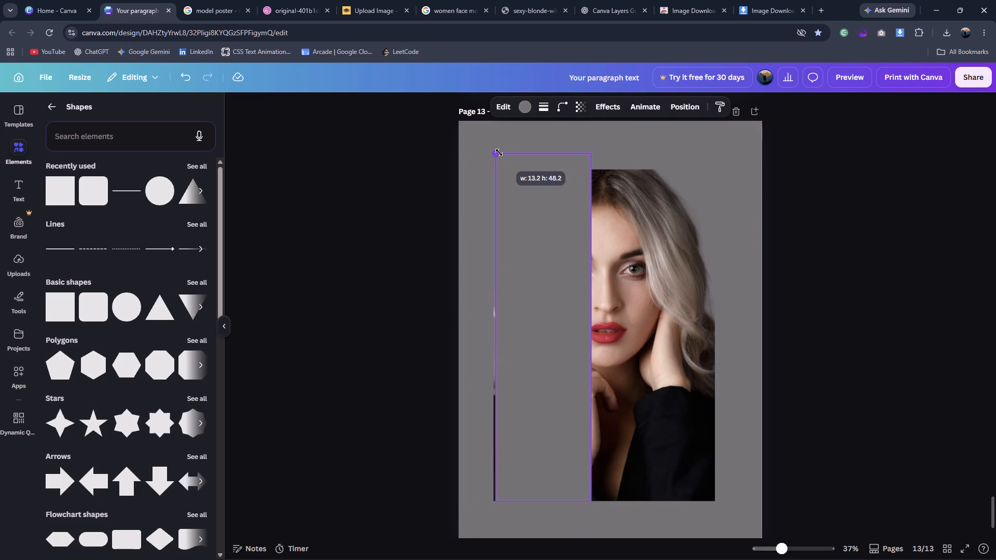
pyautogui.moveTo(499, 152); pyautogui.dragTo(496, 152)
pyautogui.click(880, 289)
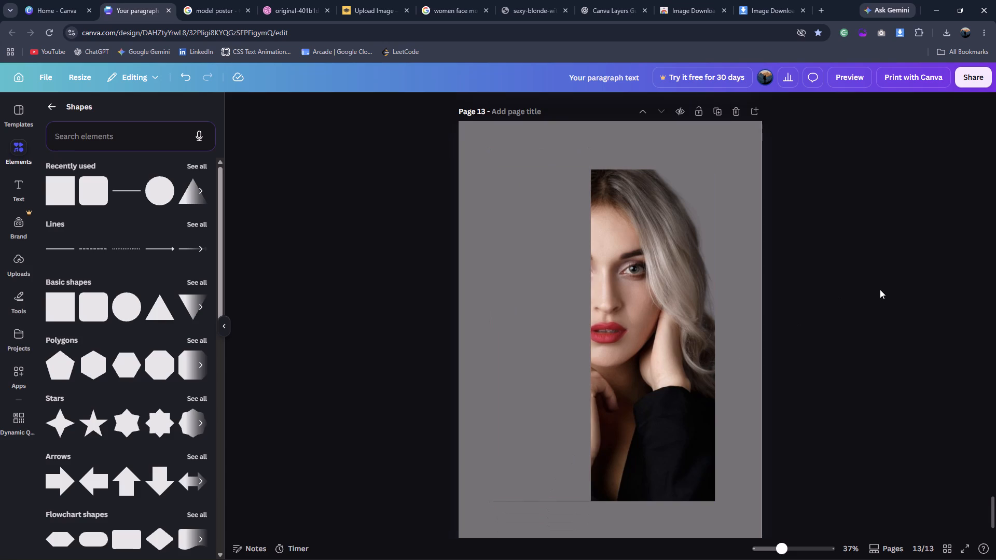
# Centre the rectangle vertically on the page and nudge it right until its right edge runs down the middle of the face.
pyautogui.moveTo(560, 361); pyautogui.dragTo(560, 373)
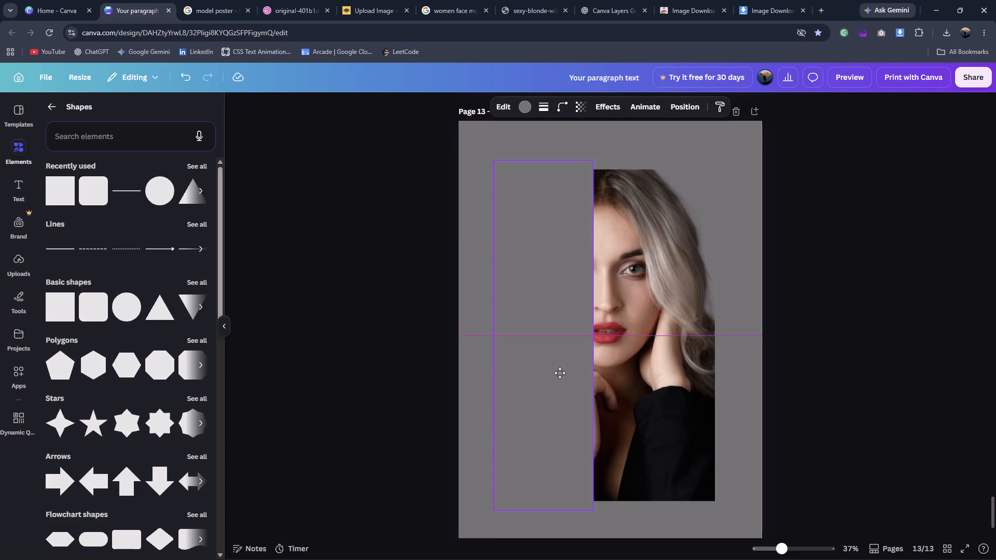
pyautogui.moveTo(560, 373); pyautogui.dragTo(559, 373)
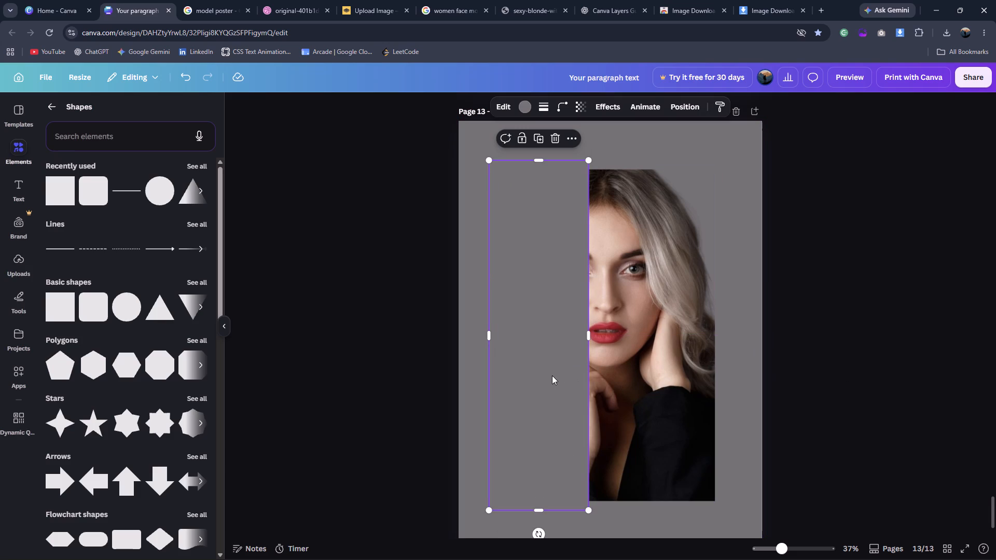
pyautogui.press('Right')
pyautogui.press('Right')
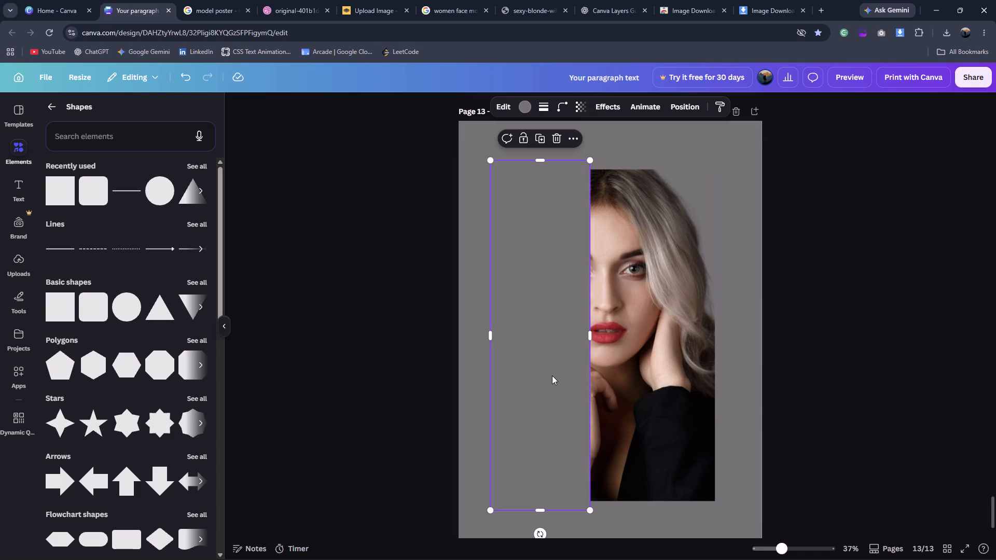
pyautogui.press('Right')
pyautogui.press('Right')
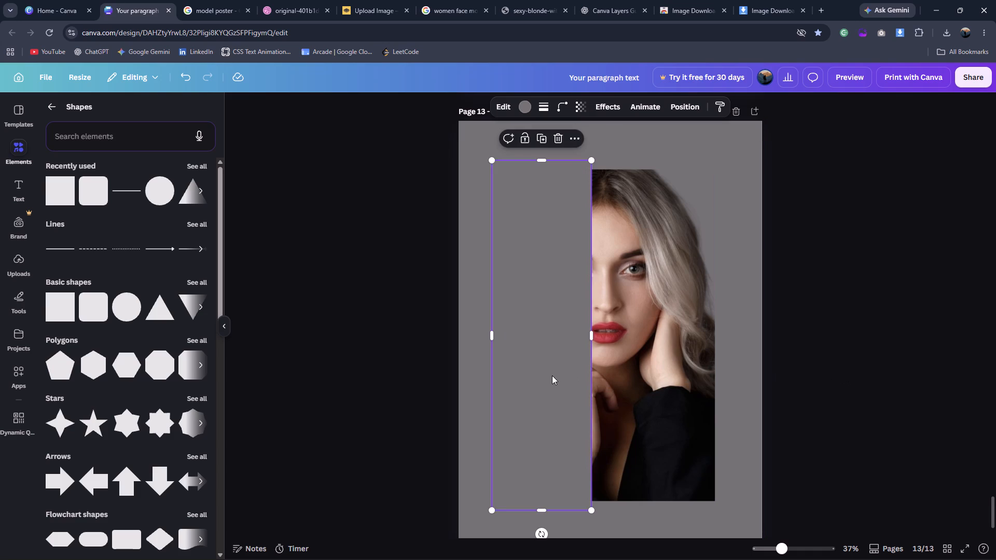
# Fine-tune the grey cover rectangle's horizontal position with small nudges so its right edge runs down the middle of the face.
pyautogui.press('Right')
pyautogui.press('Right')
pyautogui.press('Right')
pyautogui.press('Left')
pyautogui.press('Left')
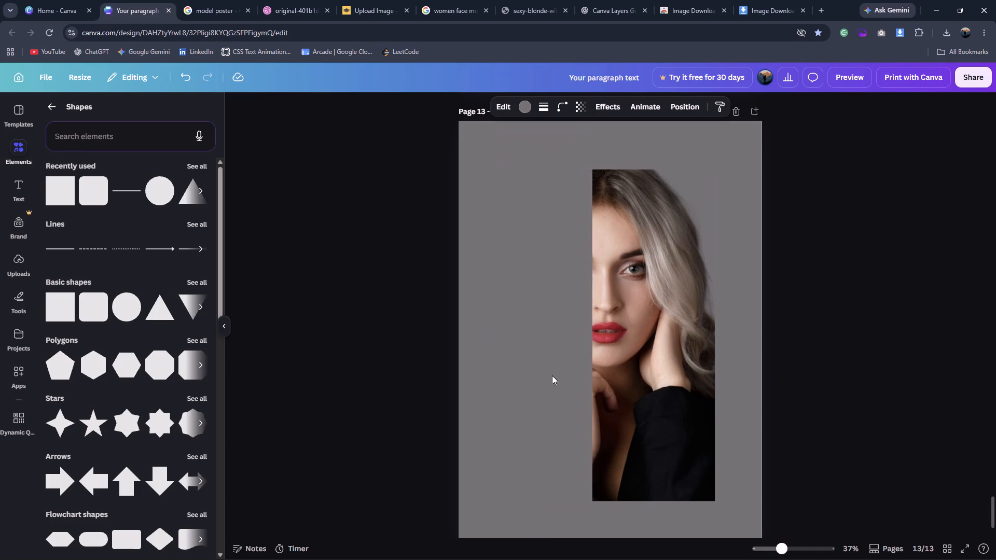
pyautogui.click(826, 365)
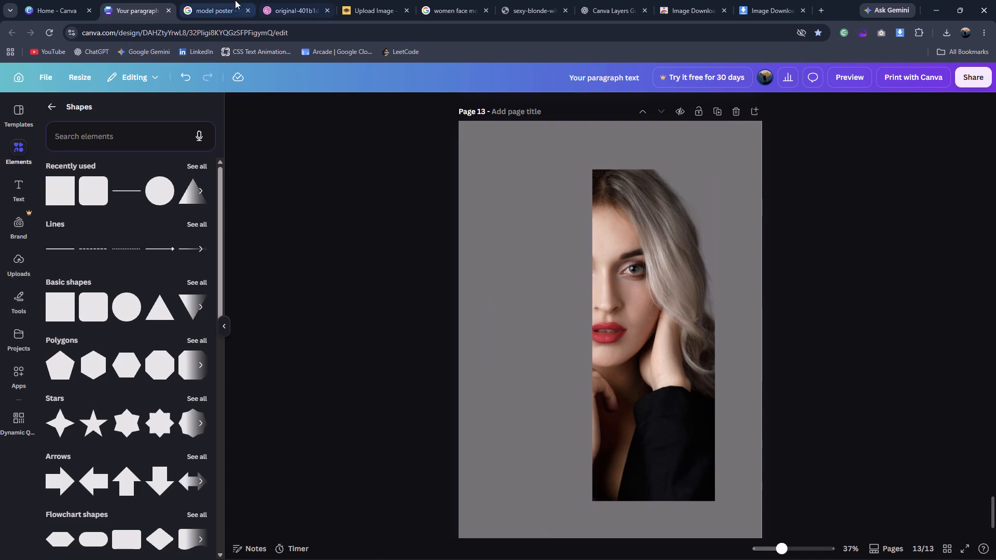
# Check the Dribbble reference poster, and add a square shape stretched to about 34 × 49.7 cm over the portrait, leaving a page margin.
pyautogui.click(205, 0)
pyautogui.click(308, 0)
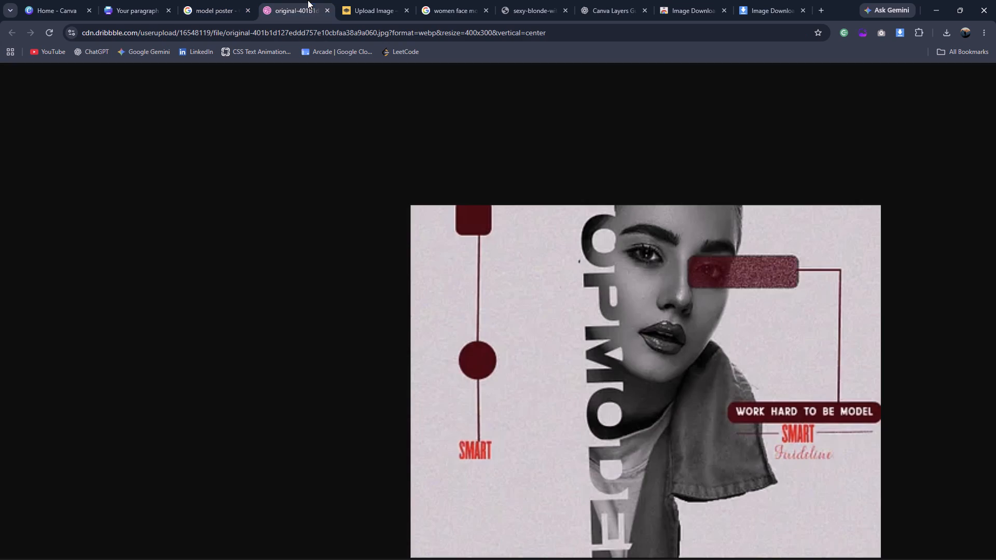
pyautogui.click(147, 1)
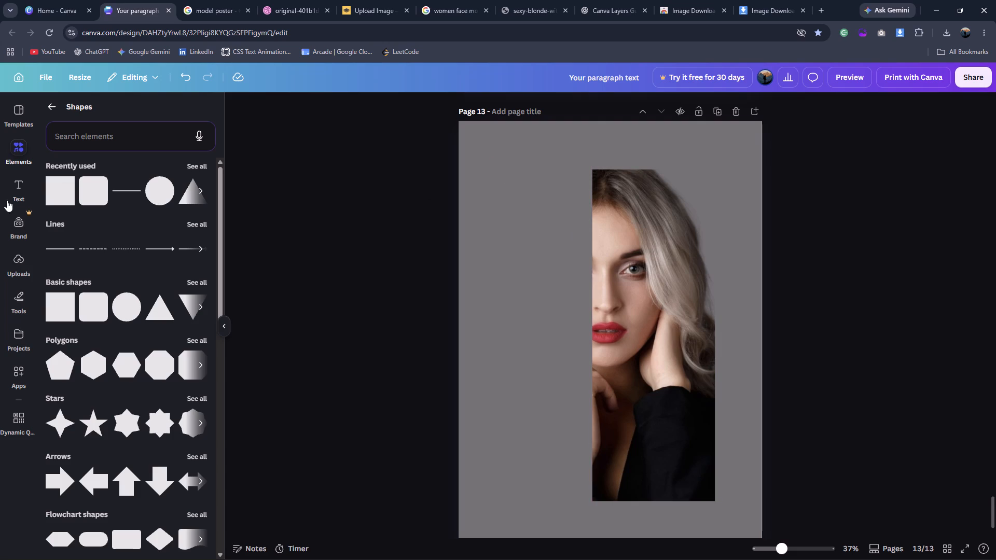
pyautogui.click(65, 191)
pyautogui.moveTo(639, 345); pyautogui.dragTo(559, 204)
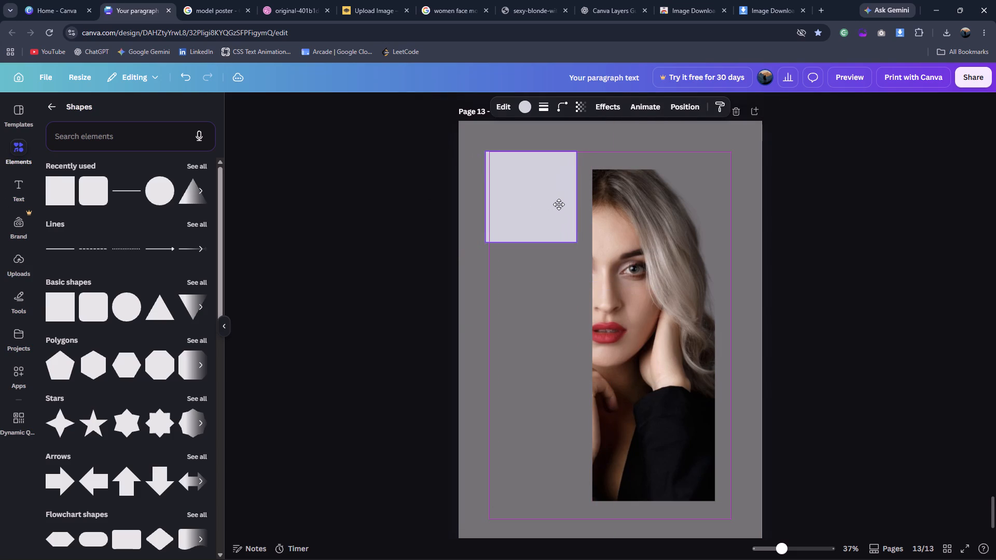
pyautogui.moveTo(559, 204); pyautogui.dragTo(559, 205)
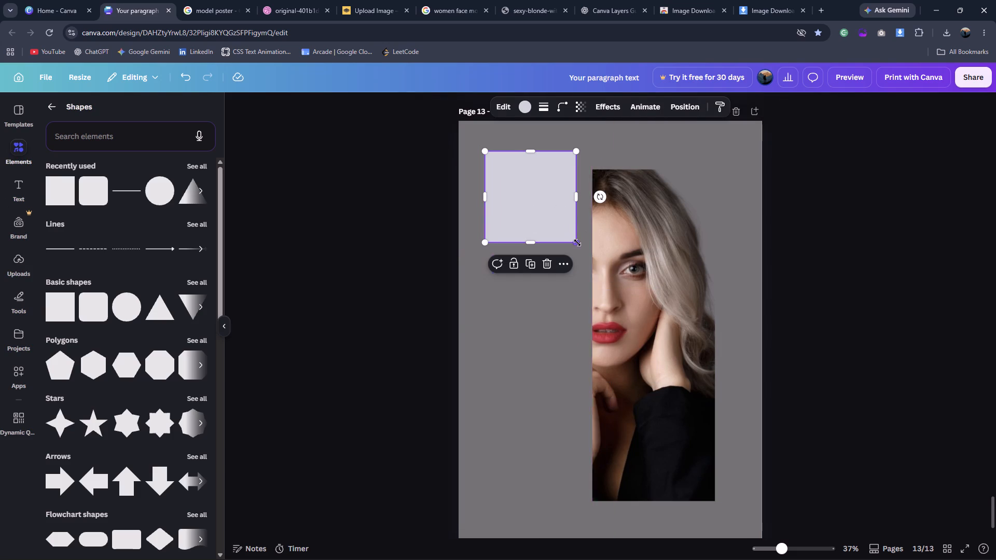
pyautogui.moveTo(577, 243); pyautogui.dragTo(731, 510)
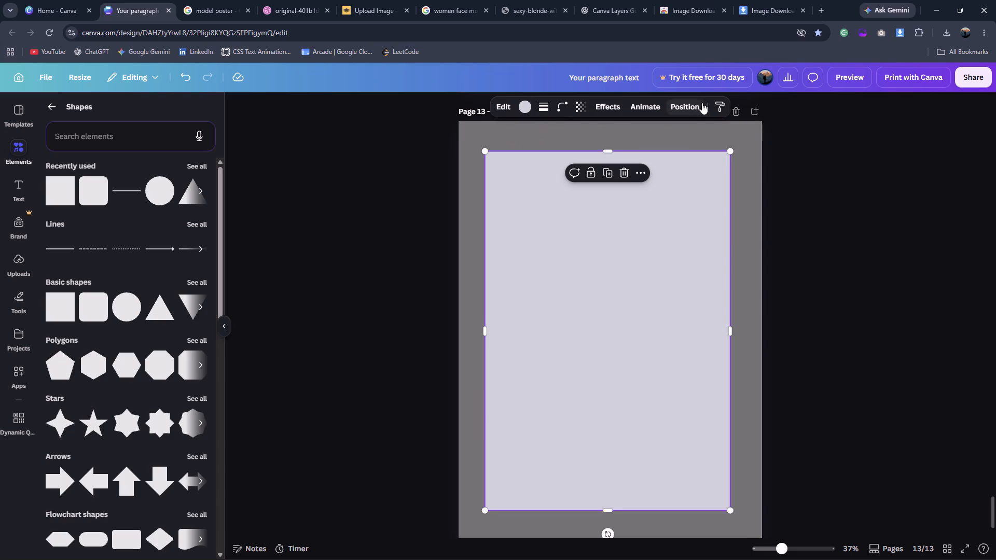
# Copy the page background's grey style onto the new large rectangle.
pyautogui.click(746, 137)
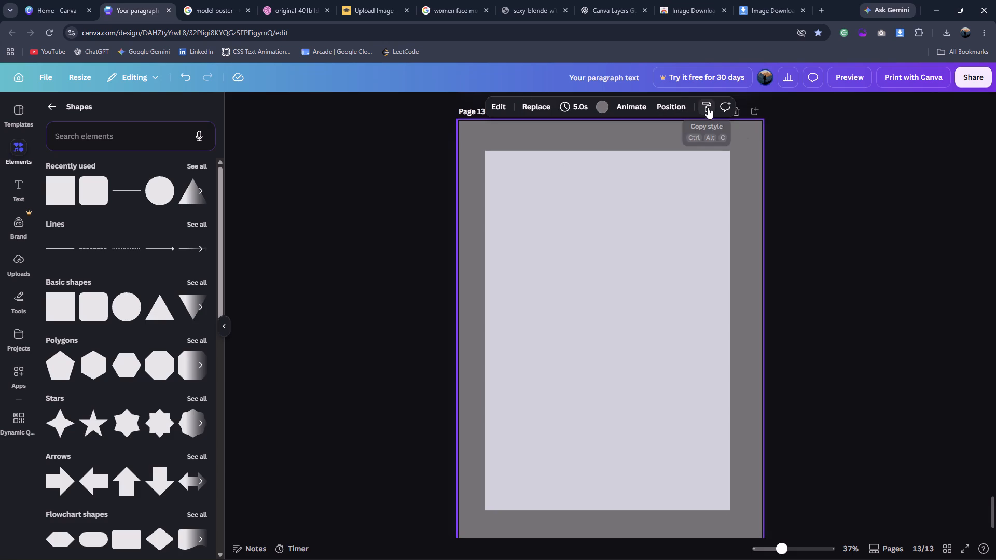
pyautogui.click(708, 107)
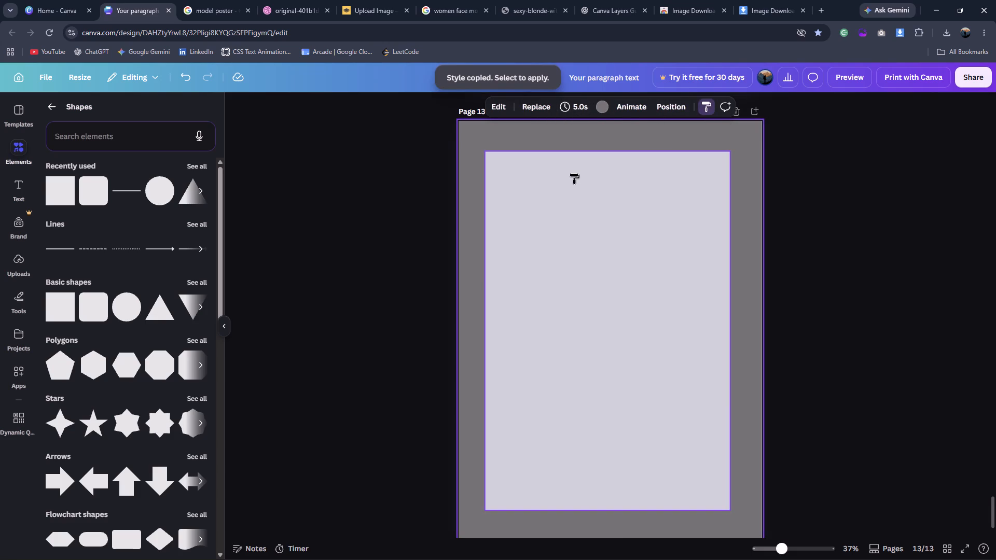
pyautogui.click(574, 174)
# Change the page background colour to black.
pyautogui.click(552, 142)
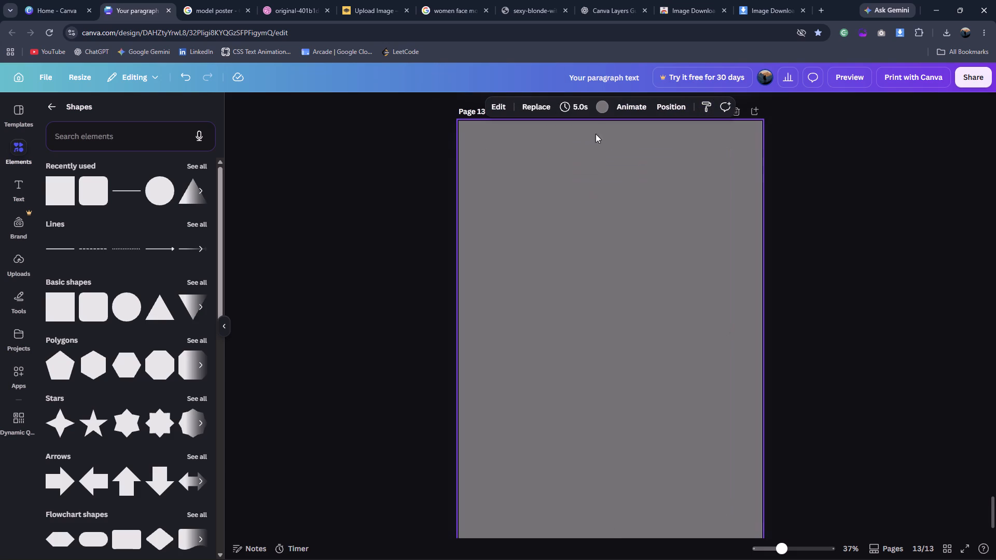
pyautogui.click(604, 110)
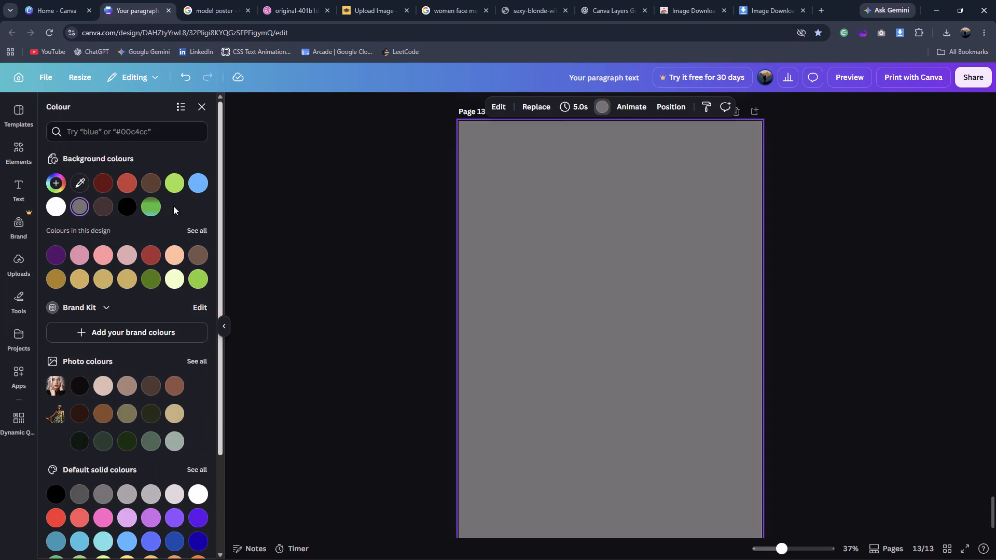
pyautogui.click(123, 214)
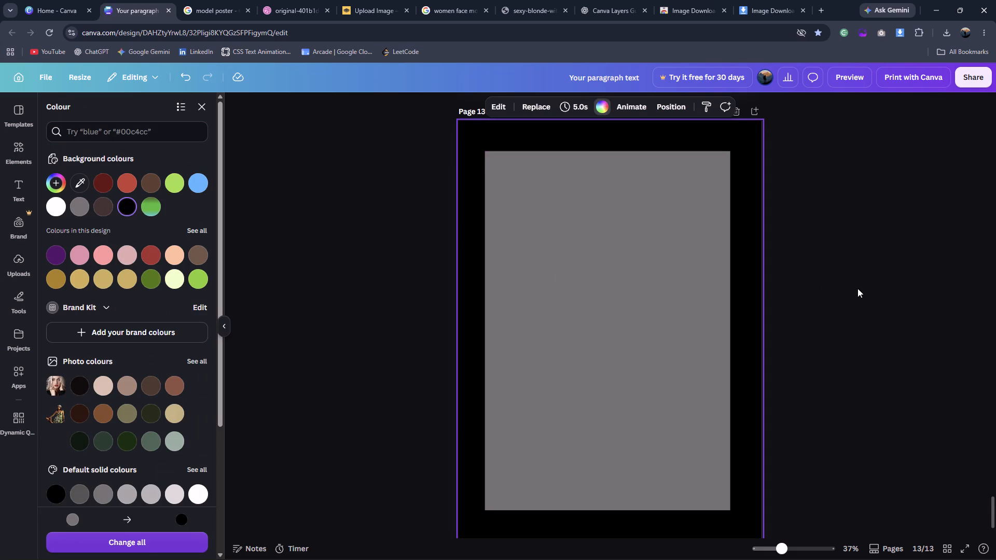
# Send the large grey rectangle to the back, behind the portrait and the narrow cover rectangle.
pyautogui.click(717, 298)
pyautogui.click(681, 111)
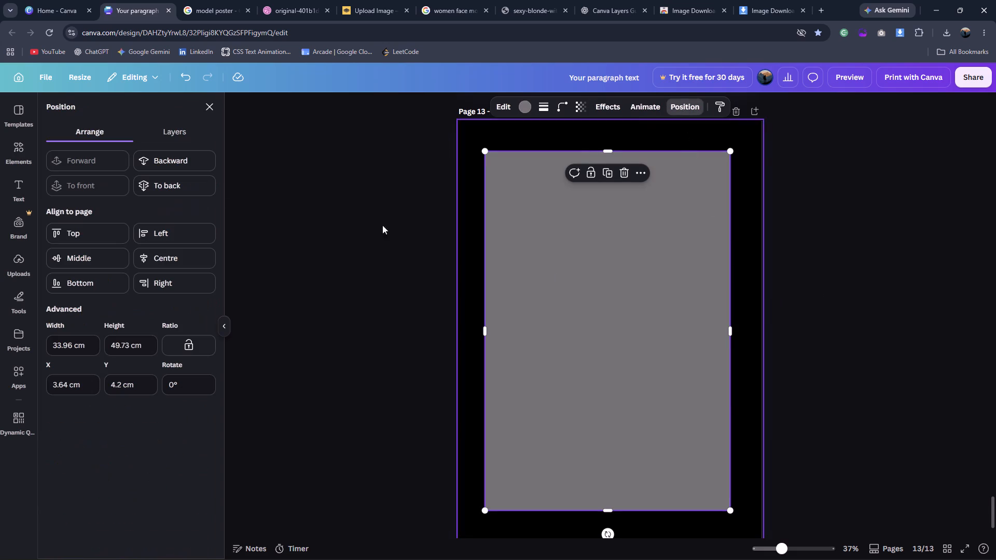
pyautogui.click(168, 188)
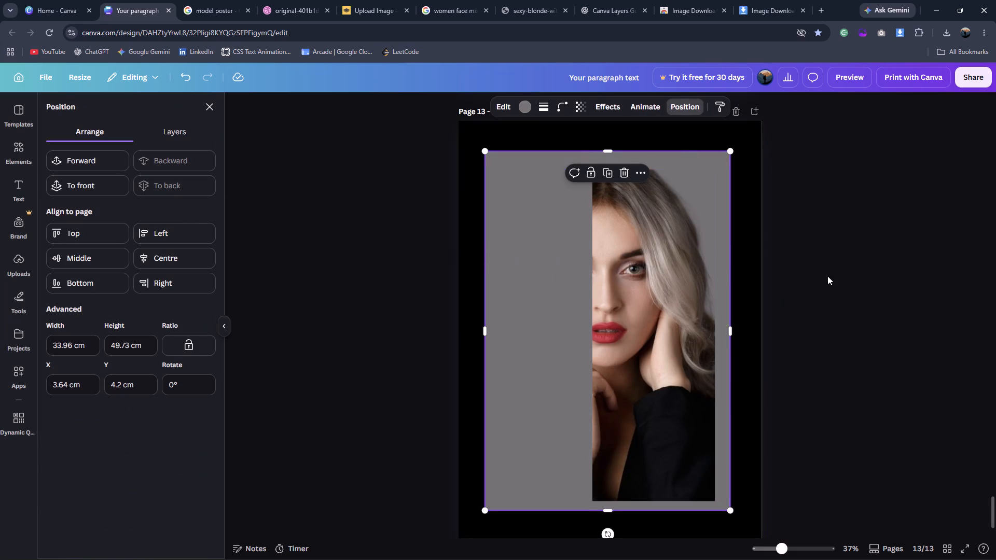
pyautogui.click(548, 252)
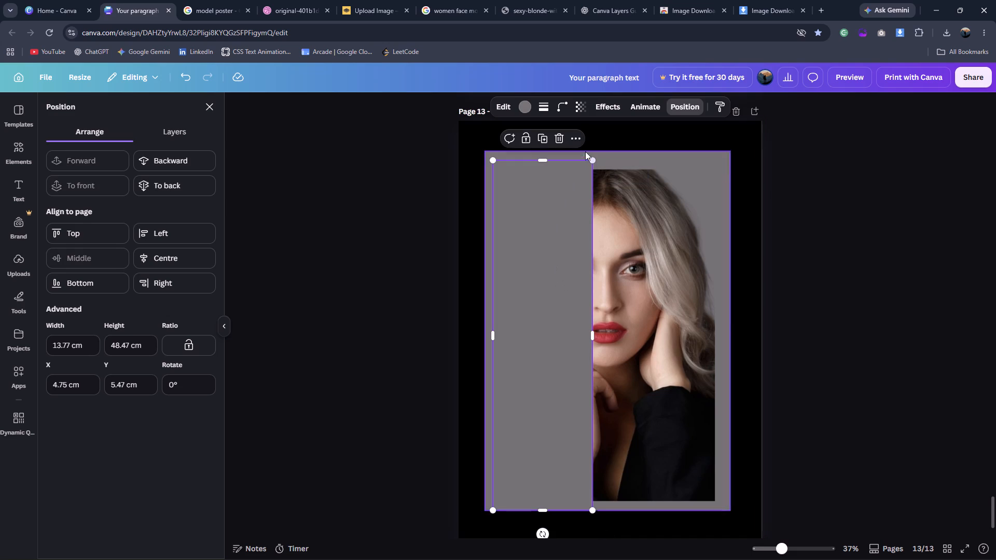
pyautogui.click(986, 196)
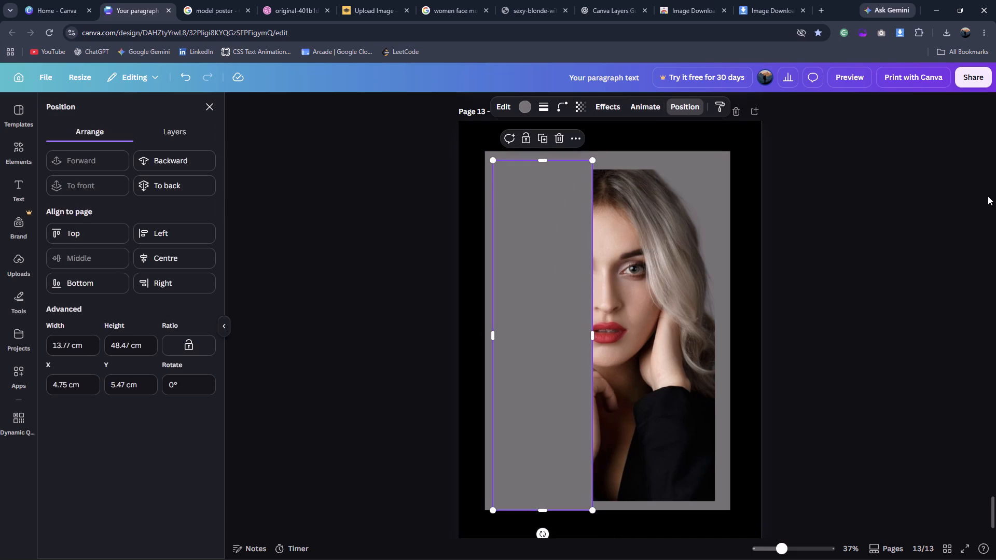
pyautogui.click(988, 196)
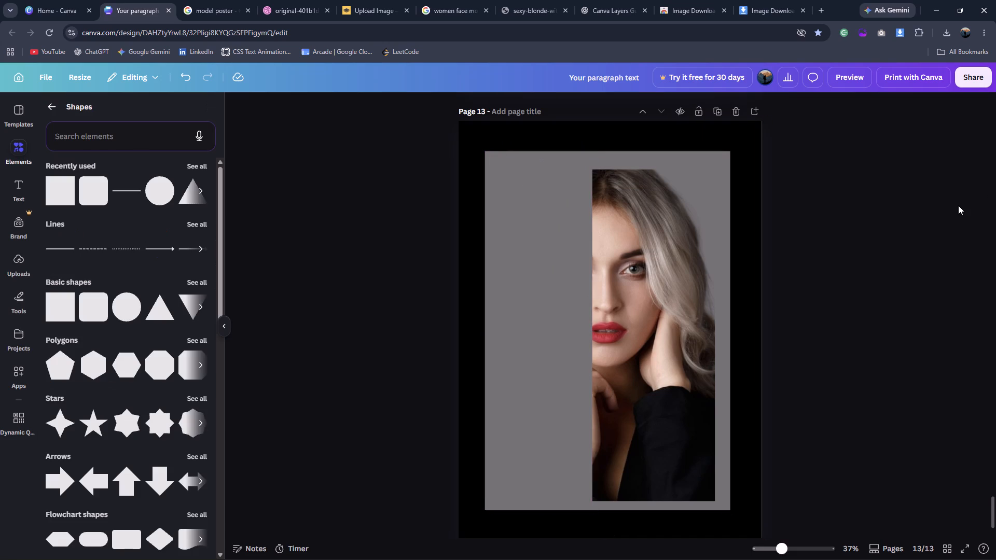
# Move the portrait up and slightly right so its top edge aligns with the grey panel's top edge.
pyautogui.moveTo(642, 252); pyautogui.dragTo(638, 247)
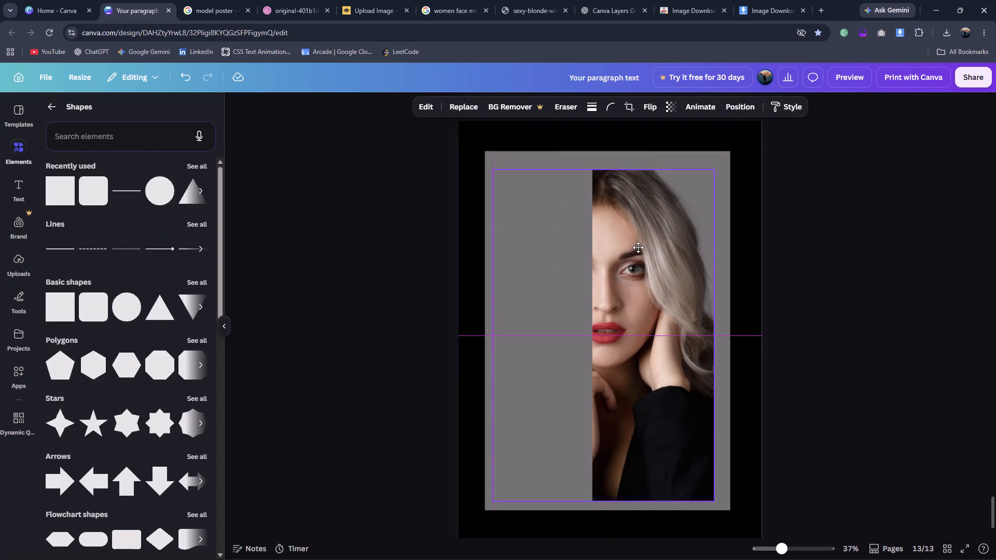
pyautogui.moveTo(638, 247); pyautogui.dragTo(647, 234)
pyautogui.click(533, 270)
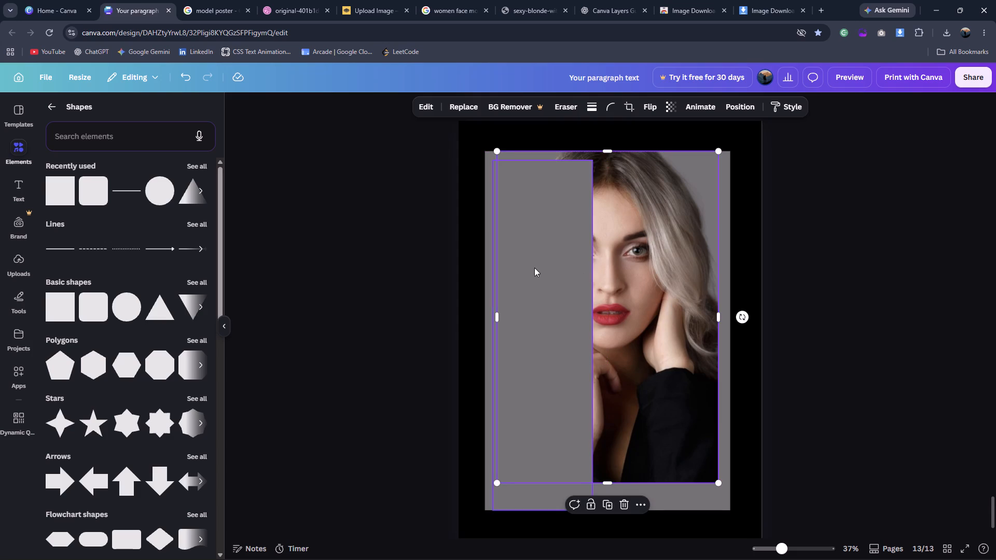
pyautogui.click(657, 281)
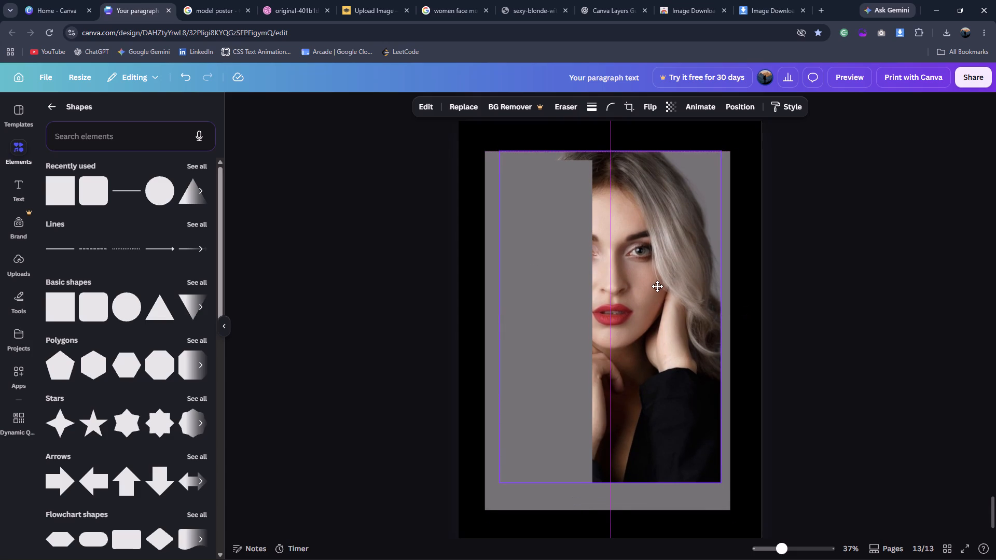
# Resize and move the narrow cover rectangle so its top and bottom edges match those of the grey panel.
pyautogui.click(566, 443)
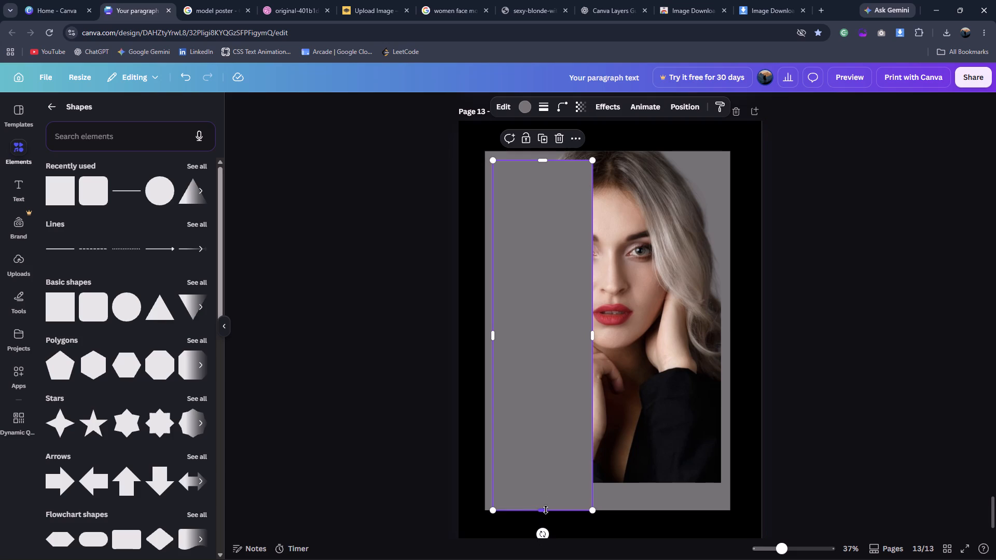
pyautogui.moveTo(546, 510); pyautogui.dragTo(546, 524)
pyautogui.moveTo(549, 481); pyautogui.dragTo(549, 458)
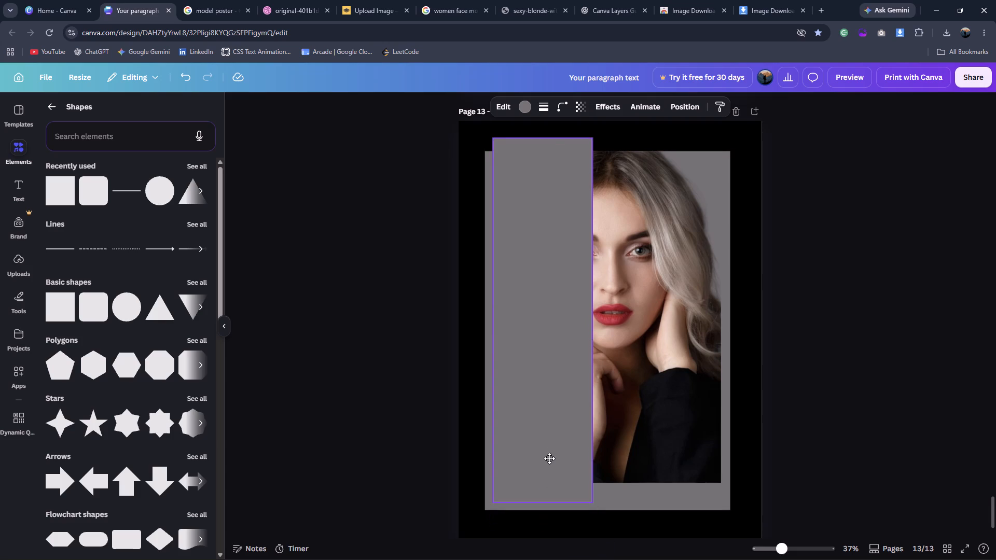
pyautogui.moveTo(549, 458); pyautogui.dragTo(551, 471)
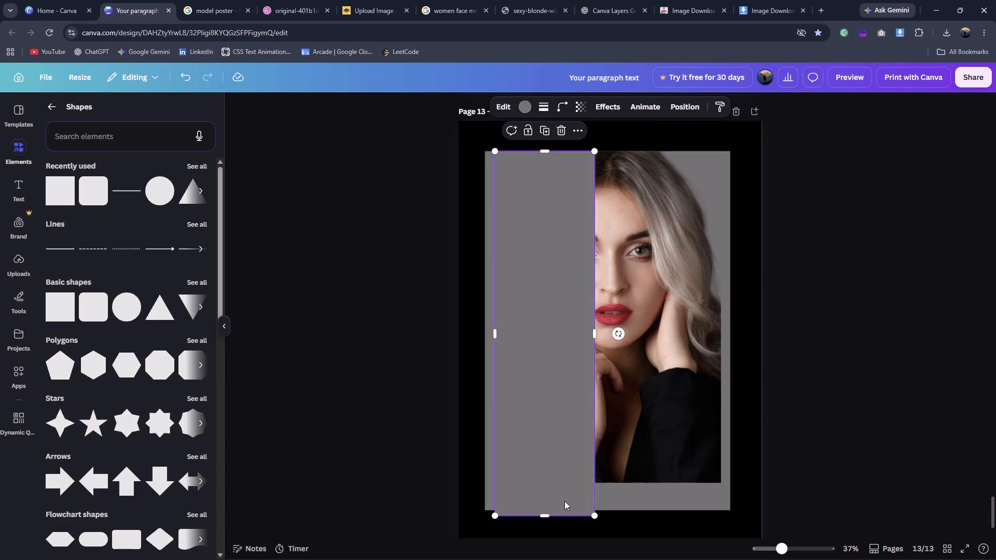
pyautogui.moveTo(545, 513); pyautogui.dragTo(545, 505)
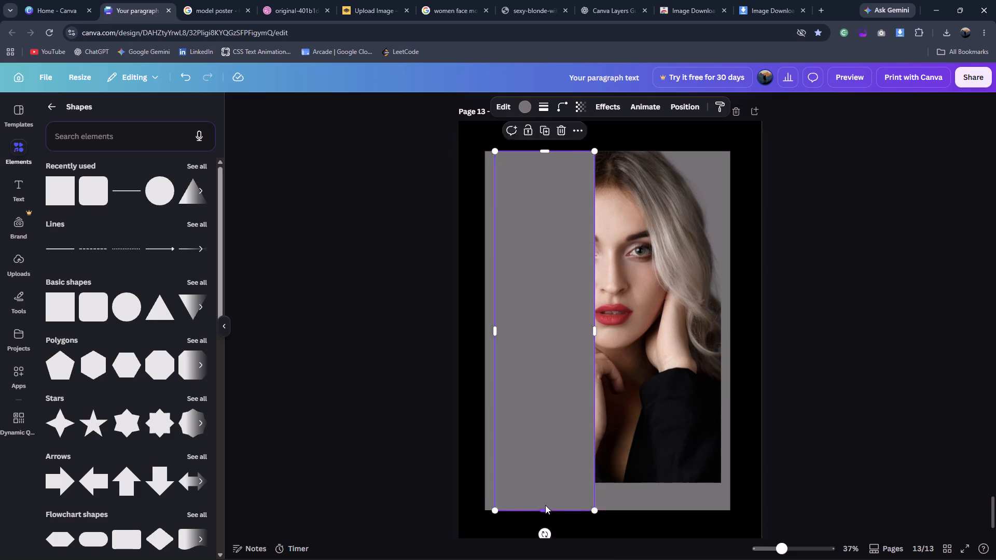
pyautogui.click(850, 417)
# Nudge the cover rectangle right until its right edge runs down the centre of the face and its left edge hides the portrait's left border.
pyautogui.click(575, 402)
pyautogui.press('Right')
pyautogui.press('Right')
pyautogui.press('Right')
pyautogui.press('Right')
pyautogui.press('Right')
pyautogui.press('Right')
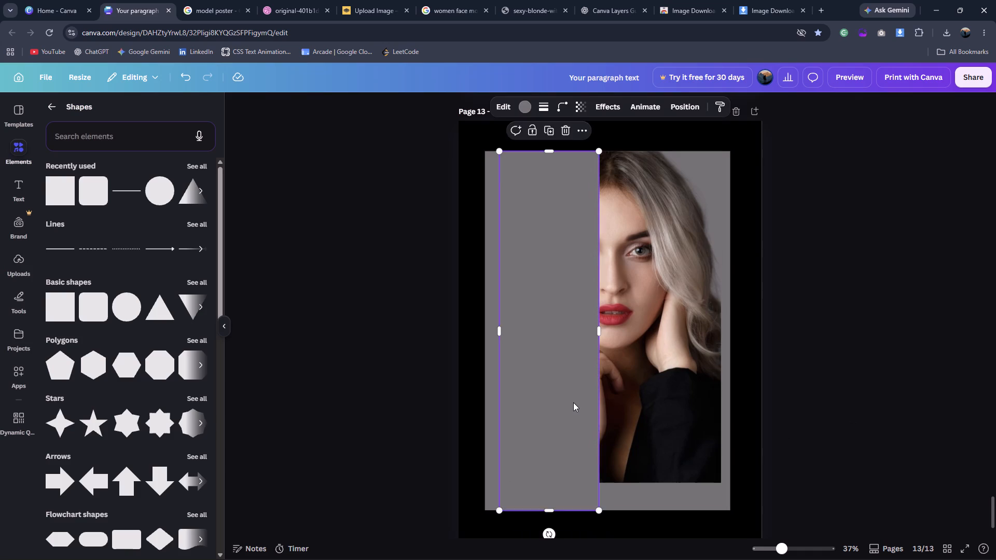
pyautogui.press('Right')
pyautogui.press('Right')
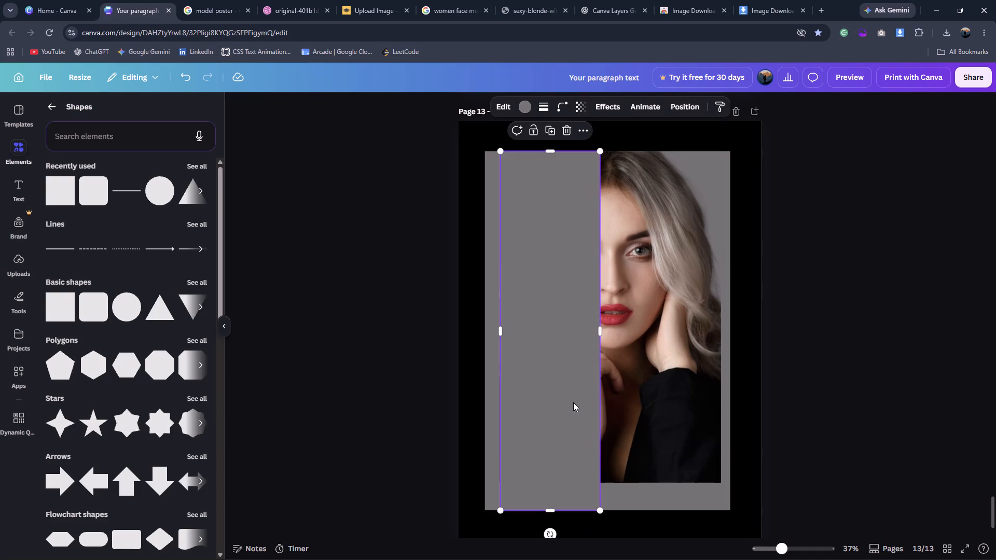
pyautogui.press('Left')
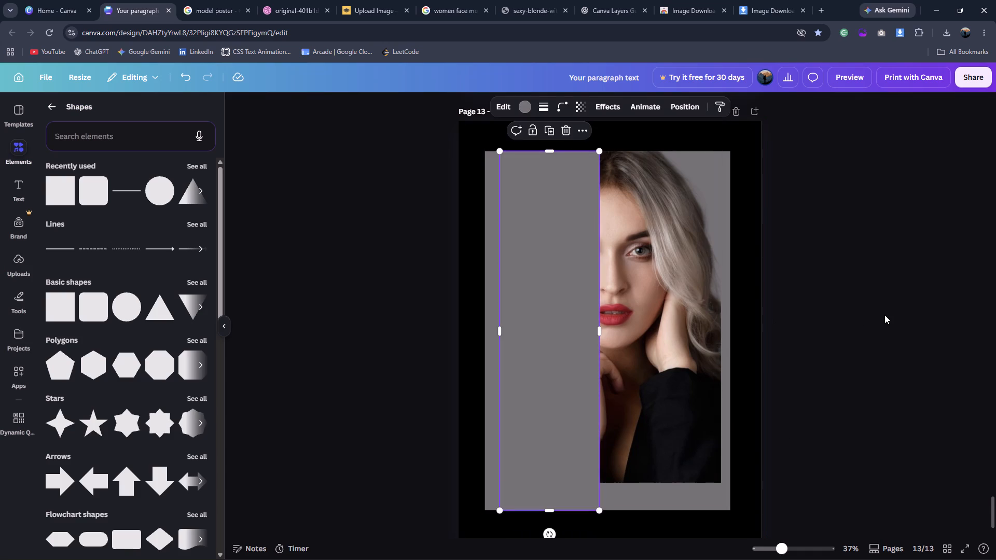
pyautogui.click(884, 315)
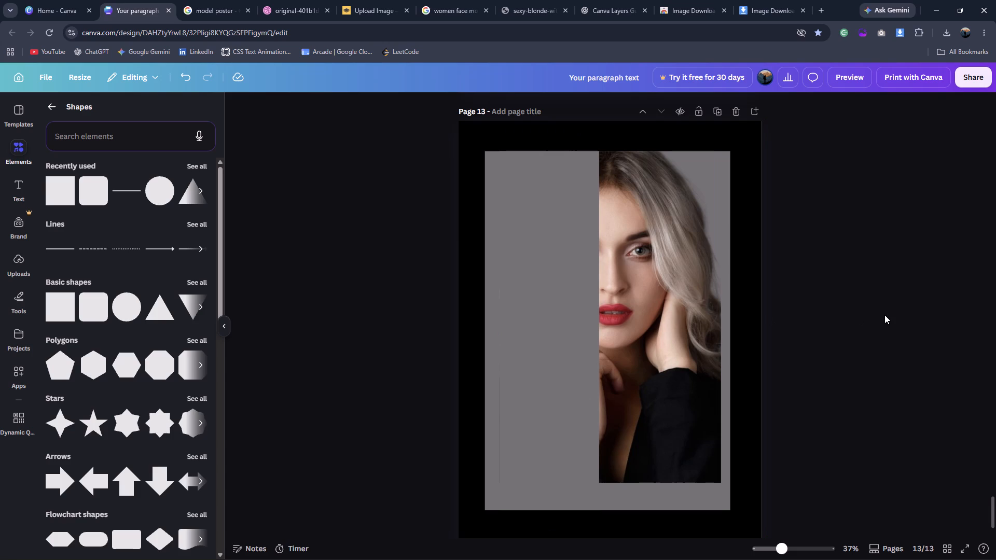
pyautogui.click(559, 373)
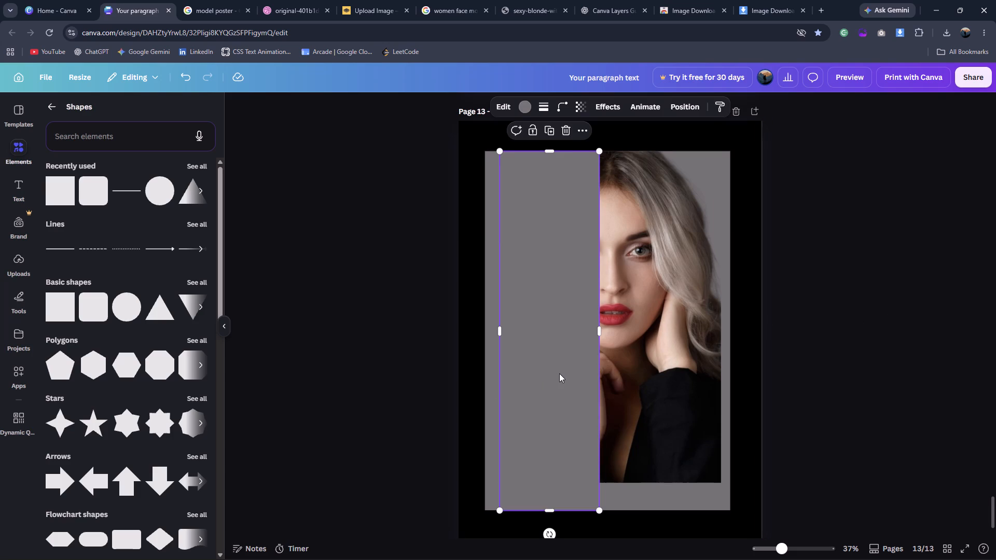
pyautogui.press('Left')
pyautogui.click(834, 351)
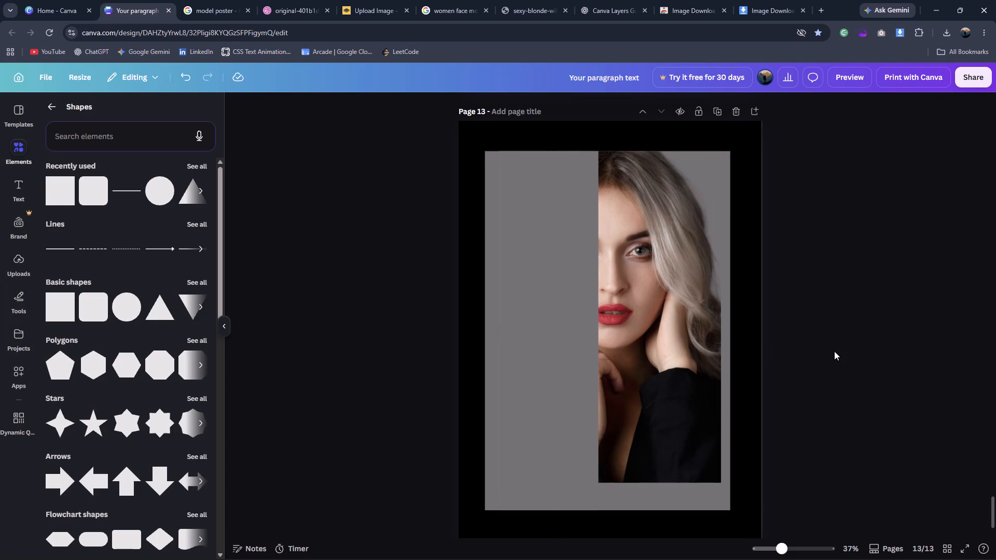
# Enlarge the portrait from its bottom-right corner to about 33.2 × 49.7 cm so it reaches the grey panel's bottom edge.
pyautogui.click(652, 447)
pyautogui.moveTo(722, 484); pyautogui.dragTo(730, 502)
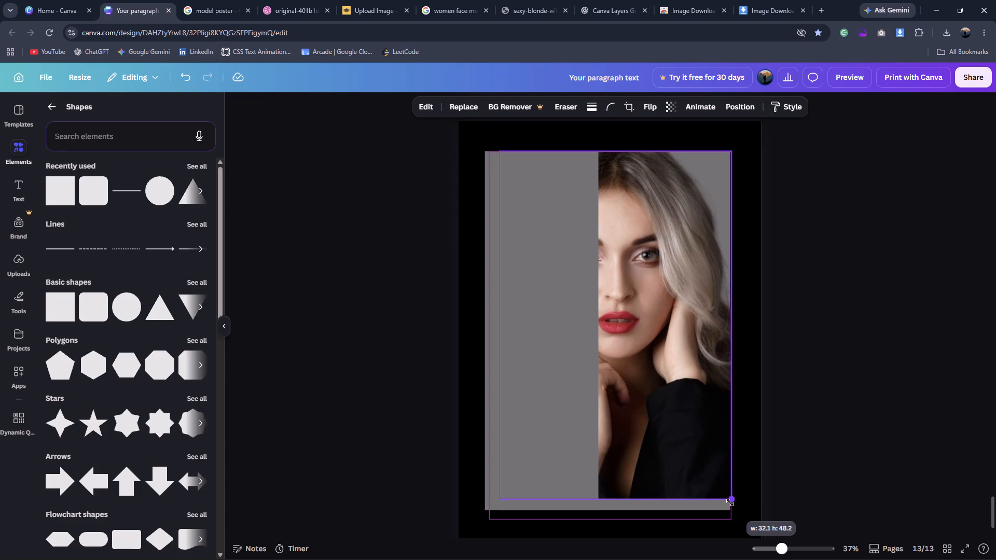
pyautogui.moveTo(730, 502); pyautogui.dragTo(732, 521)
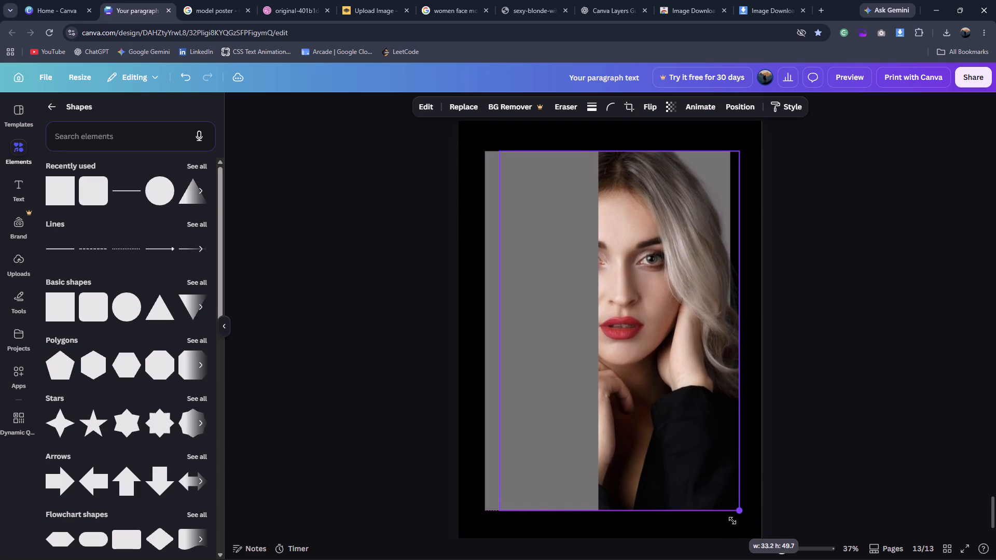
pyautogui.moveTo(732, 521); pyautogui.dragTo(731, 520)
pyautogui.click(822, 445)
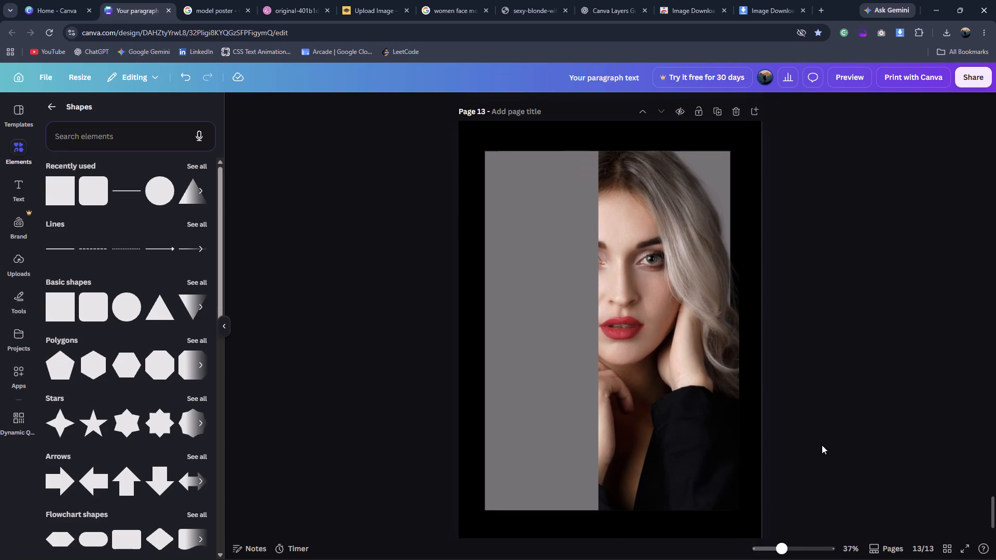
# Check the model poster reference, add a text box at about size 60.4 across the cover rectangle, and make it read OPMODEL.
pyautogui.click(584, 370)
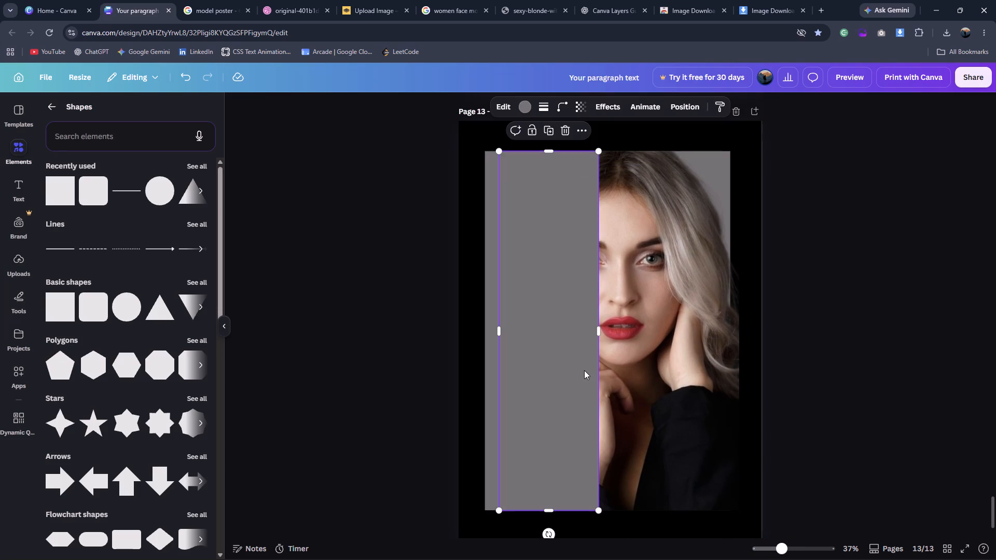
pyautogui.click(206, 6)
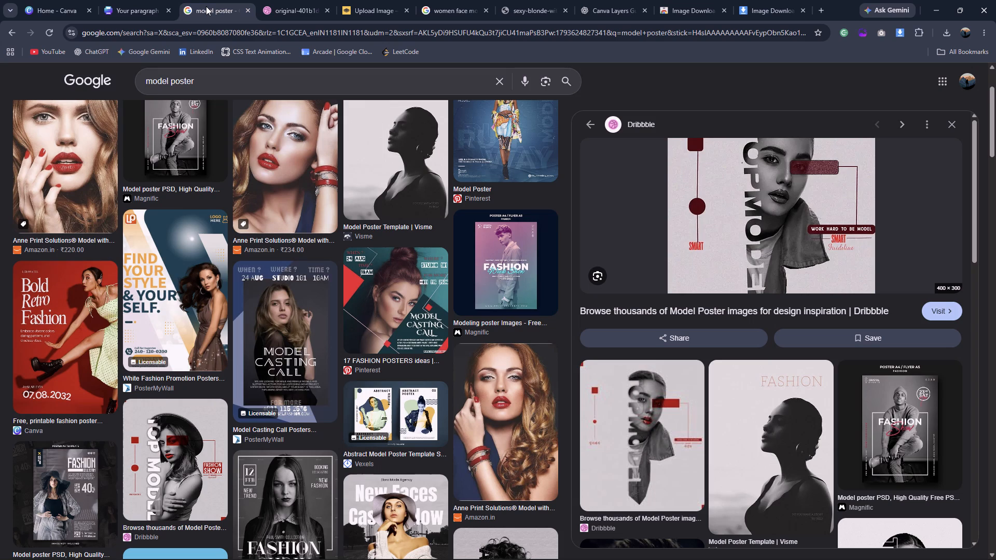
pyautogui.click(146, 2)
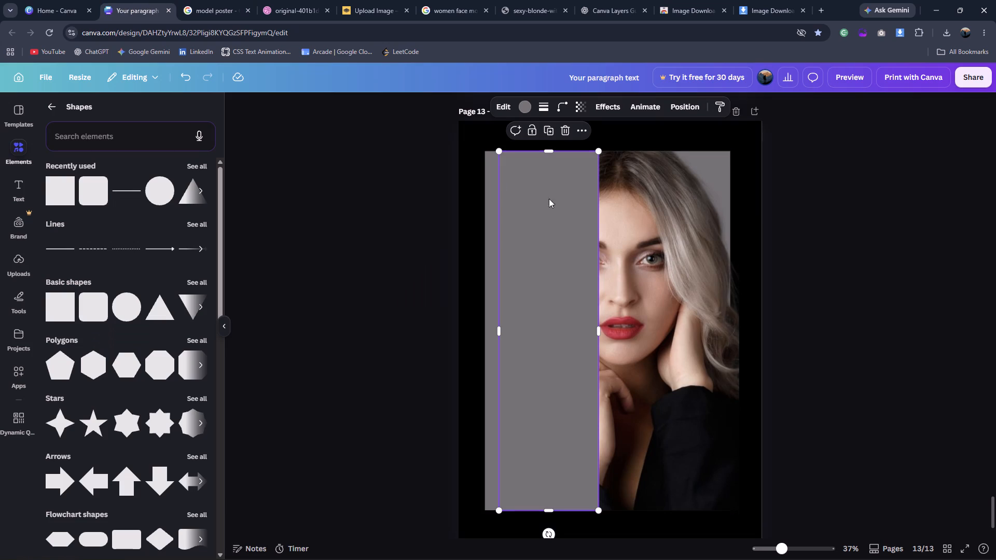
pyautogui.click(953, 209)
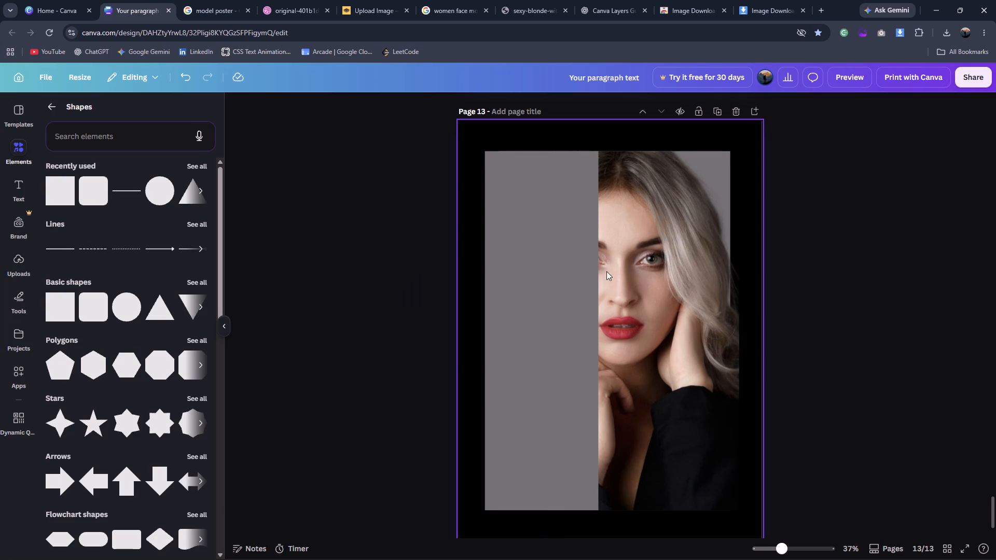
pyautogui.click(15, 194)
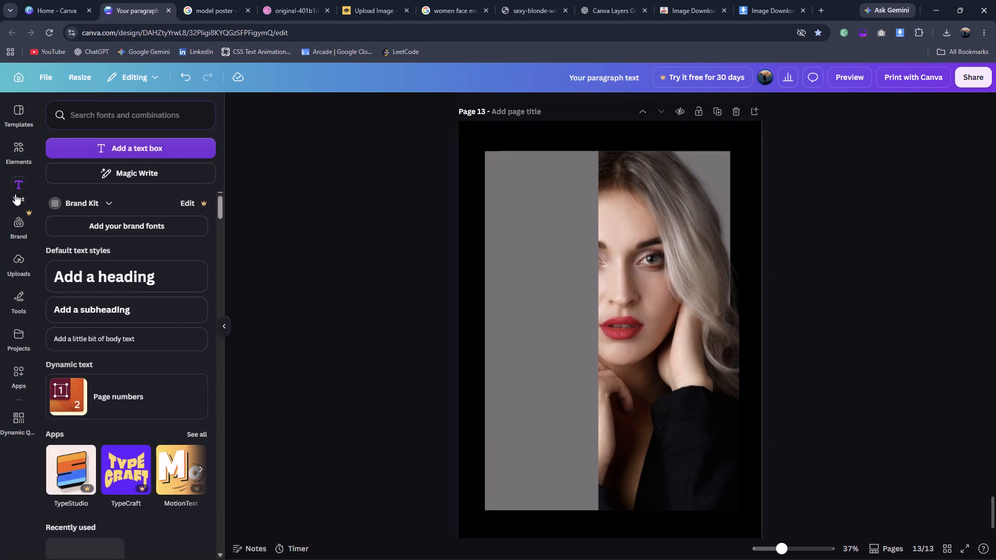
pyautogui.click(115, 151)
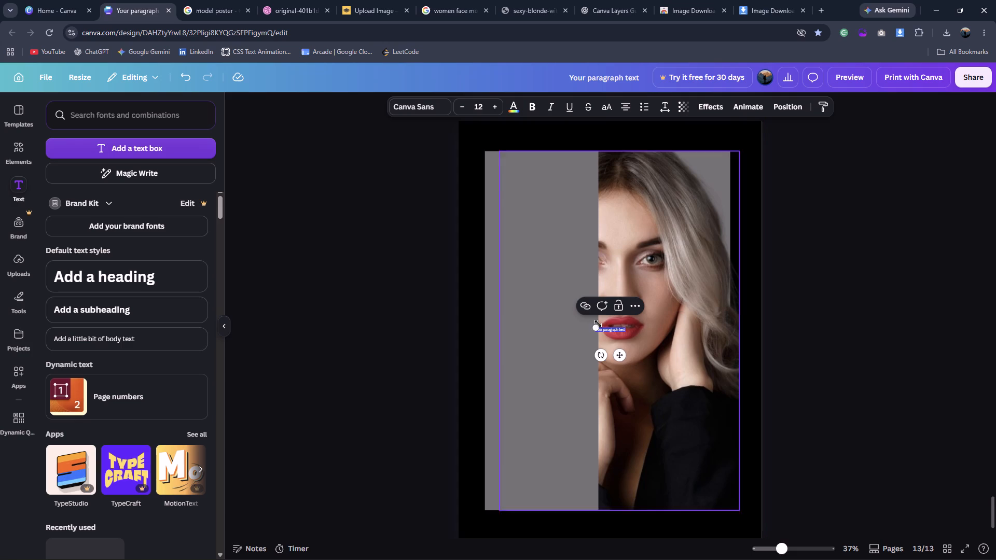
pyautogui.moveTo(597, 324); pyautogui.dragTo(488, 242)
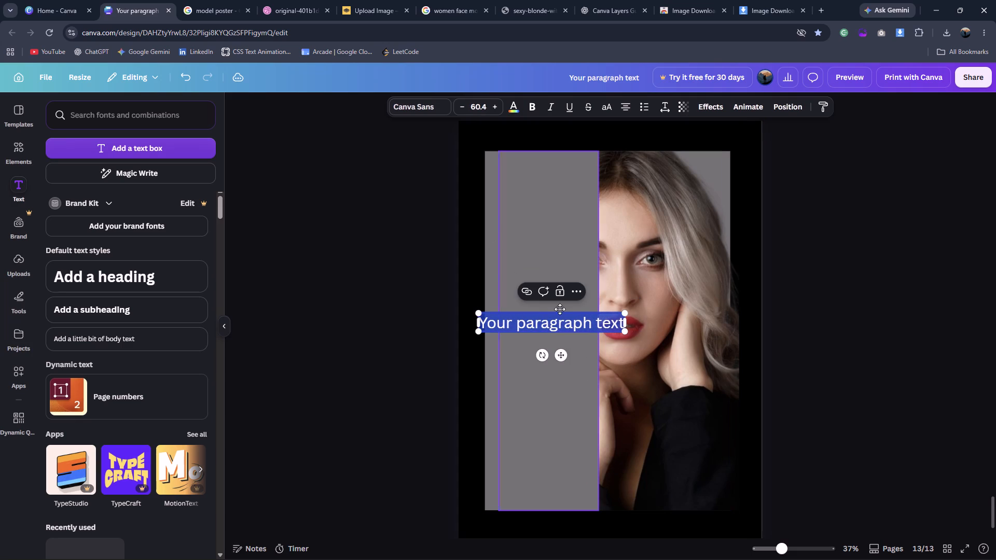
pyautogui.write('OPMODEL')
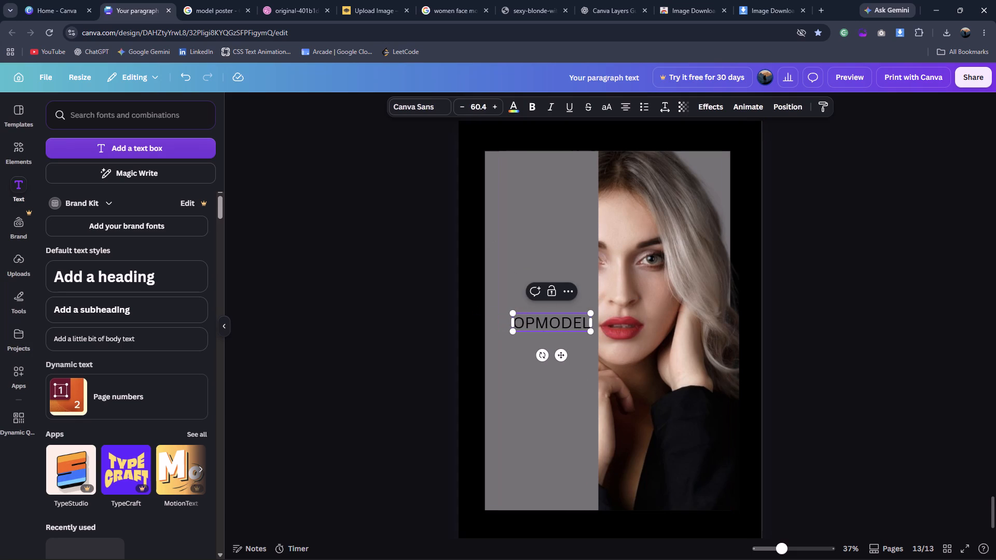
# Set the OPMODEL text in the League Spartan font.
pyautogui.click(422, 109)
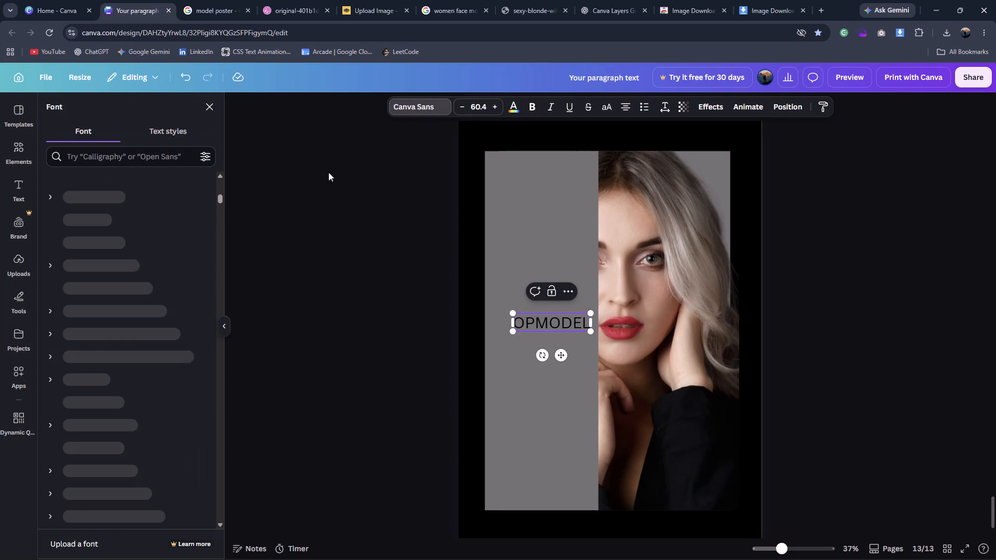
pyautogui.click(111, 223)
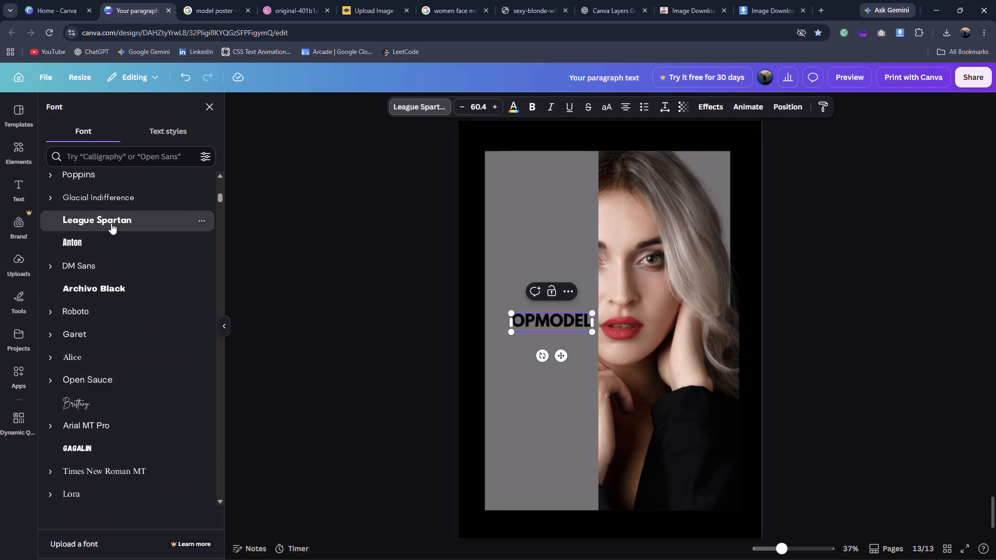
# Rotate the OPMODEL text clockwise to run vertically downward and enlarge it to about size 173.
pyautogui.moveTo(547, 356); pyautogui.dragTo(532, 323)
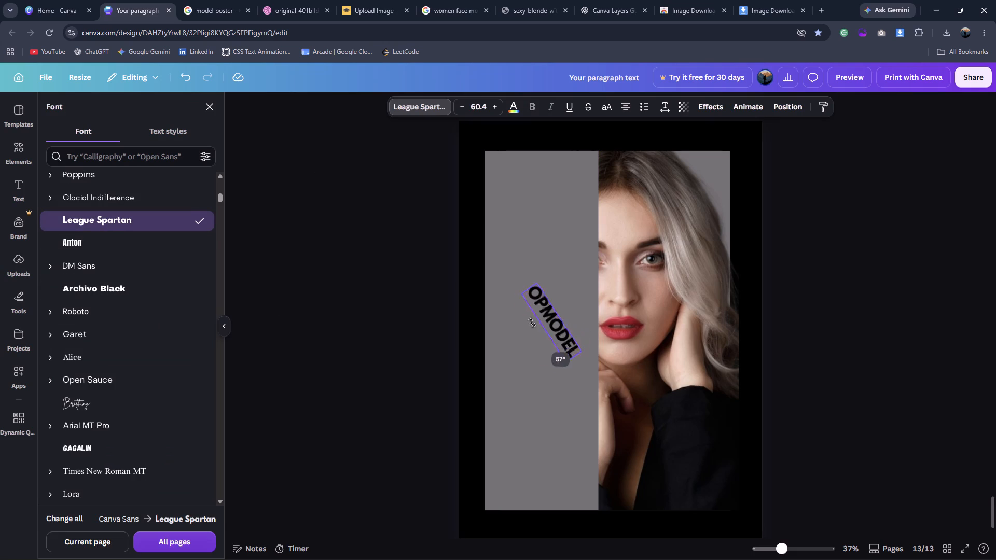
pyautogui.moveTo(532, 323); pyautogui.dragTo(537, 323)
pyautogui.moveTo(542, 367); pyautogui.dragTo(477, 510)
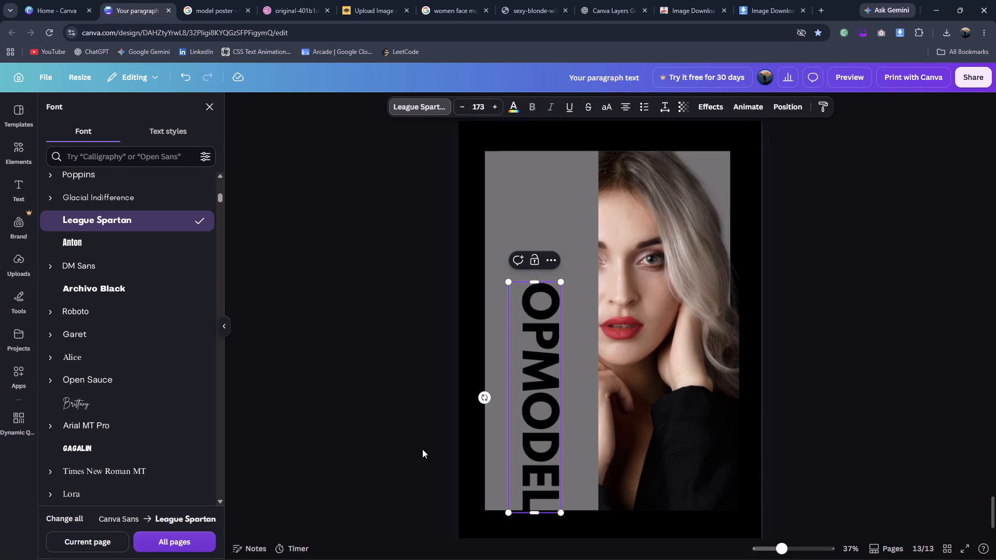
pyautogui.click(422, 449)
pyautogui.click(425, 439)
# Move the vertical OPMODEL text over the boundary between cover rectangle and face, and lengthen its box to about the grey panel's height.
pyautogui.moveTo(531, 410); pyautogui.dragTo(582, 286)
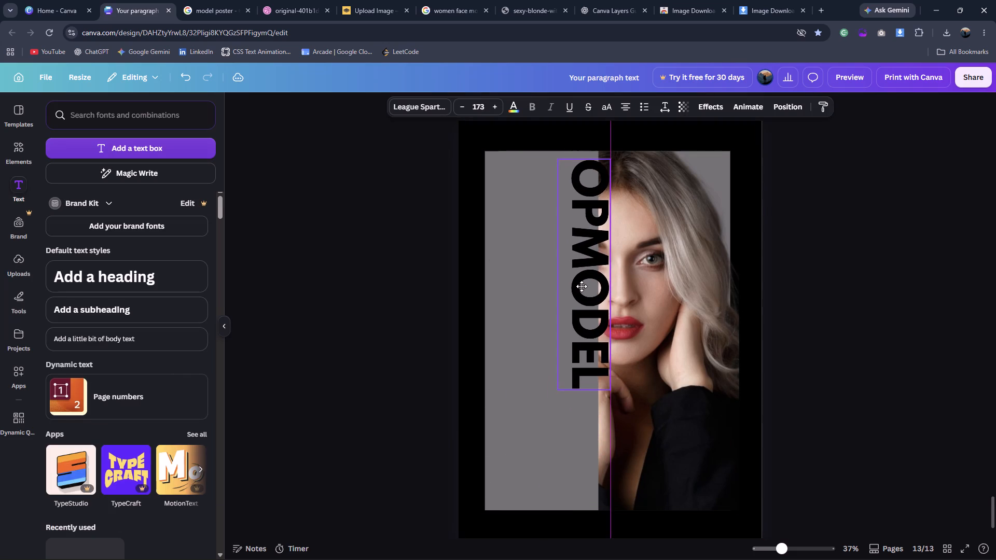
pyautogui.moveTo(582, 286); pyautogui.dragTo(582, 281)
pyautogui.moveTo(584, 383); pyautogui.dragTo(589, 450)
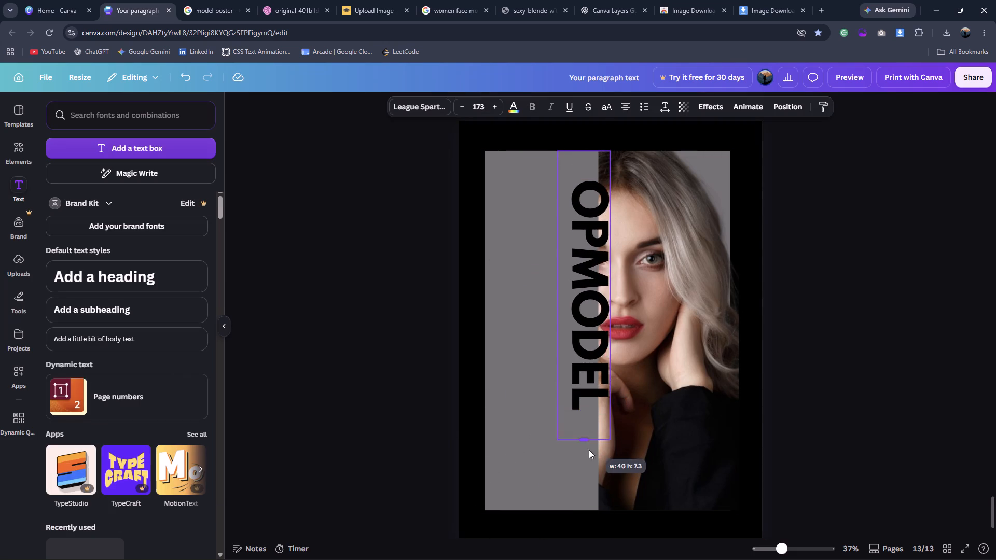
pyautogui.moveTo(589, 450); pyautogui.dragTo(594, 516)
pyautogui.moveTo(588, 405); pyautogui.dragTo(588, 373)
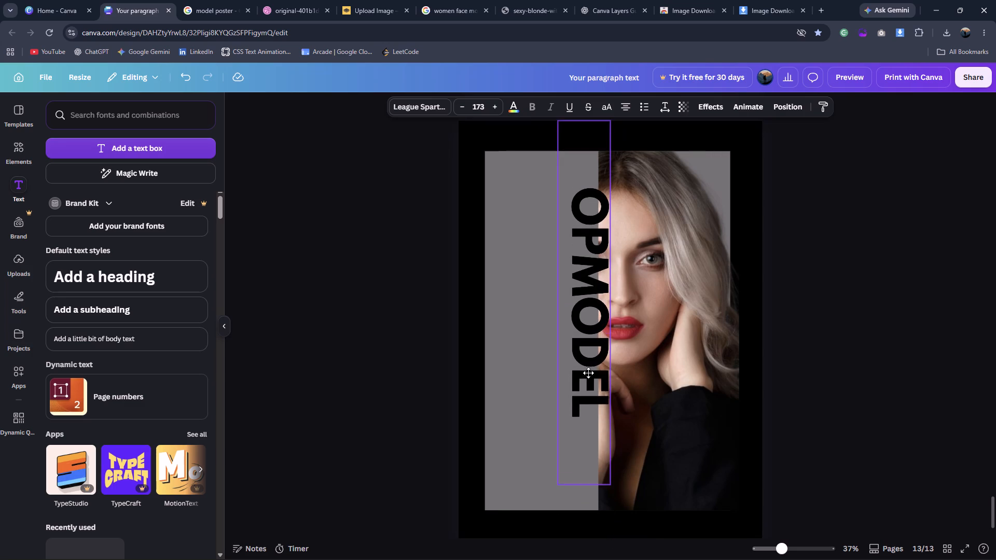
pyautogui.moveTo(588, 373); pyautogui.dragTo(589, 375)
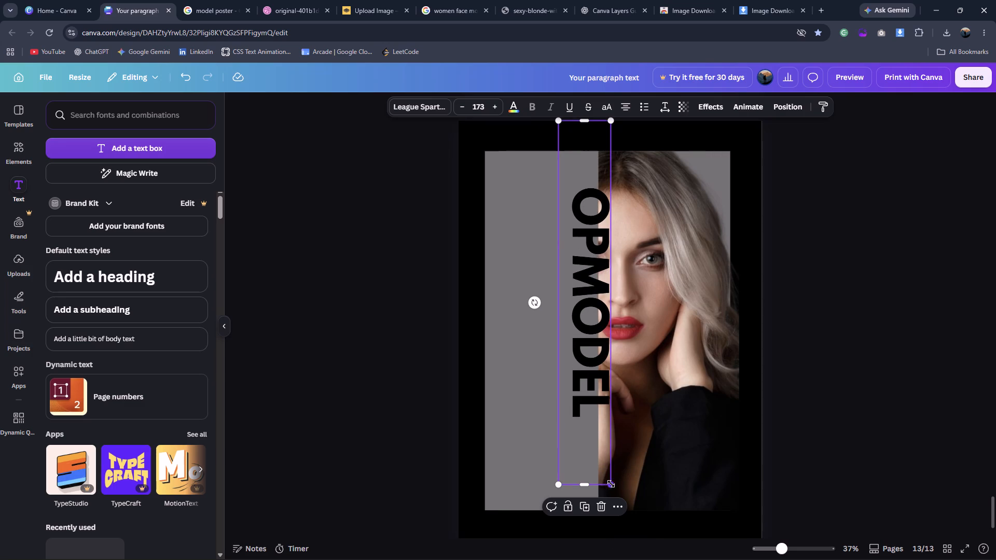
# Shorten the OPMODEL text box, scale the text to about size 216, and position it straddling the face boundary near the panel's top edge.
pyautogui.moveTo(611, 484); pyautogui.dragTo(608, 404)
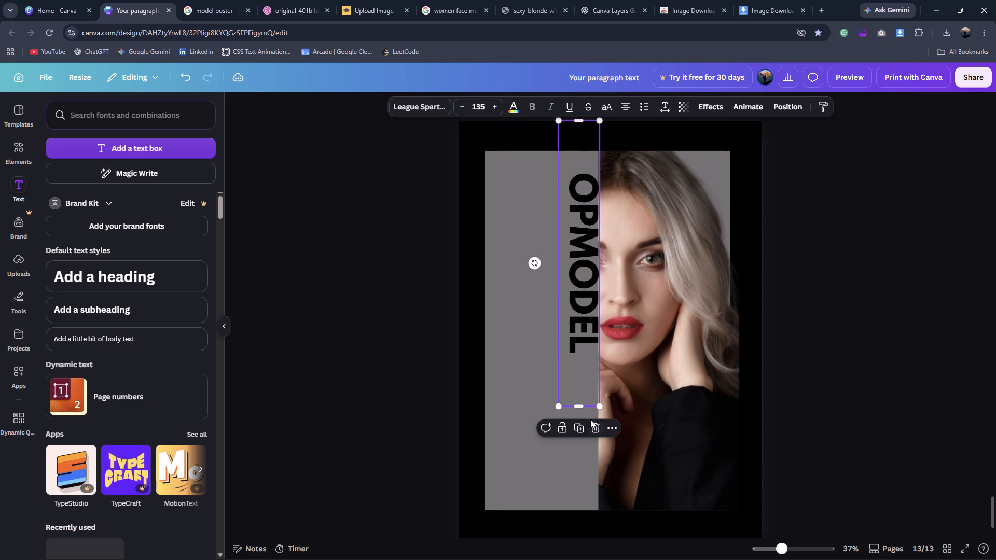
pyautogui.moveTo(587, 407); pyautogui.dragTo(586, 325)
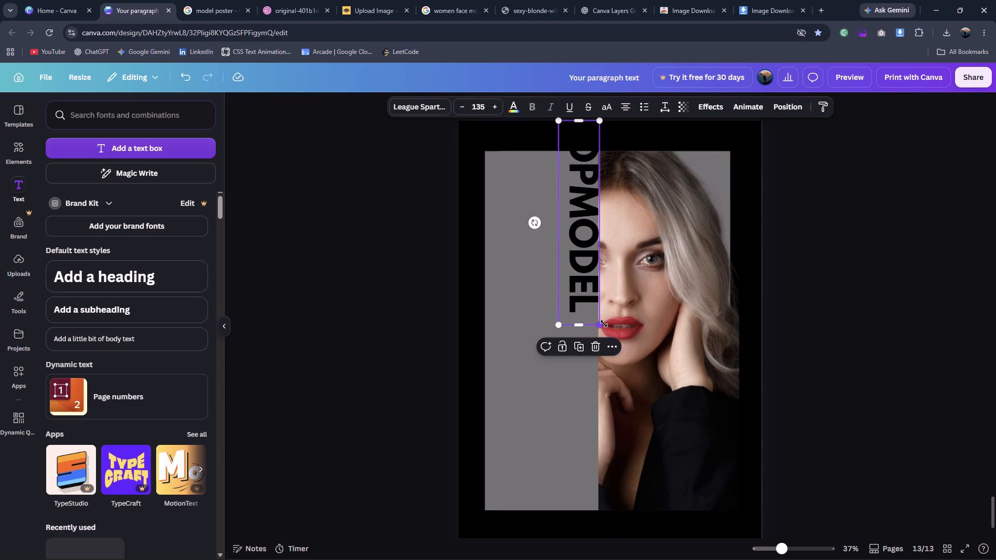
pyautogui.click(605, 324)
pyautogui.click(590, 310)
pyautogui.moveTo(601, 326); pyautogui.dragTo(617, 376)
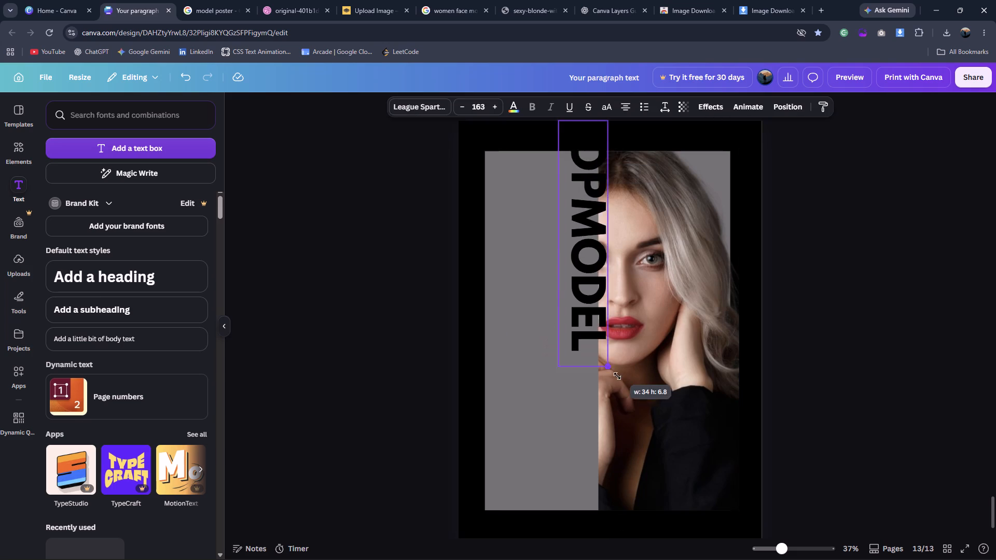
pyautogui.moveTo(617, 376); pyautogui.dragTo(641, 443)
pyautogui.moveTo(589, 320); pyautogui.dragTo(581, 332)
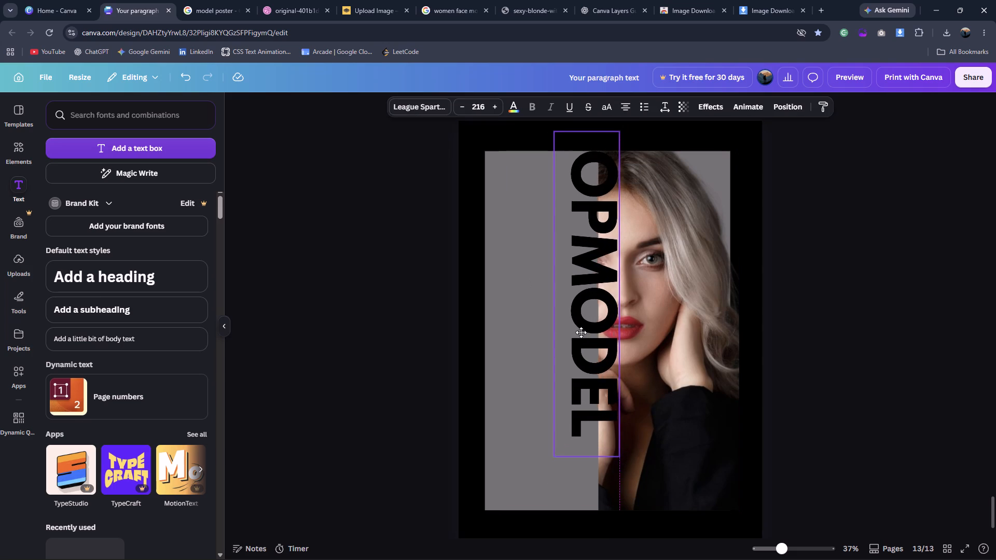
pyautogui.moveTo(581, 332); pyautogui.dragTo(579, 335)
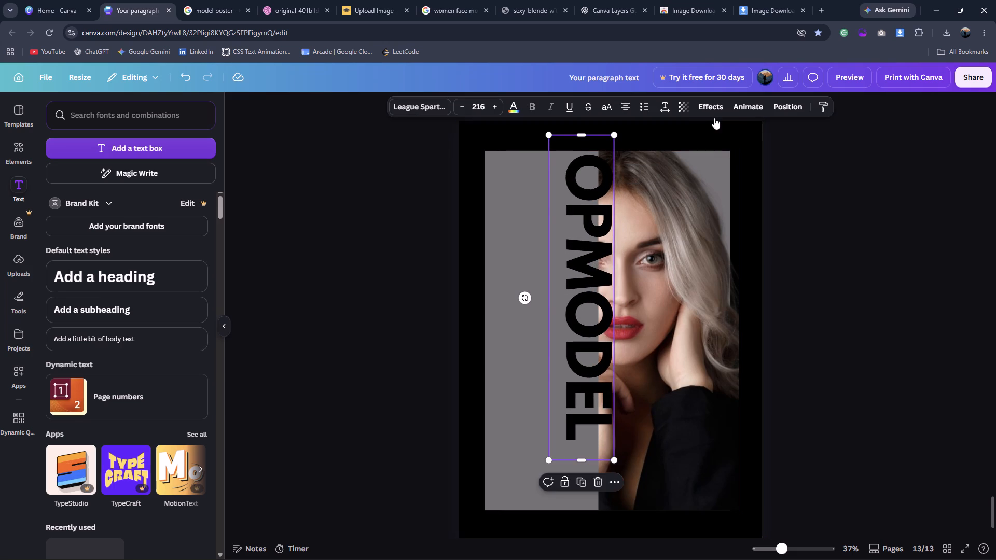
# Apply the Hollow effect to the OPMODEL text with thickness 38.
pyautogui.click(714, 113)
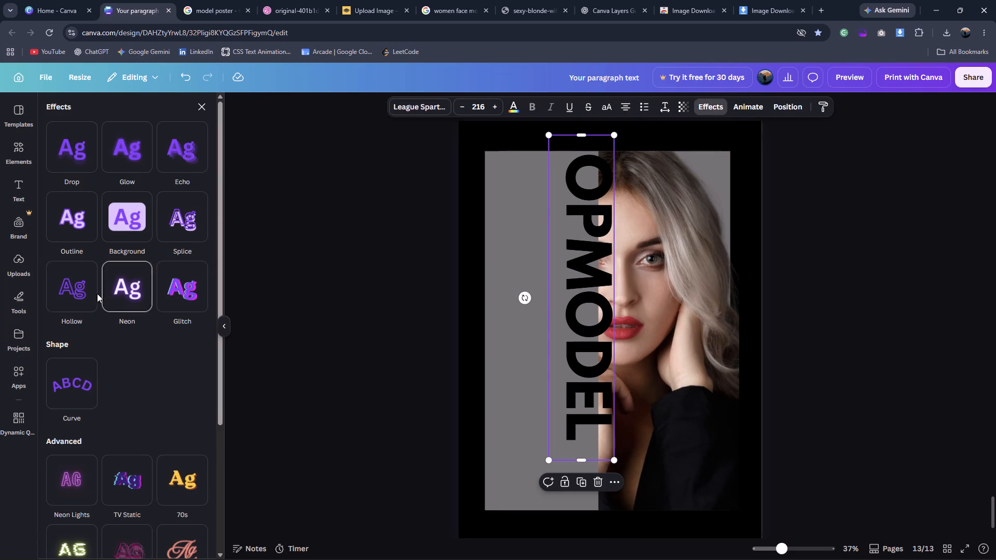
pyautogui.click(79, 302)
pyautogui.moveTo(100, 355); pyautogui.dragTo(84, 355)
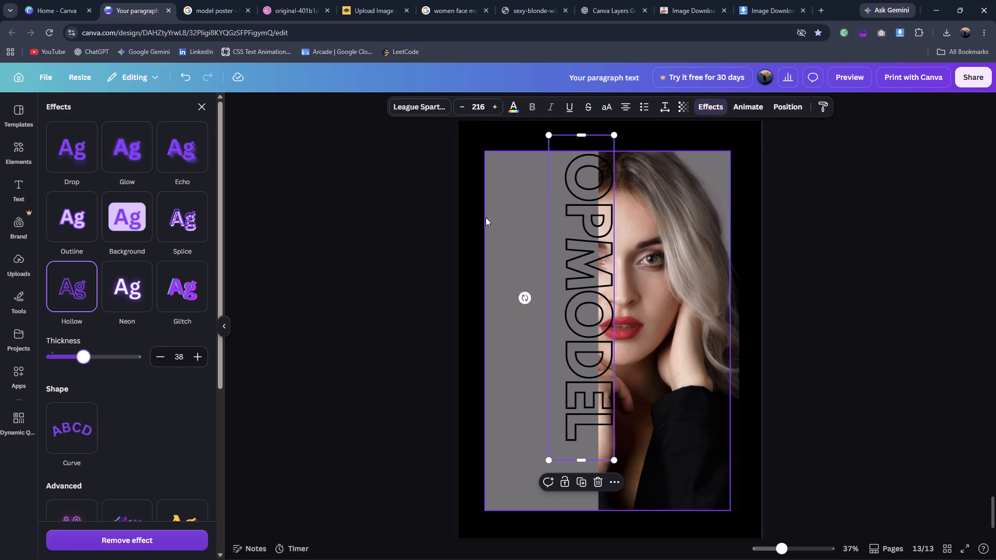
# Move the cover rectangle slightly left so it uncovers more of the face and its left edge nears the grey panel's left edge.
pyautogui.click(486, 217)
pyautogui.click(518, 260)
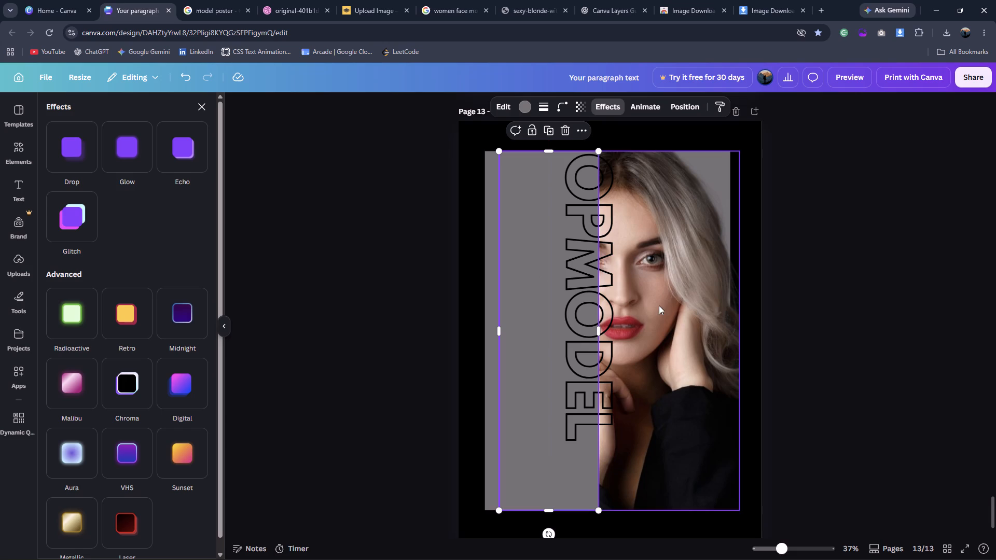
pyautogui.moveTo(537, 312); pyautogui.dragTo(521, 314)
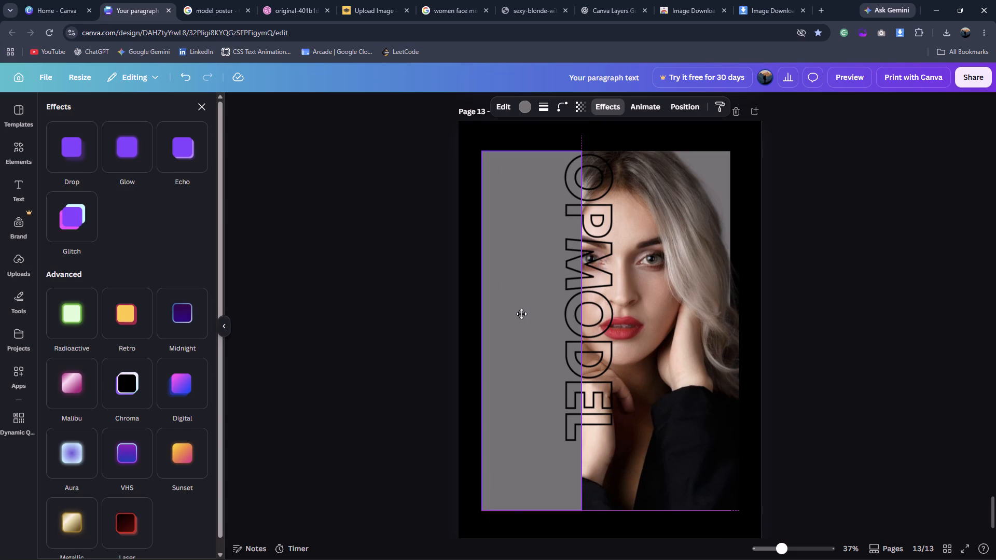
pyautogui.moveTo(521, 314); pyautogui.dragTo(528, 314)
pyautogui.click(840, 302)
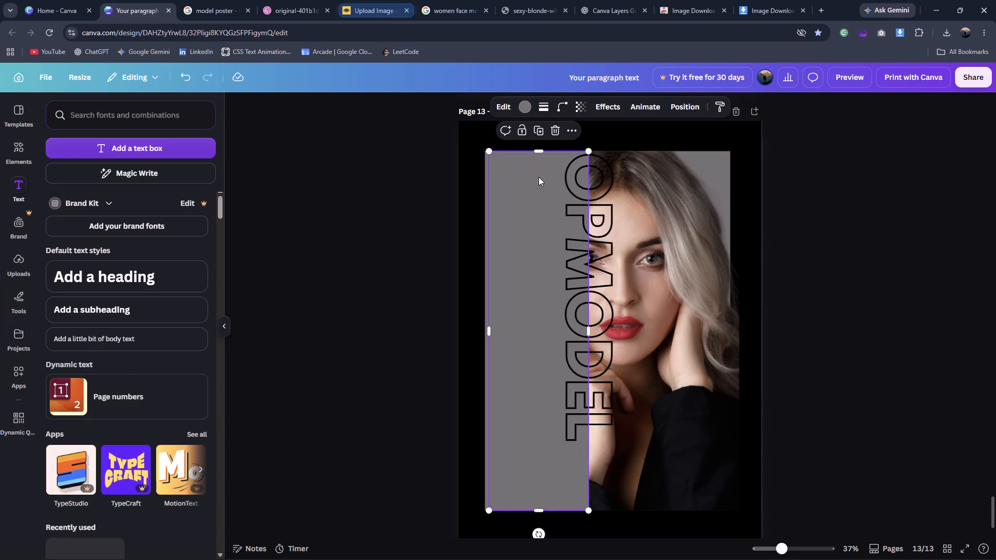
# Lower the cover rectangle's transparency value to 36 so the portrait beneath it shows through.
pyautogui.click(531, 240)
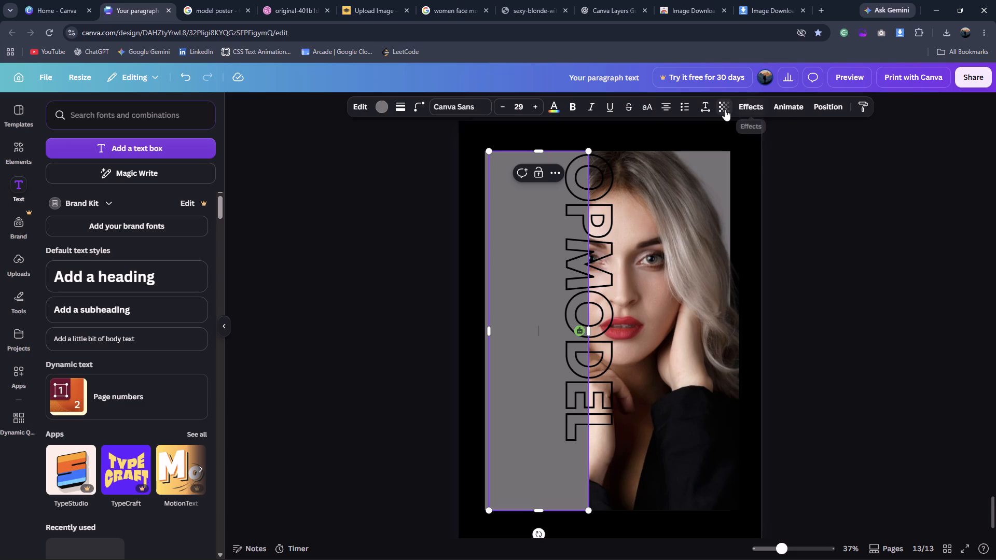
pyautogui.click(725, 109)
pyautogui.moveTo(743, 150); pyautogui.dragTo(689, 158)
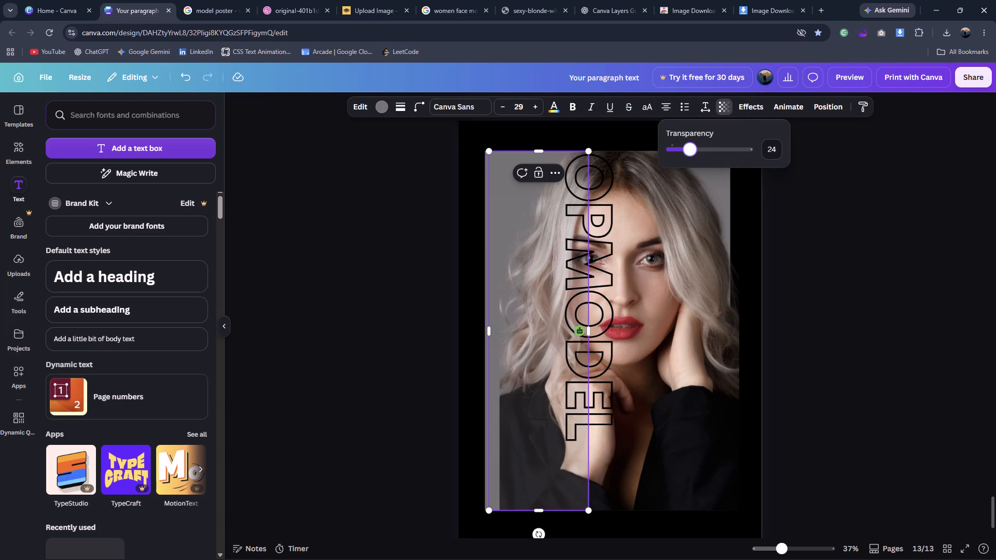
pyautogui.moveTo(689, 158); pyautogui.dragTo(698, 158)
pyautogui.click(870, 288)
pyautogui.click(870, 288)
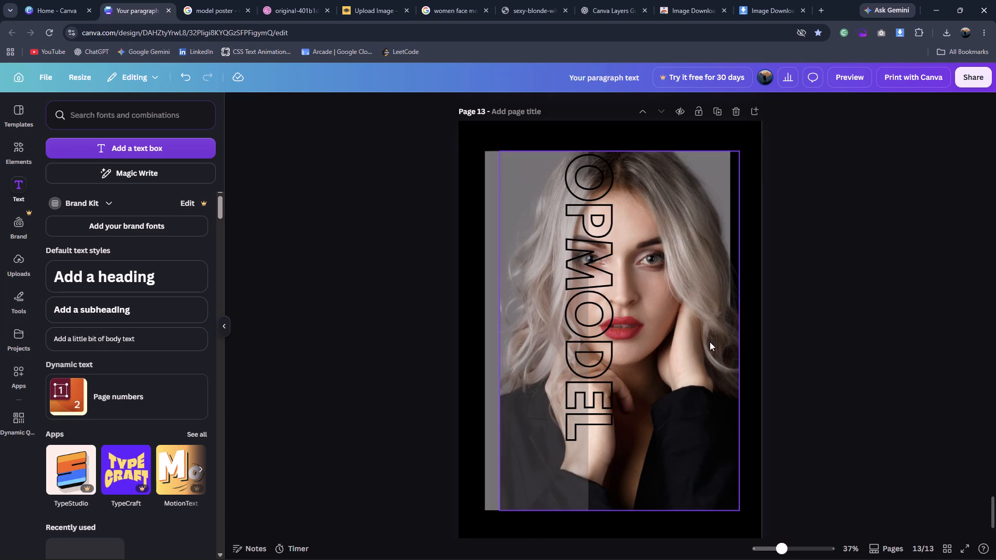
# Narrow the cover rectangle from its left side until its left edge lines up with the portrait's left edge.
pyautogui.click(516, 362)
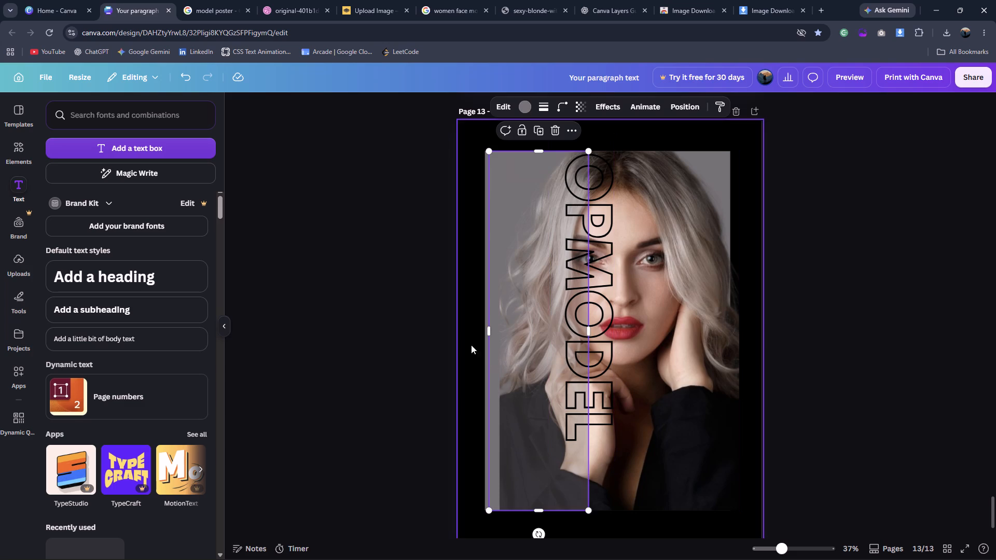
pyautogui.moveTo(491, 332); pyautogui.dragTo(497, 334)
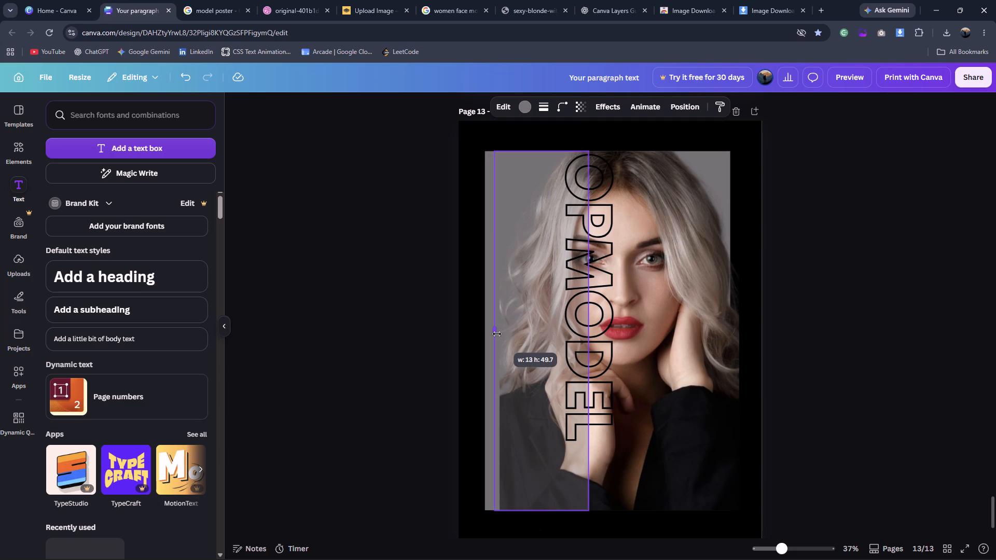
pyautogui.moveTo(497, 334); pyautogui.dragTo(501, 334)
pyautogui.click(776, 340)
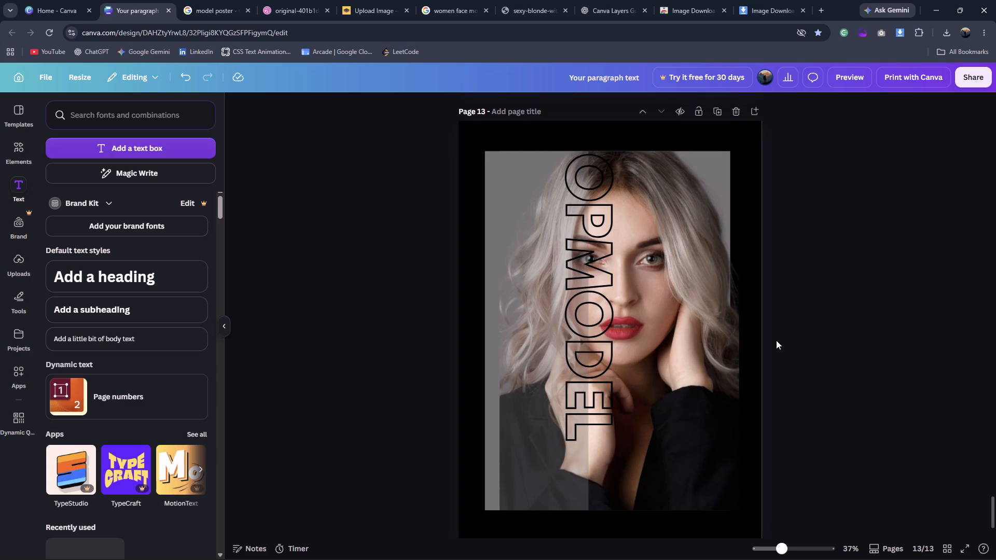
# Restore the cover rectangle to full opacity so it hides the portrait's left half.
pyautogui.click(511, 415)
pyautogui.click(582, 113)
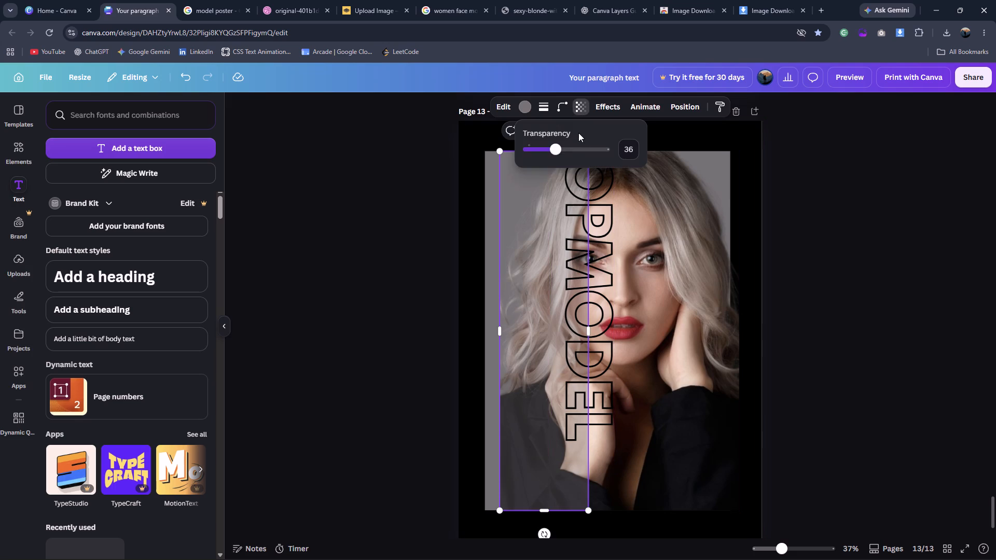
pyautogui.moveTo(562, 155); pyautogui.dragTo(620, 165)
# Switch to the Dribbble Top Model reference image to examine how its vertical lettering overlaps the face.
pyautogui.click(165, 0)
pyautogui.click(207, 0)
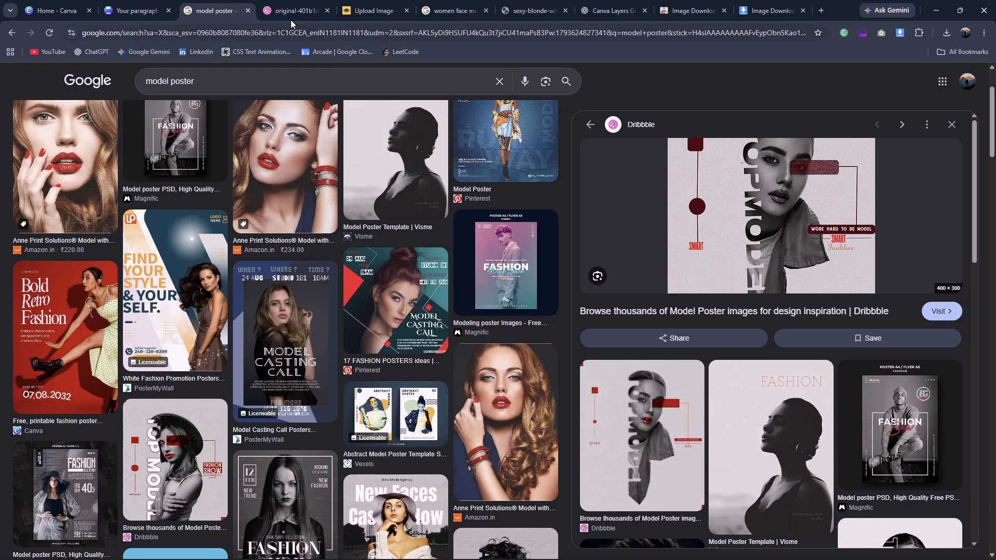
pyautogui.click(290, 20)
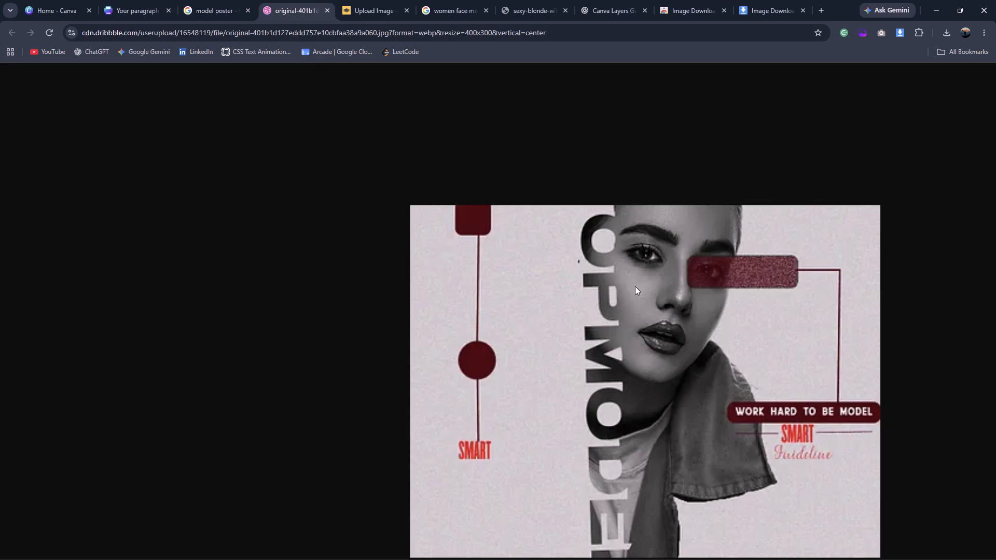
# Return to the Canva poster design and set the vertical OPMODEL lettering's letter spacing to 83.
pyautogui.scroll(-1, 628, 298)
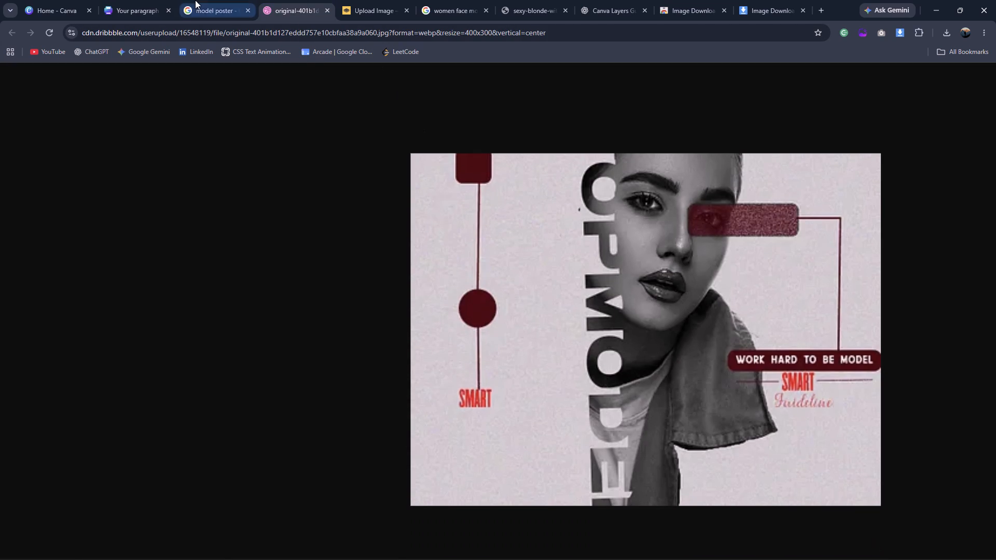
pyautogui.click(126, 0)
pyautogui.click(580, 384)
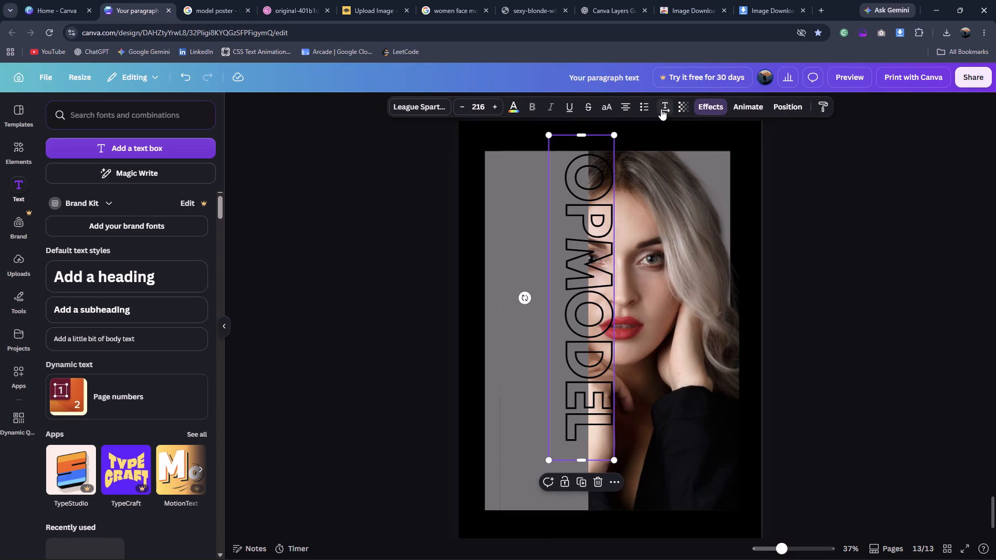
pyautogui.click(661, 109)
pyautogui.click(632, 150)
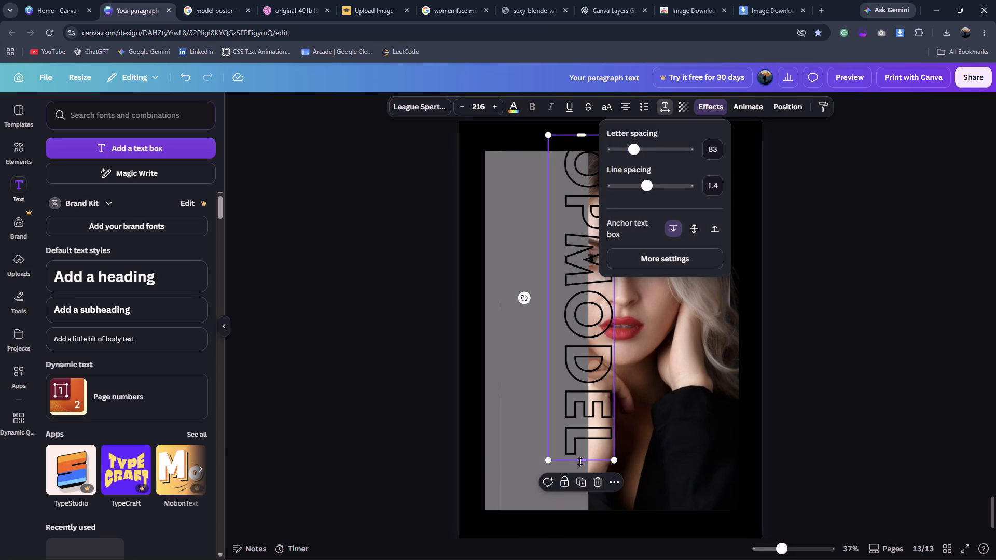
# Extend the OPMODEL text box downward until it ends level with the grey panel's bottom edge.
pyautogui.moveTo(580, 461); pyautogui.dragTo(581, 507)
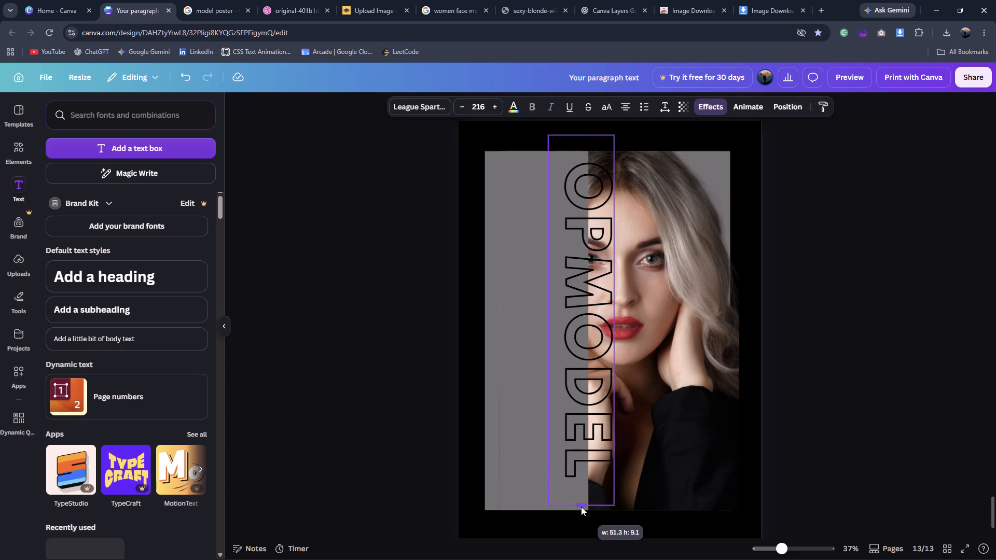
pyautogui.moveTo(581, 507); pyautogui.dragTo(581, 512)
pyautogui.click(892, 215)
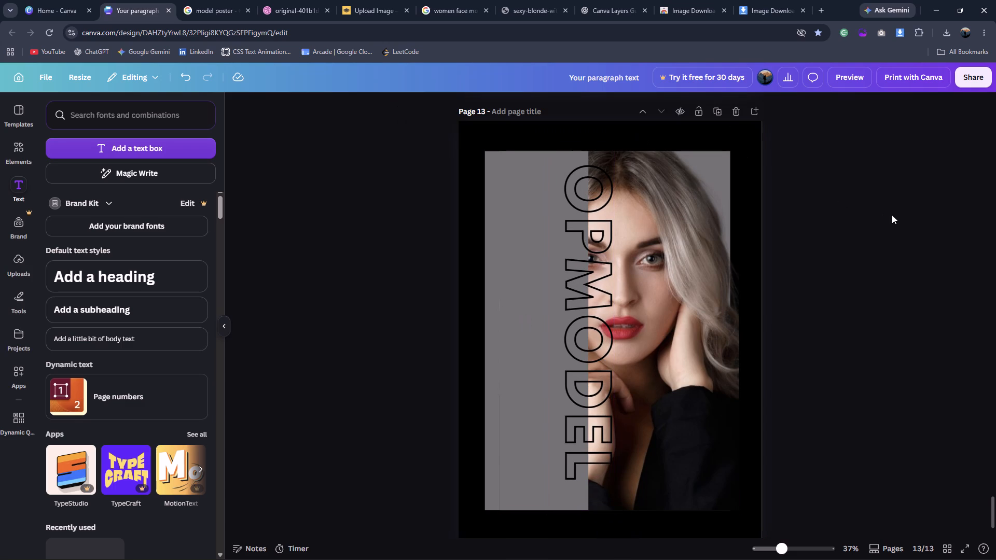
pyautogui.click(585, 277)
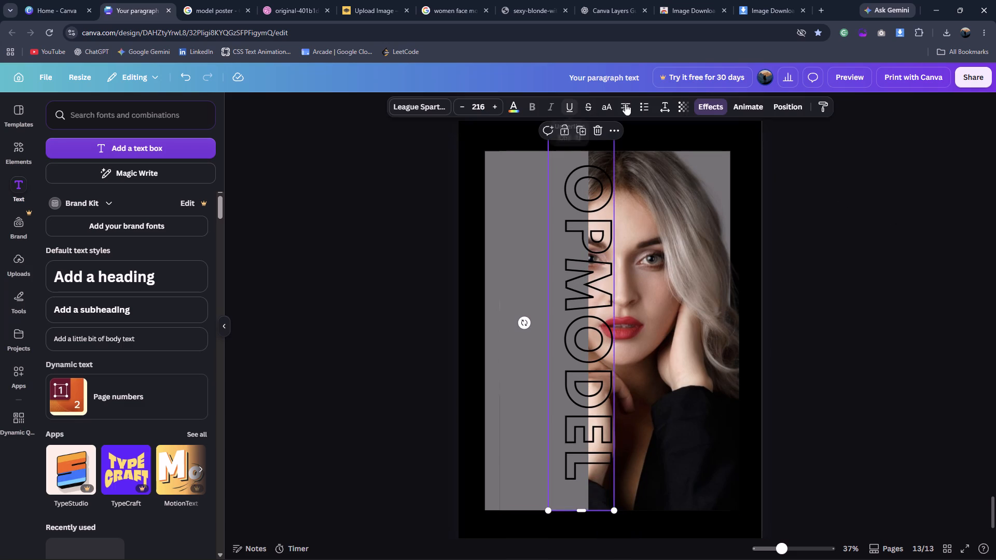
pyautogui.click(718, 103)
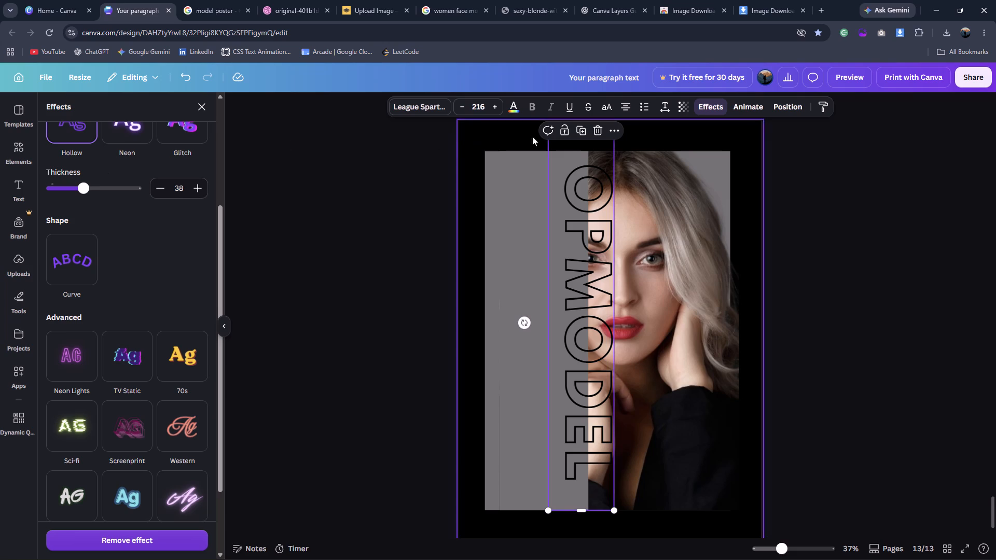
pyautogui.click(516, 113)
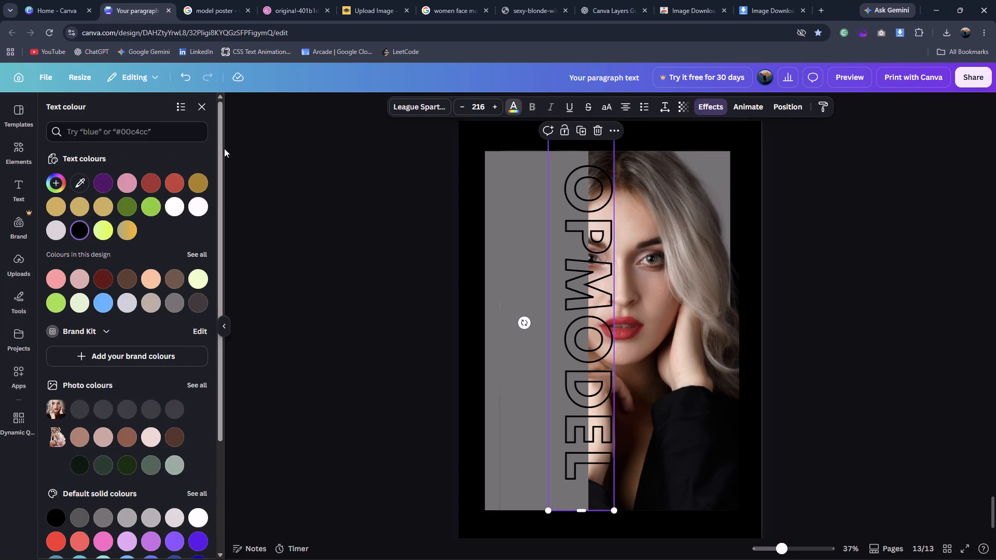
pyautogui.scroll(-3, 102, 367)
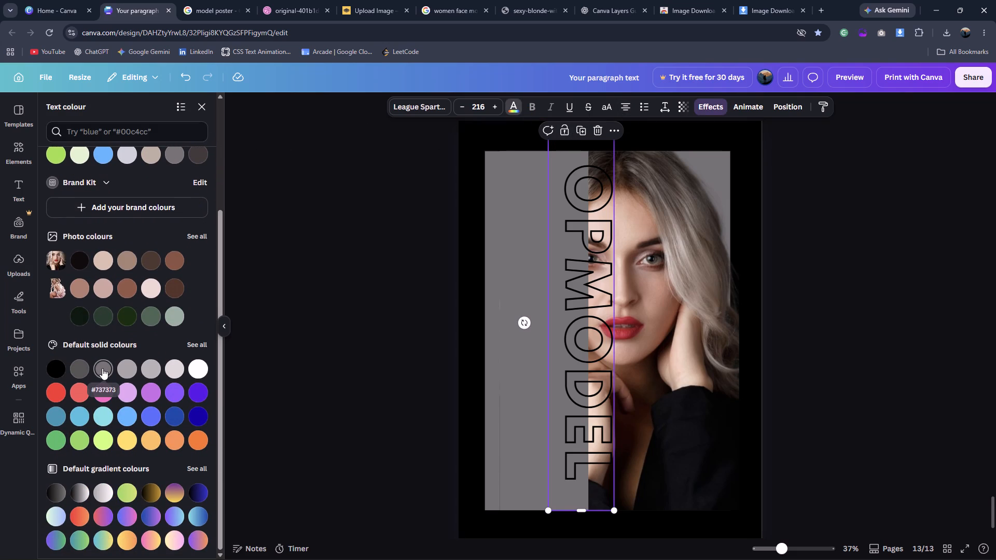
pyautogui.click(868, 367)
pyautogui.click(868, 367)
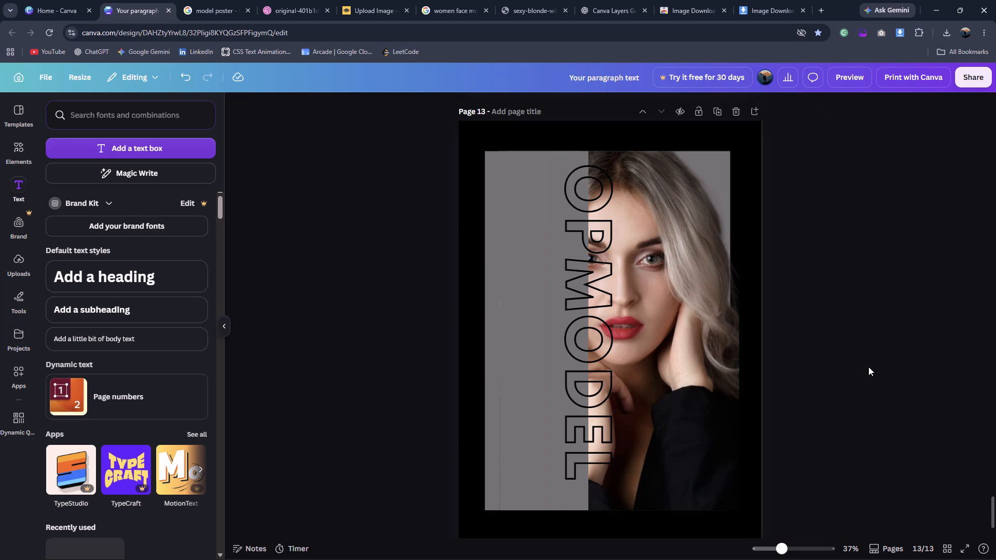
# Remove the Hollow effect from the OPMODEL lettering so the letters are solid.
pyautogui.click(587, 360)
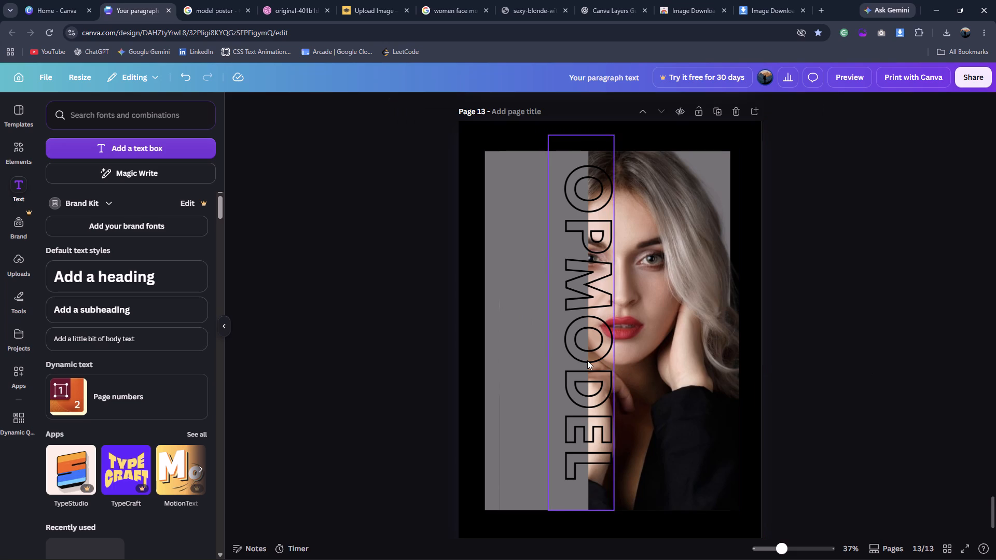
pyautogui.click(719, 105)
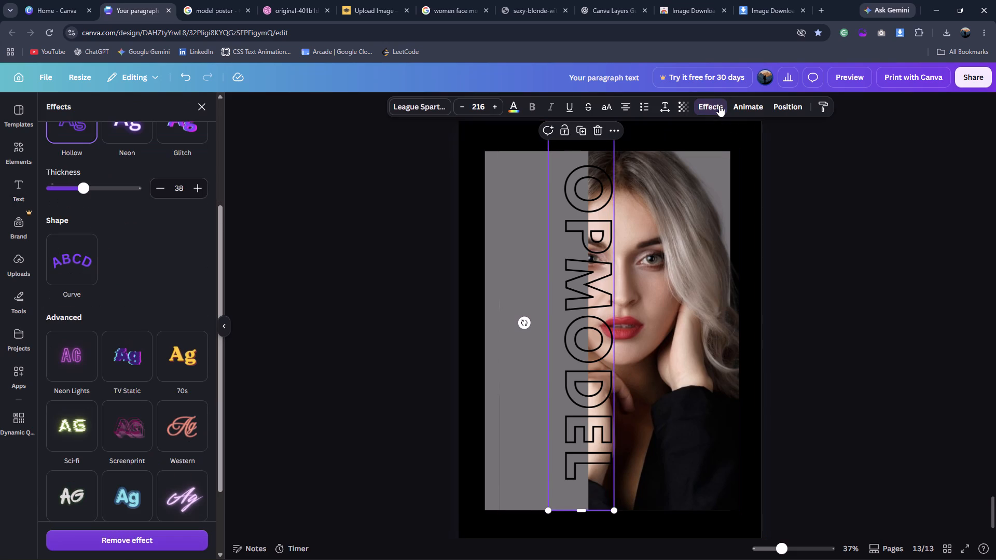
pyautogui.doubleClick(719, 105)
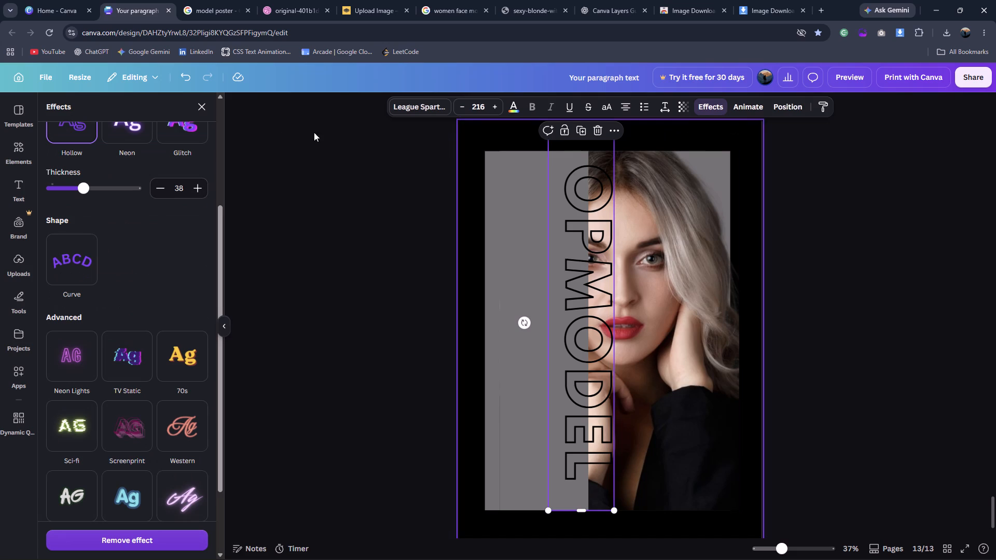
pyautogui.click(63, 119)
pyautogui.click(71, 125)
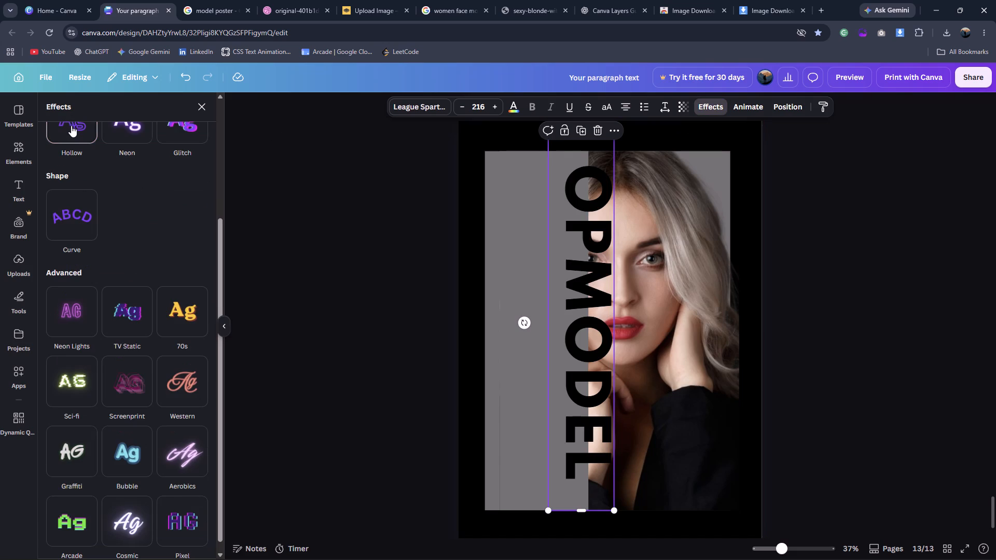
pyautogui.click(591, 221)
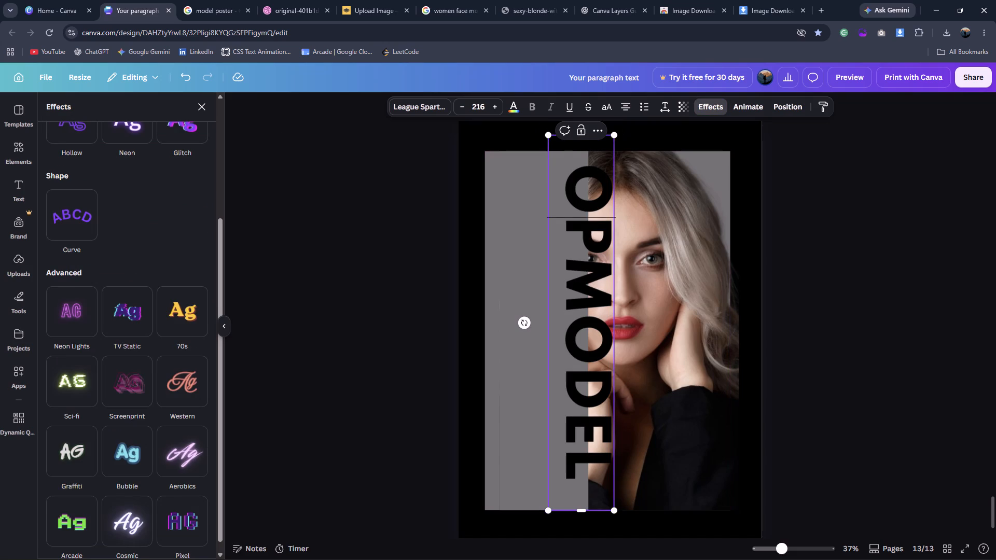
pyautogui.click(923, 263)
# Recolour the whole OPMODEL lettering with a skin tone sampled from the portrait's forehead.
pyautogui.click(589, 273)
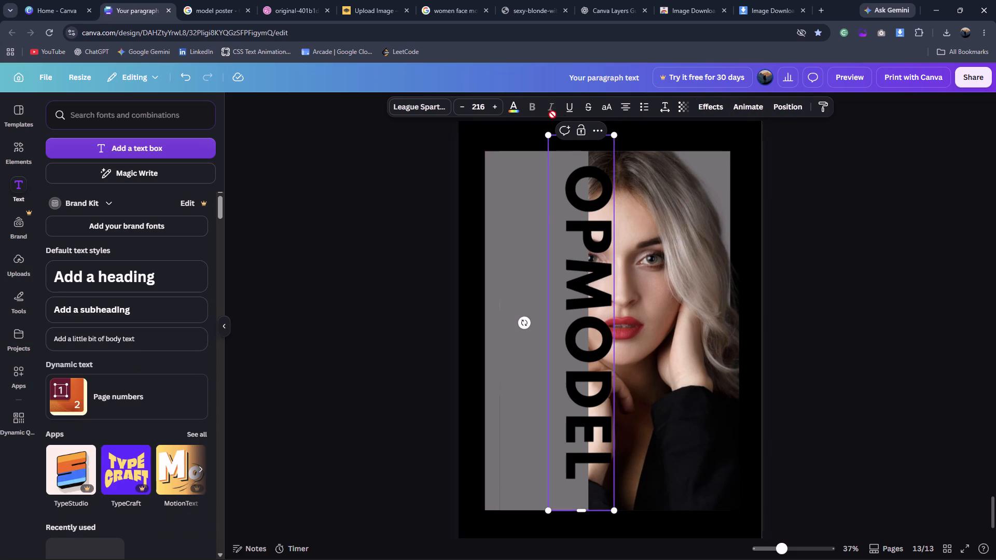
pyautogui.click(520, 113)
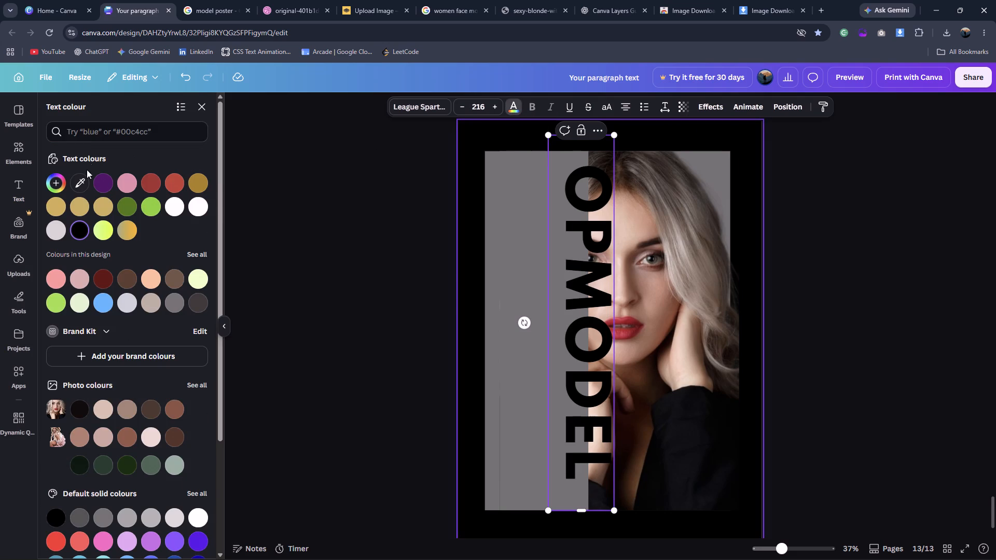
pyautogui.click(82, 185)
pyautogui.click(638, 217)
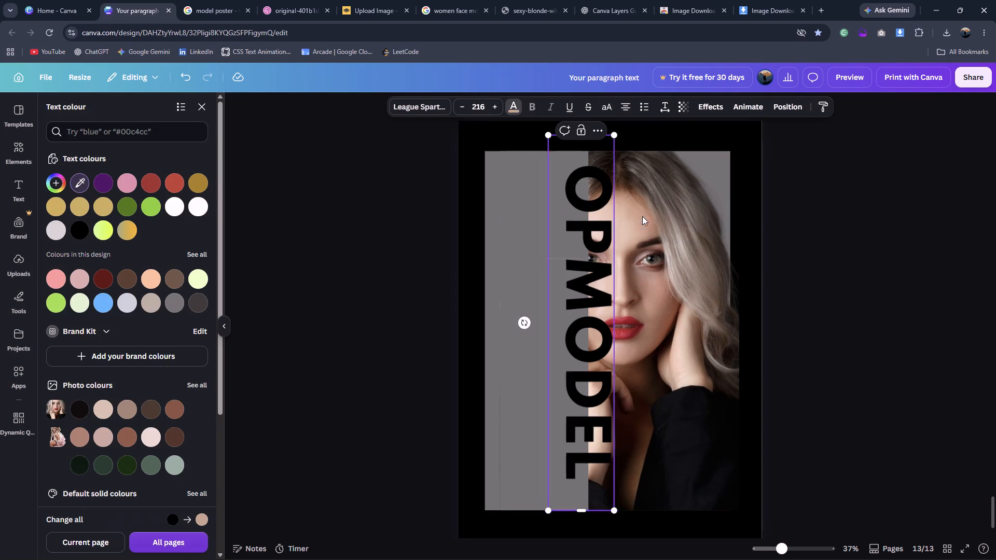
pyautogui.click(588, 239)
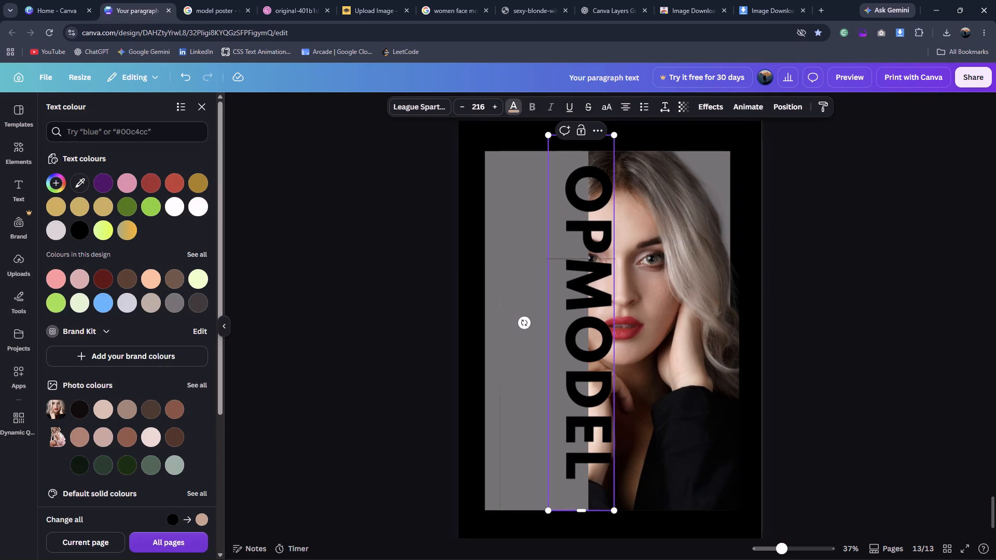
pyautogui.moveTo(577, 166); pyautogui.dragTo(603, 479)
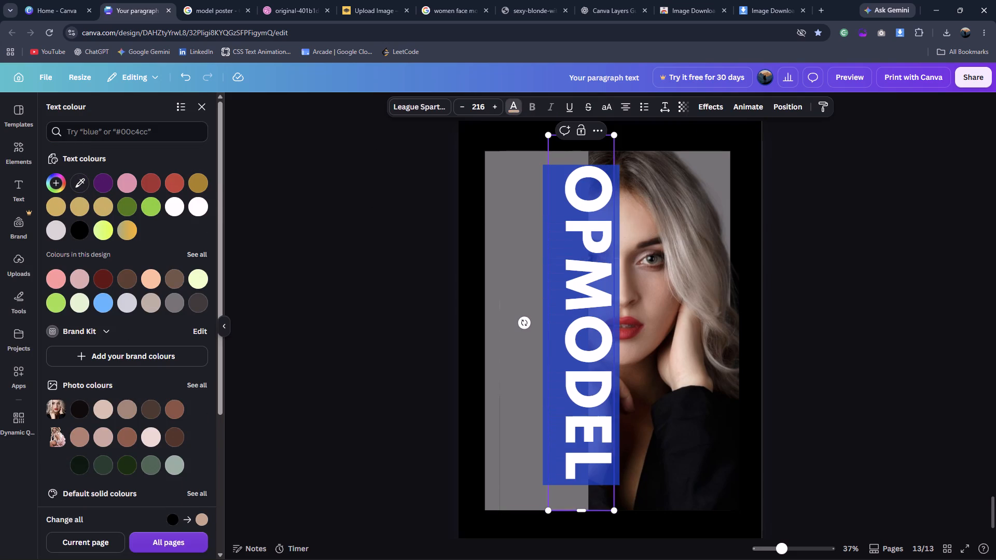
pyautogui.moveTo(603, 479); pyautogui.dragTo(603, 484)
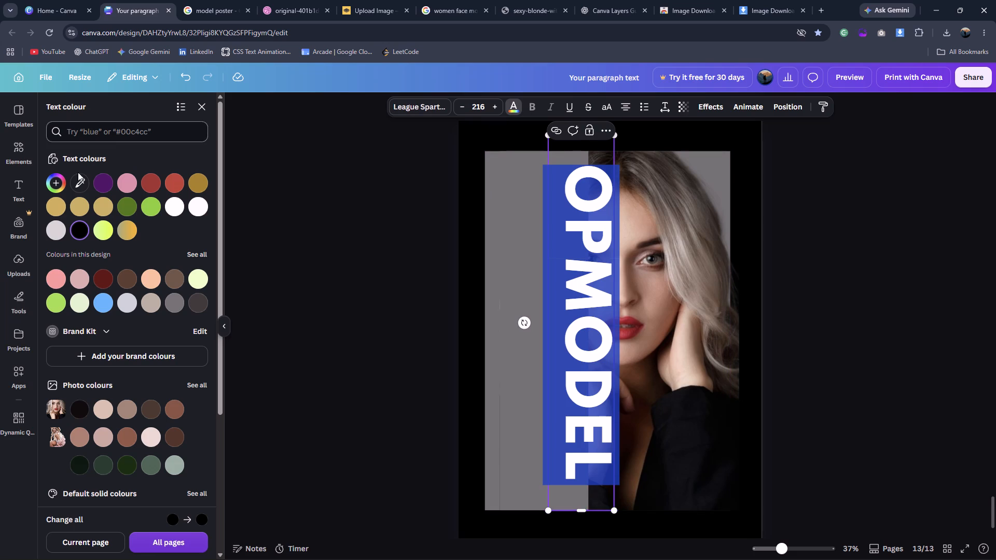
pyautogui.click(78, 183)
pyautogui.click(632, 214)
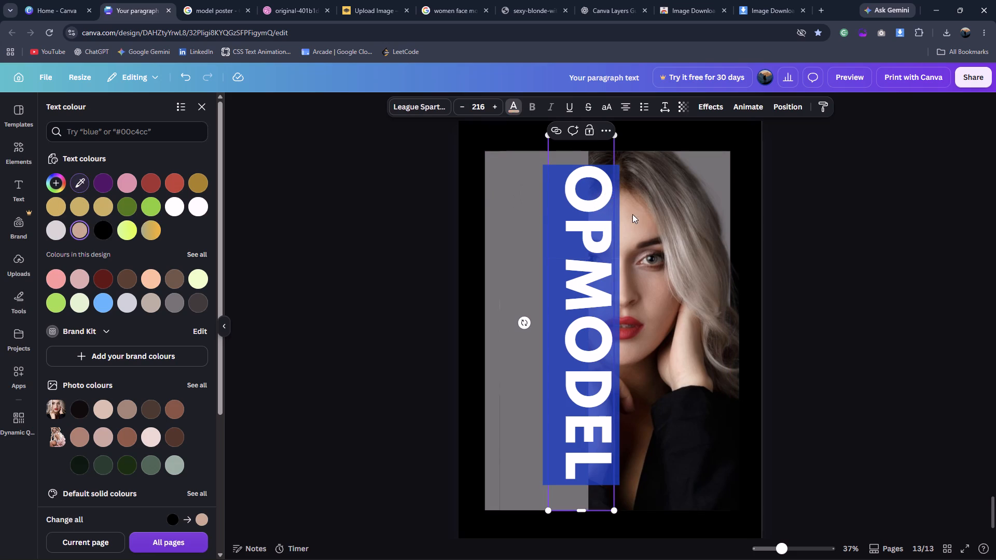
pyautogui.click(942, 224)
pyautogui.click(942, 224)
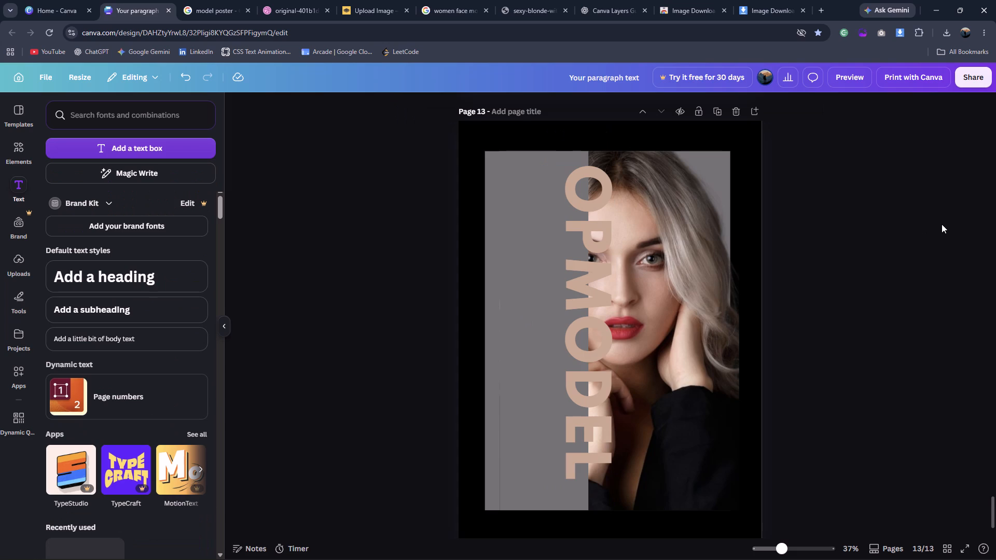
# Apply the Hollow effect with thickness 50 to the OPMODEL lettering.
pyautogui.click(563, 235)
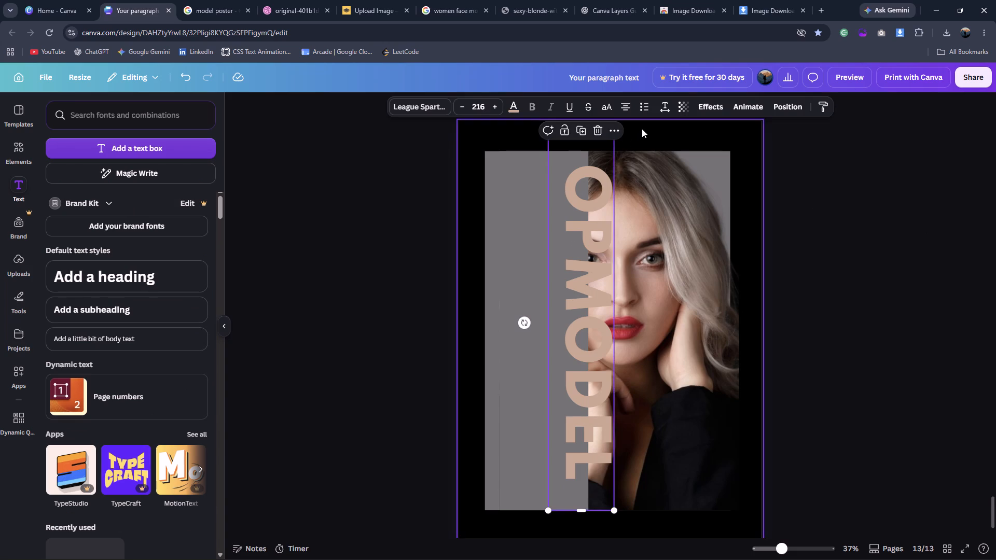
pyautogui.click(711, 106)
pyautogui.click(51, 291)
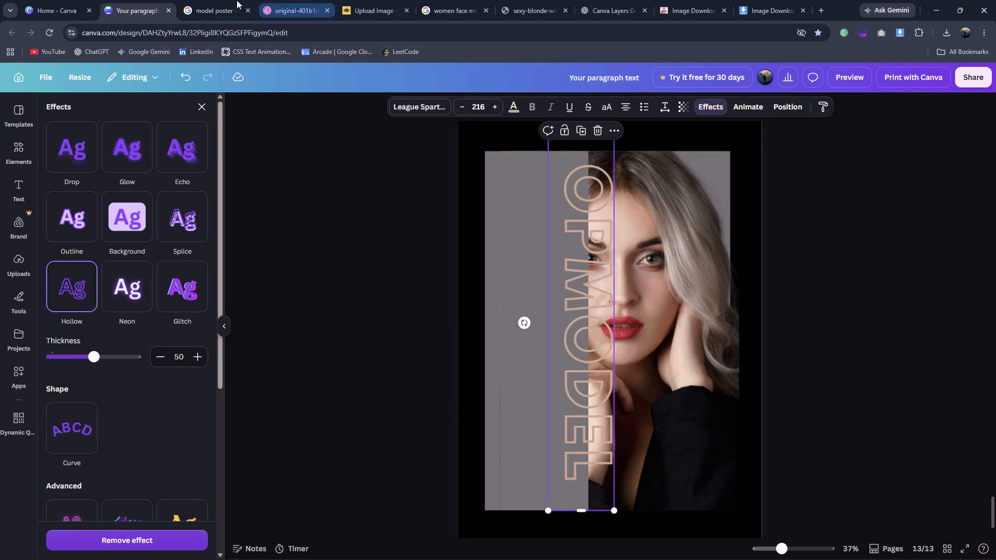
# Glance at the model poster search page, return to the design, and set the OPMODEL outline colour to black.
pyautogui.click(215, 0)
pyautogui.click(160, 1)
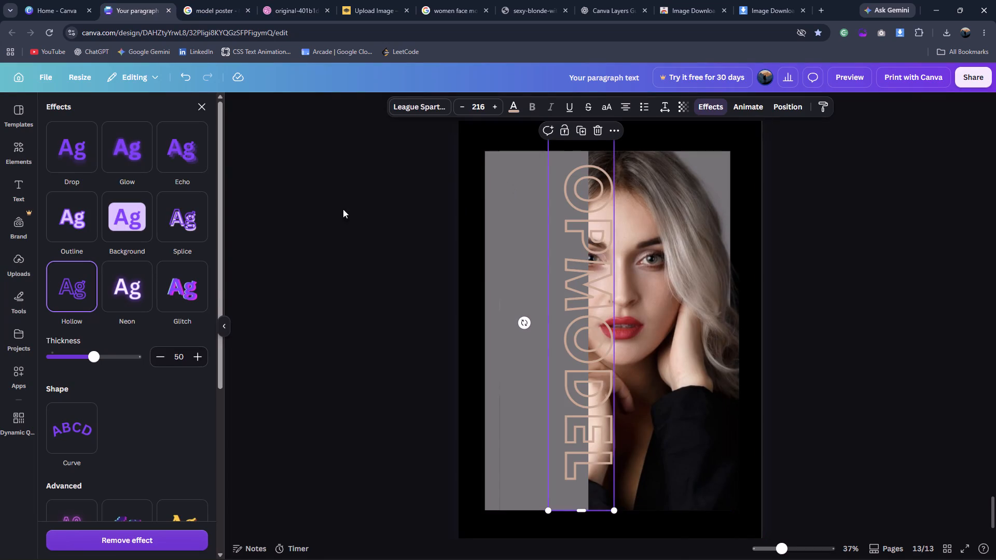
pyautogui.click(515, 103)
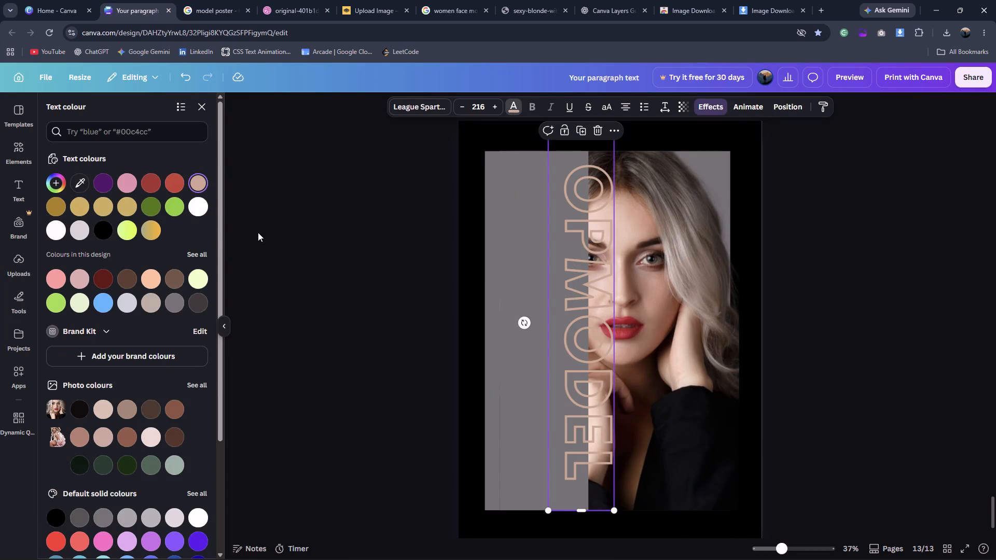
pyautogui.click(96, 232)
pyautogui.doubleClick(901, 280)
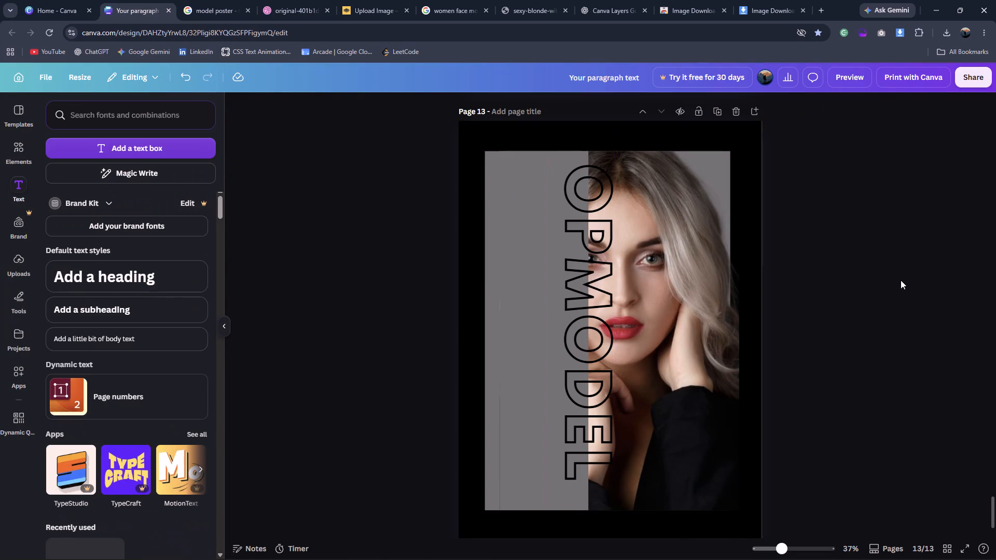
# Delete the grey cover rectangle that hides the portrait's left half.
pyautogui.click(510, 271)
pyautogui.click(560, 135)
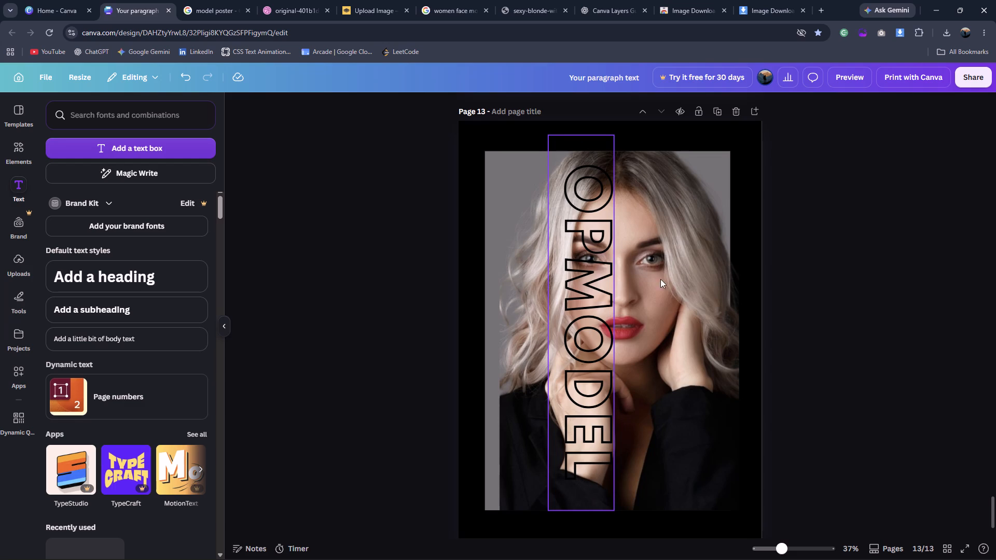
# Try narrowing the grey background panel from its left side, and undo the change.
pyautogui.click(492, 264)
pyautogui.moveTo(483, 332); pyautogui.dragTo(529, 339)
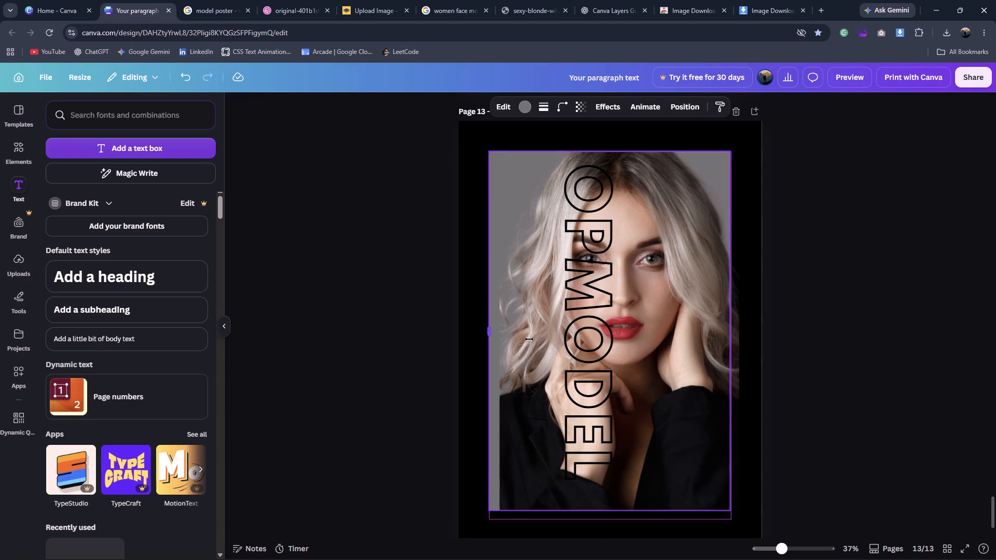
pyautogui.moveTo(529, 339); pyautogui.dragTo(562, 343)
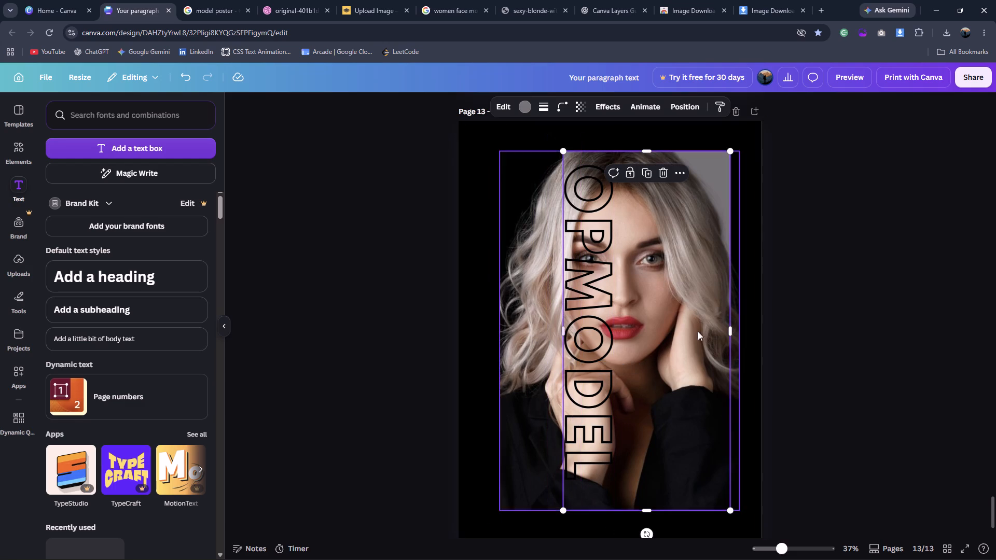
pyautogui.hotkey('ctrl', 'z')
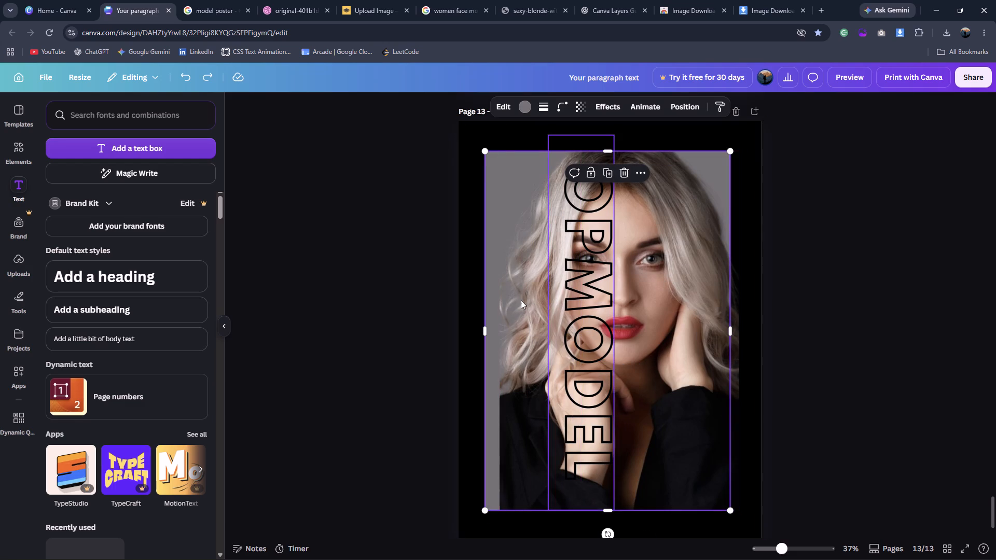
# Crop the portrait from its left side to about the middle of the face, with the cut edge running behind the lettering.
pyautogui.click(521, 300)
pyautogui.moveTo(503, 329); pyautogui.dragTo(581, 337)
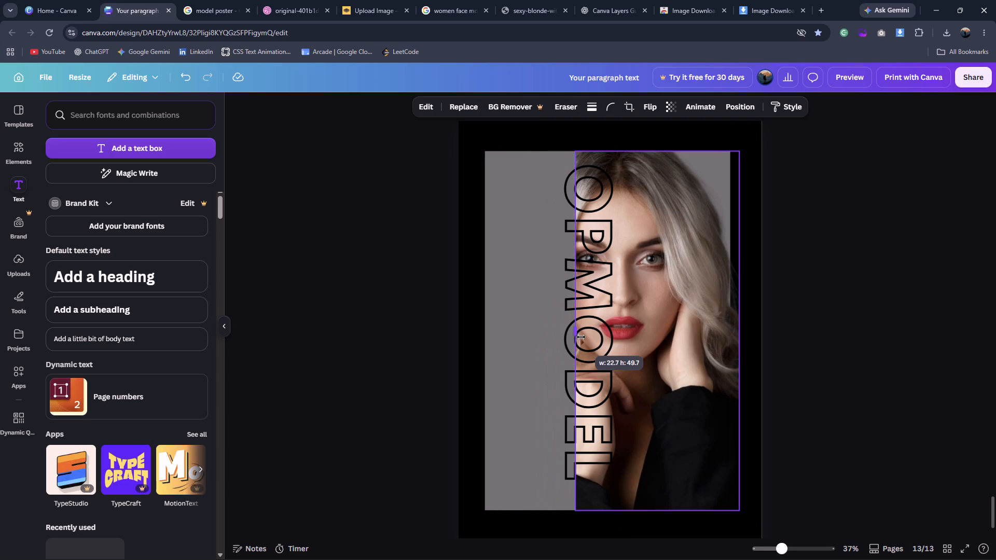
pyautogui.moveTo(581, 337); pyautogui.dragTo(598, 337)
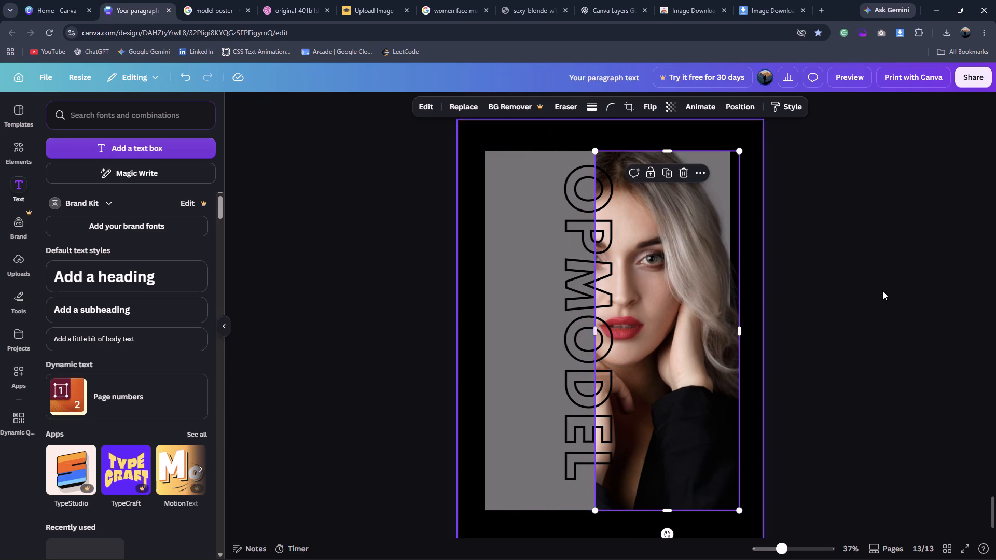
pyautogui.click(882, 291)
# Move the OPMODEL lettering slightly right so it straddles the portrait's cropped left edge.
pyautogui.moveTo(584, 307); pyautogui.dragTo(589, 307)
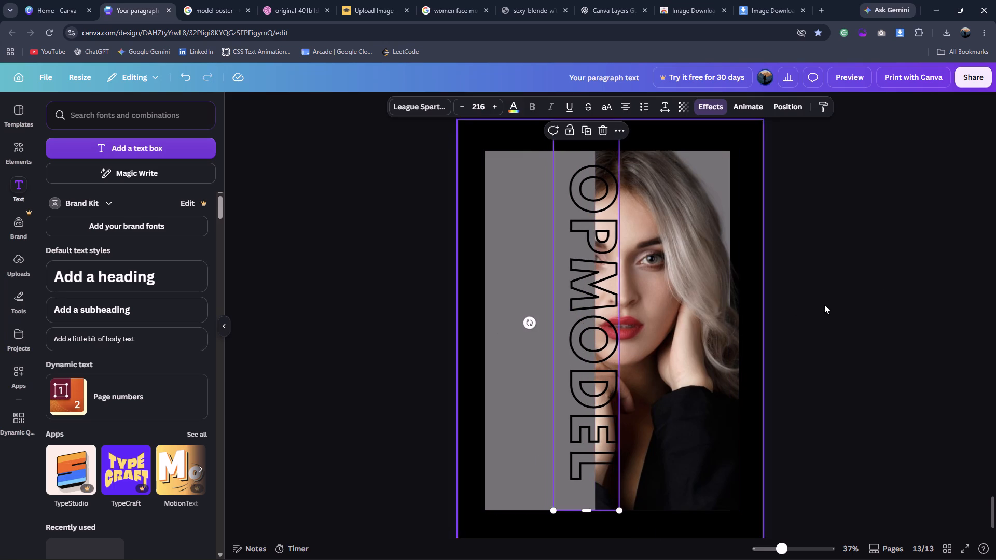
# Narrow the grey background panel from its left side to the portrait's cropped edge, about 18.7 wide.
pyautogui.click(828, 304)
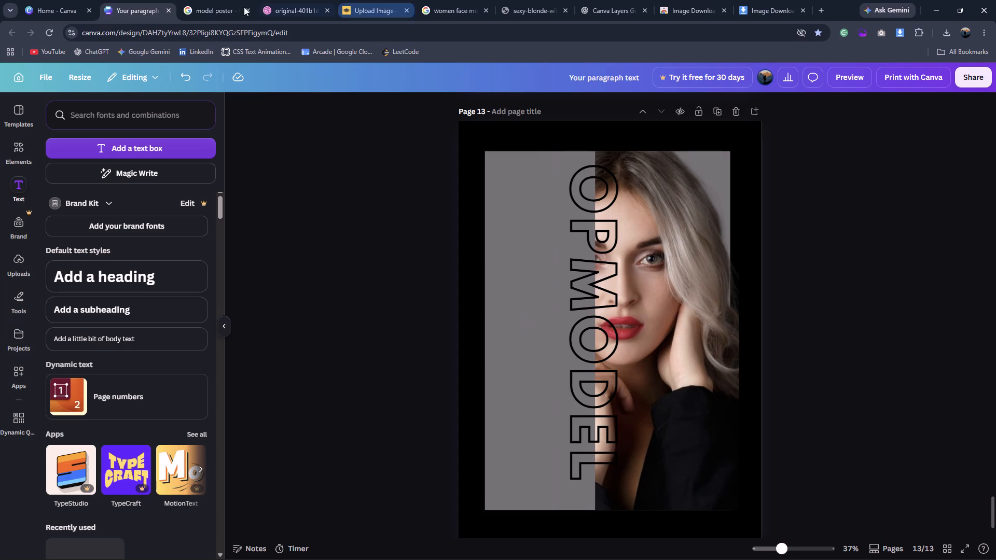
pyautogui.click(498, 244)
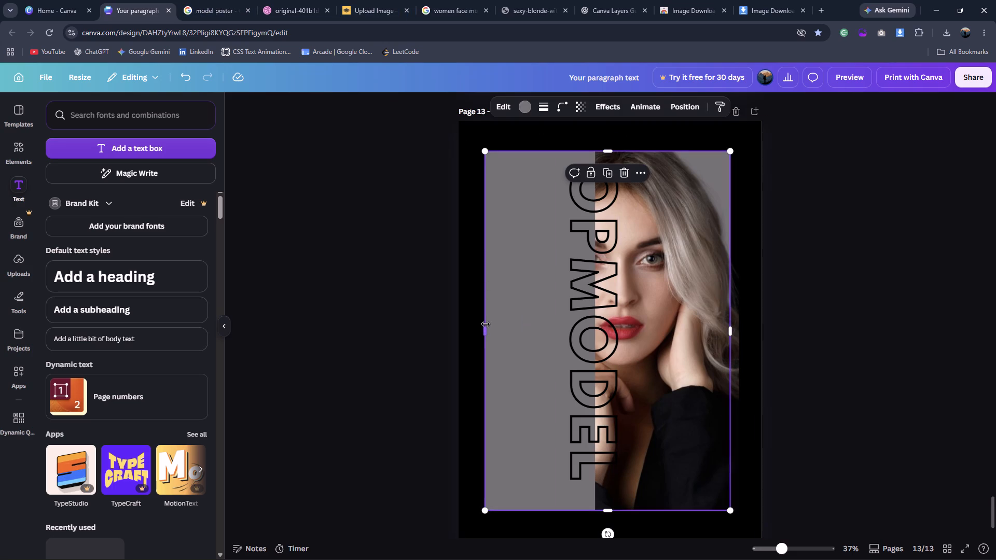
pyautogui.moveTo(486, 331); pyautogui.dragTo(597, 352)
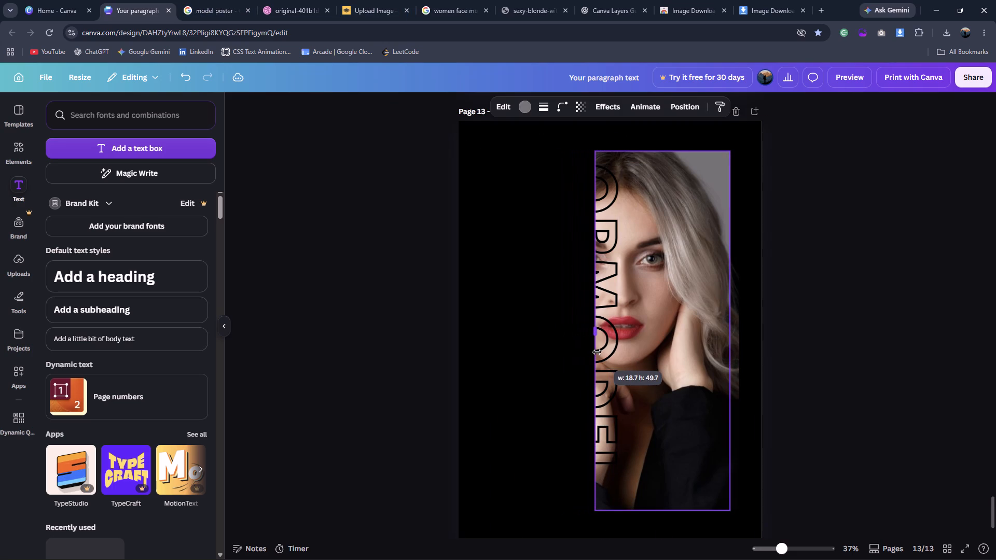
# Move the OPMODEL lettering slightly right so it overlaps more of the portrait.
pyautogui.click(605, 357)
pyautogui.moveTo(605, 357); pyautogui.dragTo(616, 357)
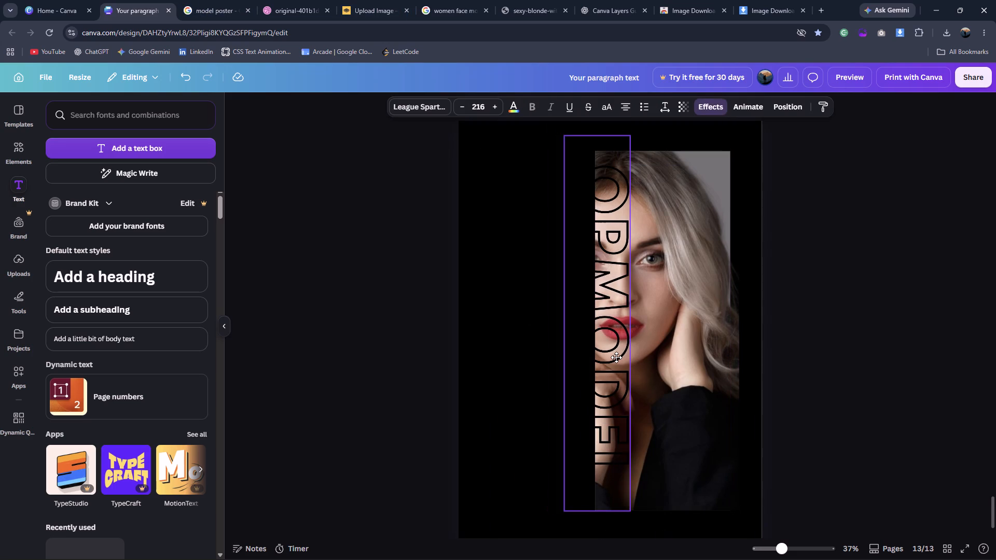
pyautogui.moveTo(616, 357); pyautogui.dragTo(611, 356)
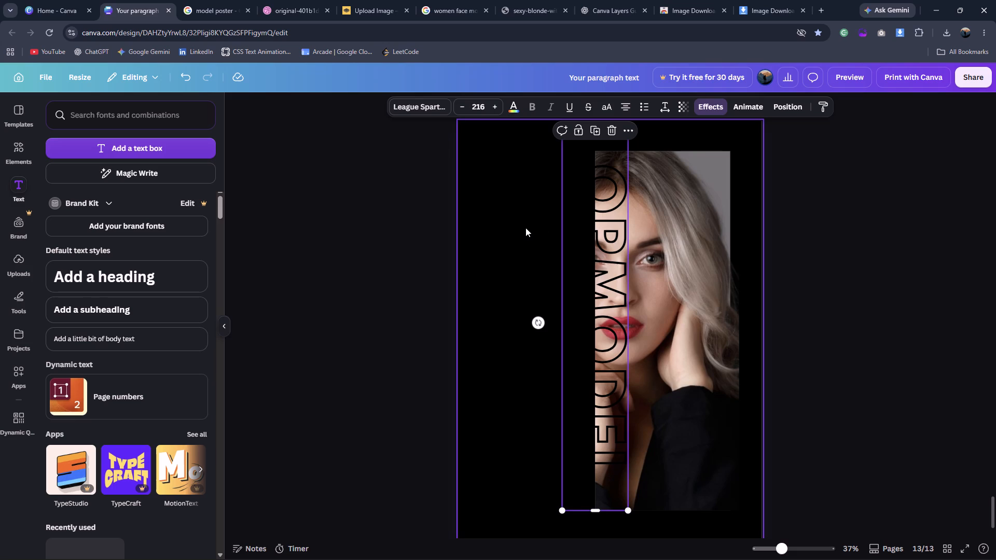
# Check the reference poster and change the page 13 background colour to the light grey default solid colour.
pyautogui.click(222, 0)
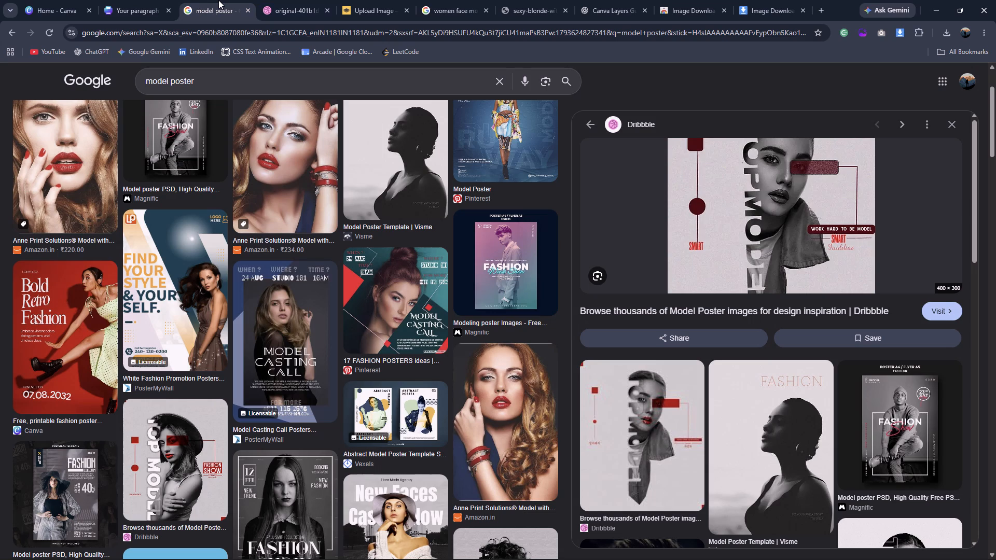
pyautogui.click(167, 3)
pyautogui.click(508, 206)
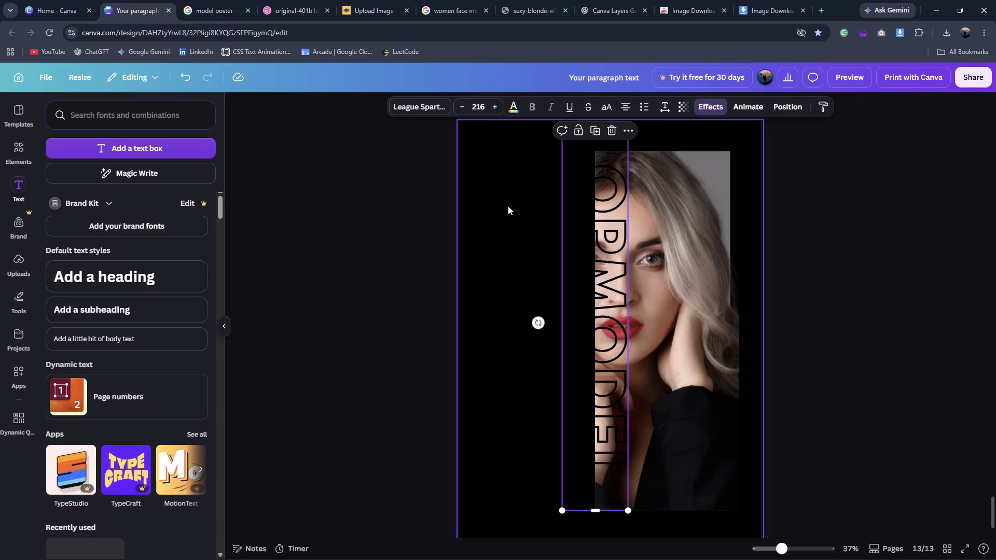
pyautogui.click(607, 114)
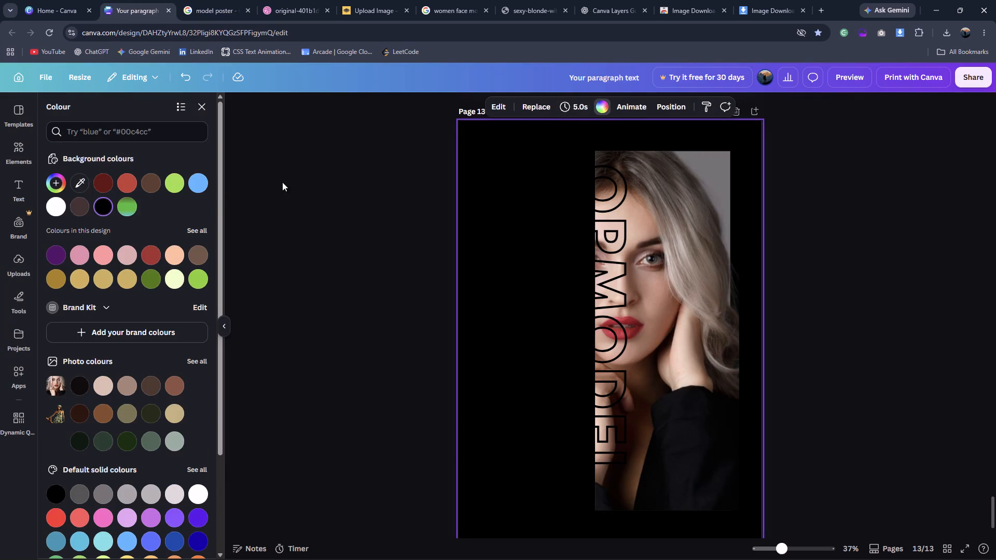
pyautogui.scroll(-1, 114, 377)
pyautogui.click(118, 438)
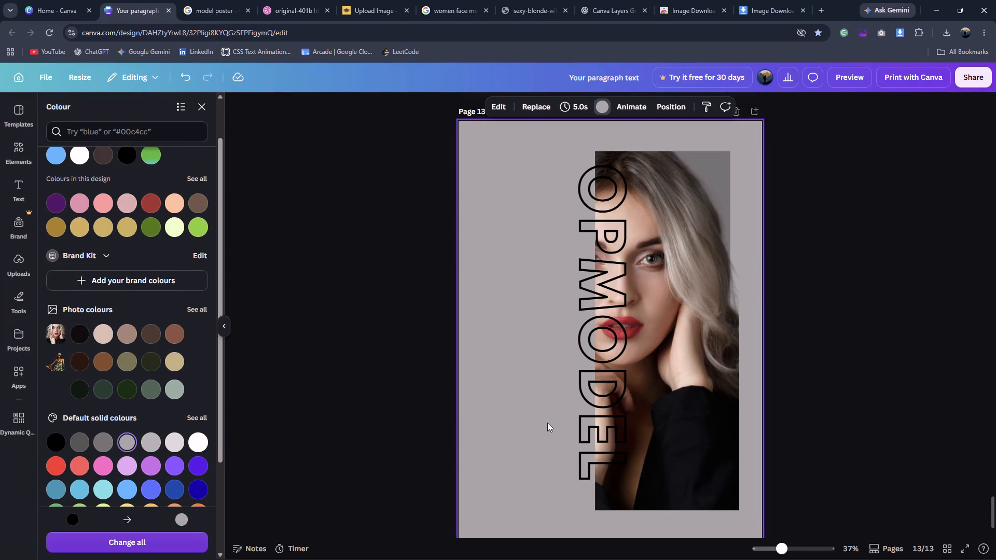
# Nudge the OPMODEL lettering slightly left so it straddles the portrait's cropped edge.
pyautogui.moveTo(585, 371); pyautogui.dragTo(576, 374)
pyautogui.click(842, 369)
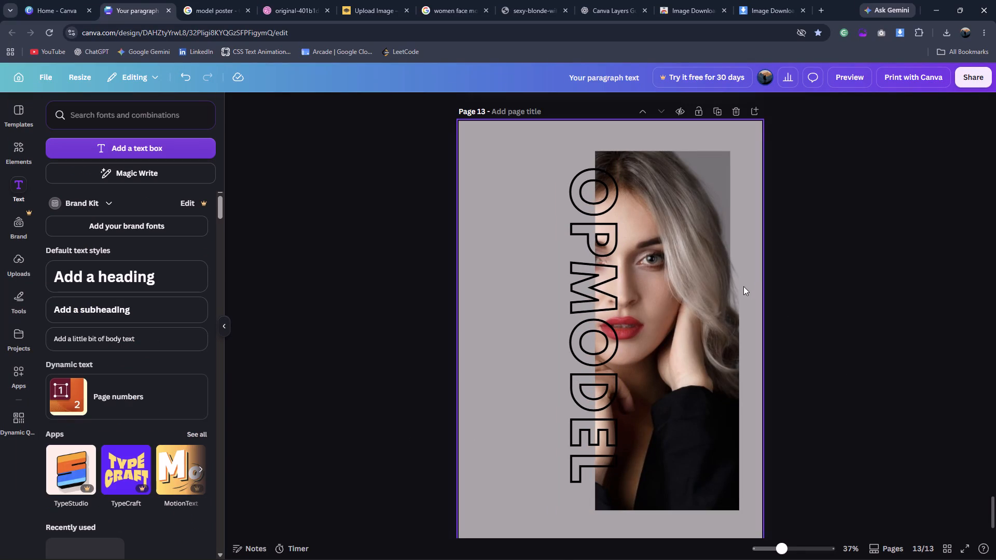
# Compare the page 13 design with the Dribbble reference, examining how its OPMODEL lettering meets the cropped portrait.
pyautogui.click(722, 284)
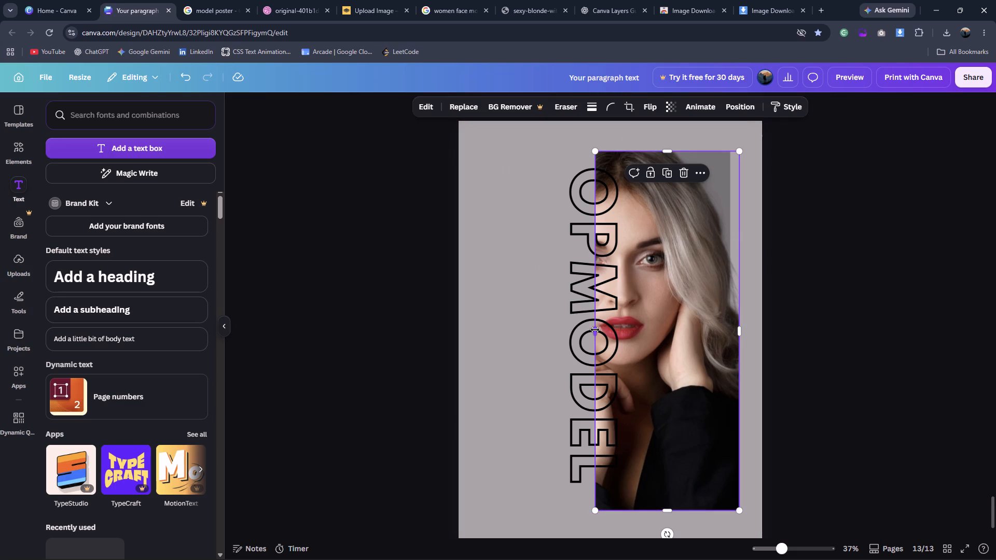
pyautogui.click(211, 2)
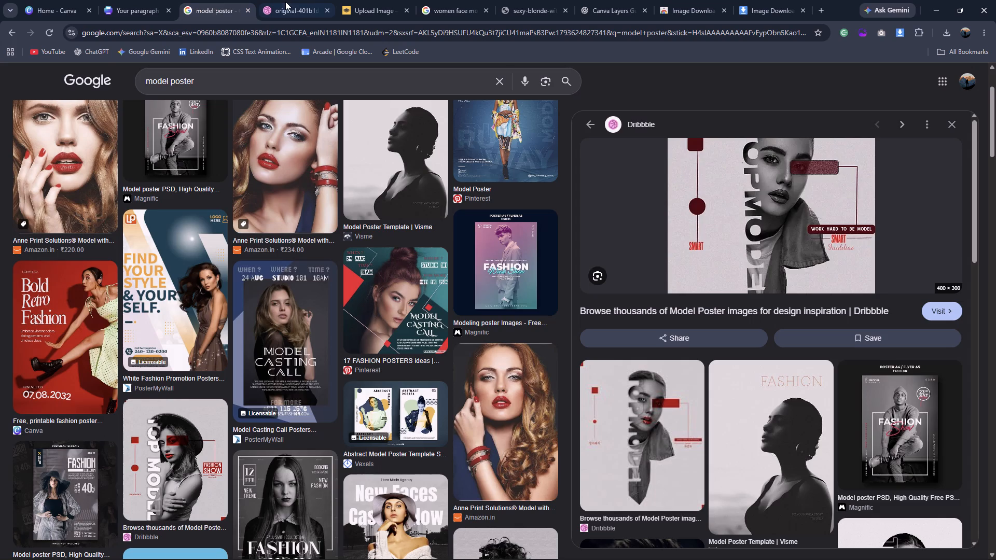
pyautogui.click(285, 2)
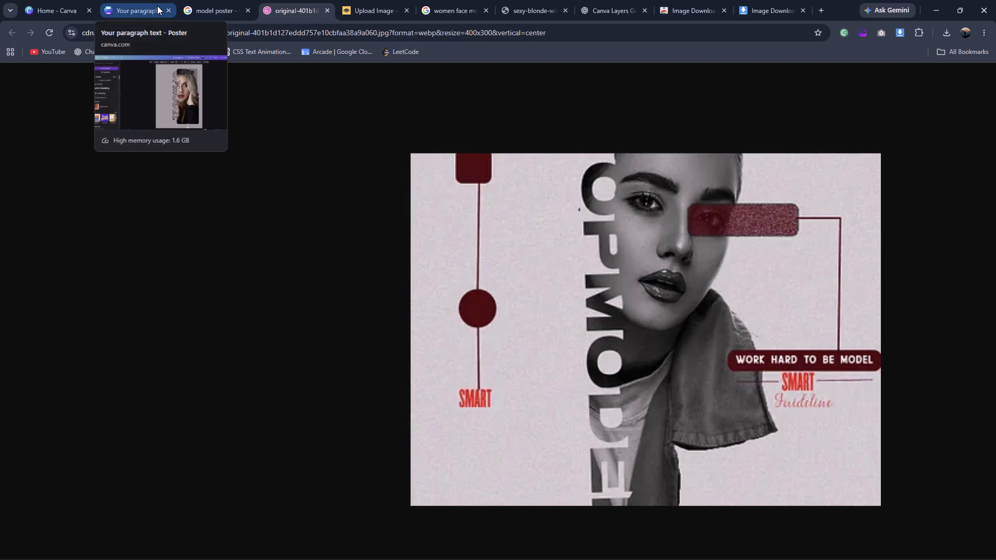
pyautogui.scroll(1, 682, 295)
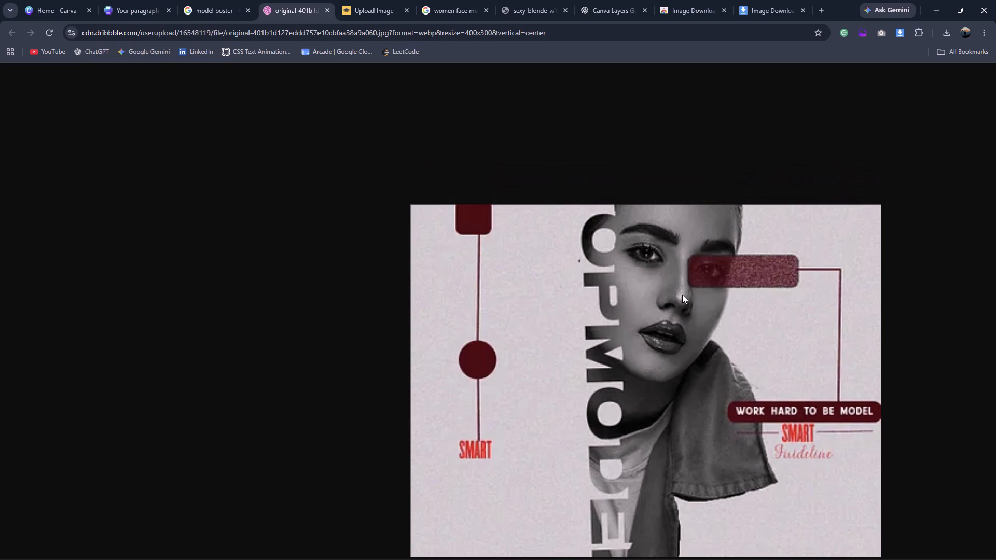
pyautogui.scroll(-1, 682, 295)
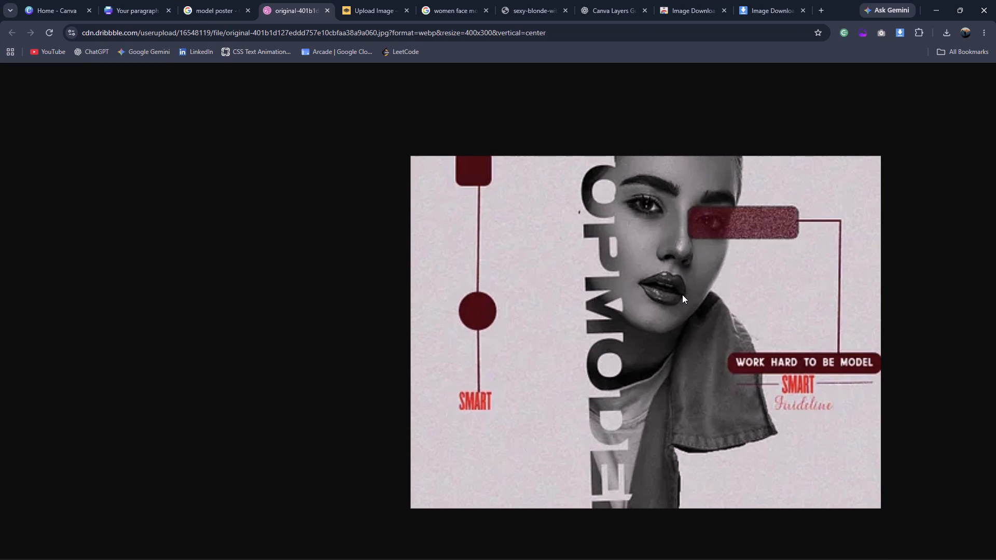
pyautogui.click(122, 0)
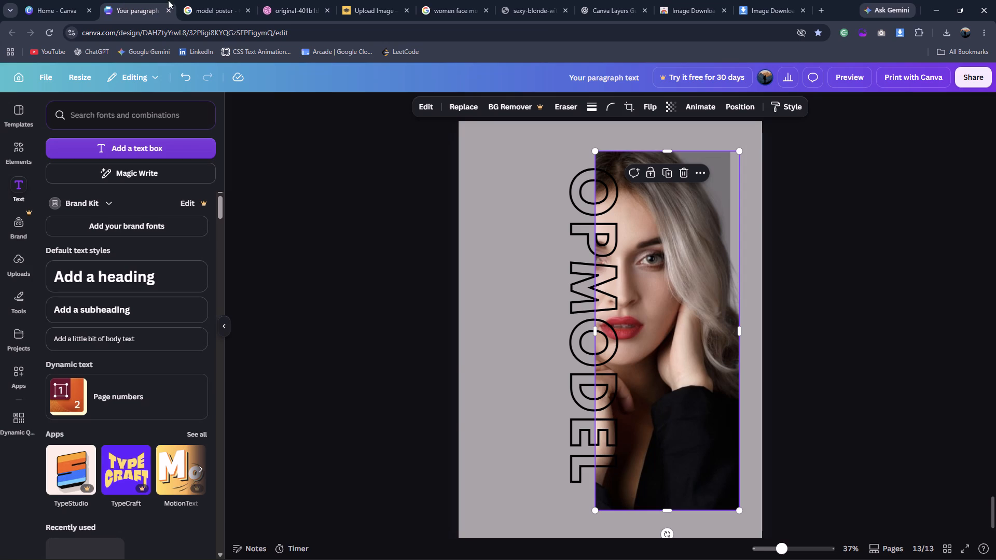
pyautogui.click(206, 0)
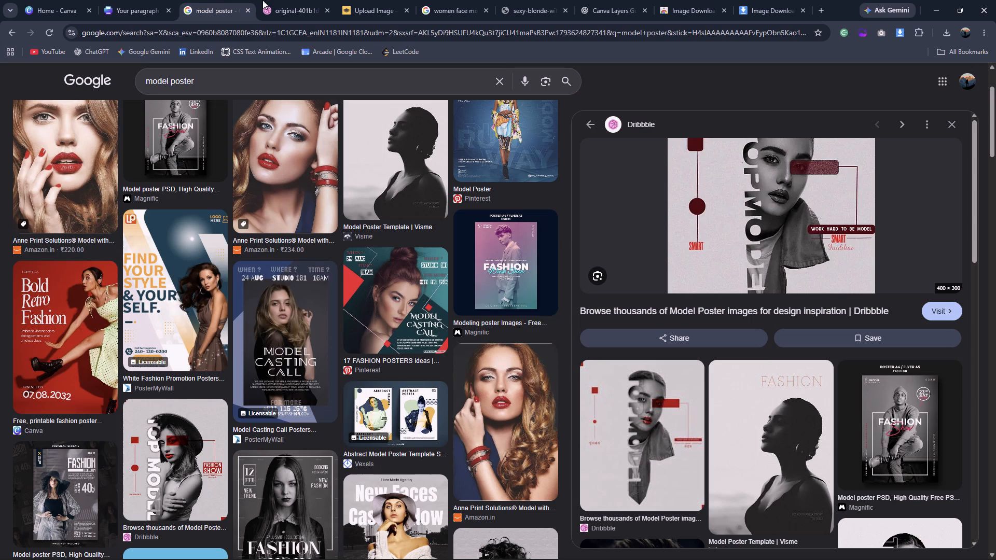
pyautogui.click(267, 0)
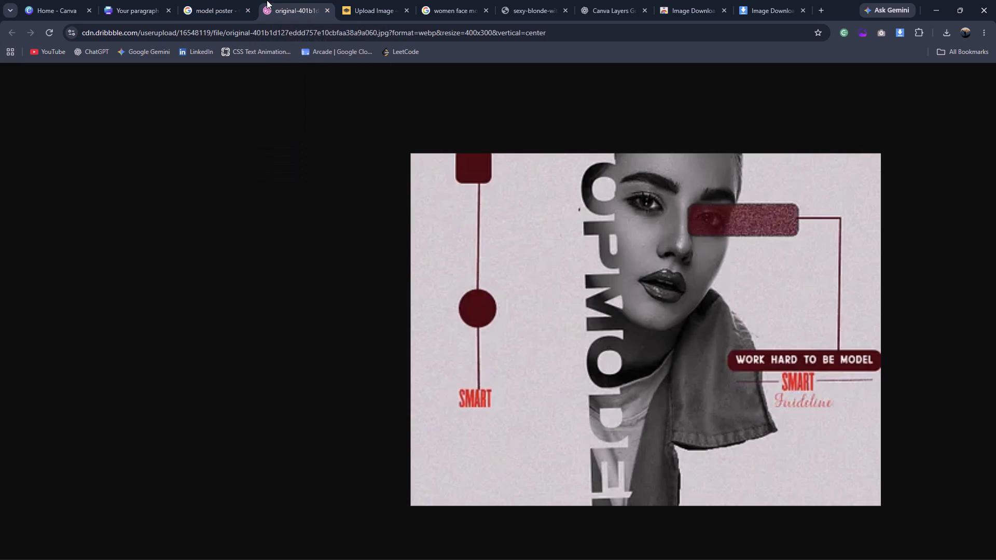
pyautogui.click(158, 2)
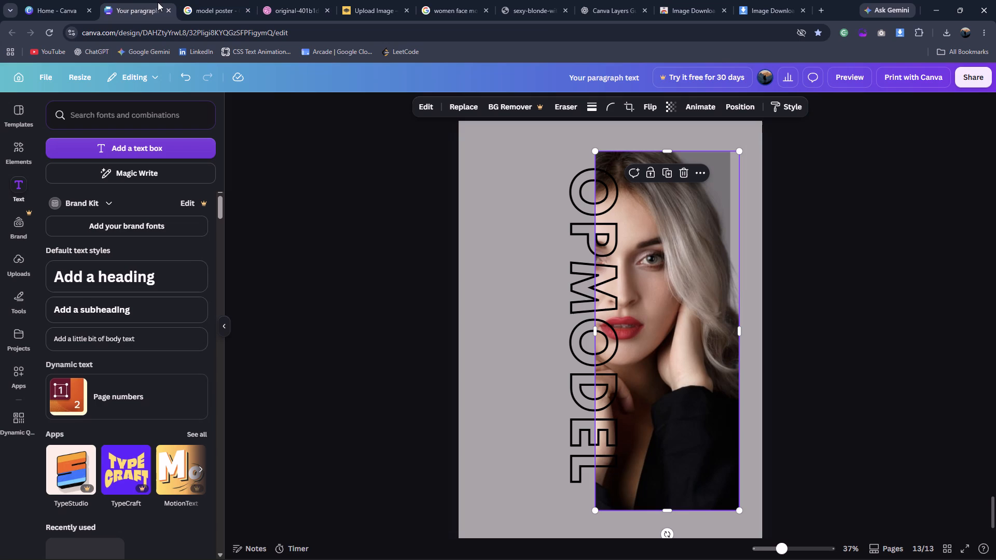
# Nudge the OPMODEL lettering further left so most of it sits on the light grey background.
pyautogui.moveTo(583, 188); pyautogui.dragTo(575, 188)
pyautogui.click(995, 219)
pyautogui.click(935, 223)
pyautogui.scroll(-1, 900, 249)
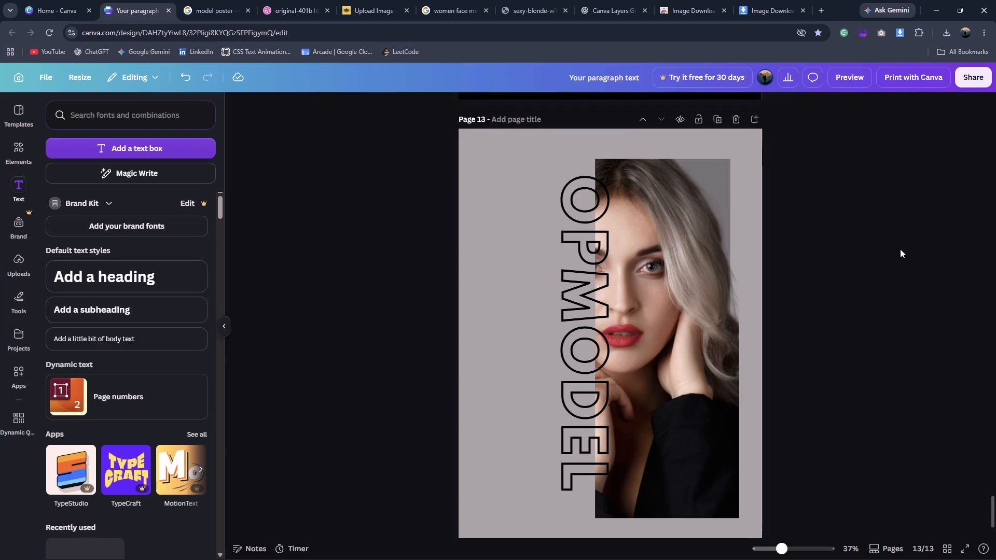
# Enlarge the portrait slightly from its top-right corner, keeping its cropped left edge in place.
pyautogui.click(712, 282)
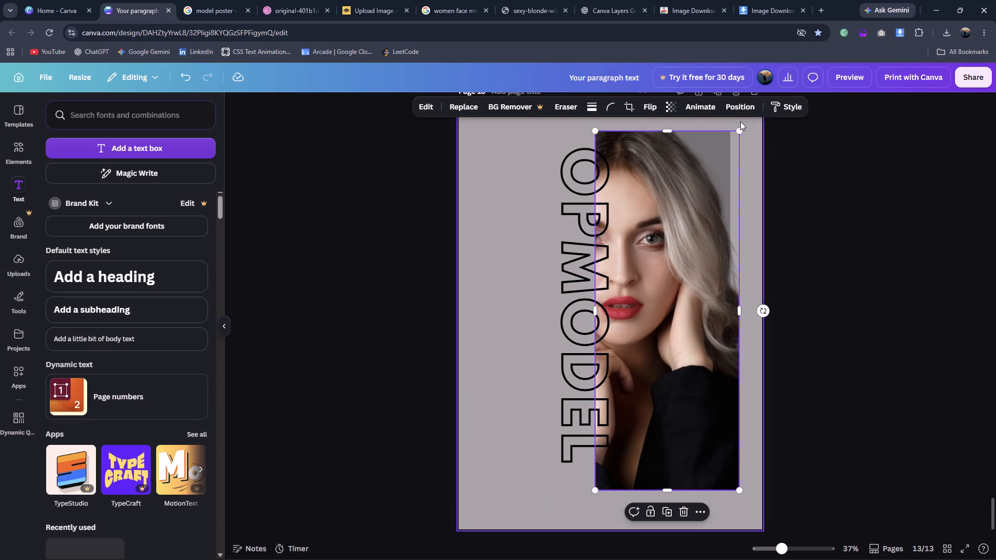
pyautogui.moveTo(739, 131); pyautogui.dragTo(750, 119)
pyautogui.click(772, 147)
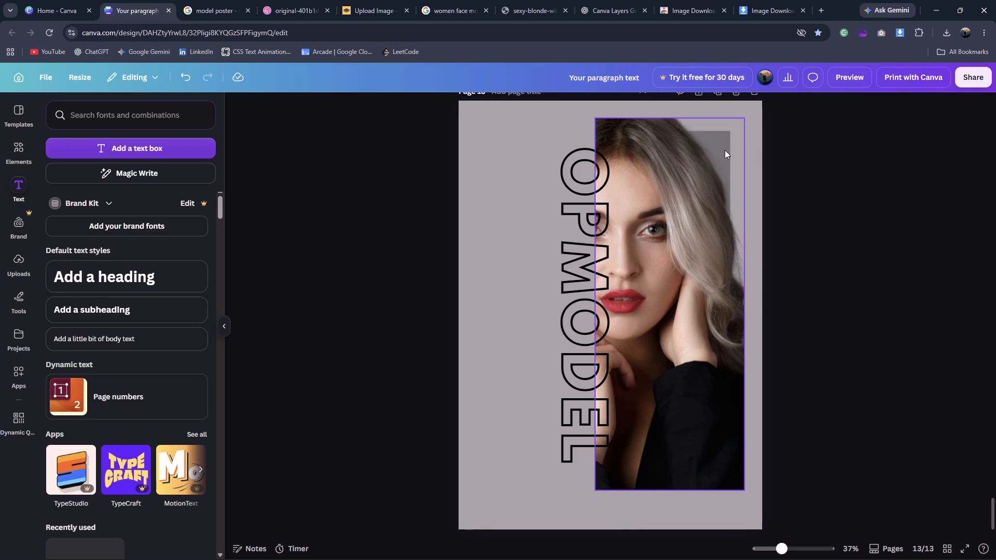
# Shift the portrait aside and extend the darker grey panel to the page's top, right and bottom edges, about 23.5 by 60.7.
pyautogui.moveTo(722, 151); pyautogui.dragTo(688, 155)
pyautogui.click(724, 153)
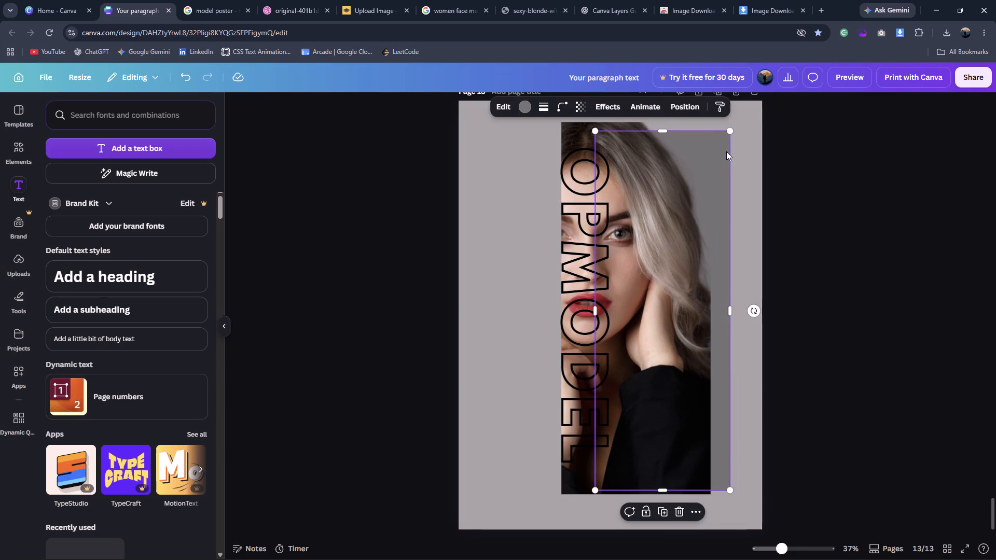
pyautogui.moveTo(730, 132); pyautogui.dragTo(765, 93)
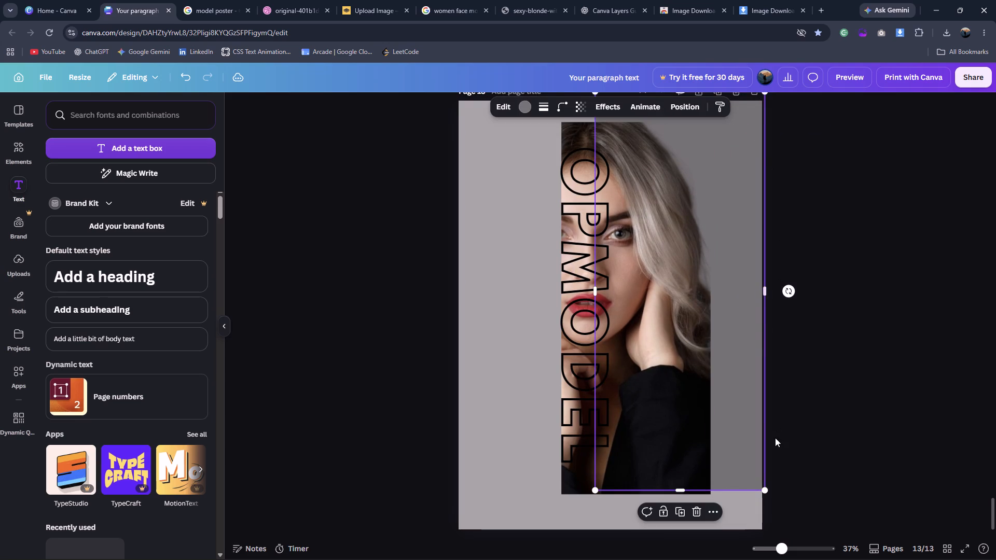
pyautogui.moveTo(690, 491); pyautogui.dragTo(690, 530)
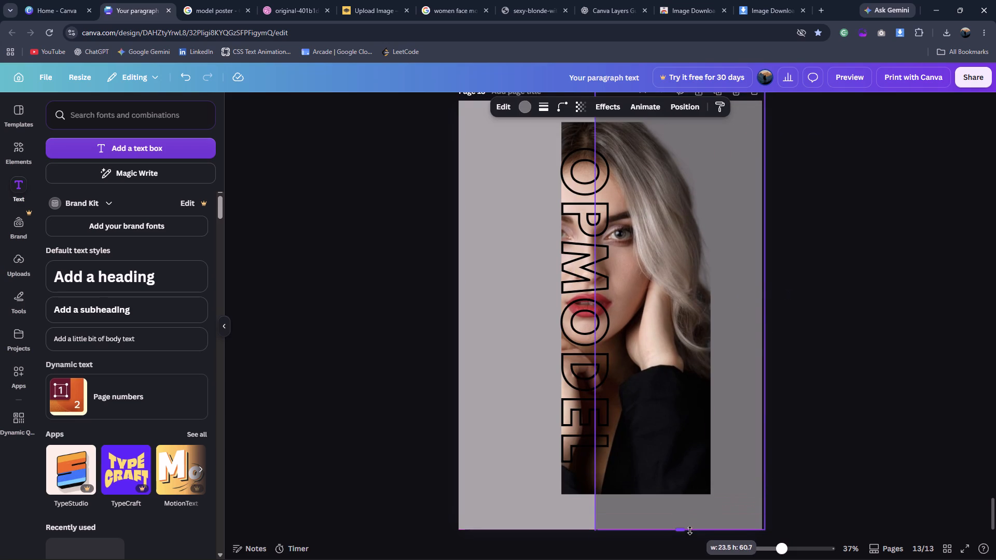
pyautogui.moveTo(690, 530); pyautogui.dragTo(690, 531)
# Move the portrait back over the darker grey panel and enlarge it to fill the page's right half down to the bottom edge.
pyautogui.click(683, 435)
pyautogui.moveTo(683, 435); pyautogui.dragTo(715, 433)
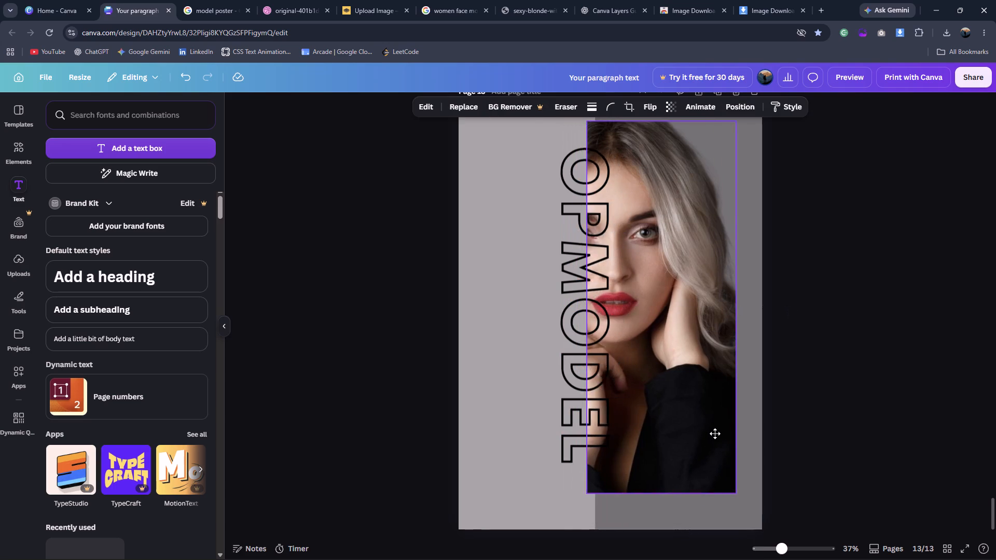
pyautogui.moveTo(715, 433); pyautogui.dragTo(714, 426)
pyautogui.moveTo(749, 487); pyautogui.dragTo(751, 493)
pyautogui.click(726, 471)
pyautogui.moveTo(743, 485); pyautogui.dragTo(756, 521)
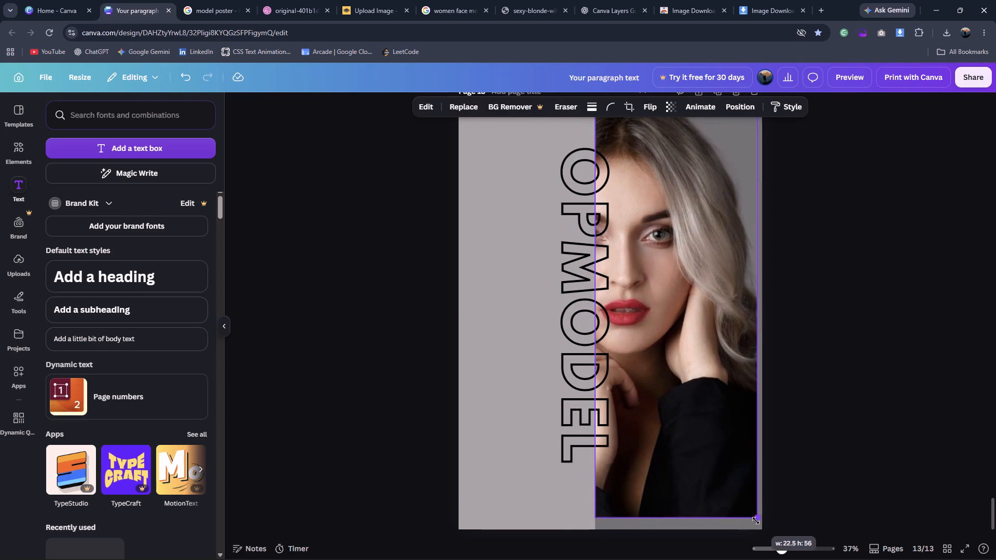
pyautogui.moveTo(756, 521); pyautogui.dragTo(760, 531)
# Lengthen the OPMODEL text box and position the lettering across the portrait's cropped left edge.
pyautogui.moveTo(585, 396); pyautogui.dragTo(598, 390)
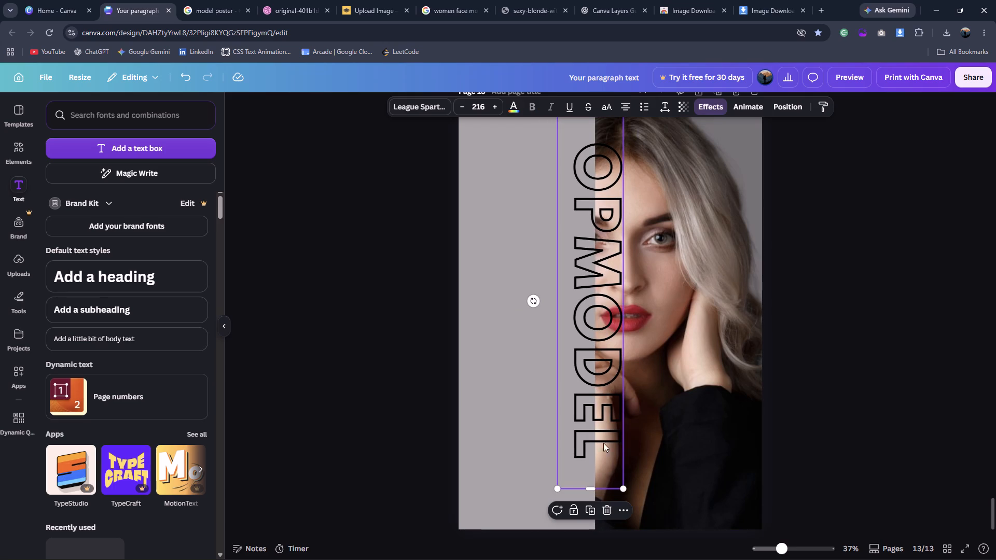
pyautogui.click(594, 487)
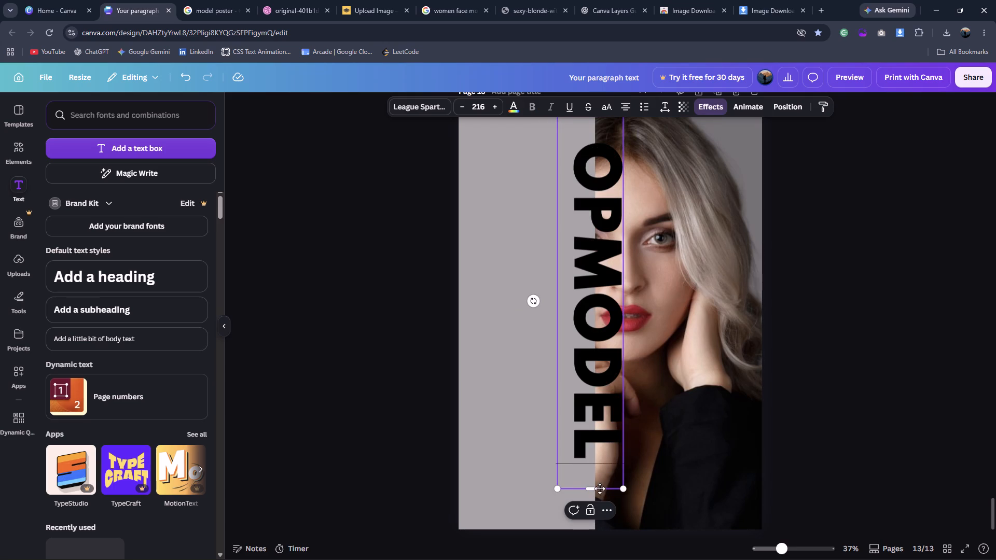
pyautogui.moveTo(594, 488); pyautogui.dragTo(594, 497)
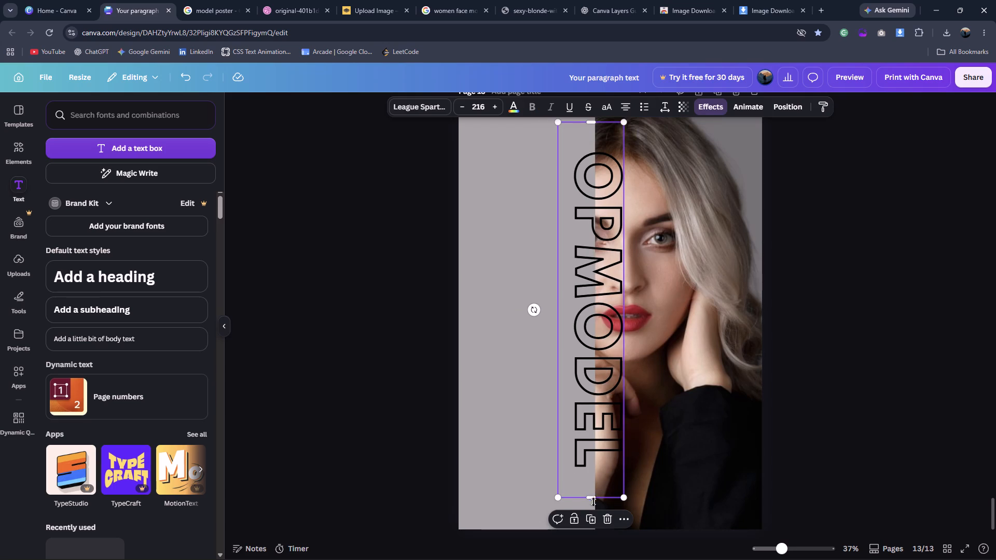
pyautogui.moveTo(591, 498); pyautogui.dragTo(596, 536)
pyautogui.moveTo(586, 376); pyautogui.dragTo(581, 347)
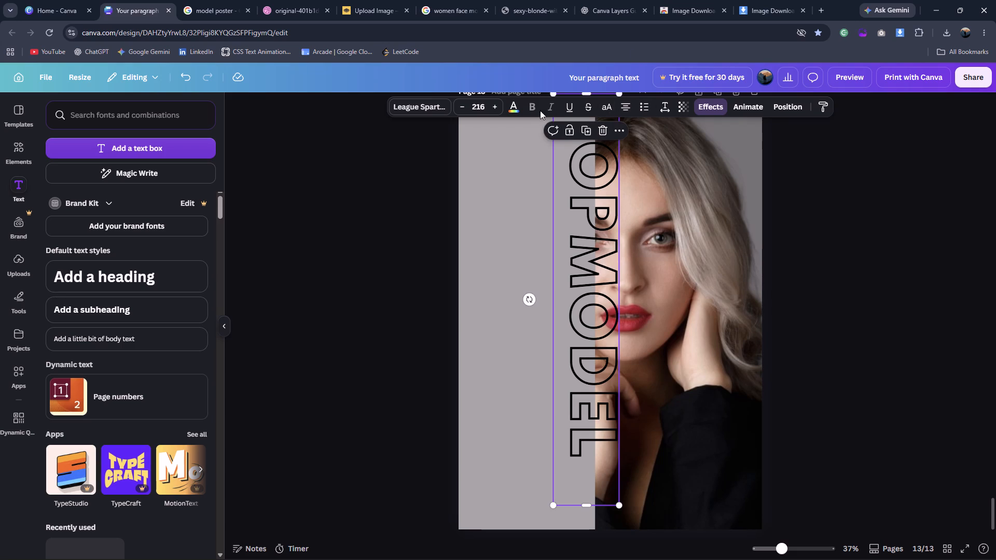
# Replace the OPMODEL lettering's Hollow effect with Glow at intensity 14.
pyautogui.click(520, 111)
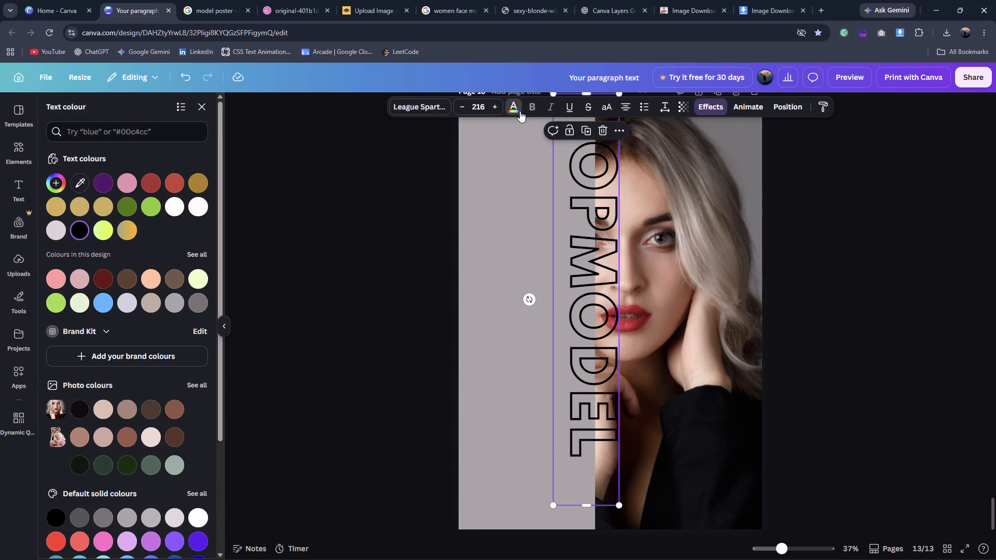
pyautogui.click(713, 105)
pyautogui.scroll(3, 154, 251)
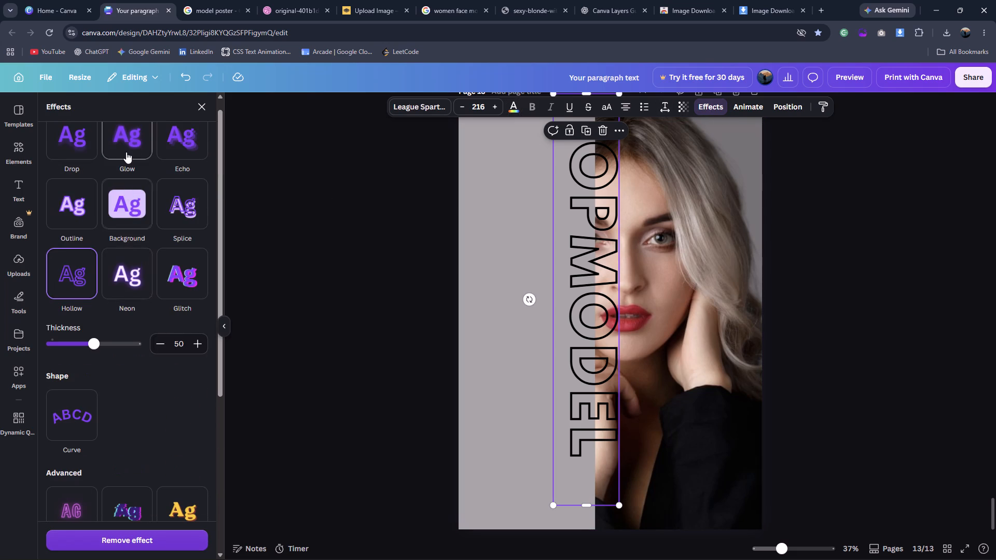
pyautogui.click(126, 152)
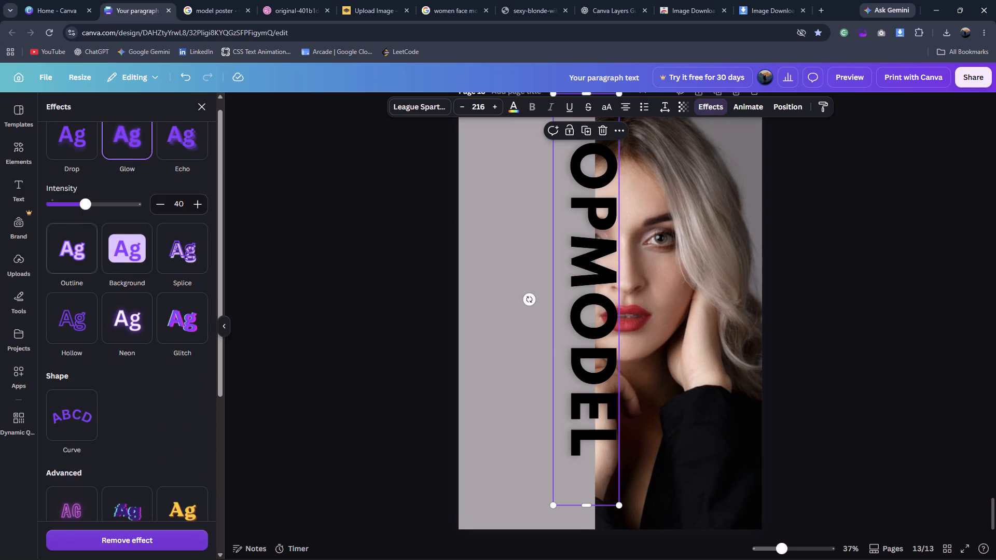
pyautogui.moveTo(84, 209); pyautogui.dragTo(62, 209)
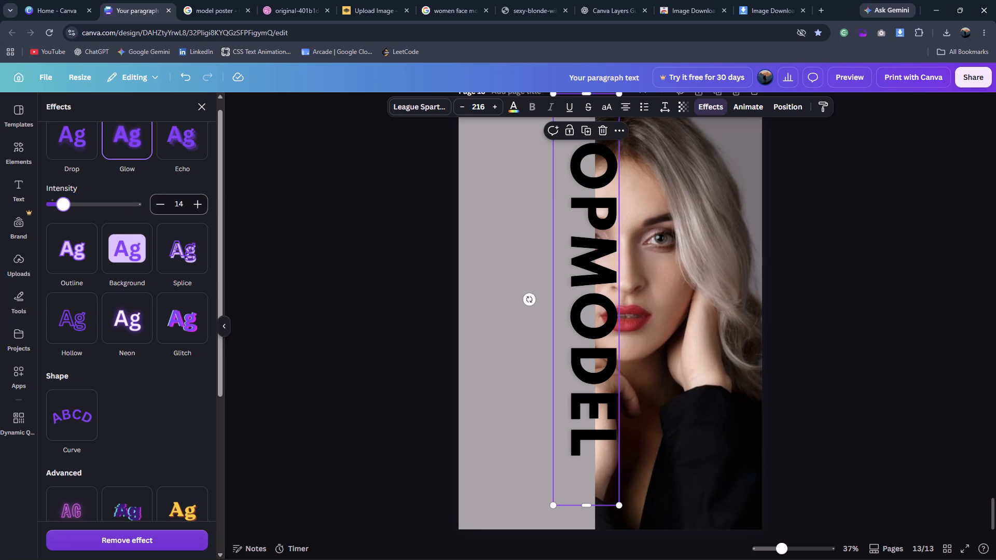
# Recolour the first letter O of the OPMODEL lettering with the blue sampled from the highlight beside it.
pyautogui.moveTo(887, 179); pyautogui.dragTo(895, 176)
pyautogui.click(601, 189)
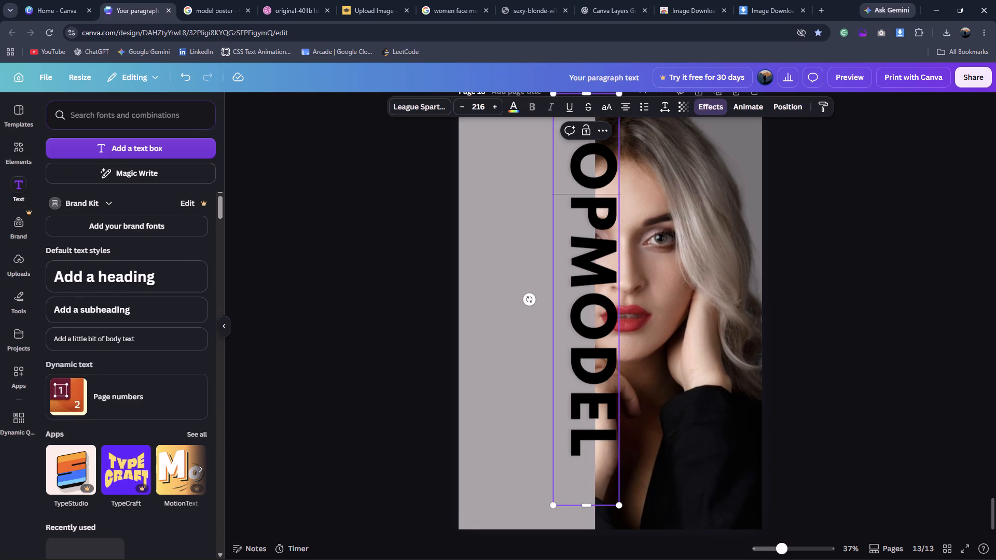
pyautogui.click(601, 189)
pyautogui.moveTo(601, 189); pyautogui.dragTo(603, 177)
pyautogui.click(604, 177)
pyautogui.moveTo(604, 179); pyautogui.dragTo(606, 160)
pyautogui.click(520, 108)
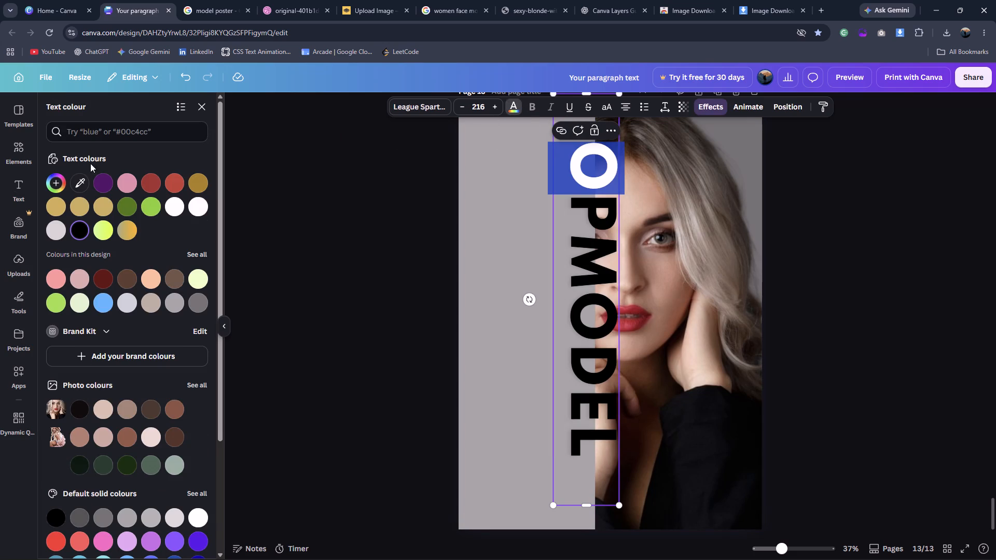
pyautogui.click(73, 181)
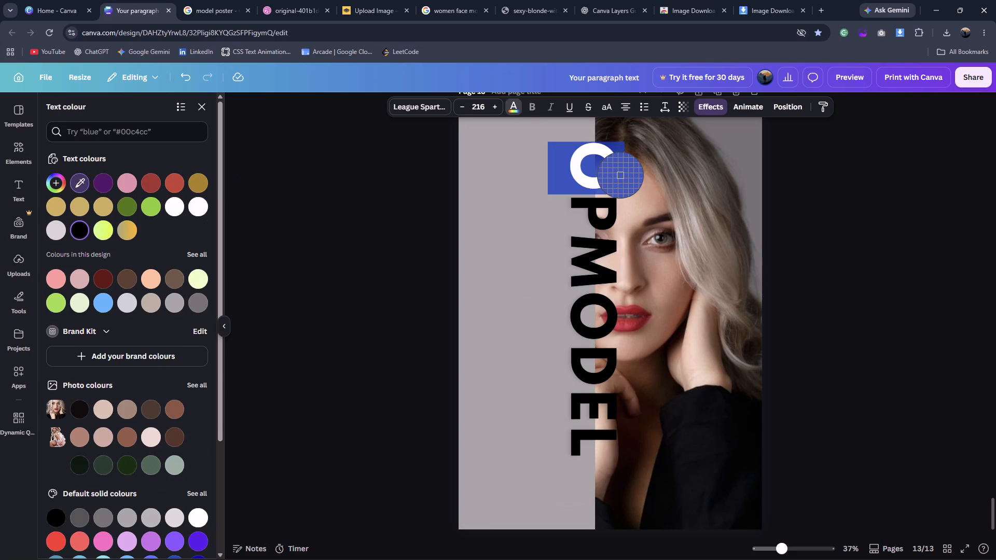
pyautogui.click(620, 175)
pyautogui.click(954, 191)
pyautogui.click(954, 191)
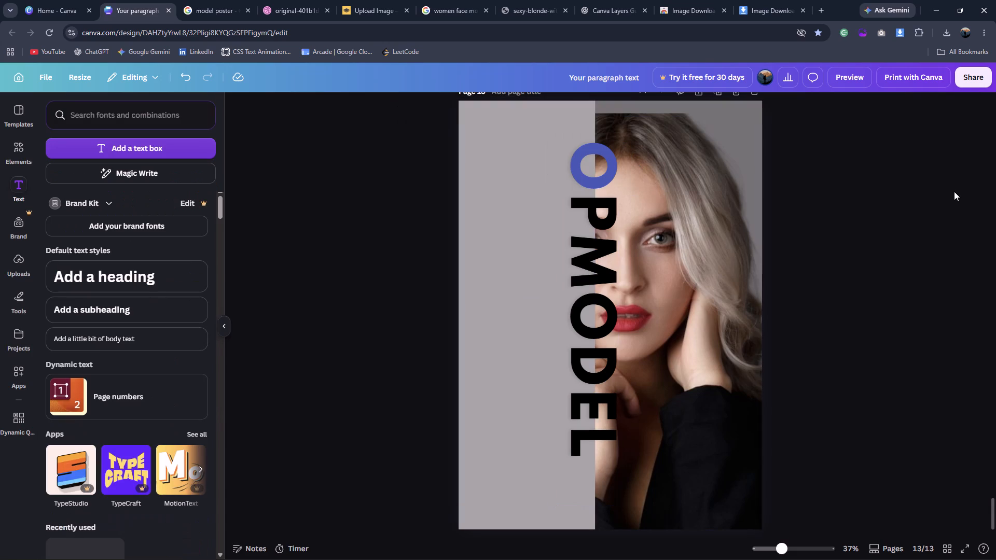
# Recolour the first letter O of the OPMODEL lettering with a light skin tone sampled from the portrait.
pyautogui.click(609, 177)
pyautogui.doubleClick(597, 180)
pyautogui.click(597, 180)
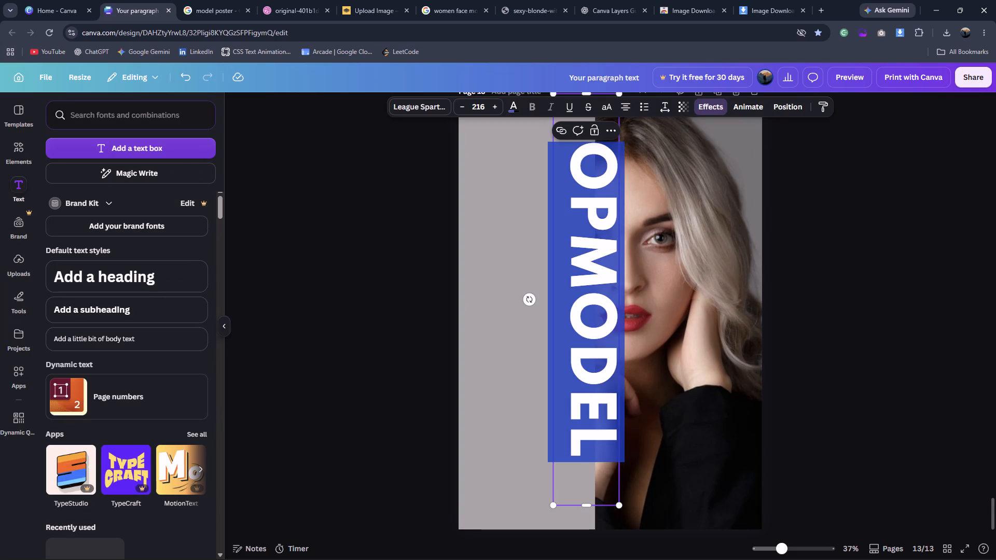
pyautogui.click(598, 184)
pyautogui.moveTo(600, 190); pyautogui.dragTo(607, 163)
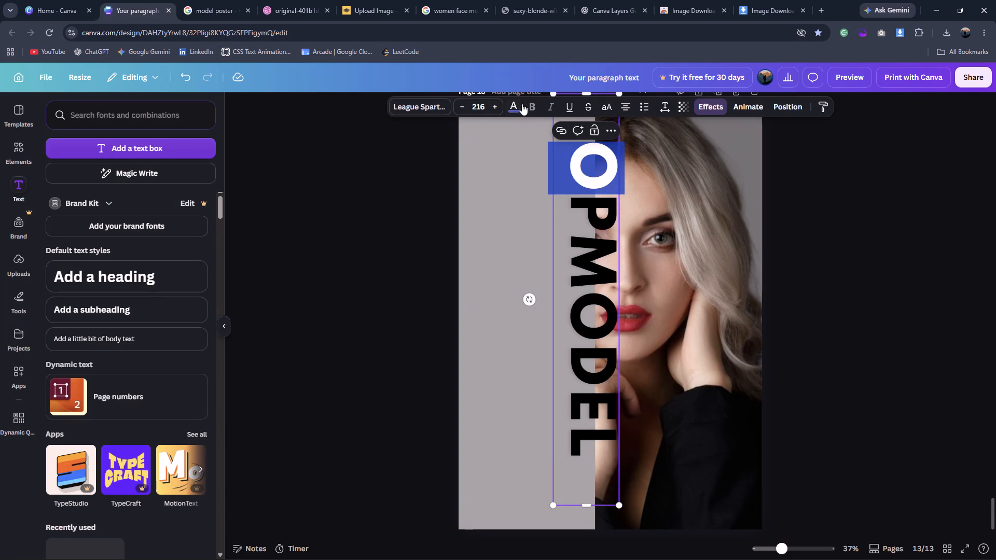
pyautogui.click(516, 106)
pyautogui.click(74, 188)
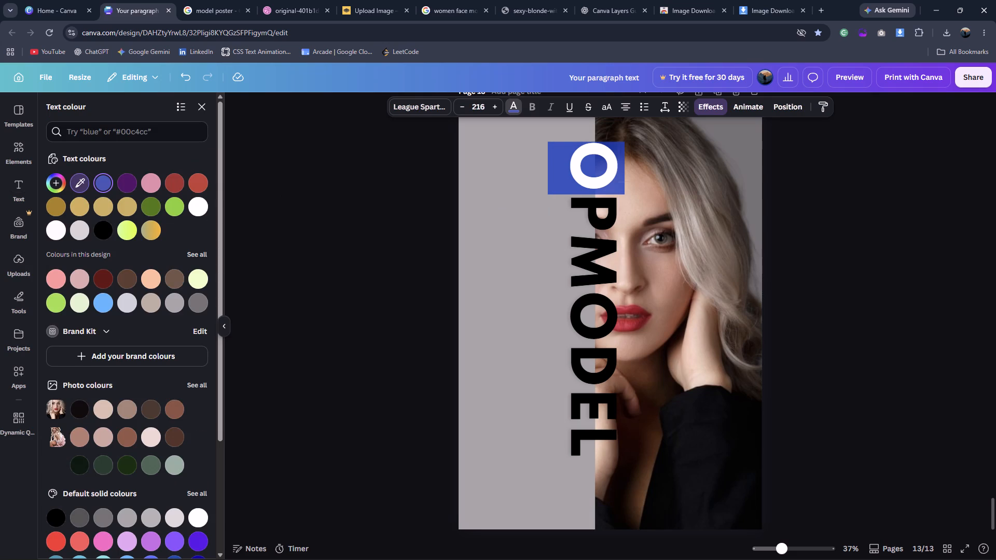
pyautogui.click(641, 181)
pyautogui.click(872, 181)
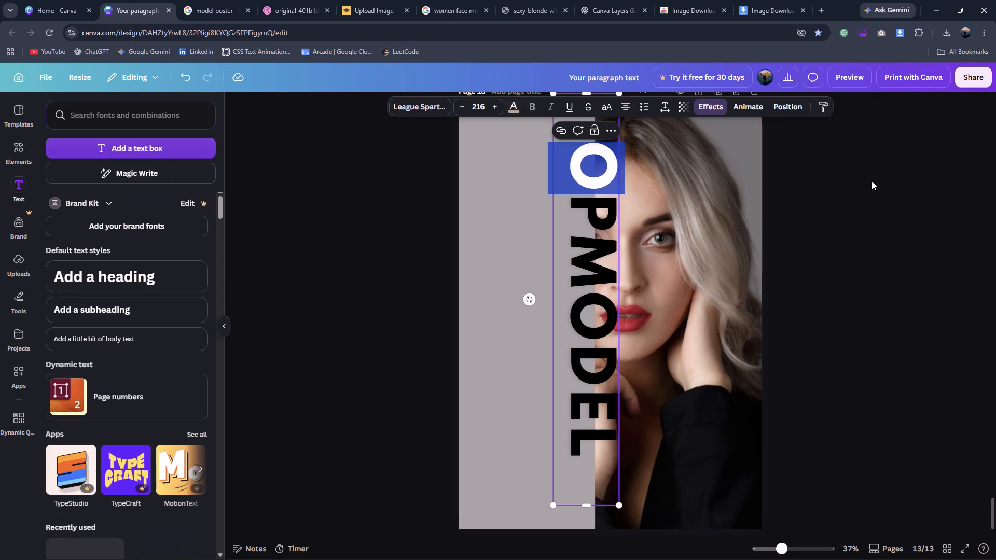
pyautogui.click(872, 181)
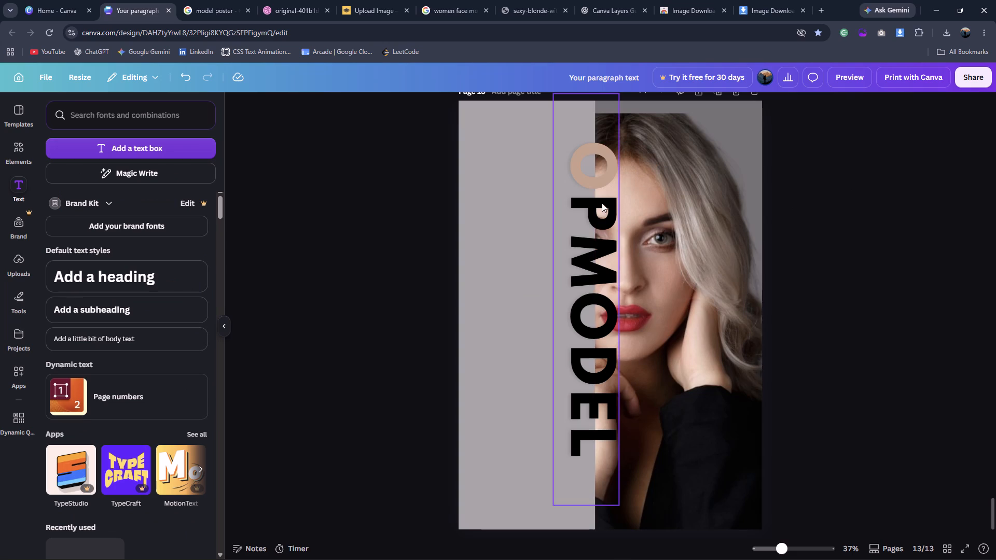
# Look through the text effects available for the whole OPMODEL lettering, including the shape and advanced styles.
pyautogui.click(593, 184)
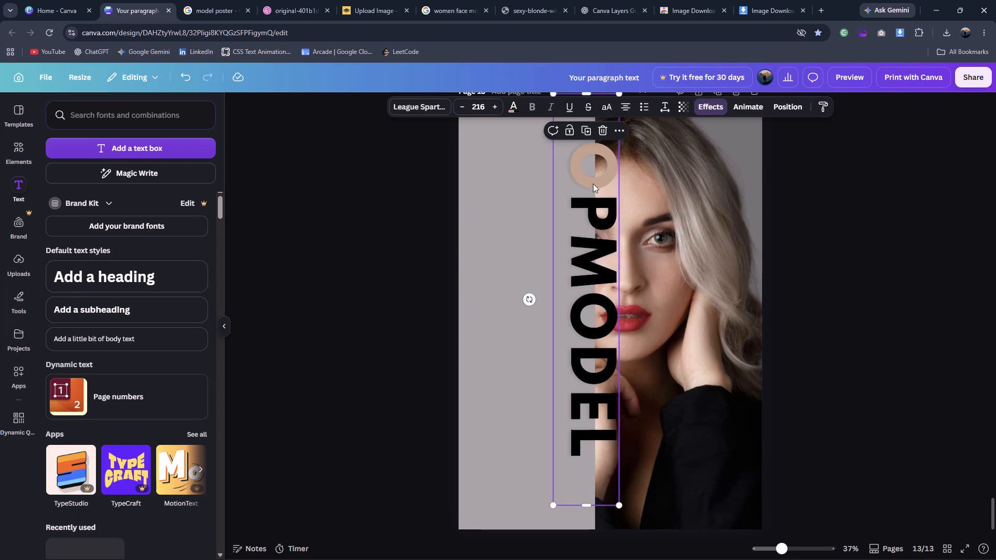
pyautogui.tripleClick(593, 184)
pyautogui.click(721, 109)
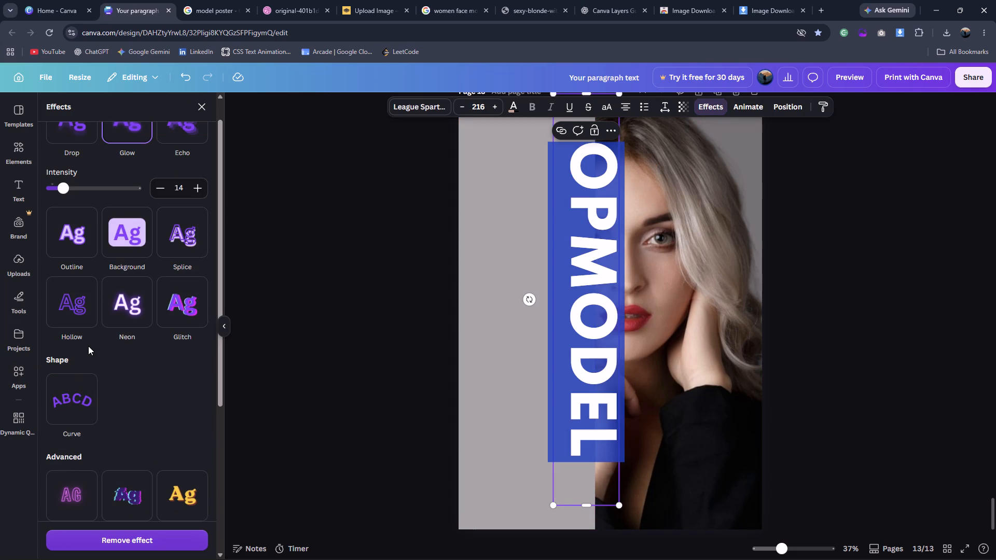
pyautogui.scroll(-3, 88, 346)
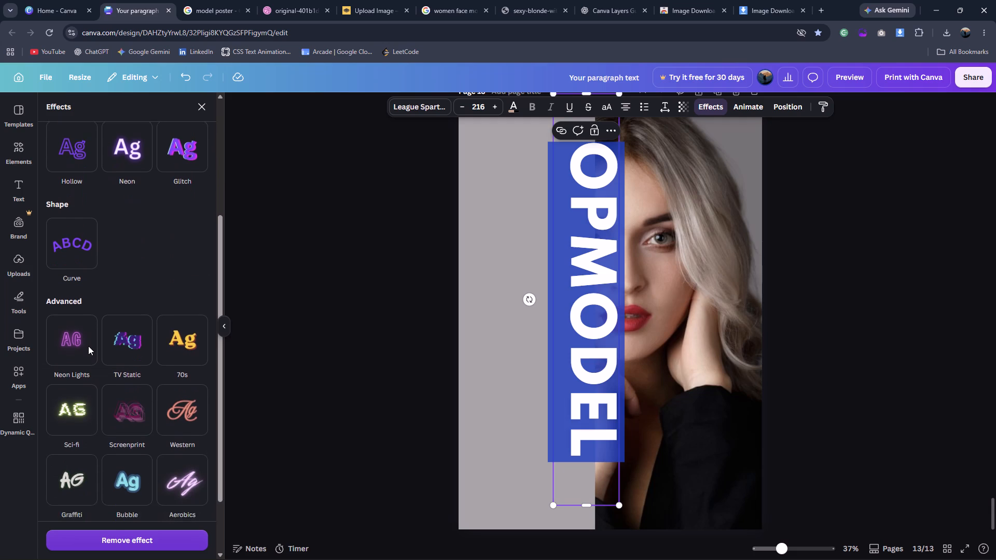
pyautogui.scroll(-6, 88, 346)
pyautogui.scroll(15, 88, 346)
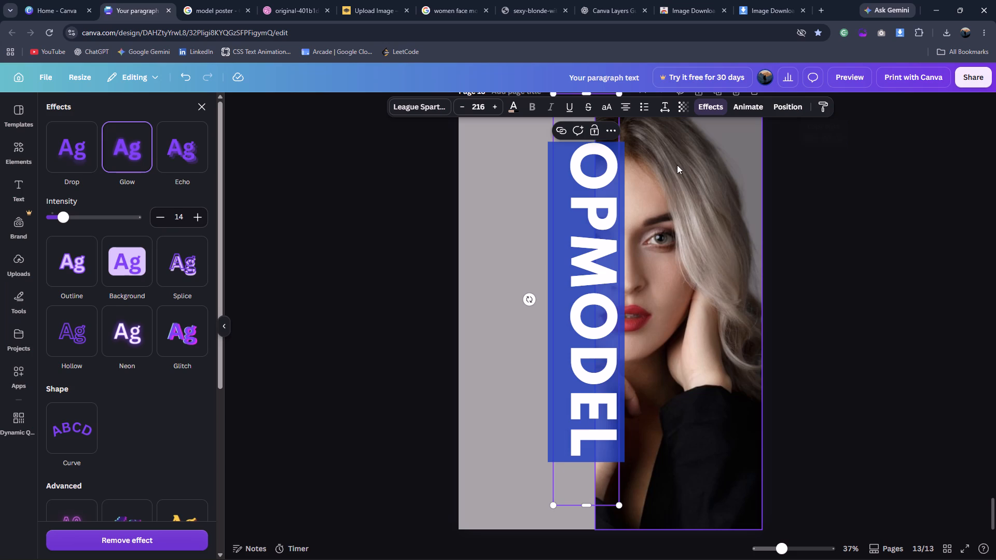
pyautogui.scroll(-3, 79, 338)
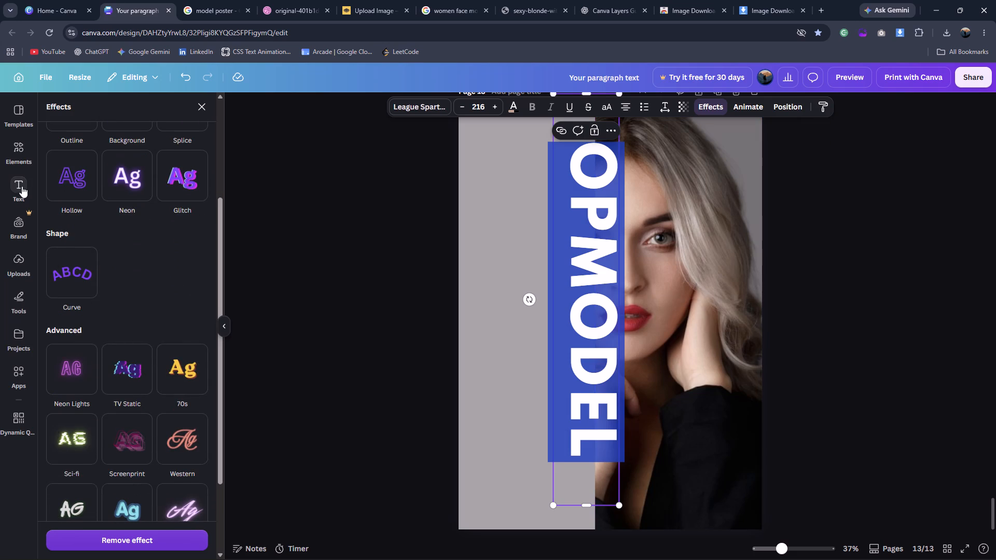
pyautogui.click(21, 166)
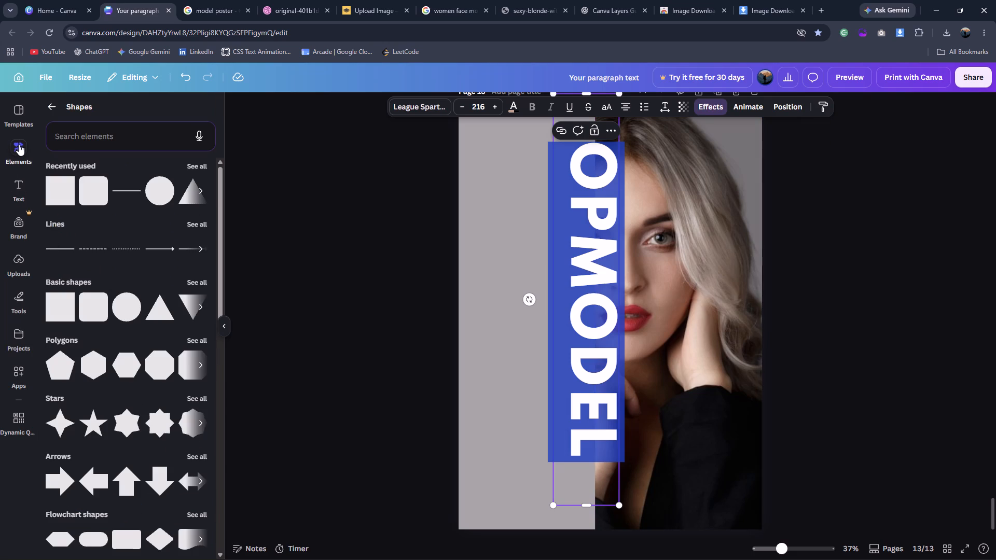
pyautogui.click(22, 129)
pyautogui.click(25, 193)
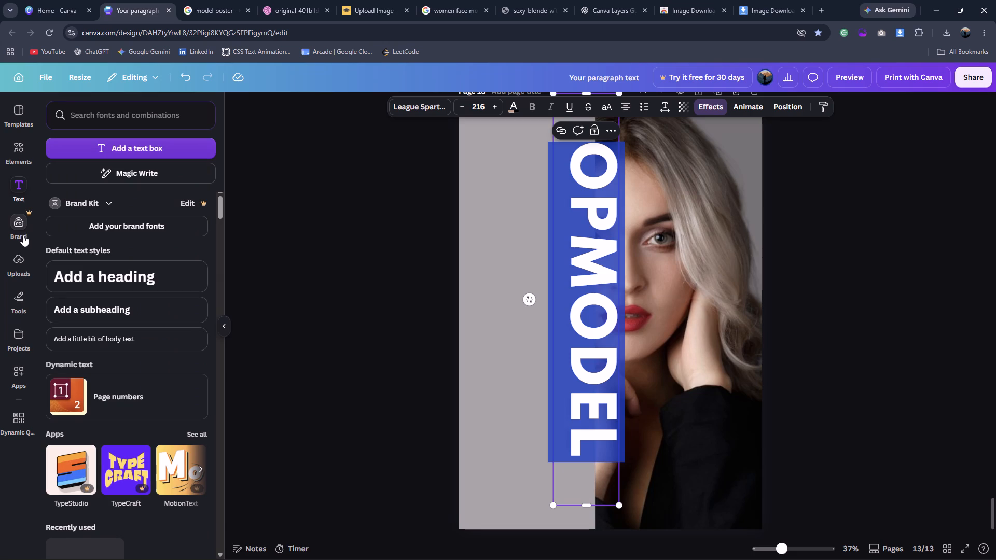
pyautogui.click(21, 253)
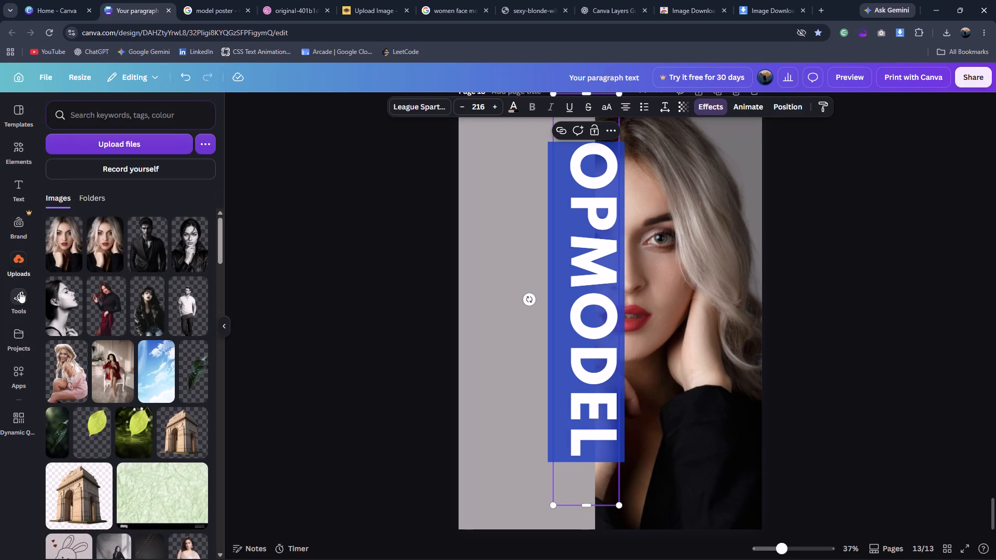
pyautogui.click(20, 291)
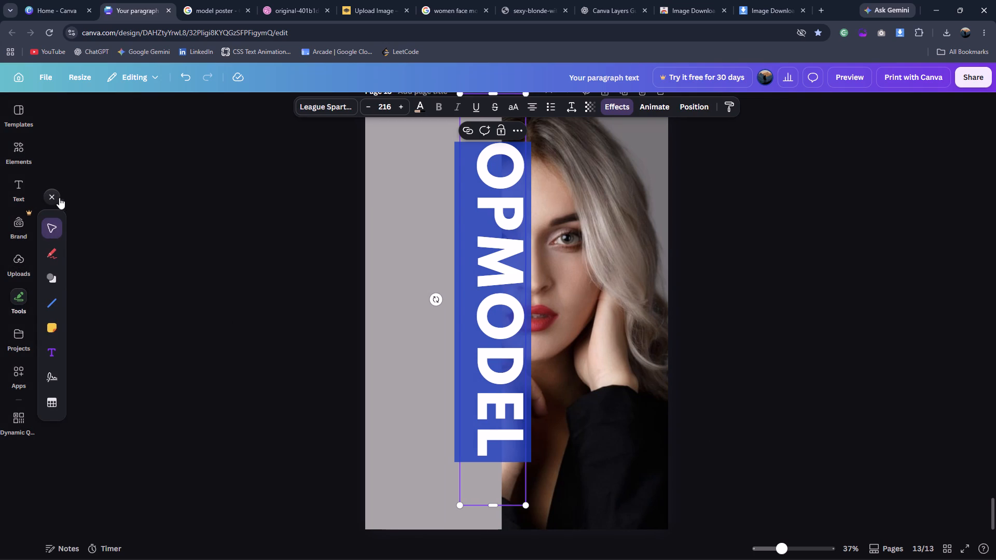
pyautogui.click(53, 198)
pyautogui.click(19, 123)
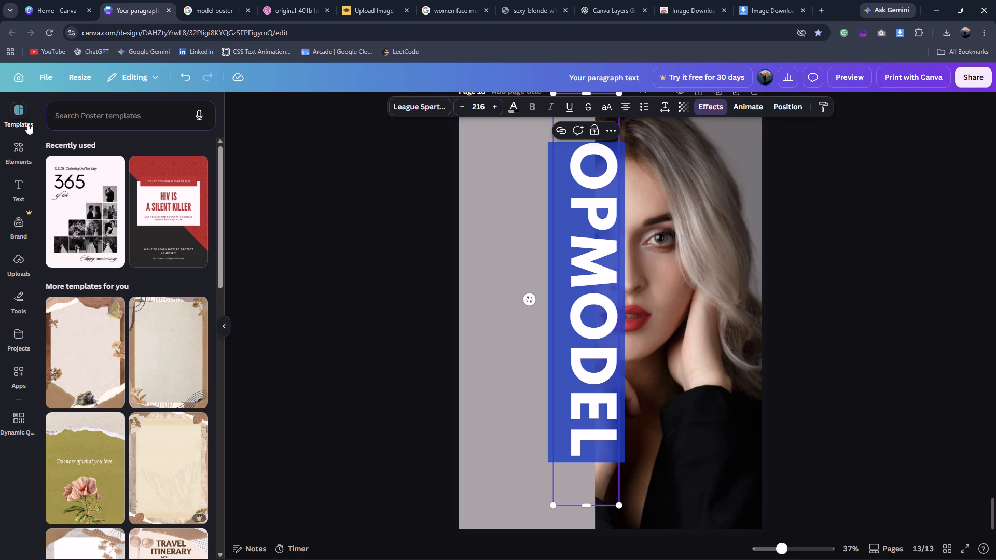
# Delete the portrait, the OPMODEL lettering and the darker grey panel from page 13, keeping only the light grey background.
pyautogui.click(709, 211)
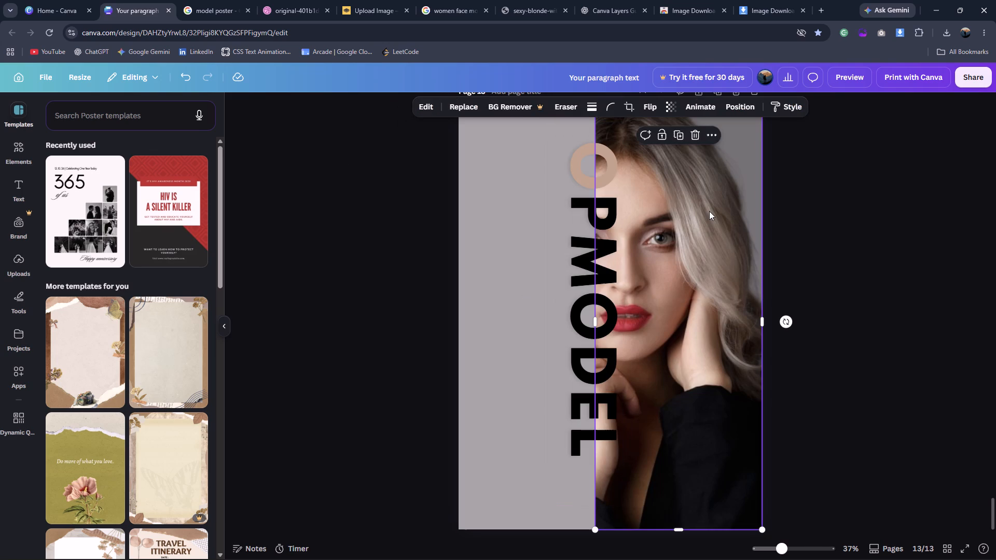
pyautogui.click(698, 136)
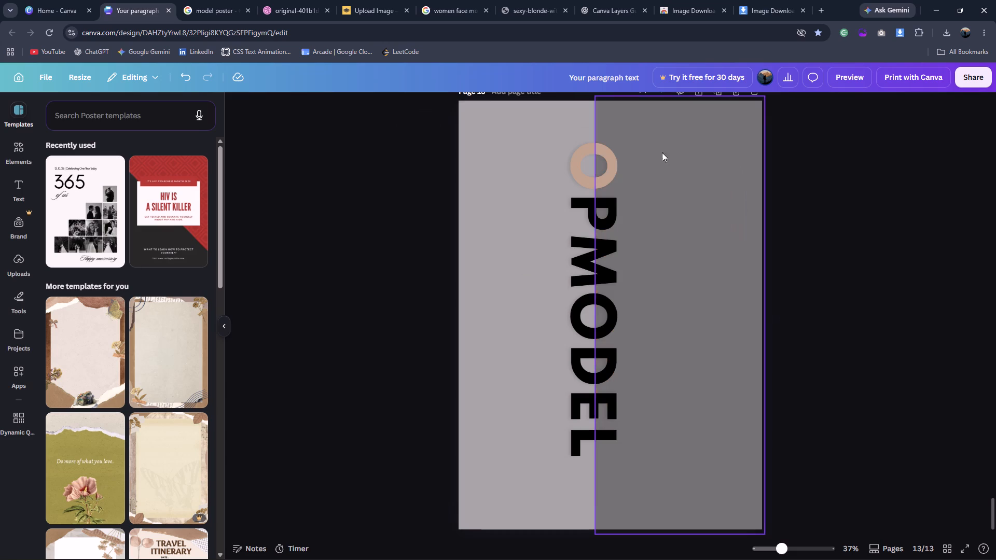
pyautogui.click(600, 171)
pyautogui.click(607, 128)
pyautogui.click(632, 175)
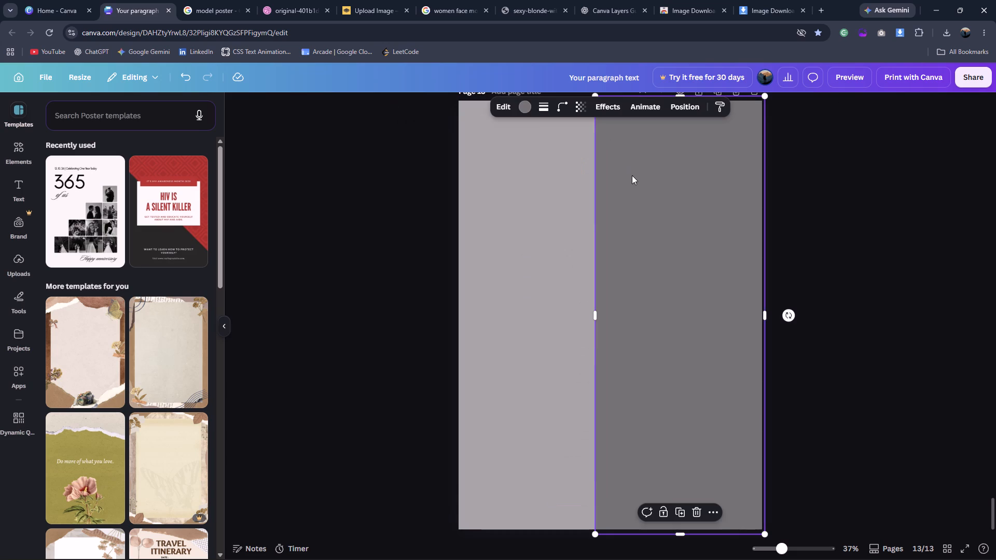
pyautogui.click(696, 520)
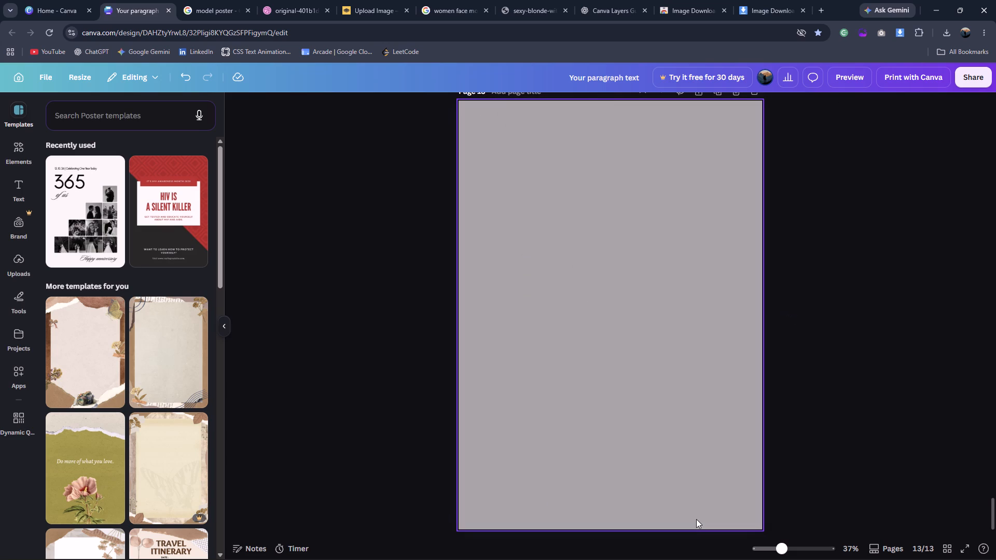
pyautogui.click(630, 403)
pyautogui.click(653, 240)
# Close the original Dribbble reference image's browser tab and preview the Visme model poster template in the Google image results.
pyautogui.click(195, 18)
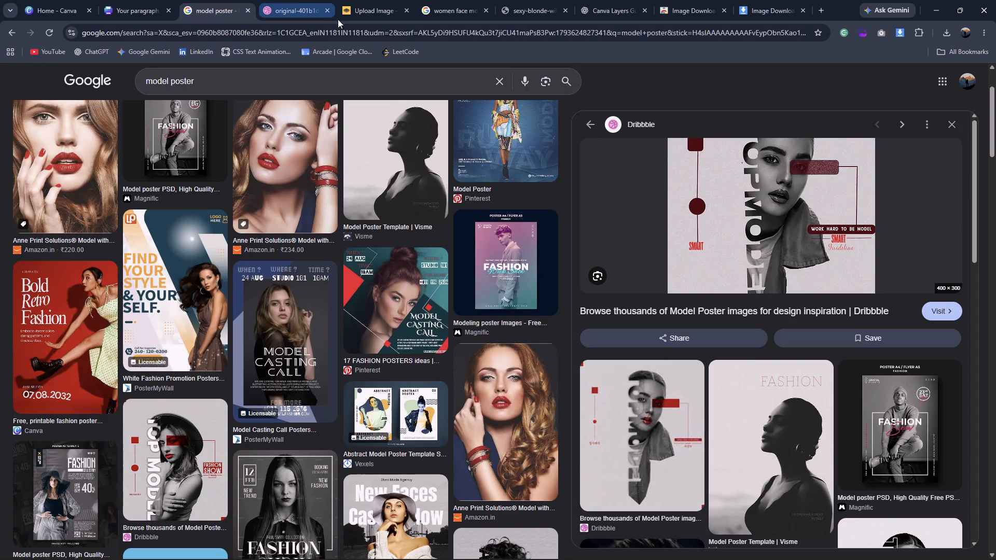
pyautogui.click(330, 13)
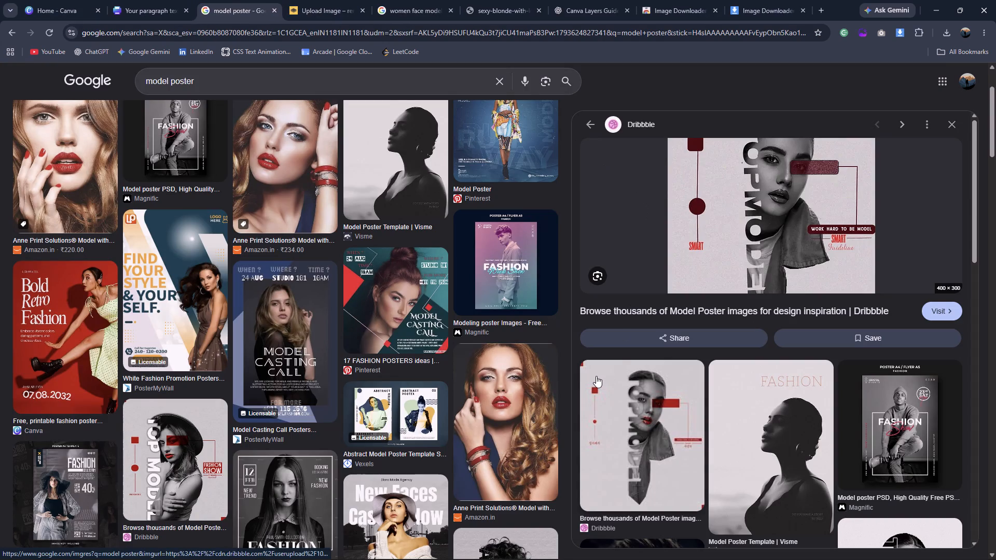
pyautogui.click(725, 440)
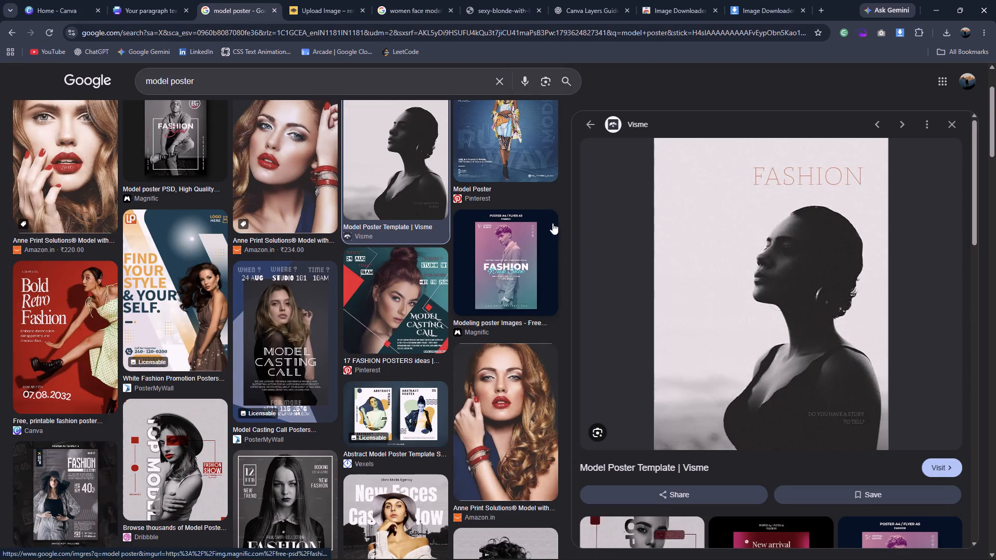
# Browse the Google image results for women face model poses in a black coat to look for another portrait.
pyautogui.click(397, 10)
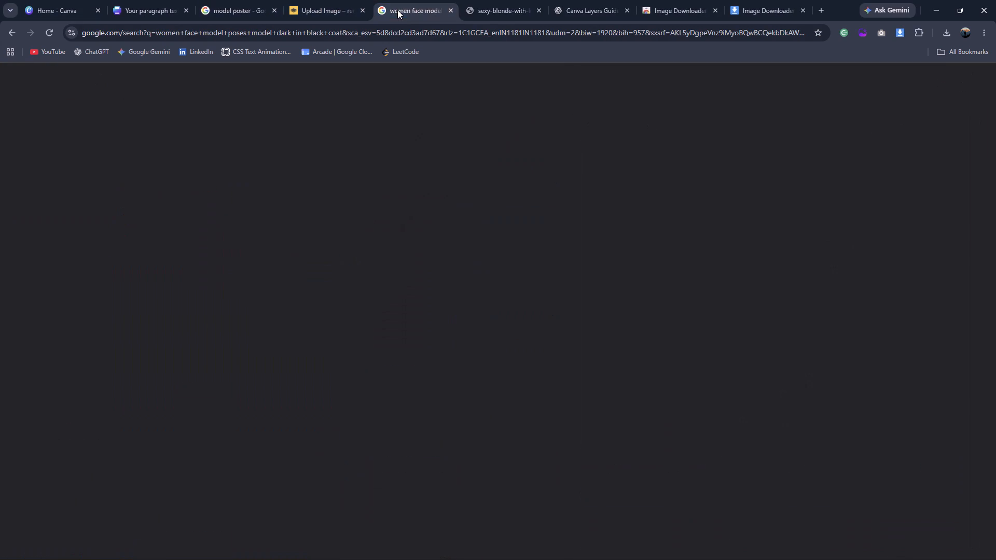
pyautogui.scroll(-4, 568, 257)
pyautogui.scroll(2, 568, 257)
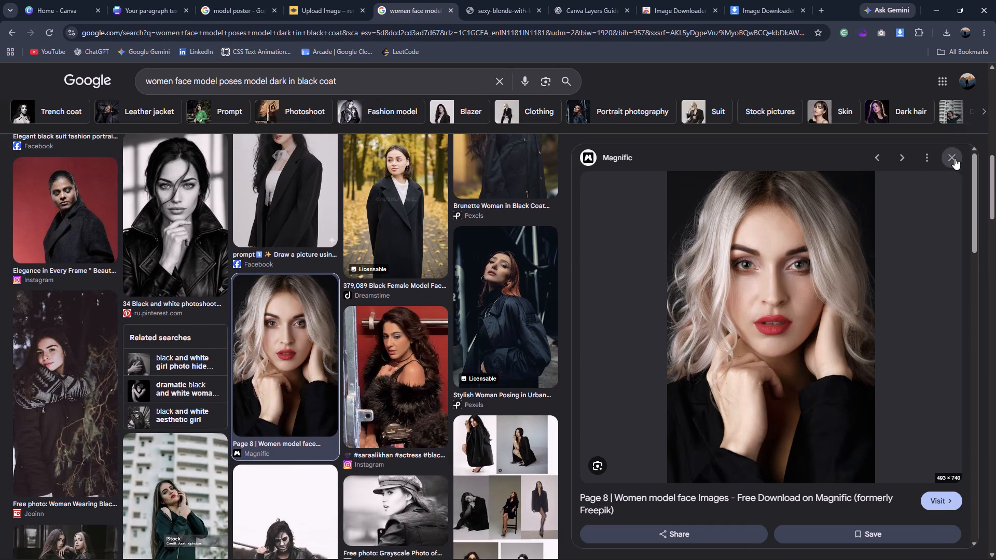
pyautogui.click(955, 158)
pyautogui.scroll(-6, 728, 375)
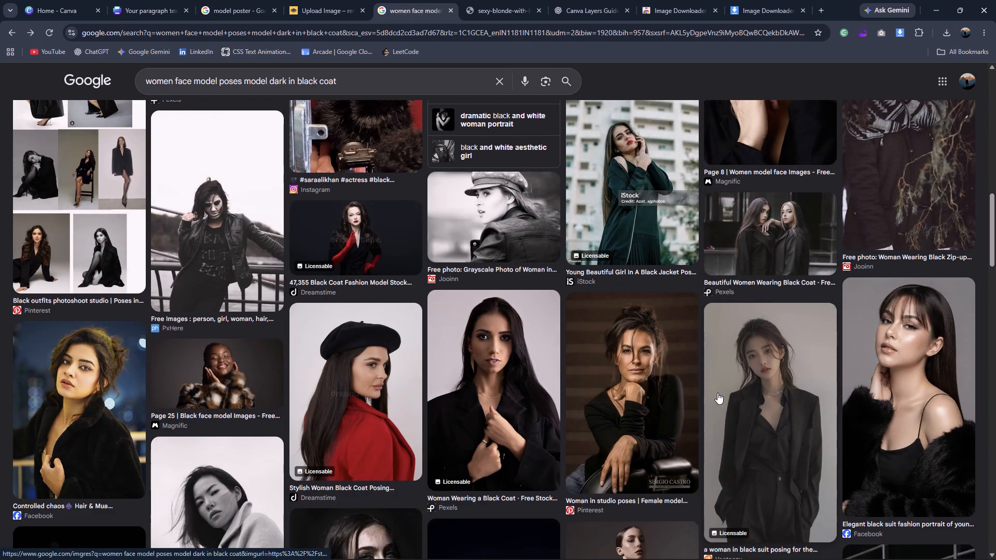
pyautogui.scroll(-4, 717, 393)
pyautogui.scroll(11, 717, 393)
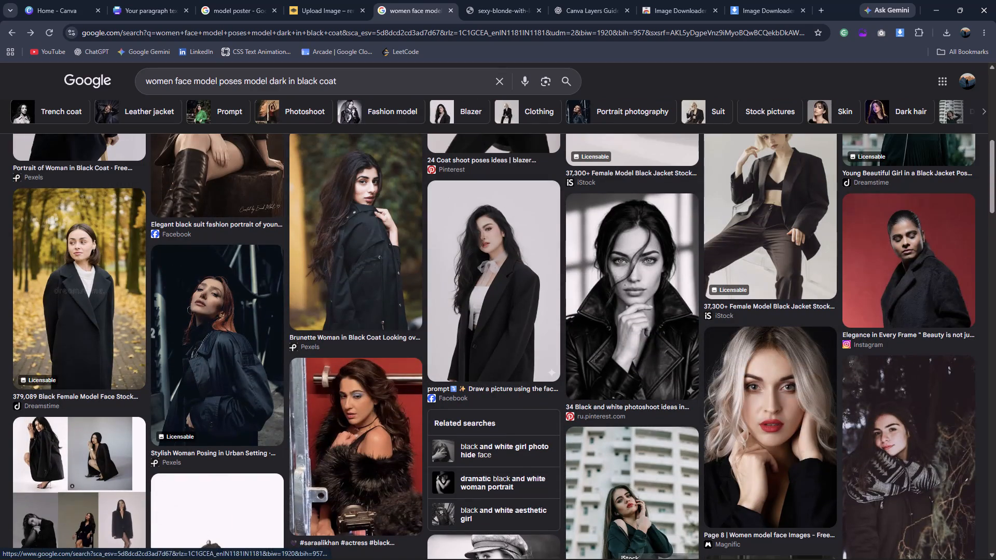
# Search Google Images for "women face model poses model dark RANDOM" and browse the portraits.
pyautogui.moveTo(298, 81); pyautogui.dragTo(382, 81)
pyautogui.press('BackSpace')
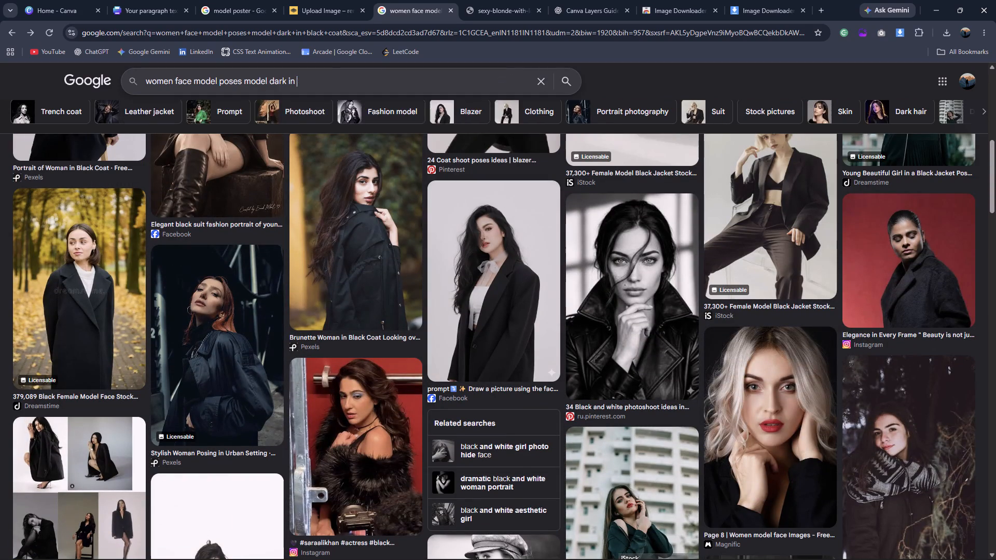
pyautogui.press('BackSpace')
pyautogui.press('BackSpace')
pyautogui.press('BackSpace')
pyautogui.write('RANDOM')
pyautogui.press('Return')
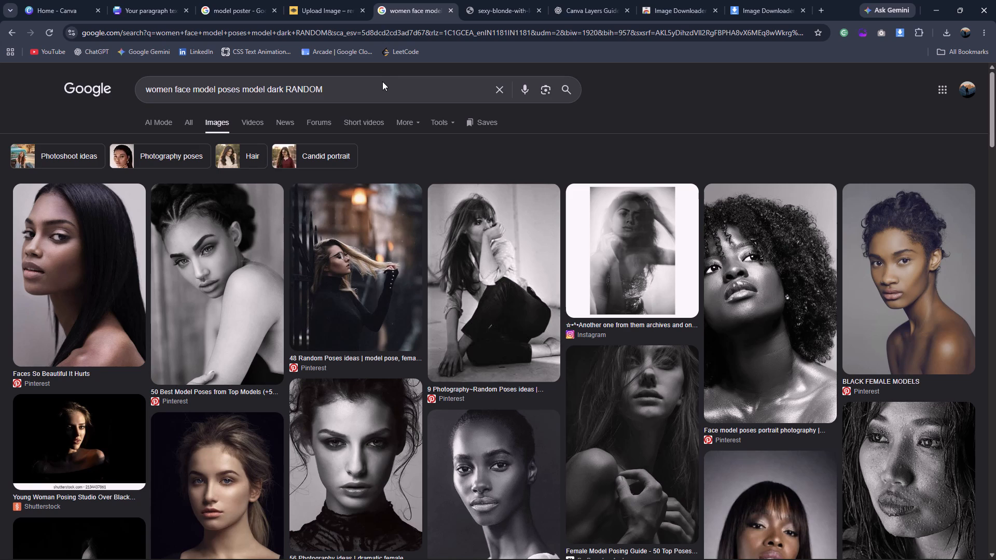
pyautogui.scroll(-7, 544, 260)
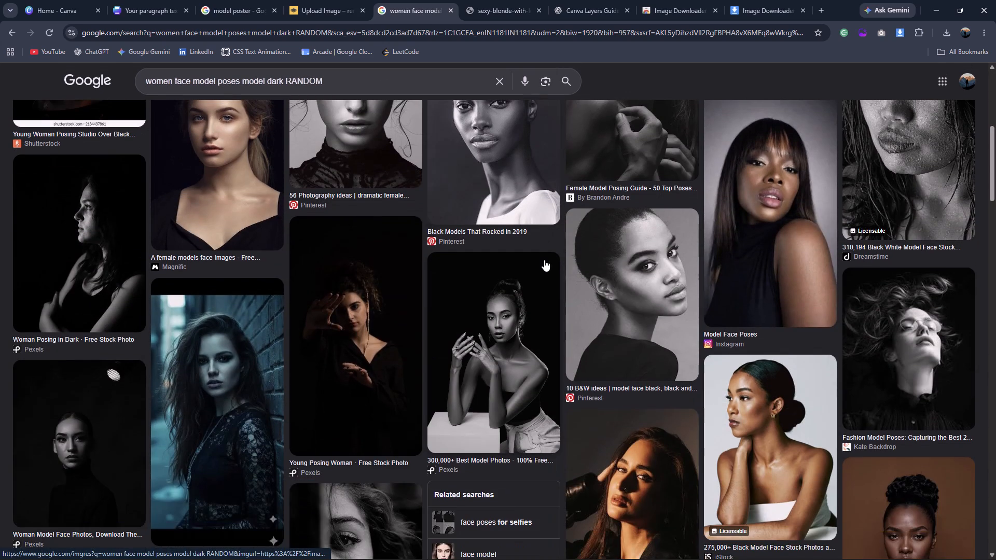
# Find the Kate Backdrop portrait of the dark-haired woman in a black turtleneck and save it as a PNG.
pyautogui.scroll(-9, 544, 260)
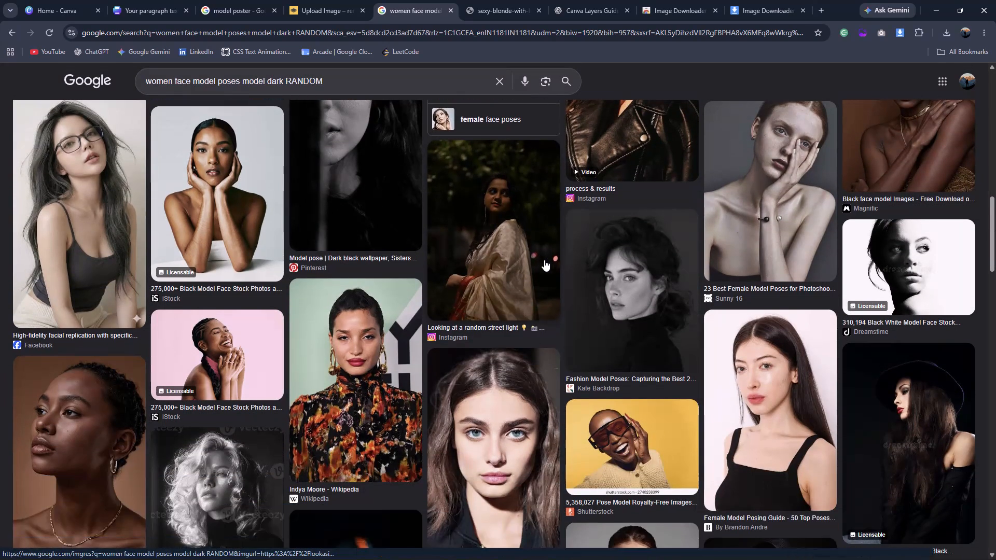
pyautogui.click(629, 261)
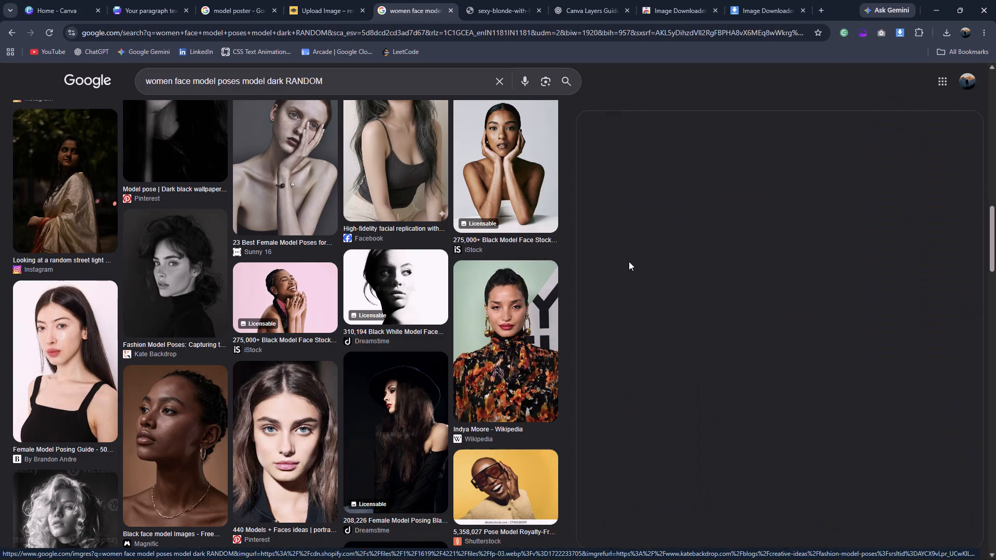
pyautogui.rightClick(789, 269)
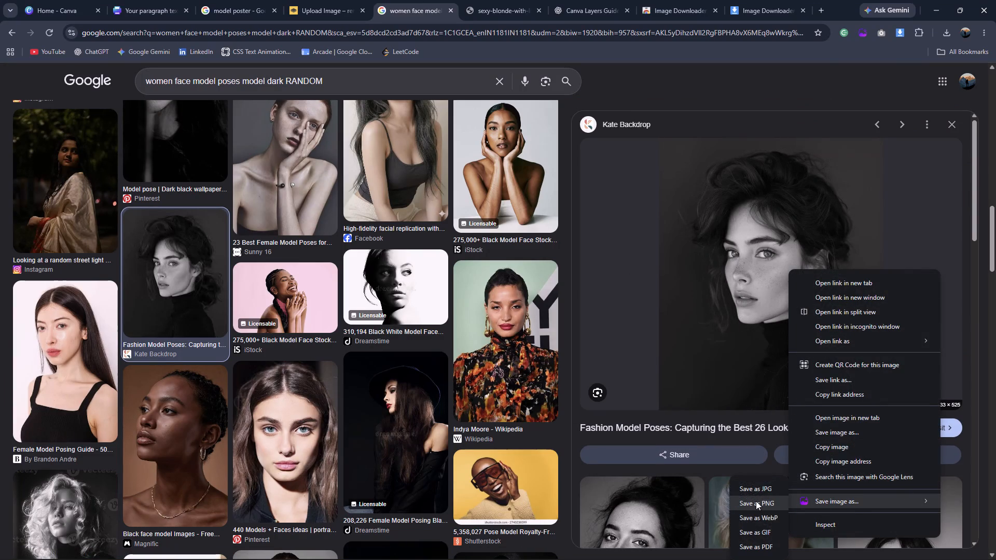
pyautogui.click(756, 501)
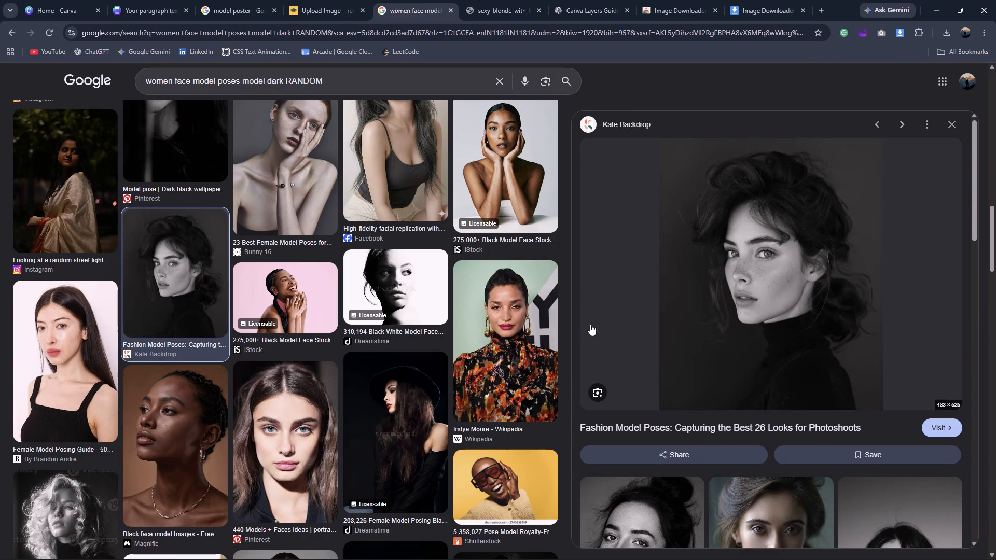
# Switch to the Canva design and fill the page 13 background with the default black-to-white gradient.
pyautogui.click(151, 0)
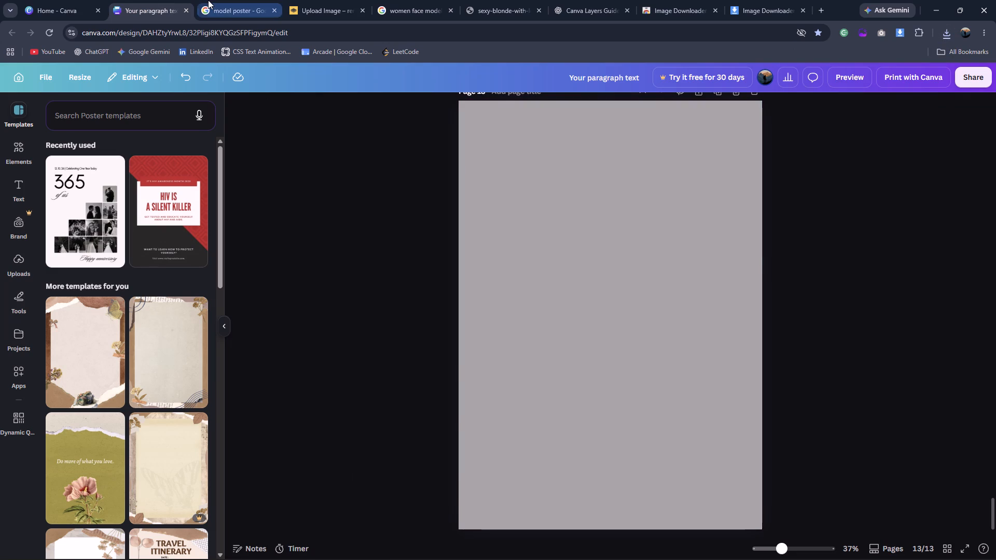
pyautogui.click(208, 0)
pyautogui.click(172, 16)
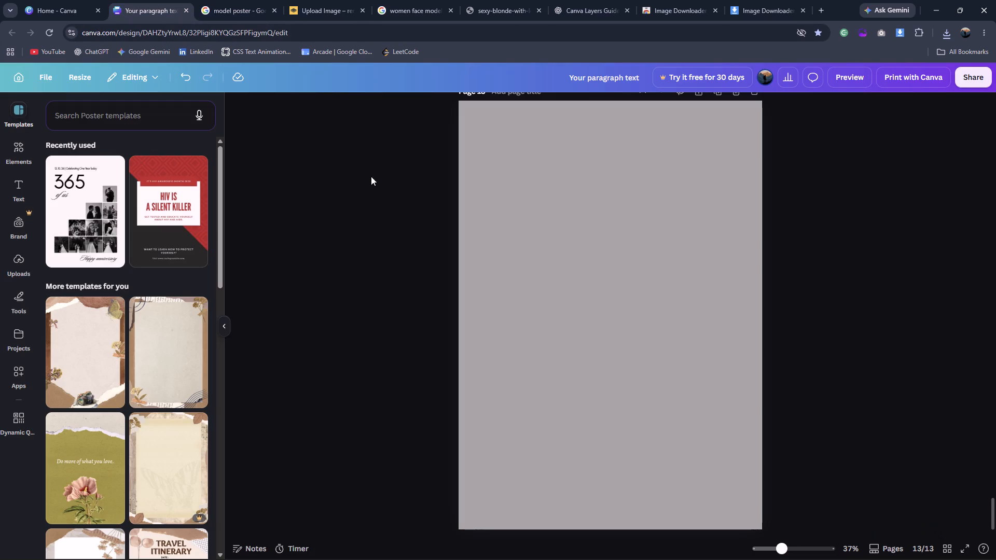
pyautogui.click(698, 199)
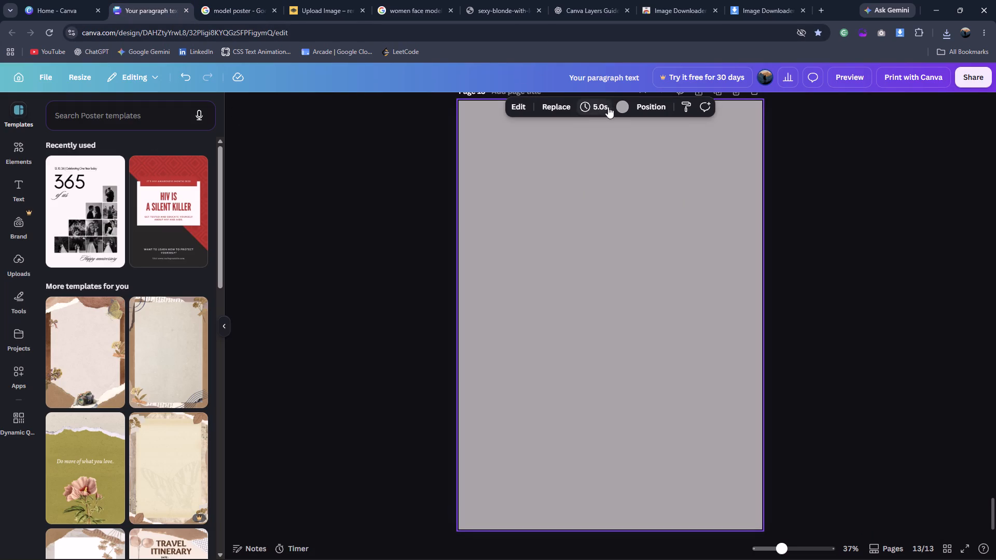
pyautogui.click(613, 107)
pyautogui.click(618, 108)
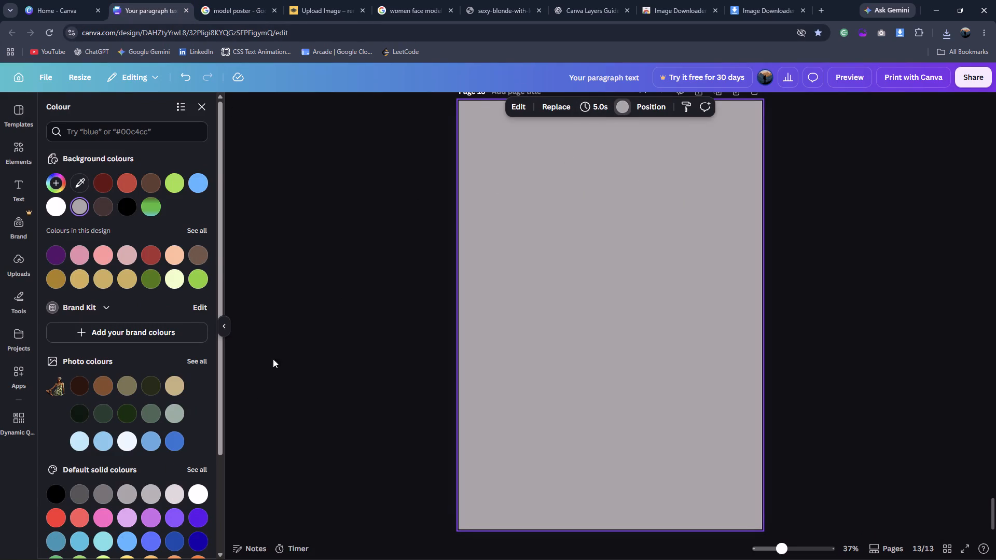
pyautogui.scroll(-4, 150, 496)
pyautogui.scroll(-4, 108, 533)
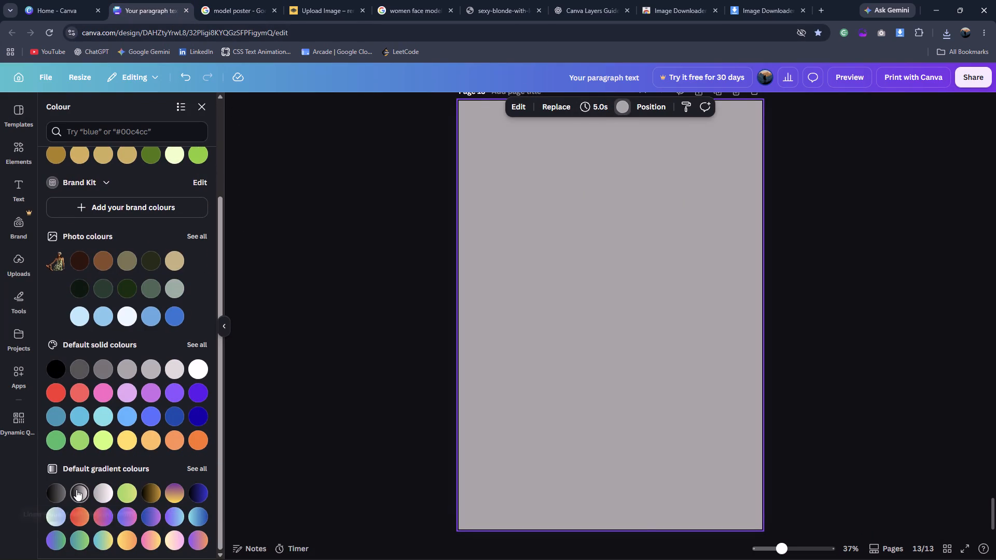
pyautogui.click(76, 489)
pyautogui.scroll(5, 285, 231)
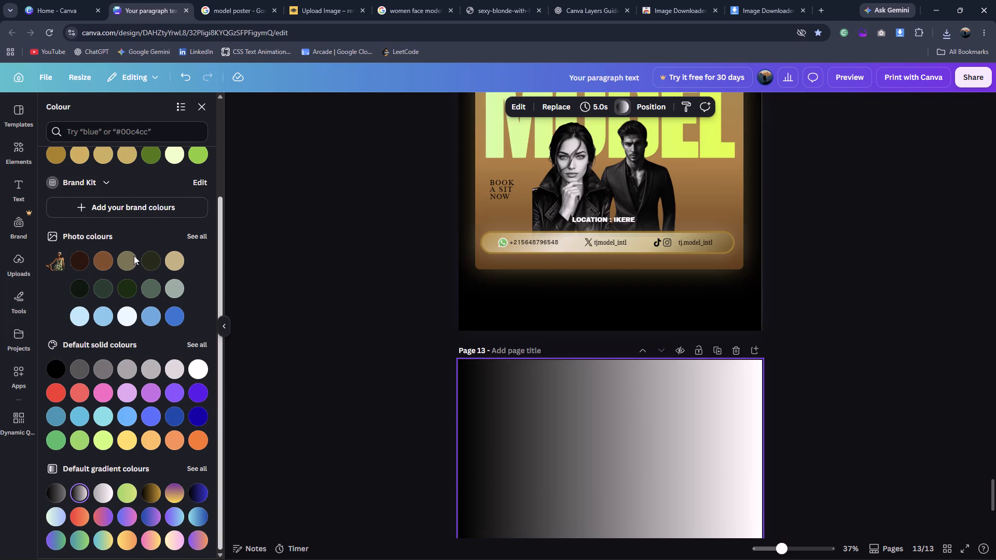
pyautogui.scroll(10, 130, 257)
pyautogui.scroll(-10, 611, 323)
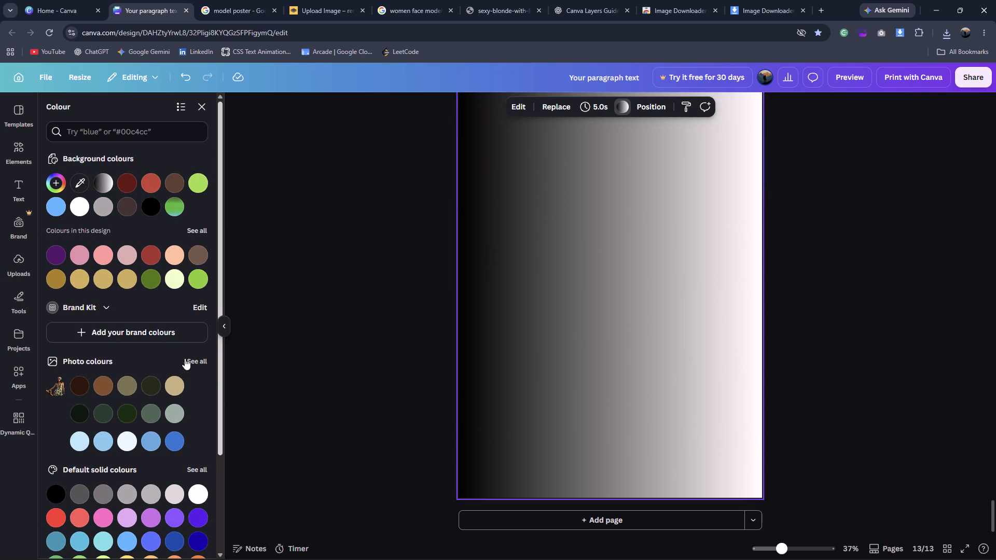
pyautogui.scroll(8, 139, 351)
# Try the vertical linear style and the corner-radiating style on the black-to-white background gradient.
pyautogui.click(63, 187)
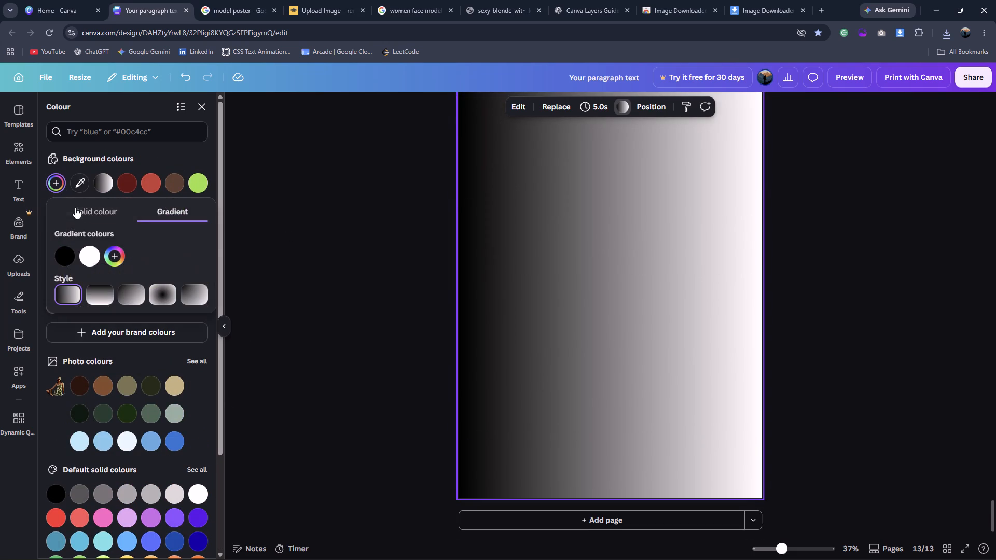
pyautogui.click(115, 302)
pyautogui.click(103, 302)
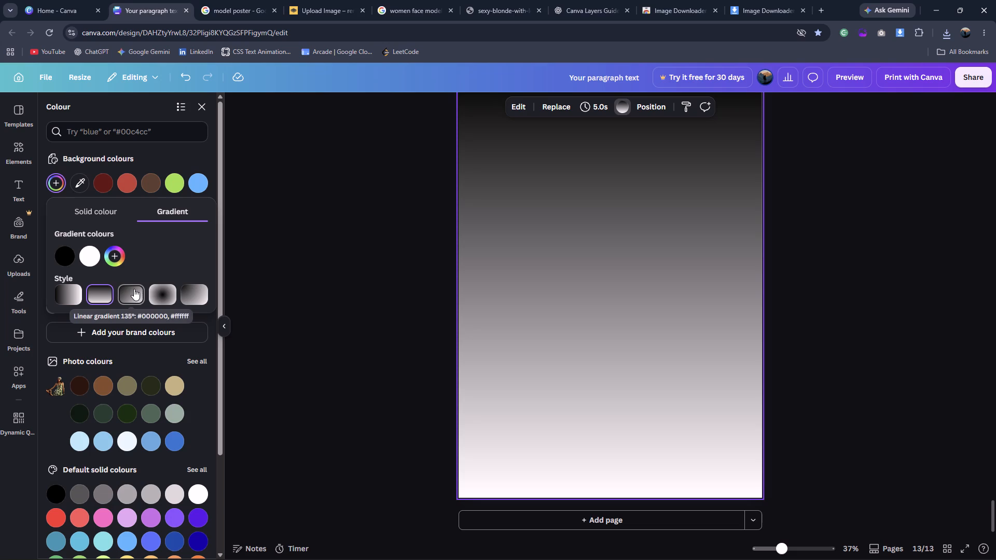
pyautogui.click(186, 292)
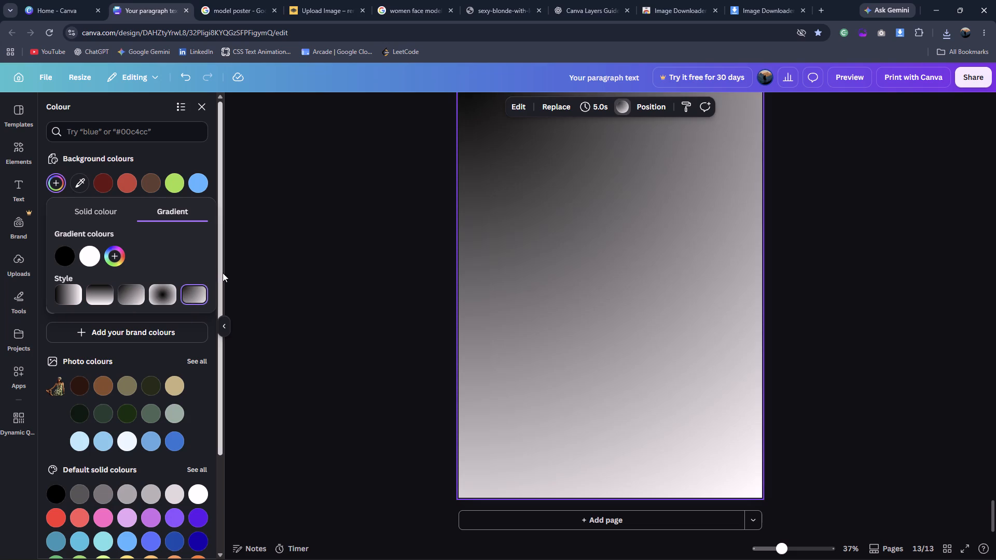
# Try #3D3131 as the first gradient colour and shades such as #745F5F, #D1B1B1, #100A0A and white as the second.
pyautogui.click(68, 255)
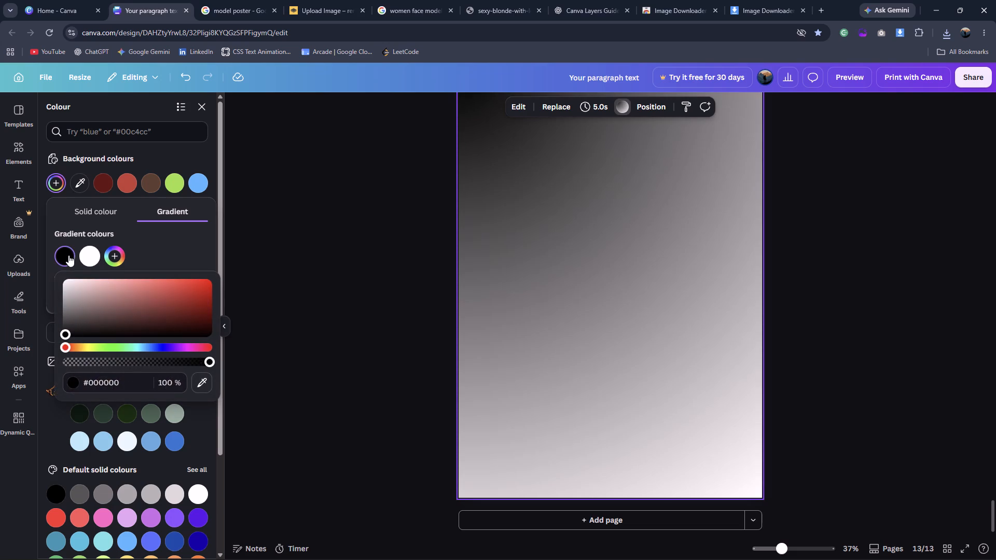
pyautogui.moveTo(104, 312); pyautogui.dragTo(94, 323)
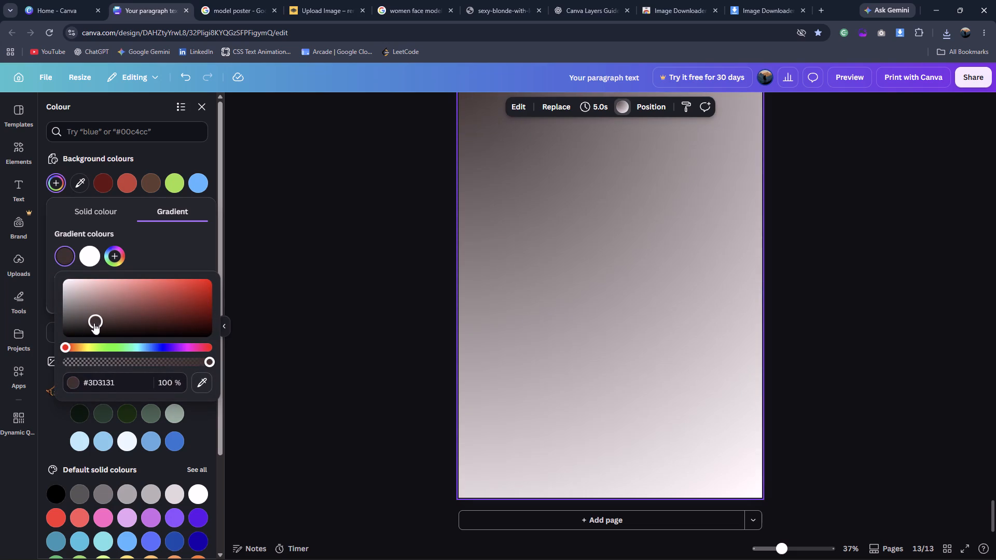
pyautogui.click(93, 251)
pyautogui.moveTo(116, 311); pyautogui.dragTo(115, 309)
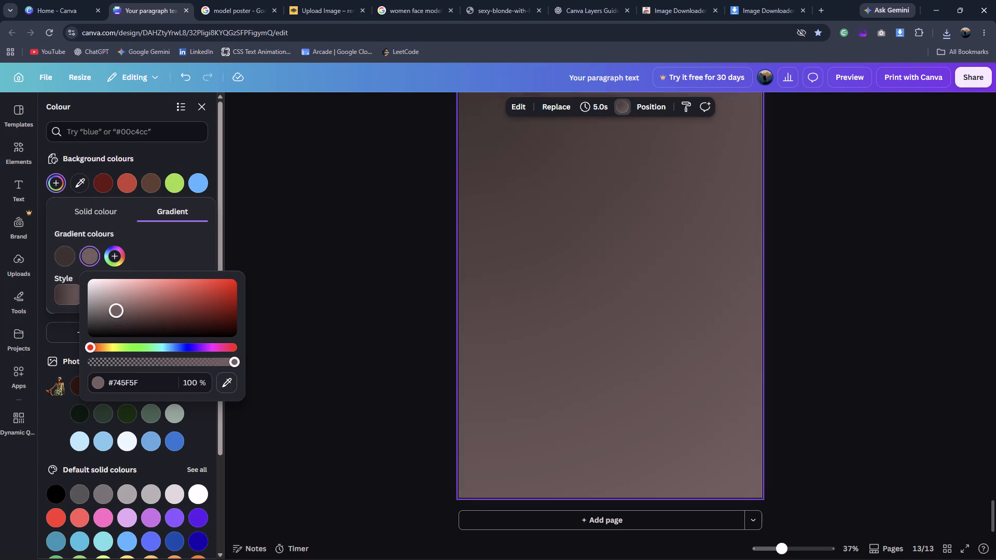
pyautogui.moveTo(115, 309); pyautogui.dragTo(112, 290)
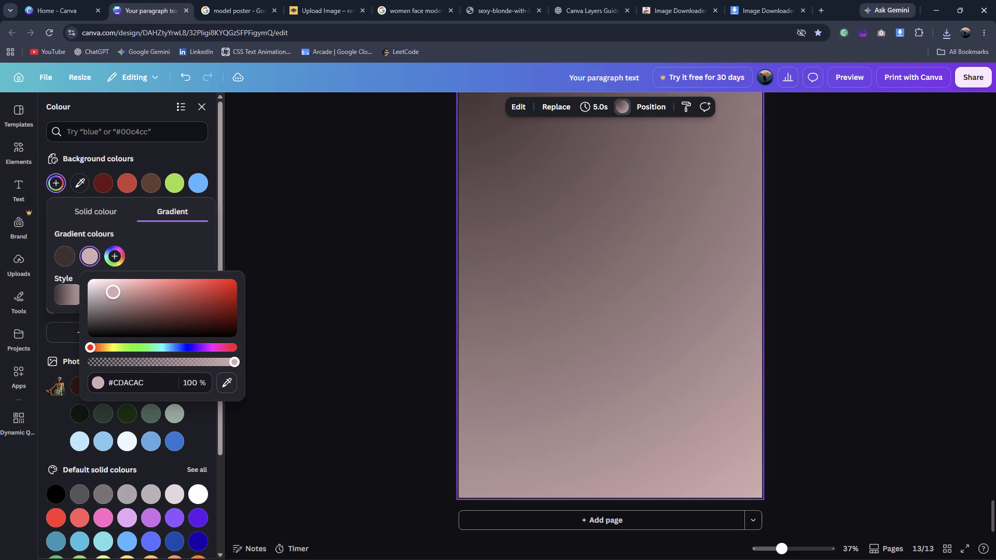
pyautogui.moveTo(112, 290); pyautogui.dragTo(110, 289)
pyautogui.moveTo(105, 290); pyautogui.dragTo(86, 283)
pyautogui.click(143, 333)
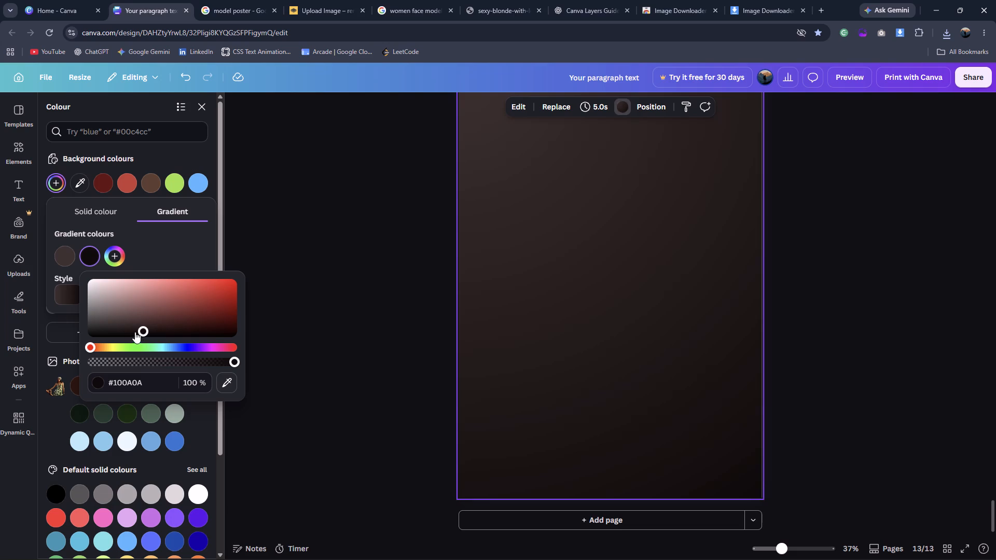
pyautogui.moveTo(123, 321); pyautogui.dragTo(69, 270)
# Make the background gradient vertical, fading from a light pinkish grey at the top of the page to dark #393030 at the bottom.
pyautogui.click(60, 296)
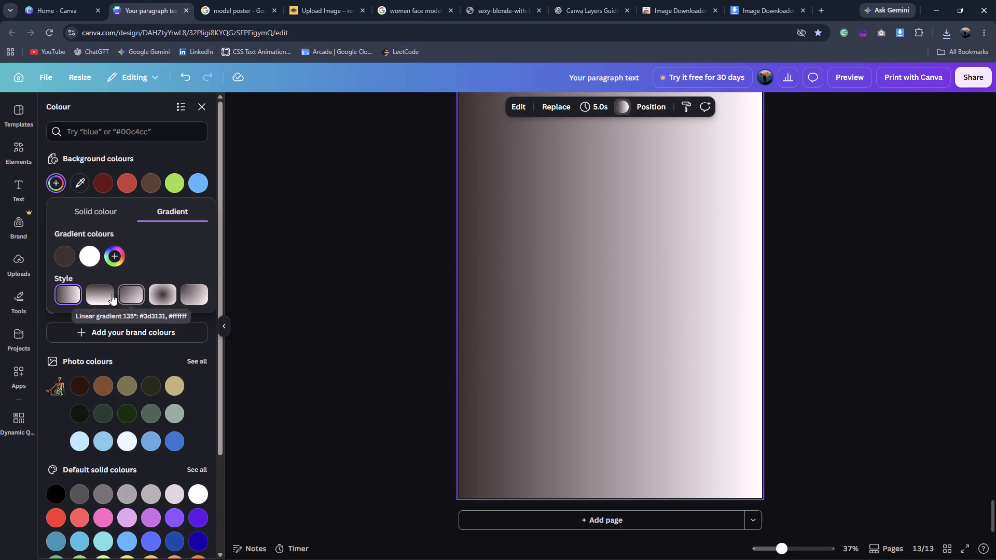
pyautogui.click(99, 294)
pyautogui.click(66, 264)
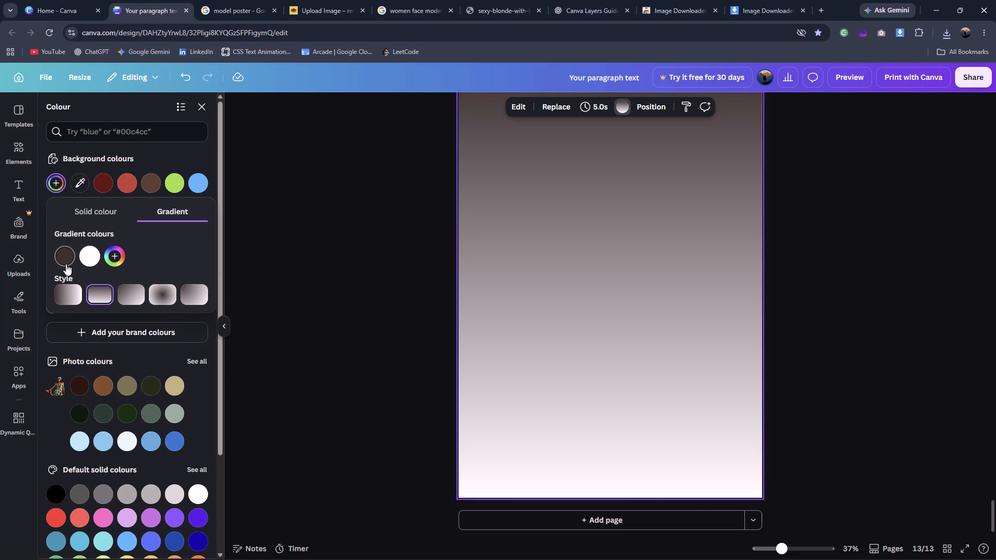
pyautogui.moveTo(90, 316); pyautogui.dragTo(75, 282)
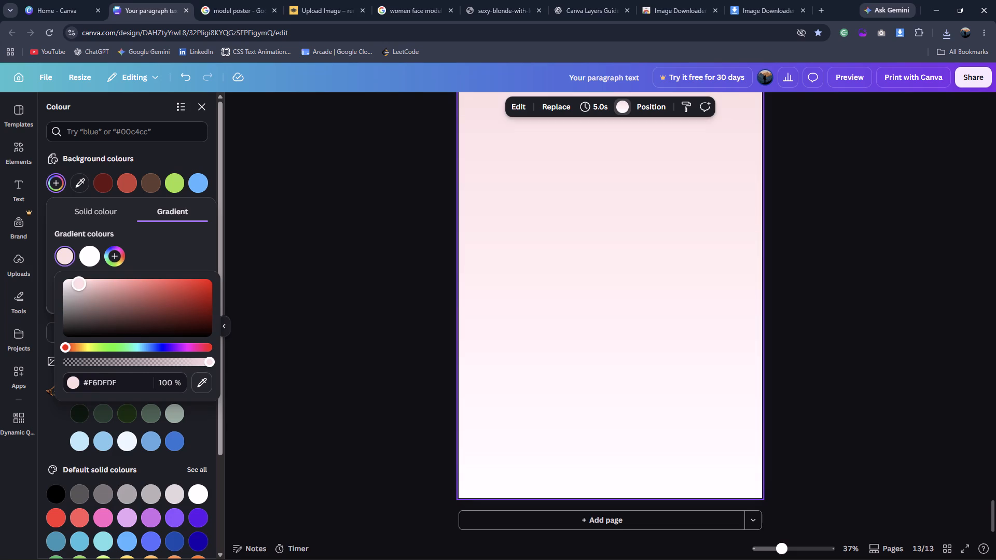
pyautogui.moveTo(75, 282); pyautogui.dragTo(77, 291)
pyautogui.click(87, 255)
pyautogui.moveTo(96, 293); pyautogui.dragTo(110, 324)
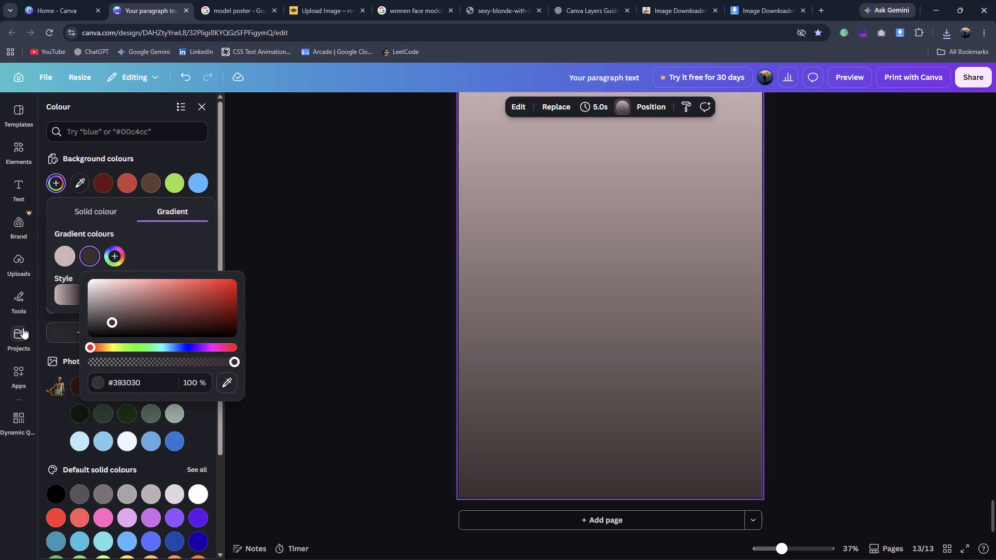
pyautogui.click(43, 342)
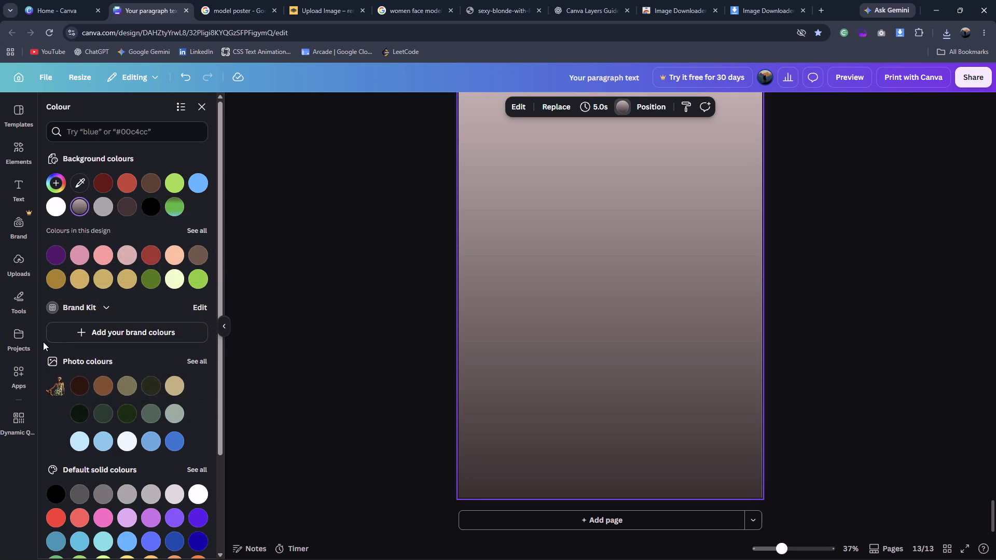
pyautogui.scroll(2, 728, 538)
pyautogui.scroll(-2, 748, 479)
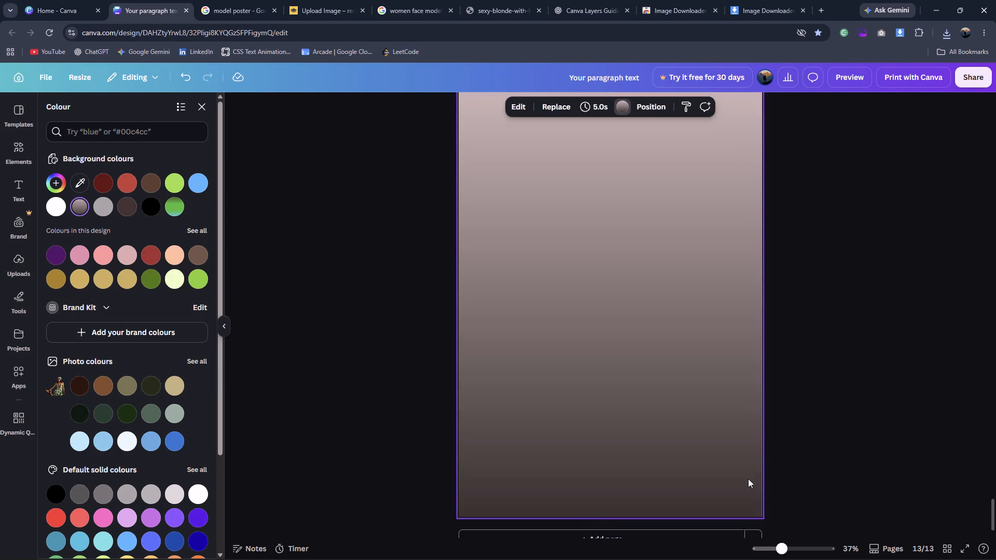
pyautogui.scroll(1, 748, 479)
pyautogui.click(804, 432)
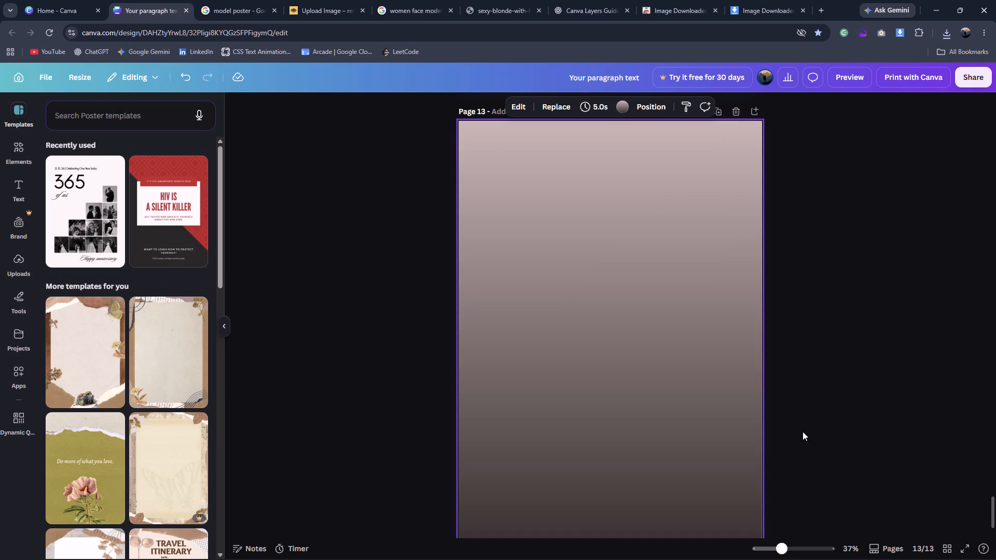
# Switch to remove.bg, remove the background from the saved fp-03 portrait and download the free preview-size cutout.
pyautogui.click(238, 2)
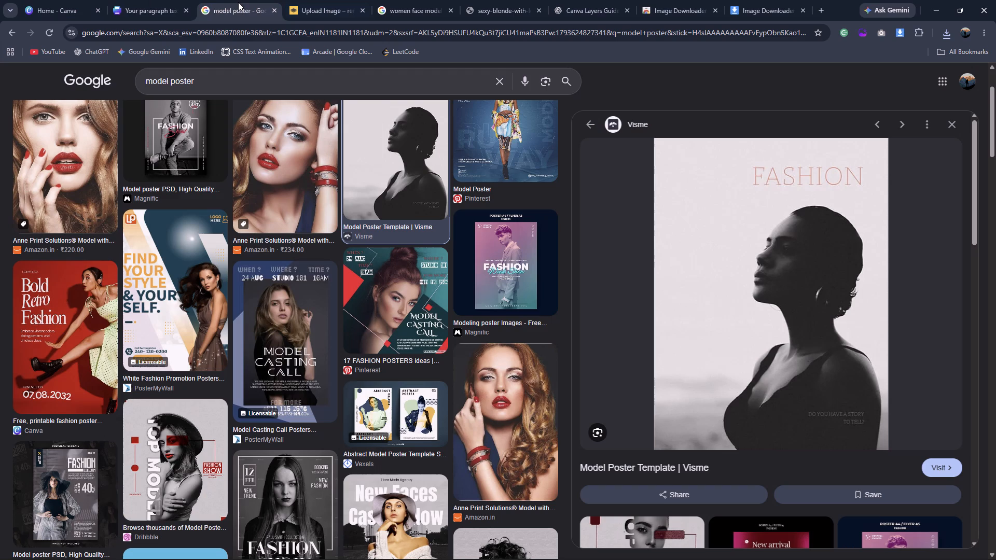
pyautogui.click(330, 0)
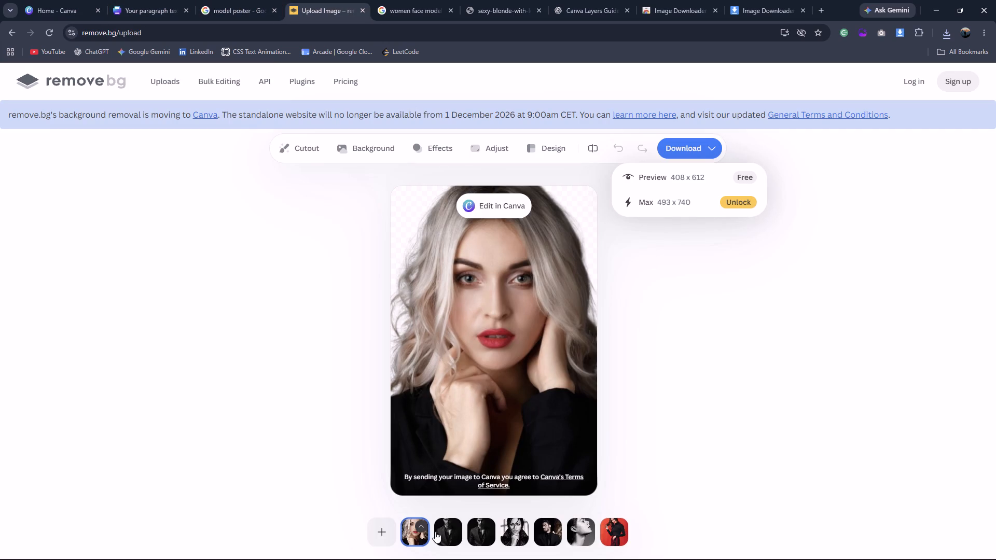
pyautogui.click(395, 540)
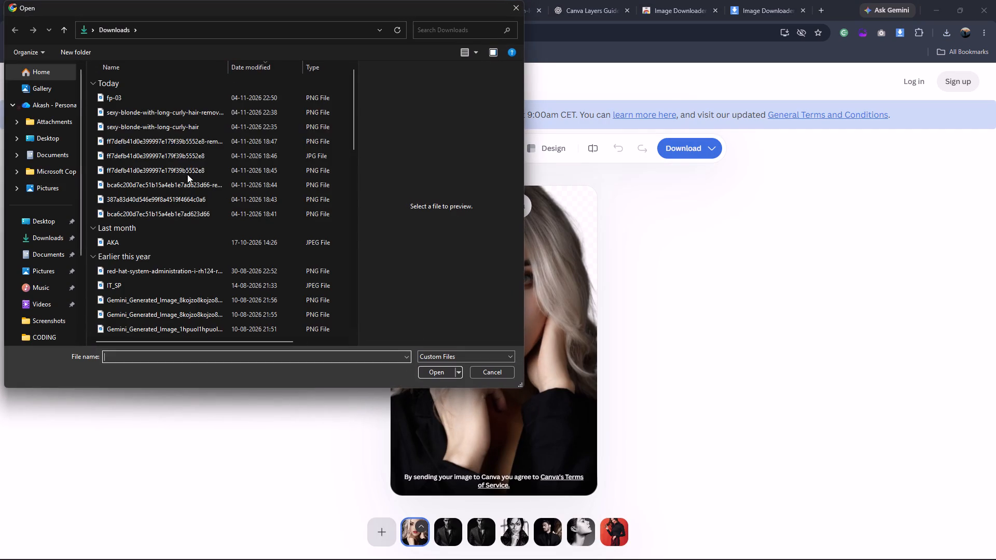
pyautogui.click(159, 92)
pyautogui.click(440, 377)
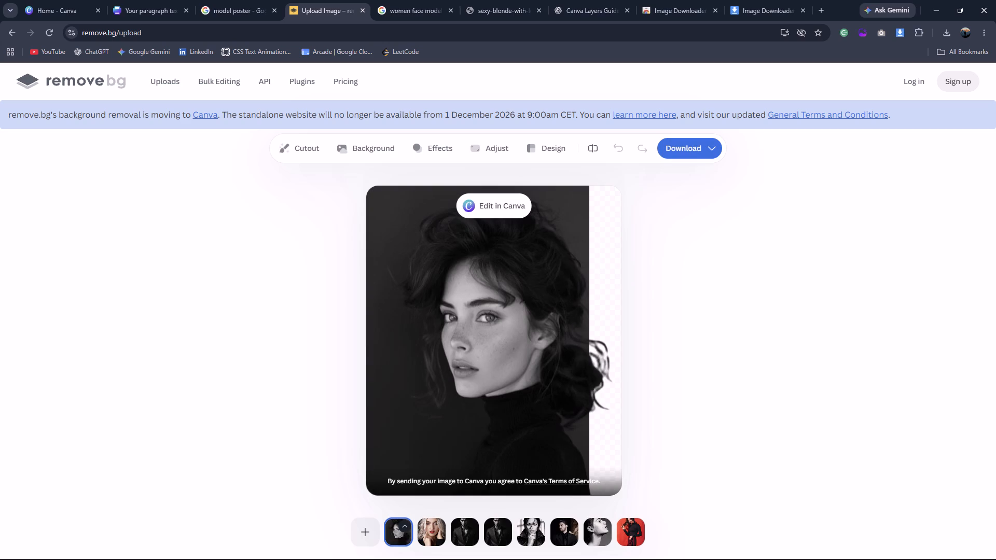
pyautogui.click(697, 151)
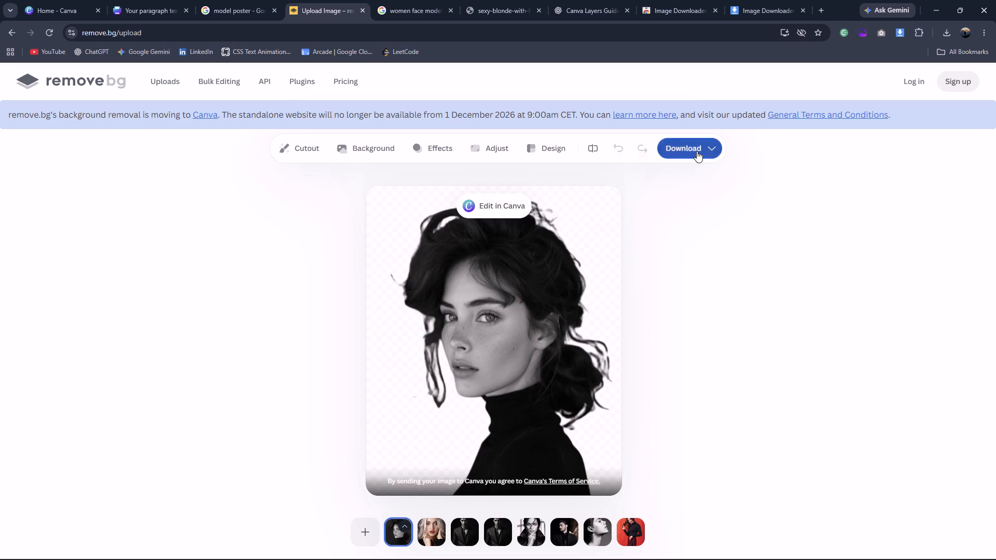
pyautogui.click(693, 171)
# Switch to the Canva poster, upload the fp-03-removebg-preview cutout from Downloads and place it on page 13.
pyautogui.click(115, 3)
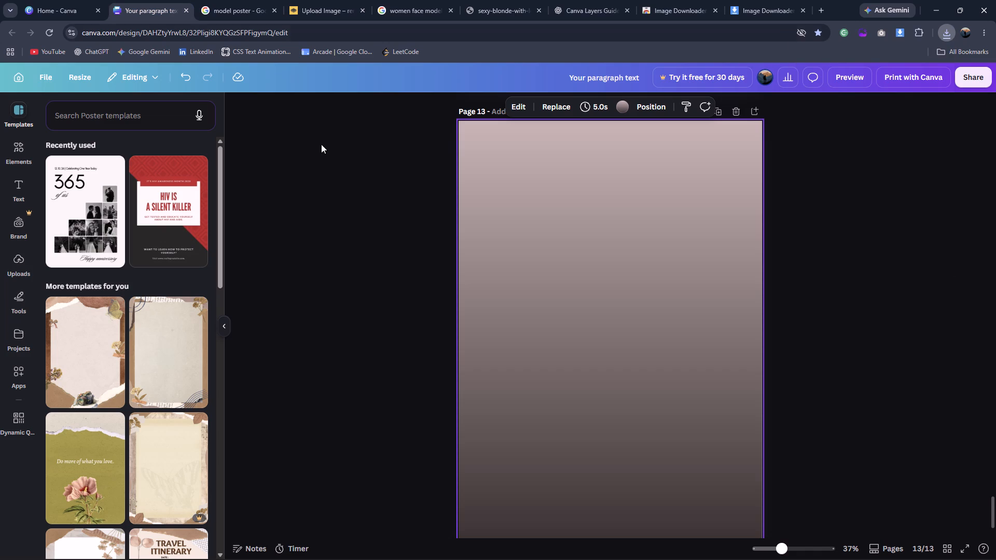
pyautogui.click(26, 264)
pyautogui.click(111, 146)
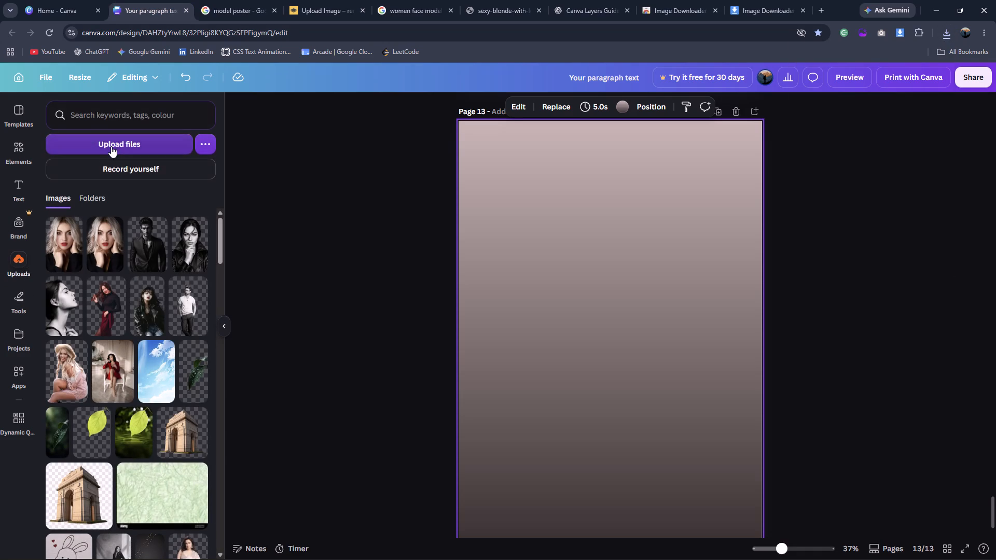
pyautogui.click(132, 101)
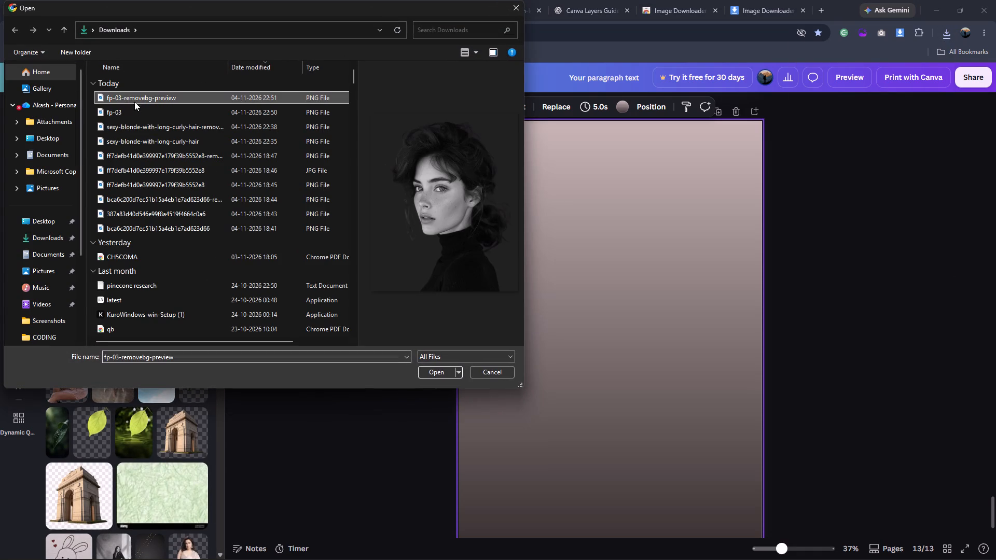
pyautogui.moveTo(217, 95); pyautogui.dragTo(651, 290)
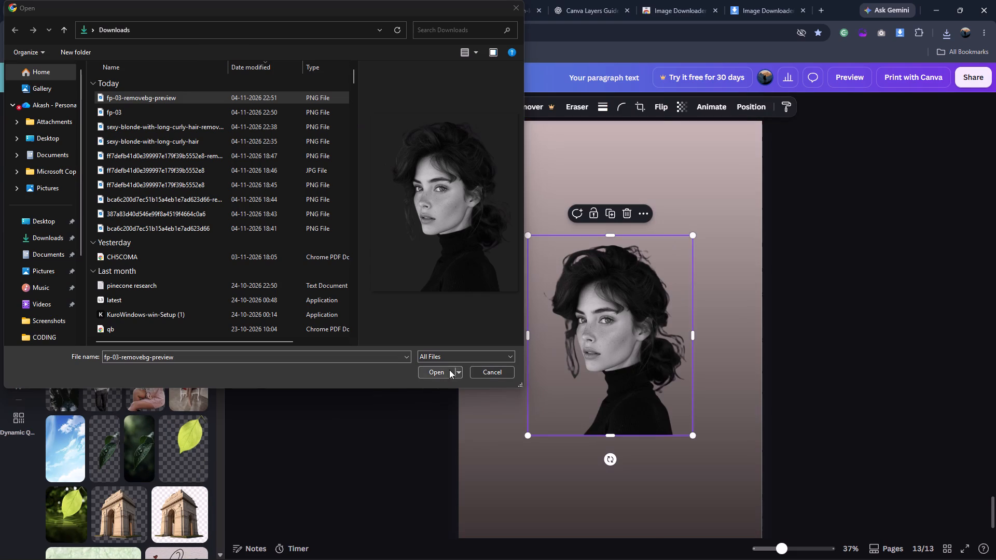
pyautogui.click(485, 371)
# Enlarge the portrait cutout to the full page width and position it just above the page's bottom edge.
pyautogui.moveTo(599, 366); pyautogui.dragTo(566, 339)
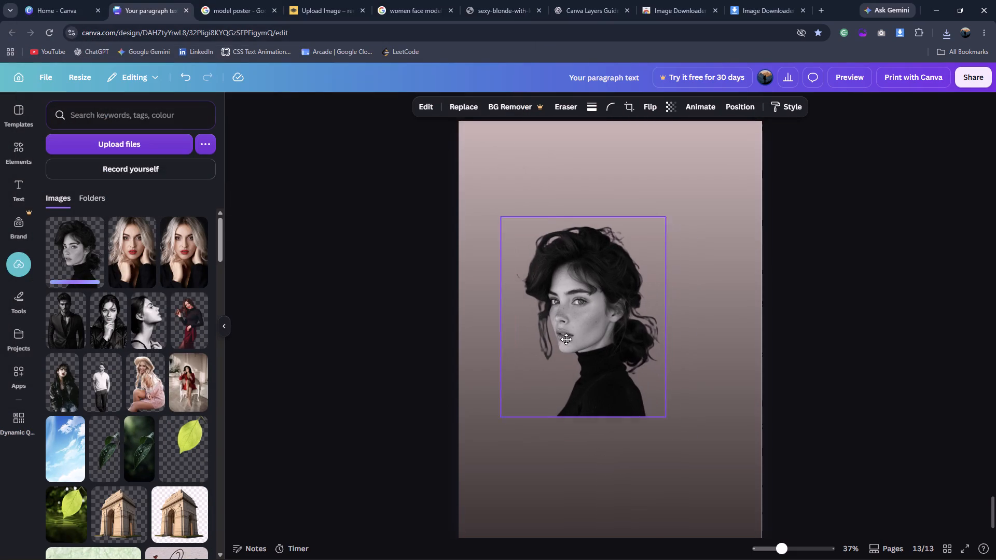
pyautogui.moveTo(566, 339); pyautogui.dragTo(562, 333)
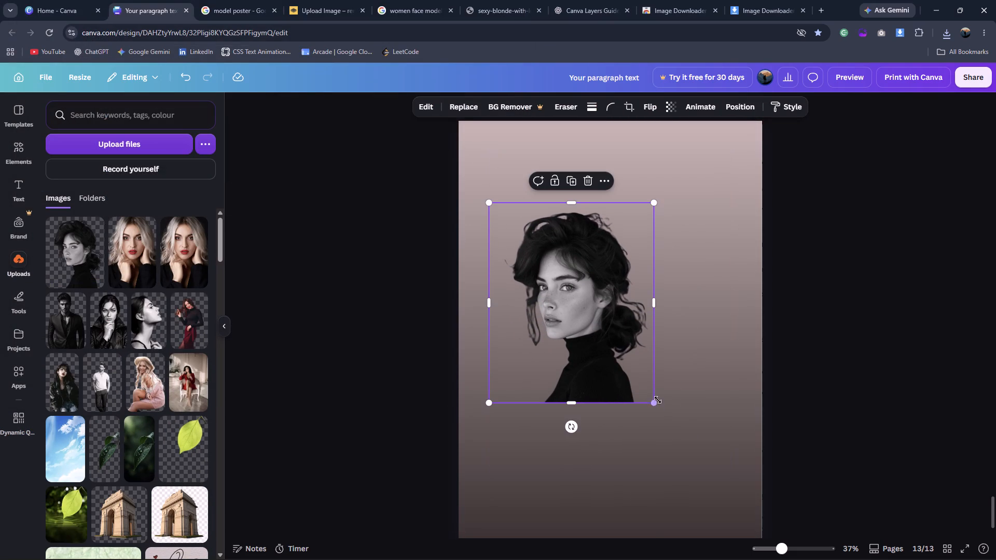
pyautogui.moveTo(658, 400); pyautogui.dragTo(732, 494)
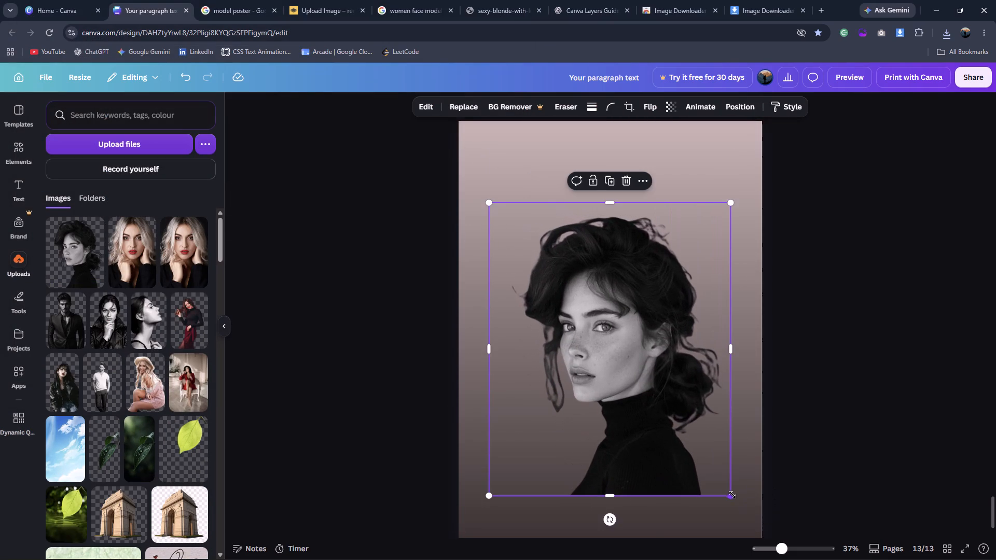
pyautogui.moveTo(677, 428); pyautogui.dragTo(668, 394)
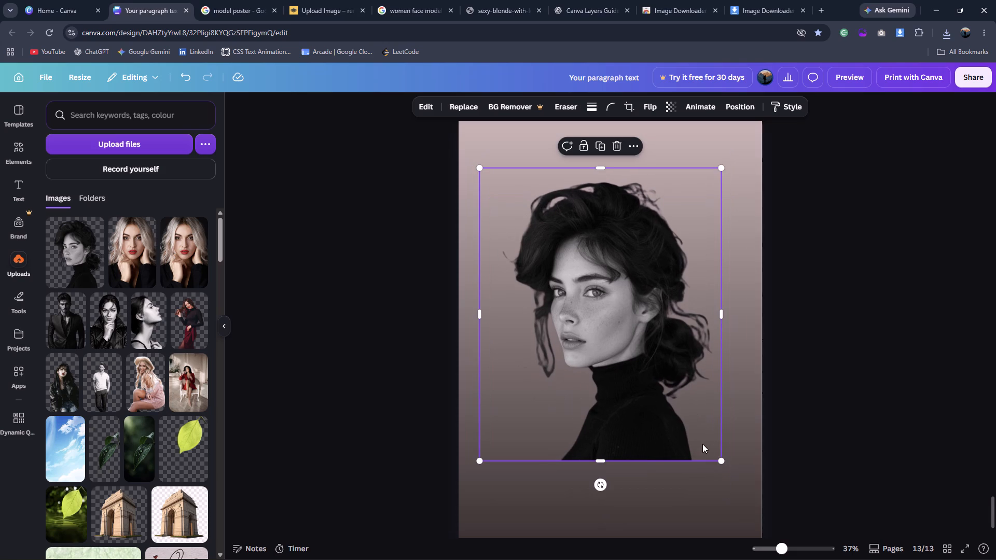
pyautogui.moveTo(721, 463); pyautogui.dragTo(750, 525)
pyautogui.moveTo(696, 429); pyautogui.dragTo(674, 424)
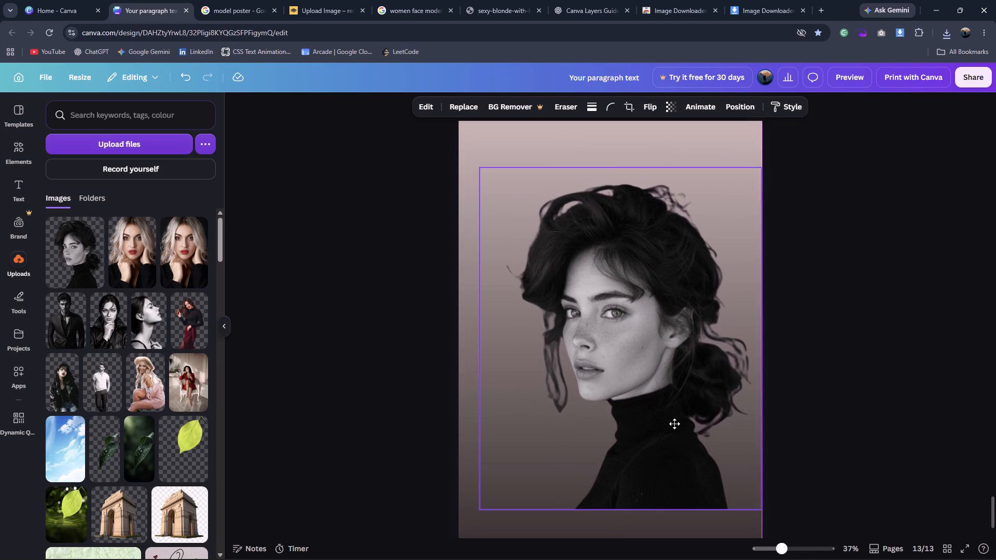
pyautogui.moveTo(674, 424); pyautogui.dragTo(675, 410)
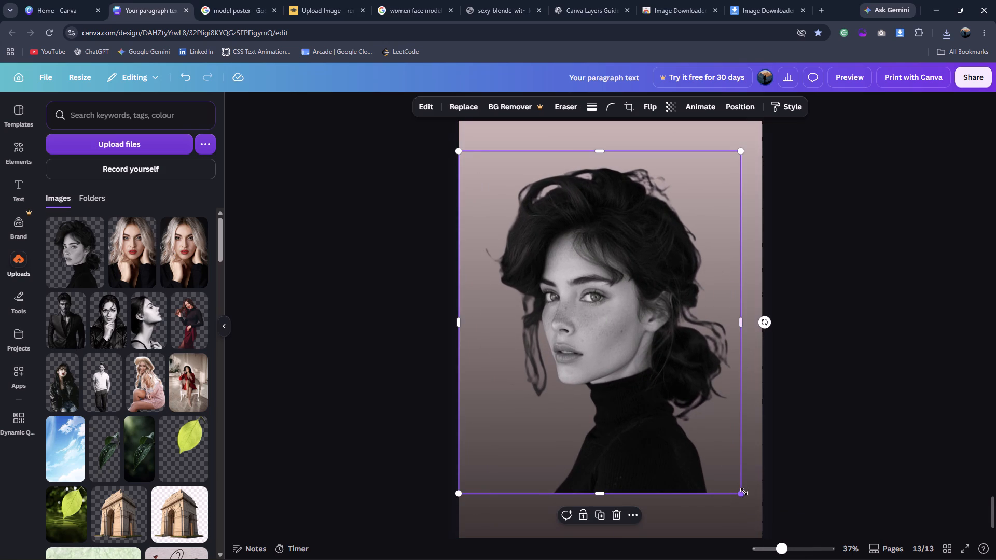
pyautogui.moveTo(744, 492); pyautogui.dragTo(764, 520)
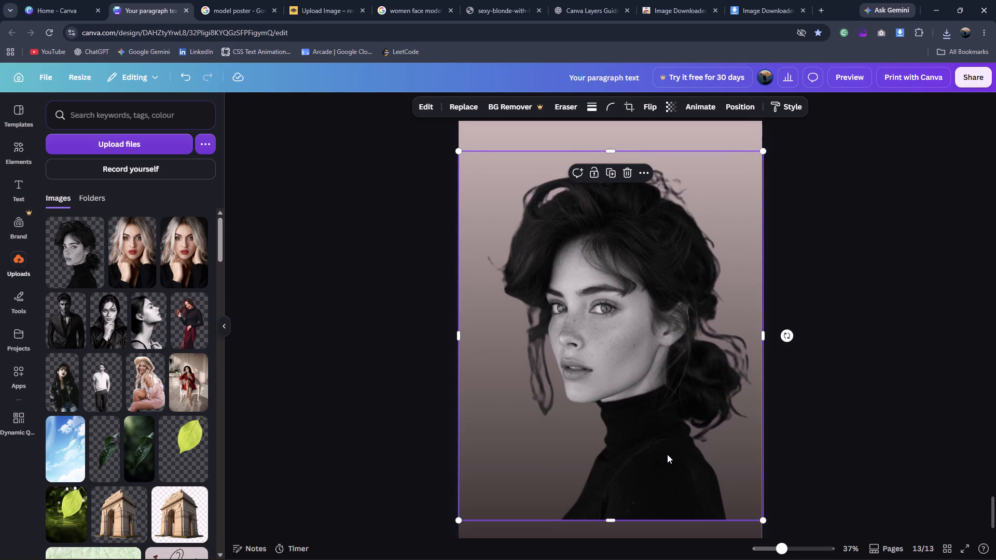
pyautogui.moveTo(667, 454); pyautogui.dragTo(668, 461)
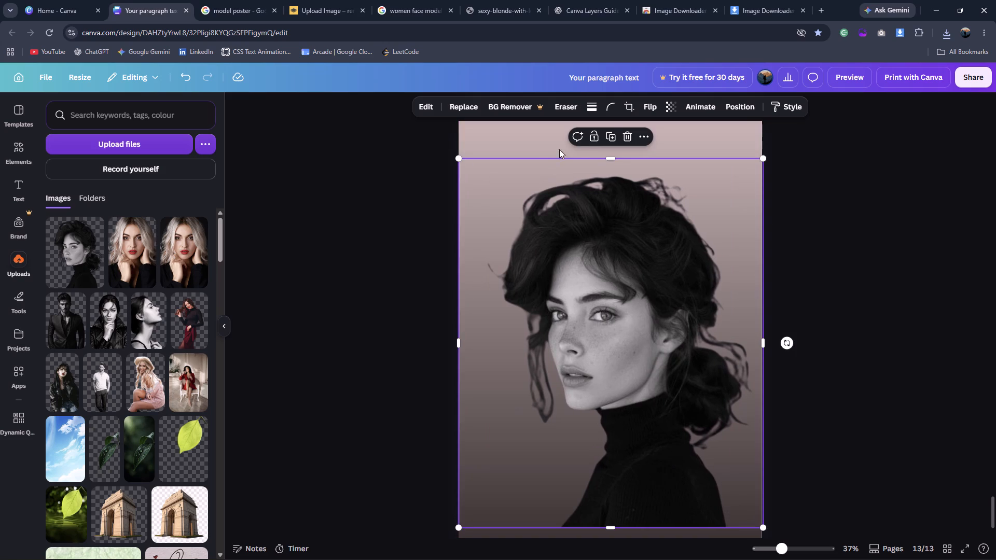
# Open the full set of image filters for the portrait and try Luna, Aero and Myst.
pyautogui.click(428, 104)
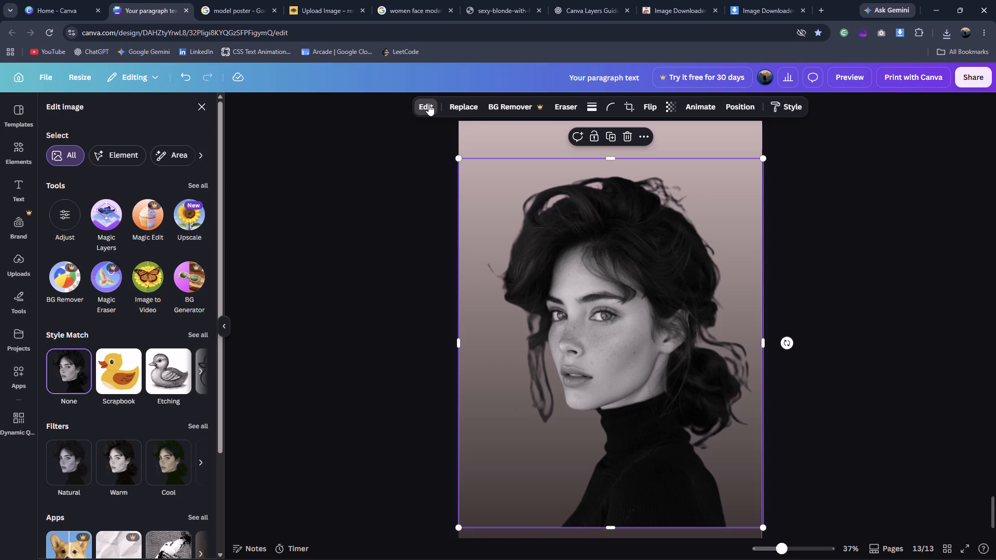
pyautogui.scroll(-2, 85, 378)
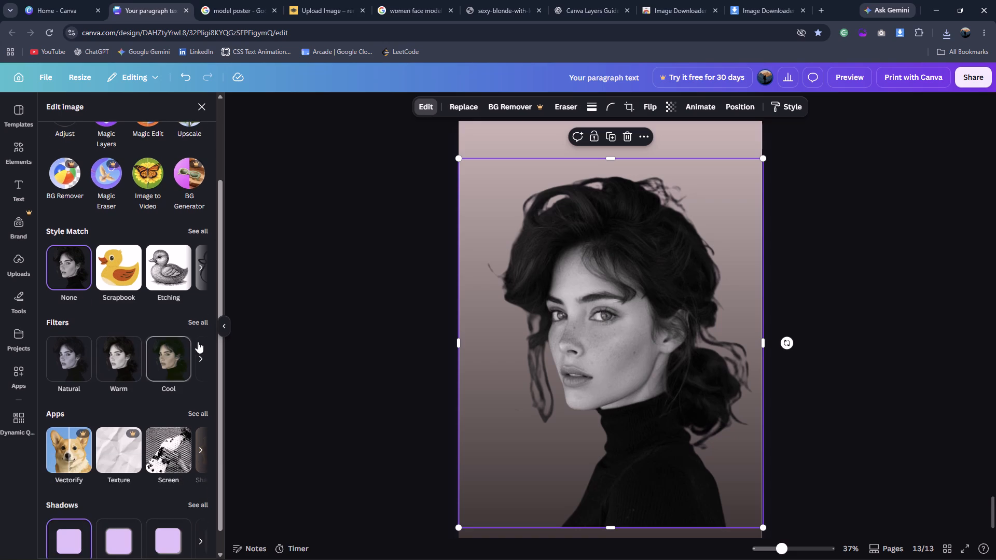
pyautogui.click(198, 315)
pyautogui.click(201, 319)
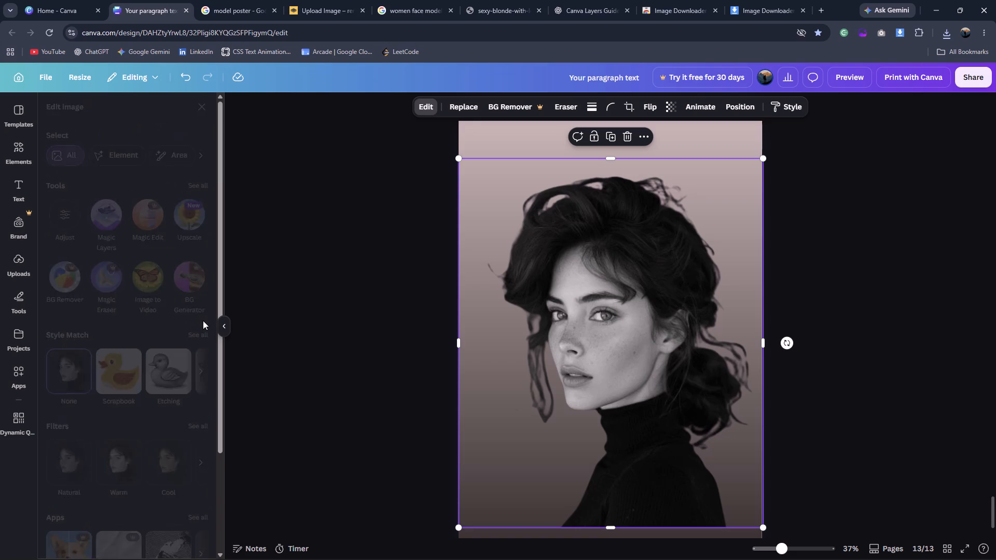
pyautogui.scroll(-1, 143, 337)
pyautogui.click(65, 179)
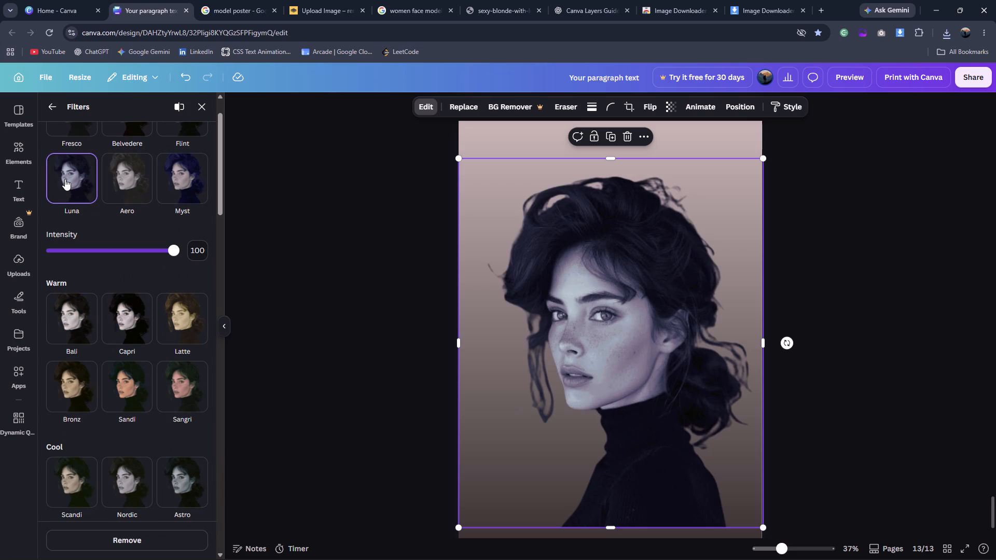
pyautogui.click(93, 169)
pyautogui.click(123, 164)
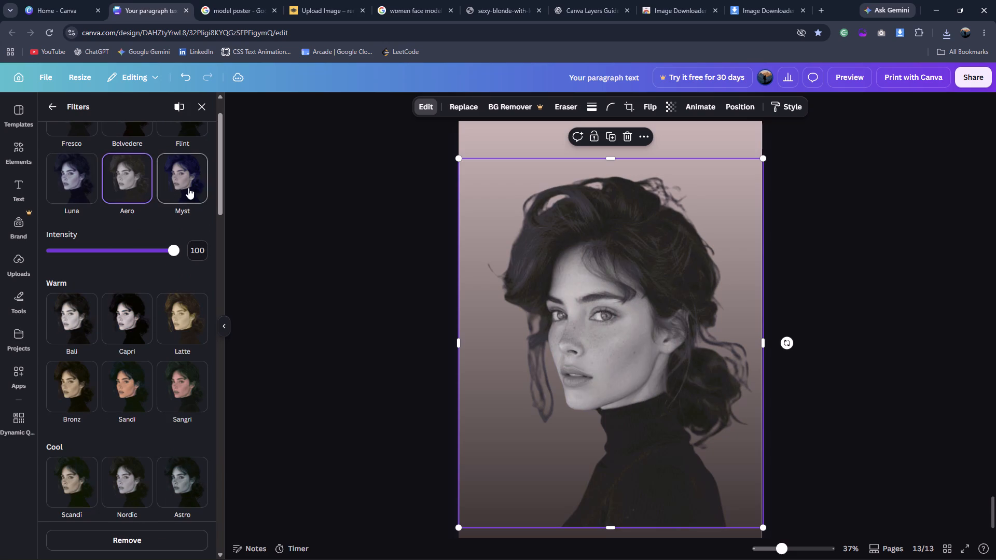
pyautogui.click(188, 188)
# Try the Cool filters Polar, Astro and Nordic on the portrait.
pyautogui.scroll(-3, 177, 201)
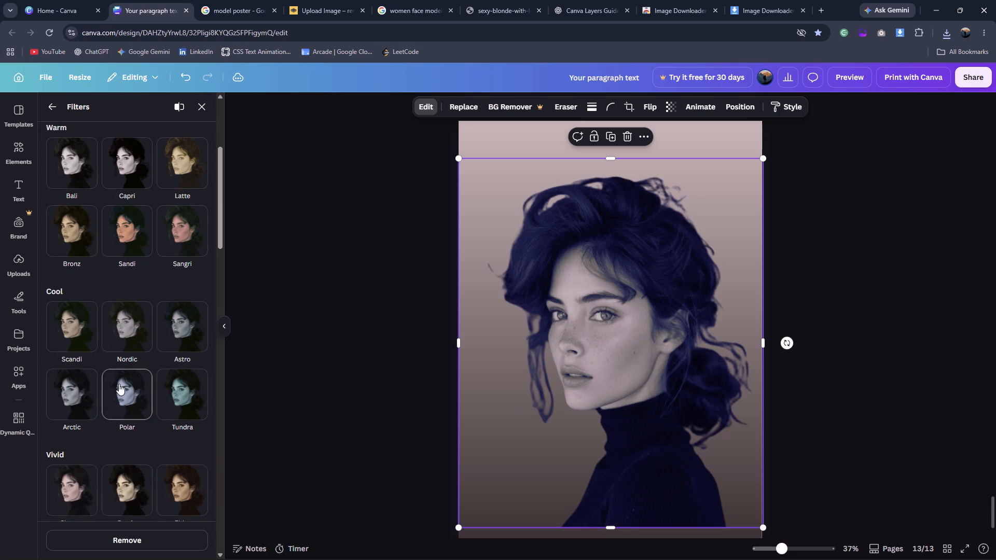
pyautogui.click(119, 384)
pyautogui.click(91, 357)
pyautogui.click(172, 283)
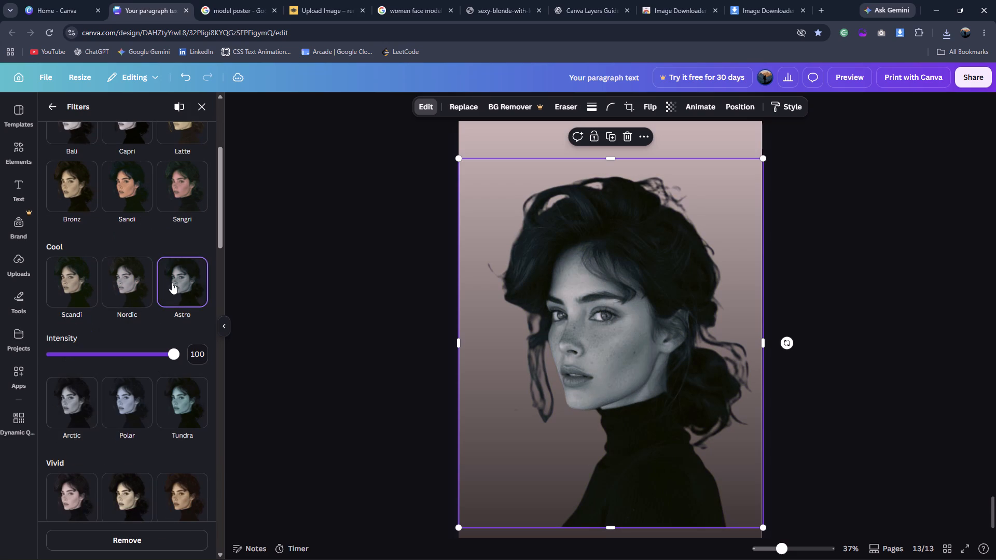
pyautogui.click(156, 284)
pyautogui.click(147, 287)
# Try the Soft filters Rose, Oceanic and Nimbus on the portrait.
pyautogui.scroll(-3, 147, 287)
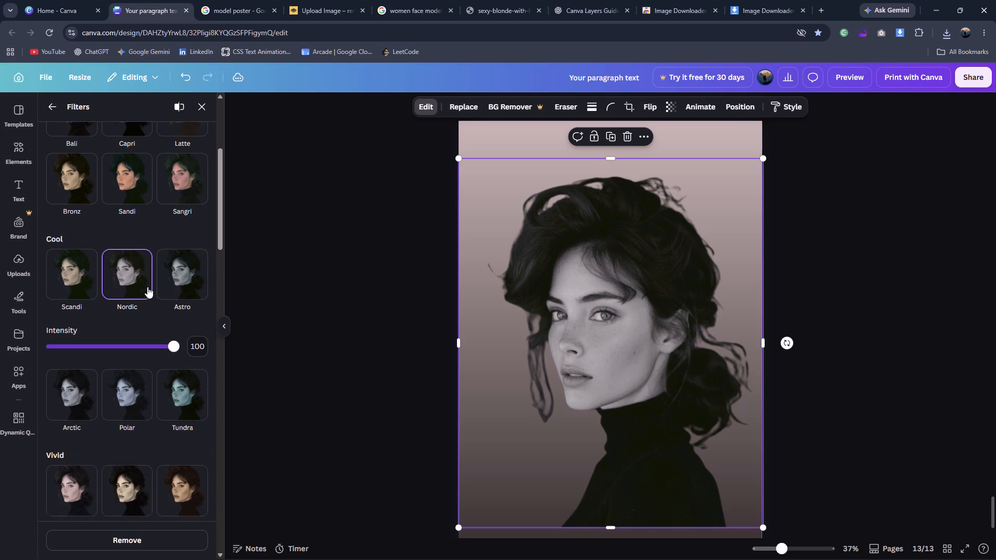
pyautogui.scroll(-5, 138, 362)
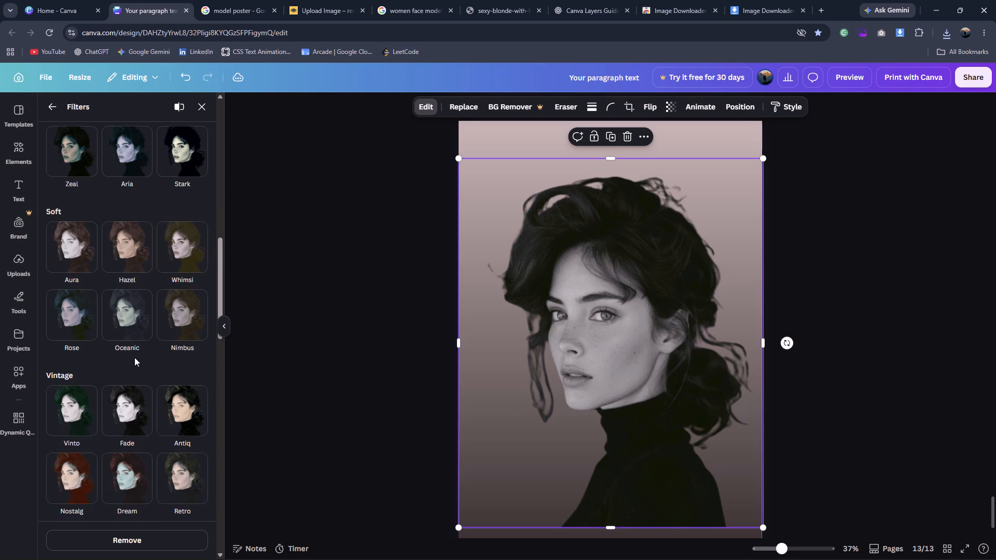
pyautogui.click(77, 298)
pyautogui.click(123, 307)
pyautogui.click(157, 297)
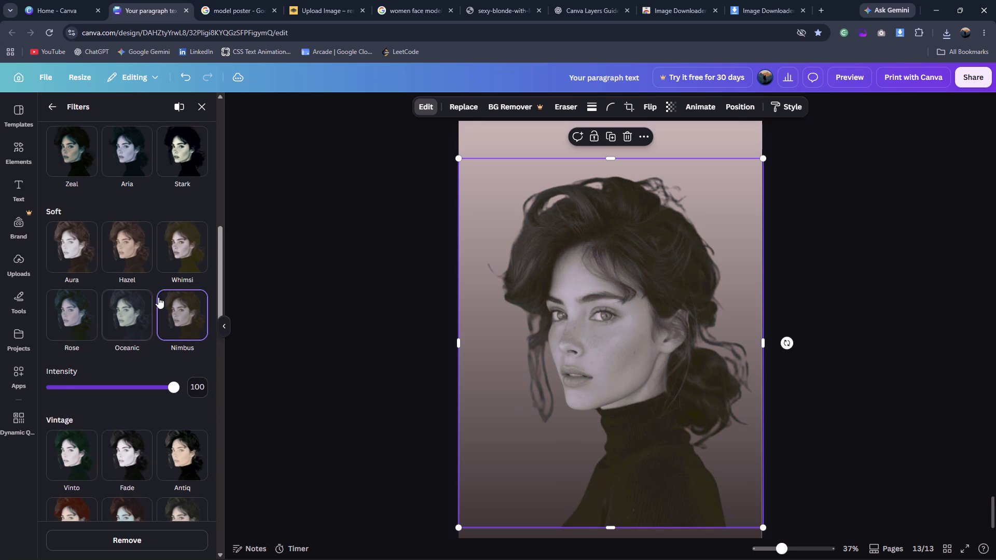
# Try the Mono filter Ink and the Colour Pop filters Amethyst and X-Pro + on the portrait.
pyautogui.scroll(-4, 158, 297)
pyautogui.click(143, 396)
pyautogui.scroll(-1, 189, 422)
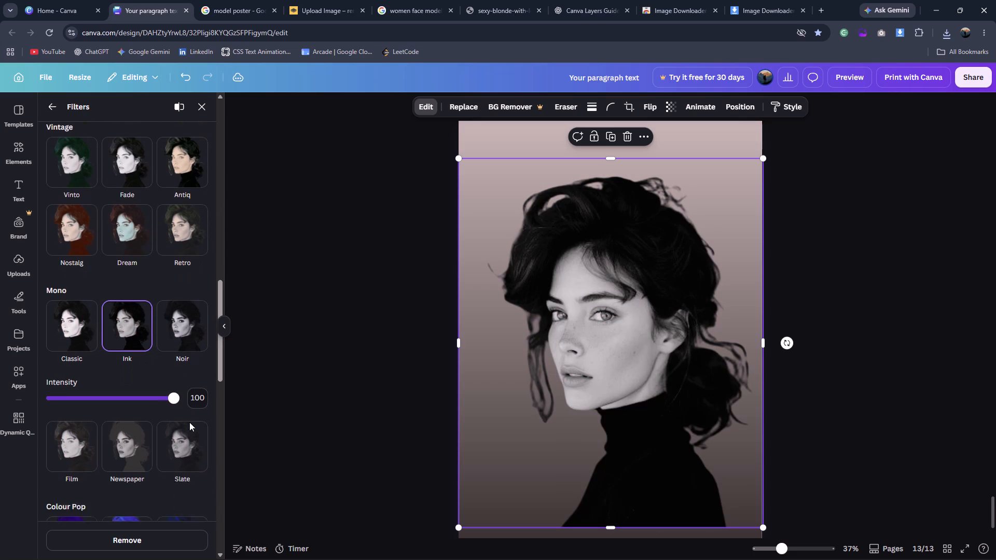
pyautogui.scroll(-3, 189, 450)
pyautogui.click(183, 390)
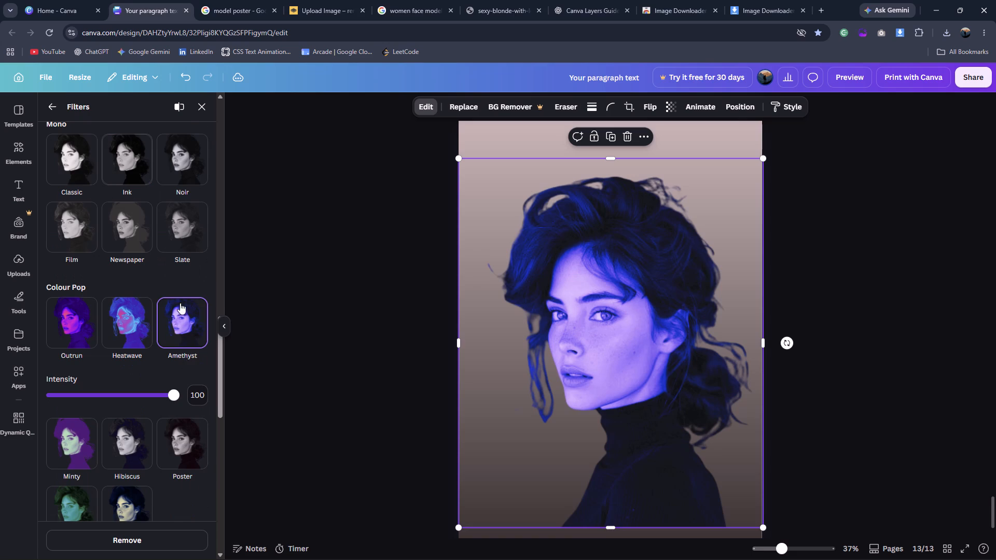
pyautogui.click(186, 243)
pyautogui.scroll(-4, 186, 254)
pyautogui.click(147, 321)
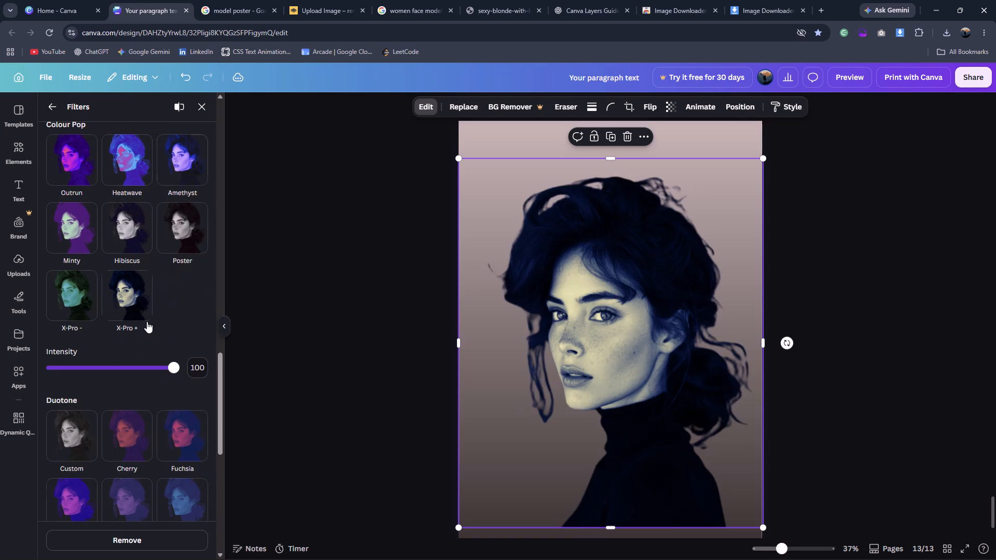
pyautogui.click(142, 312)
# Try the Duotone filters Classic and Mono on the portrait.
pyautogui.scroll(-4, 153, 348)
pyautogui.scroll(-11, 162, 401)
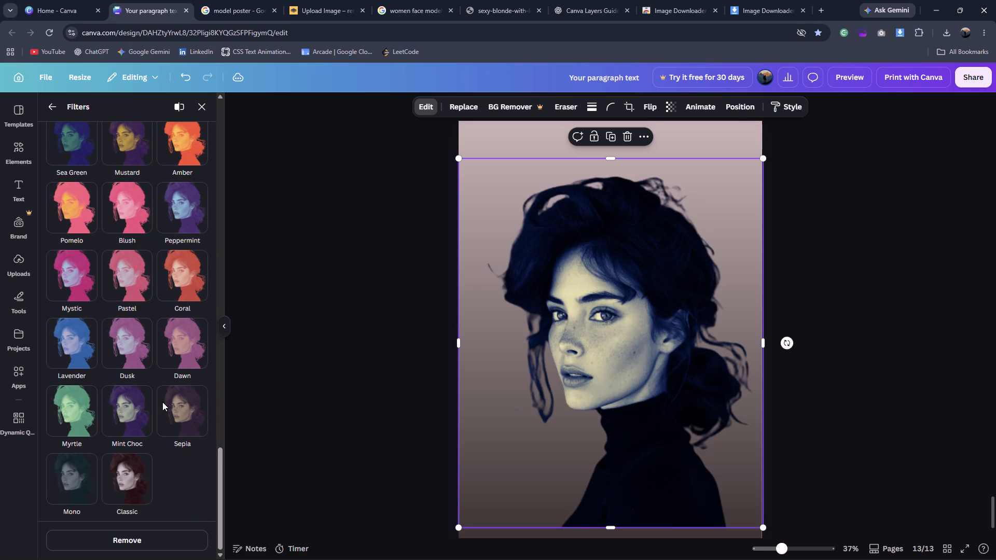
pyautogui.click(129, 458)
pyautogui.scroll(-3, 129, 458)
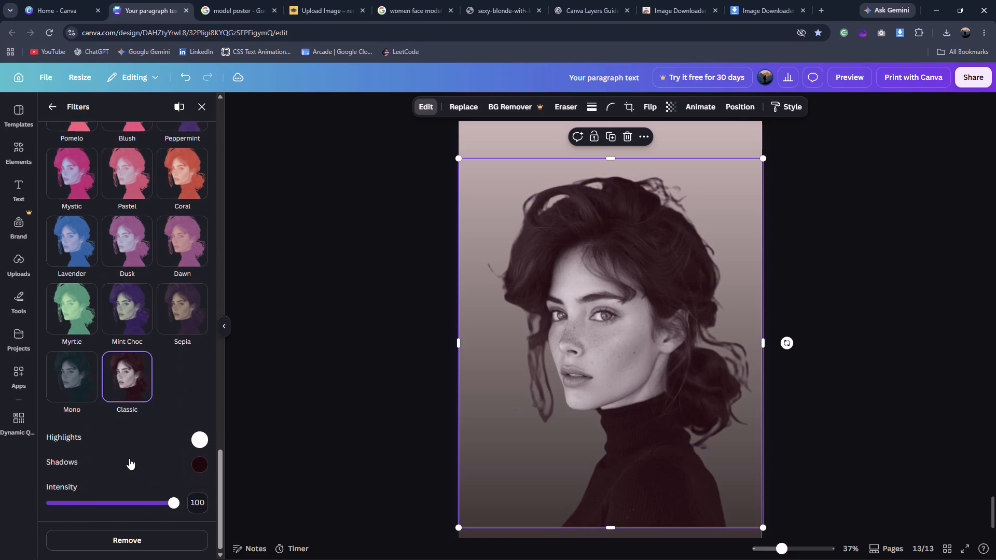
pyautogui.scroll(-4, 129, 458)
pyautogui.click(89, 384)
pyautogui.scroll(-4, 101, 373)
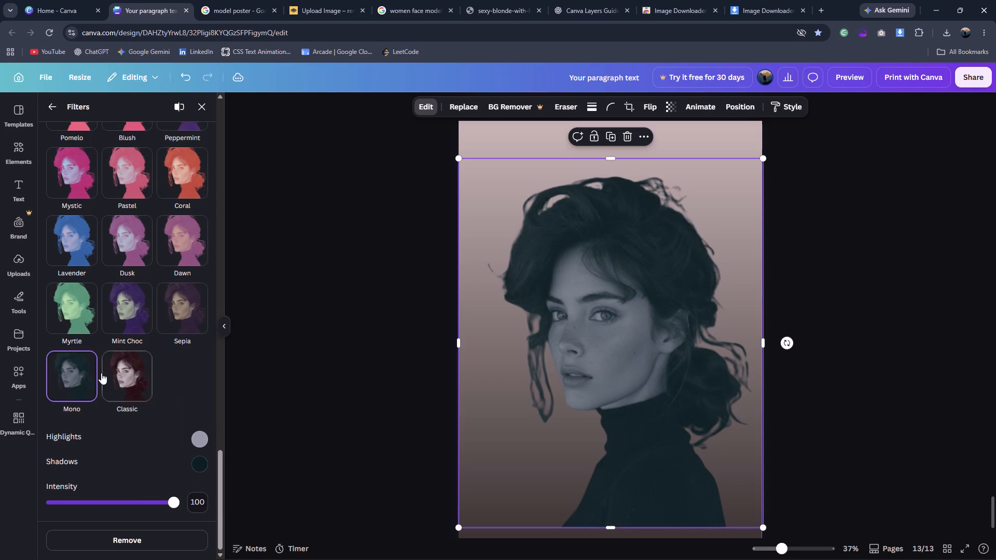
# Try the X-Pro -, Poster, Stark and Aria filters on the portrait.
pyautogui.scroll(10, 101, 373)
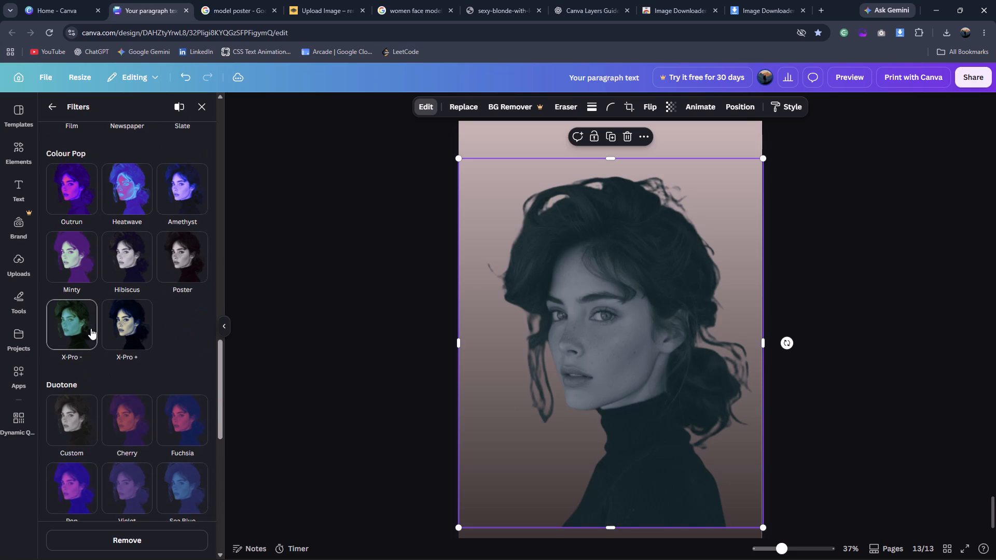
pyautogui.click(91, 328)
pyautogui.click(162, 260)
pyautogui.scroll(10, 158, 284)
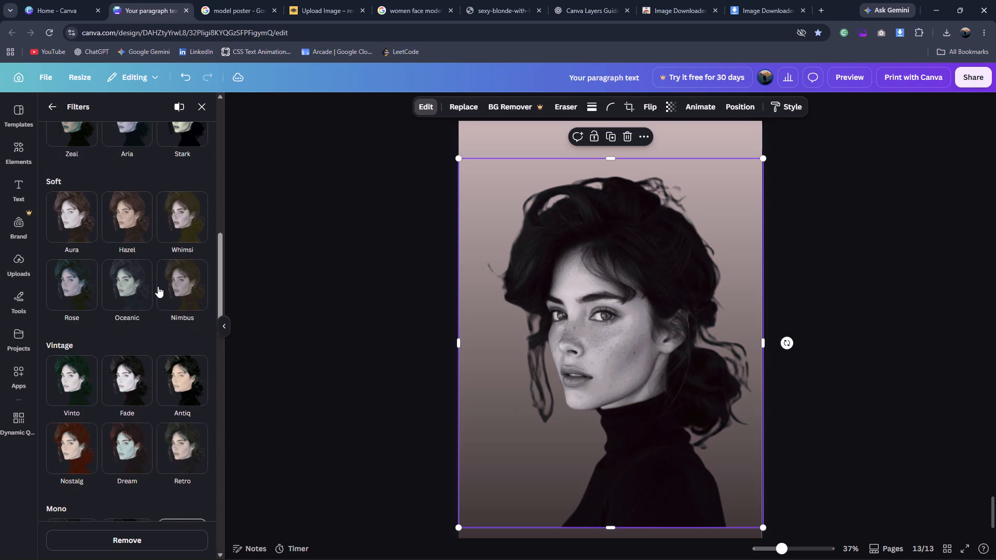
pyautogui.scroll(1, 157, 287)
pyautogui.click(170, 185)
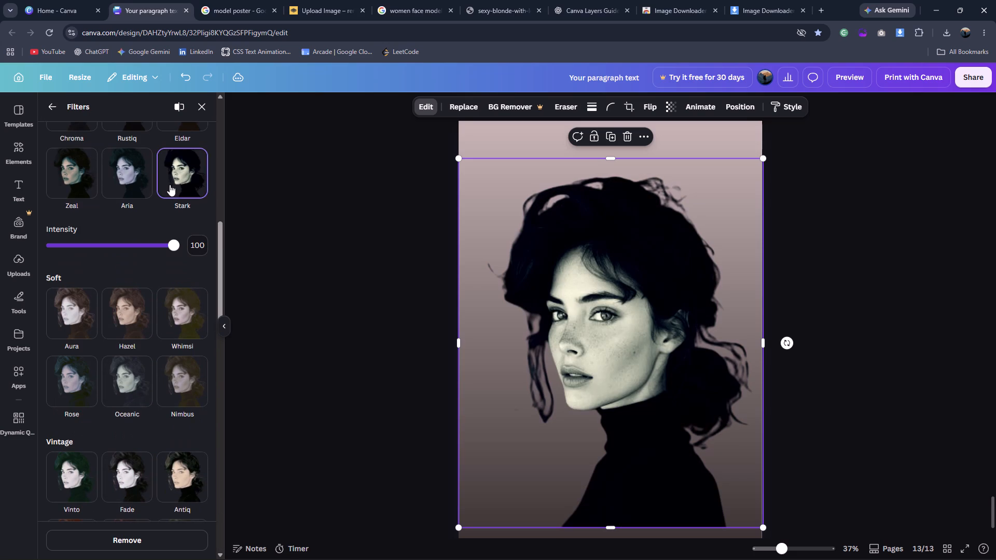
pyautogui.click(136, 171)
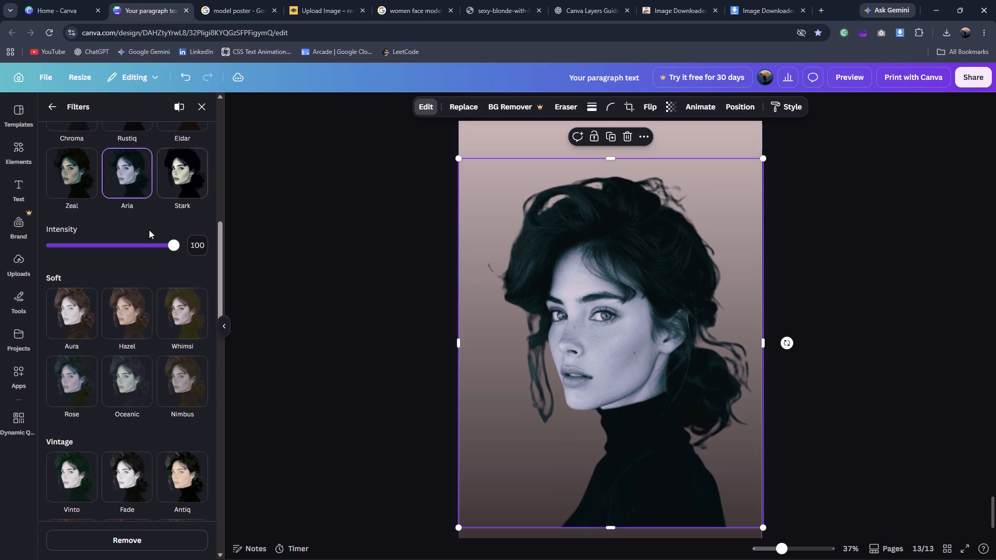
# Apply the Noir filter from the Mono group to the portrait.
pyautogui.scroll(-3, 161, 299)
pyautogui.click(189, 470)
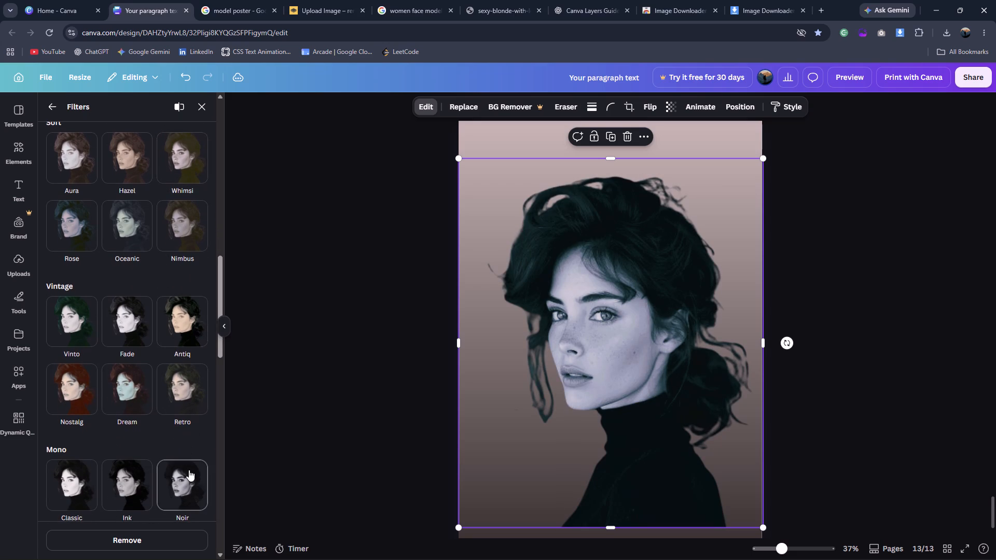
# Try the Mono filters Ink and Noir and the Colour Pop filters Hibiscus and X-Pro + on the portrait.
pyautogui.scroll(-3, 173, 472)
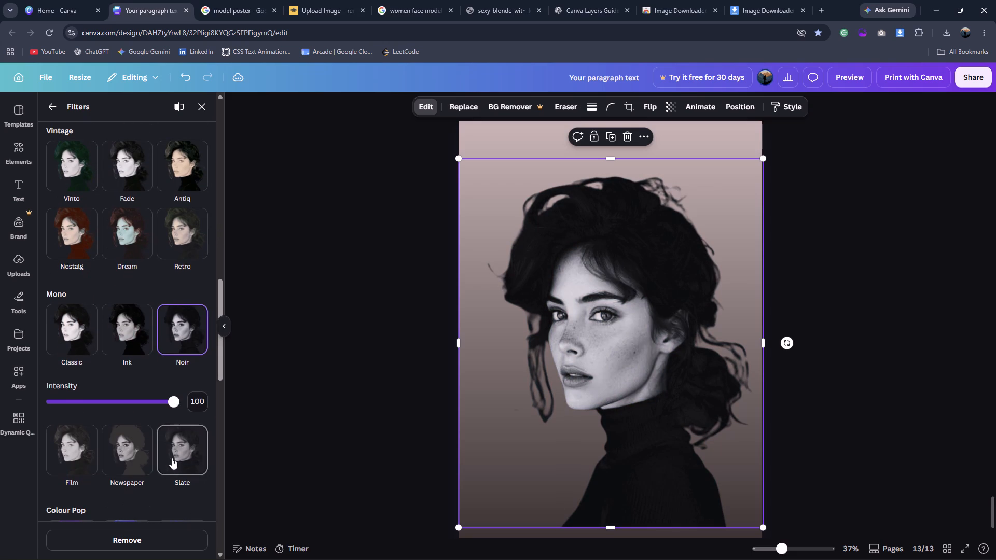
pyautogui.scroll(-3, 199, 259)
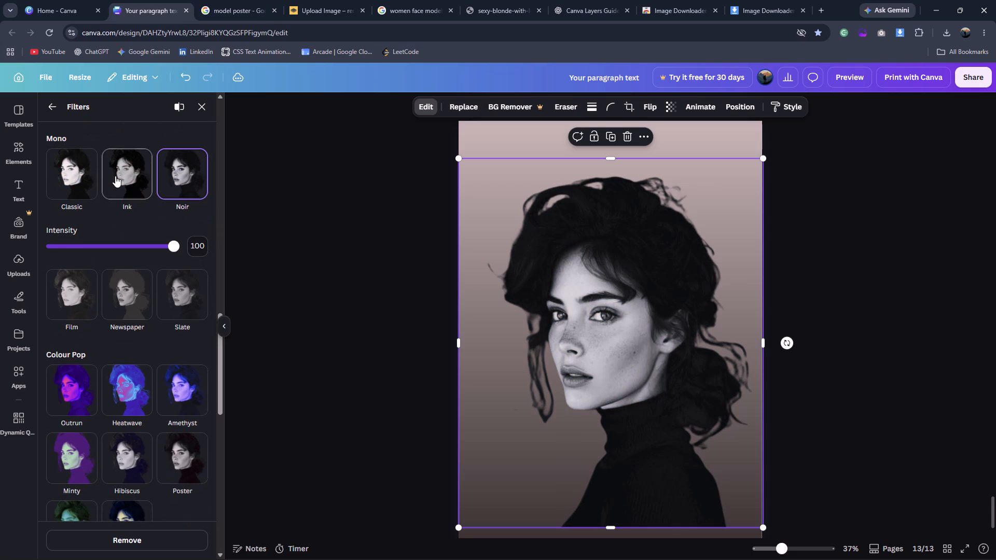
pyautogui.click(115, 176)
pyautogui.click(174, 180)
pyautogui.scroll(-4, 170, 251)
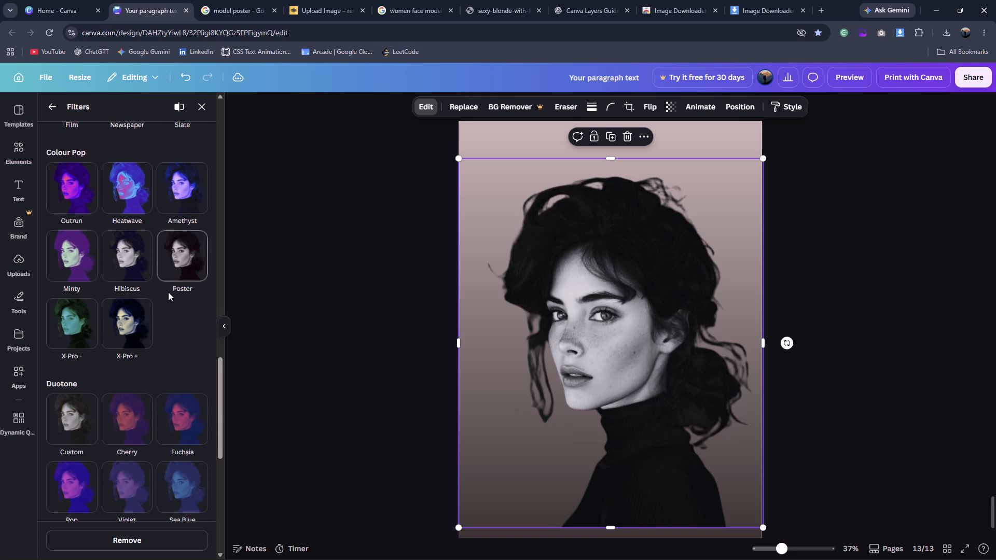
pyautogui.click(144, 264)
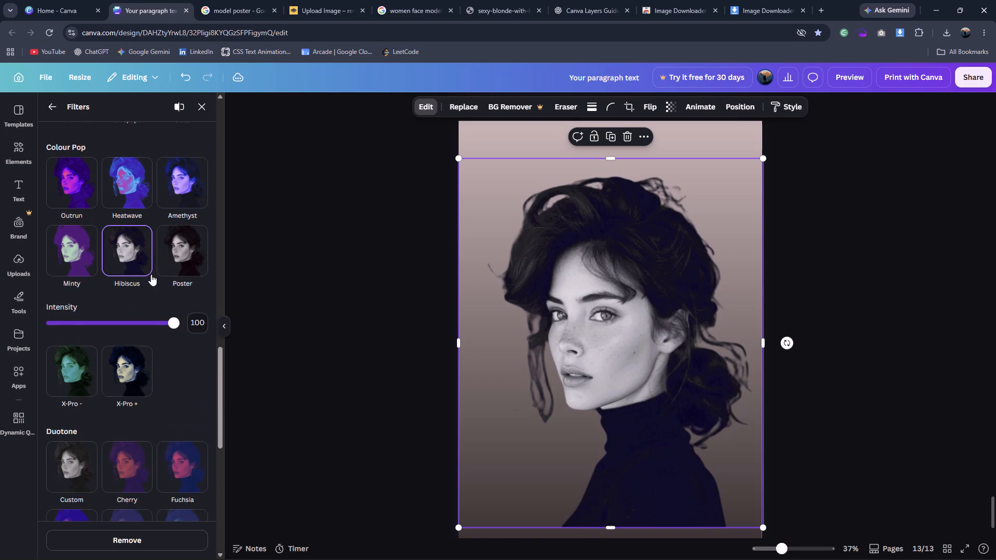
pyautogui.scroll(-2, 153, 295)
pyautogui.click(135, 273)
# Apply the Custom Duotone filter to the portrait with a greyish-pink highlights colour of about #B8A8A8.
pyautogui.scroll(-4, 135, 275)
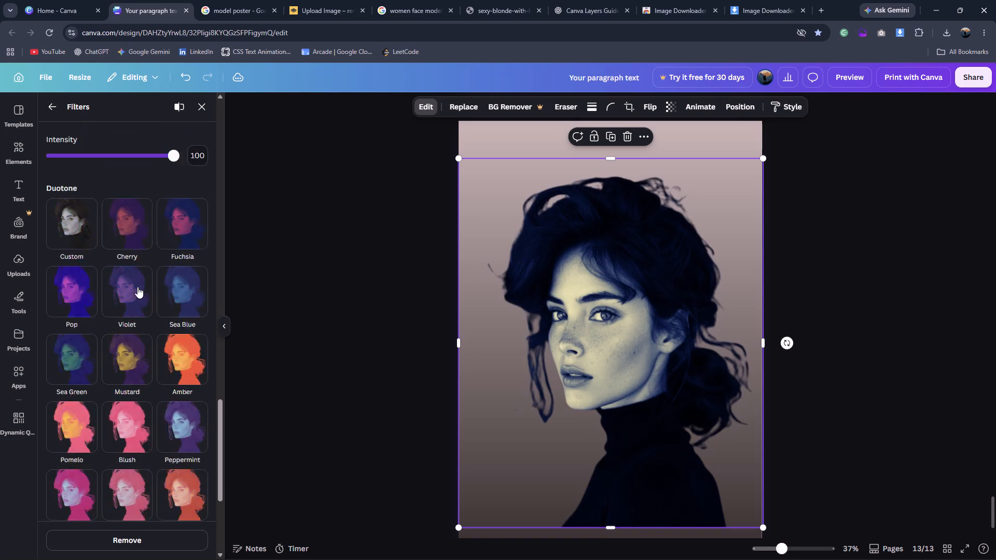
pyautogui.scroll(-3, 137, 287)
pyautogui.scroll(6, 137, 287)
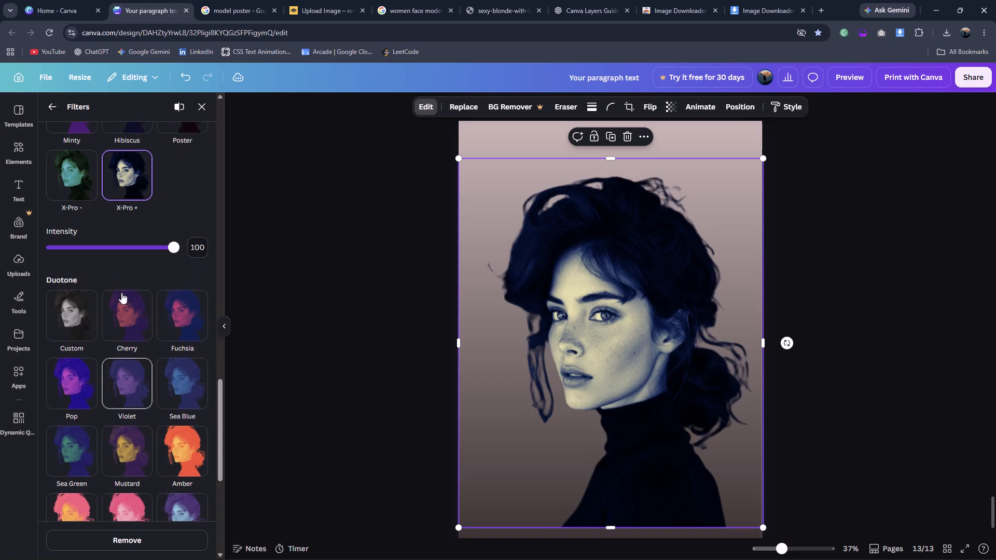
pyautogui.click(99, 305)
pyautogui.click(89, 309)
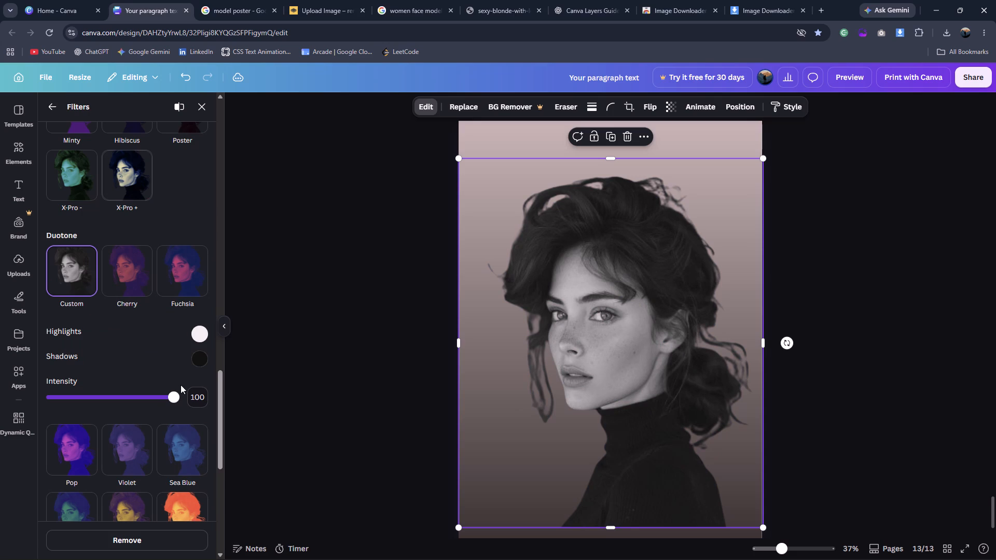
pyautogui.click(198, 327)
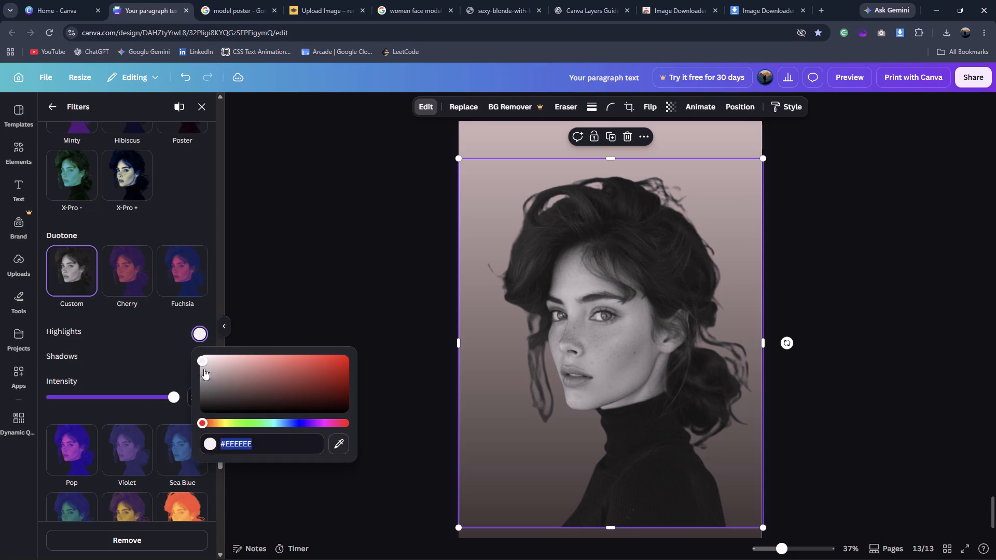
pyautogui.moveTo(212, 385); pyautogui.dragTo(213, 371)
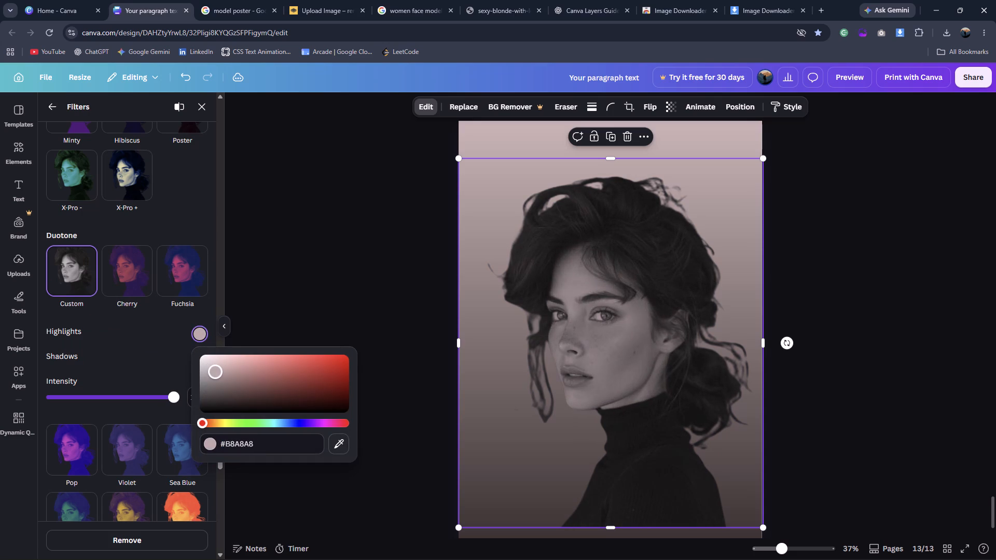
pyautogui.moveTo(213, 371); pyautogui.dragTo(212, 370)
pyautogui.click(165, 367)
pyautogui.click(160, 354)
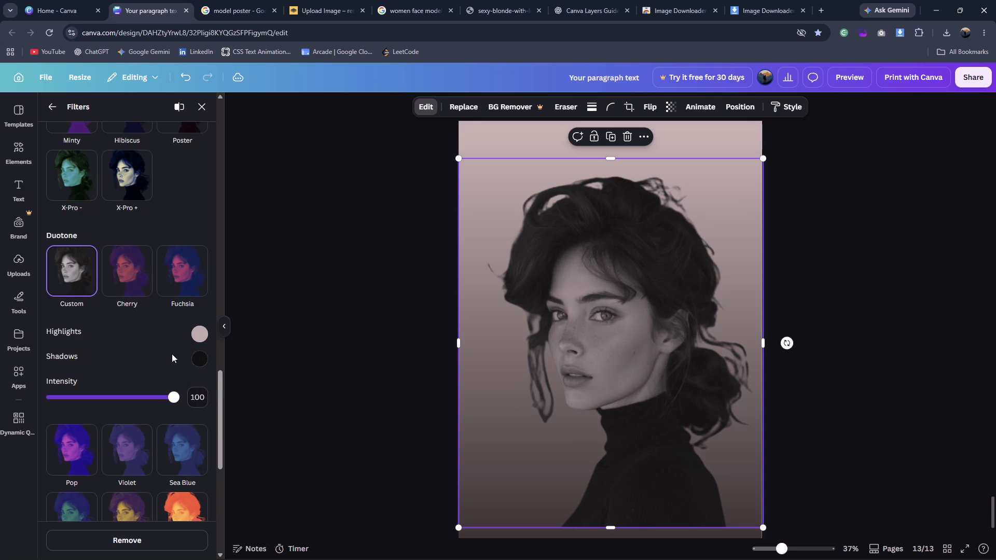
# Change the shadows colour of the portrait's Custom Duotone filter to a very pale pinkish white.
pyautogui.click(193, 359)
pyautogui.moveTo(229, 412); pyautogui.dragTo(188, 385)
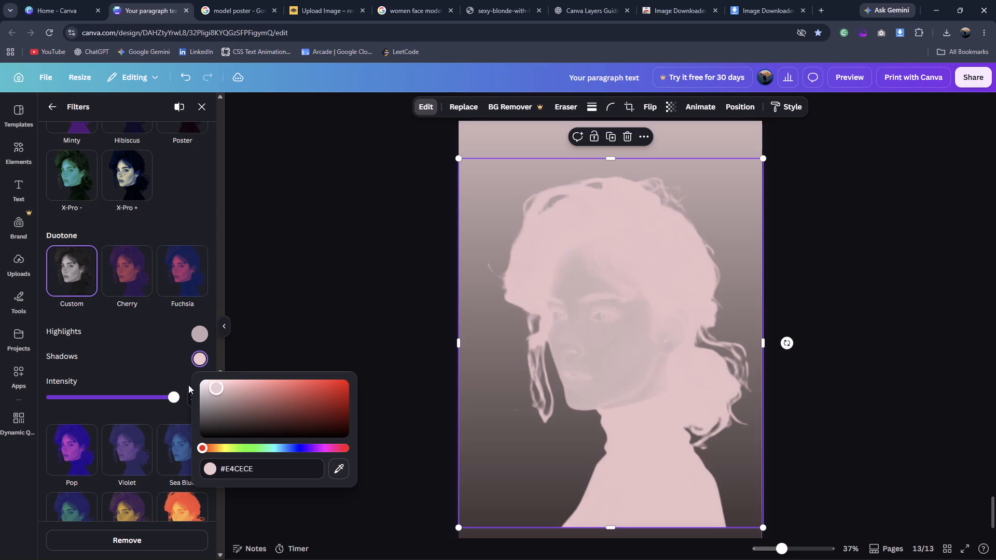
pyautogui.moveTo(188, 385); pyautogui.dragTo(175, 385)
# Delete the portrait cutout from page 13.
pyautogui.click(622, 134)
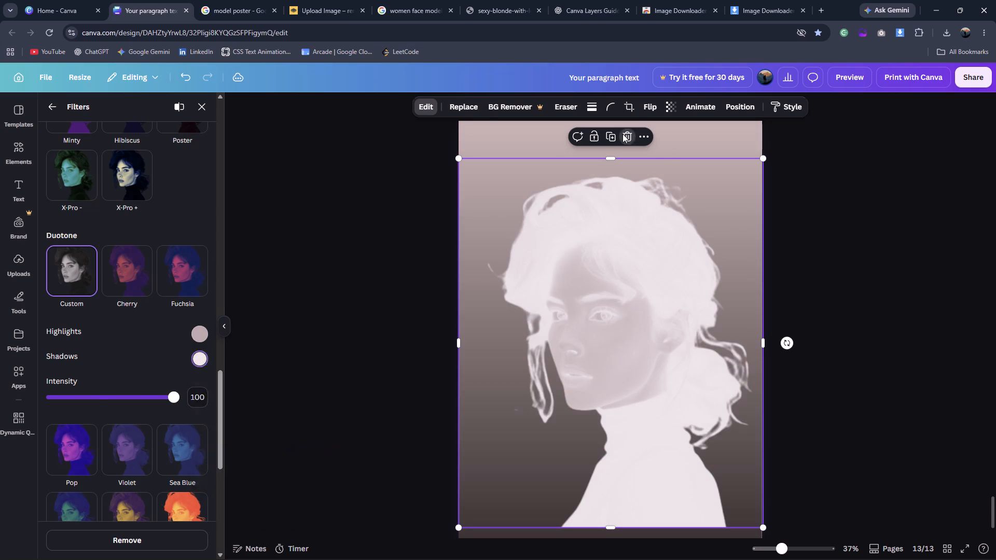
# Browse the related images in the model poster search results and open the black-and-white Fashion Show 2016 poster preview for reference.
pyautogui.click(220, 4)
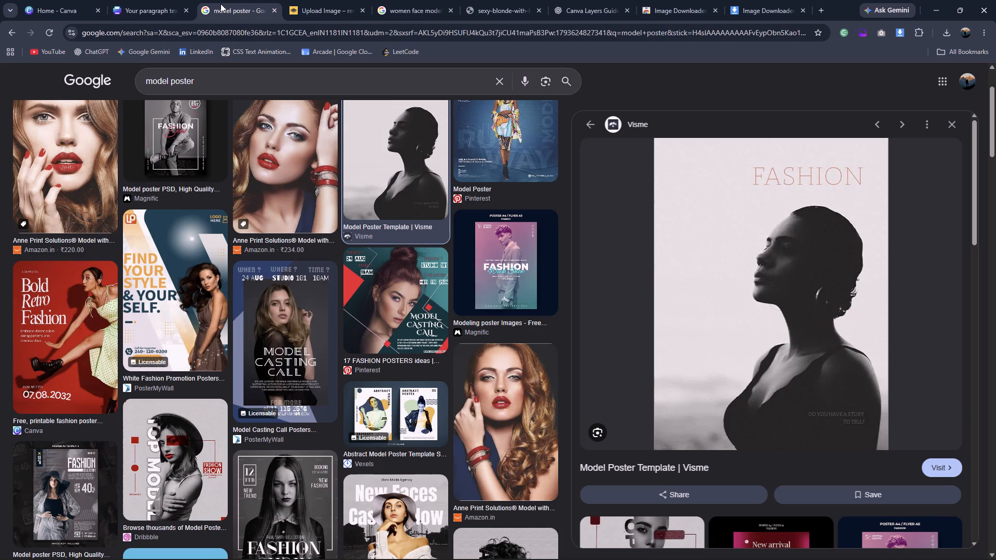
pyautogui.scroll(-3, 665, 302)
pyautogui.scroll(-2, 781, 385)
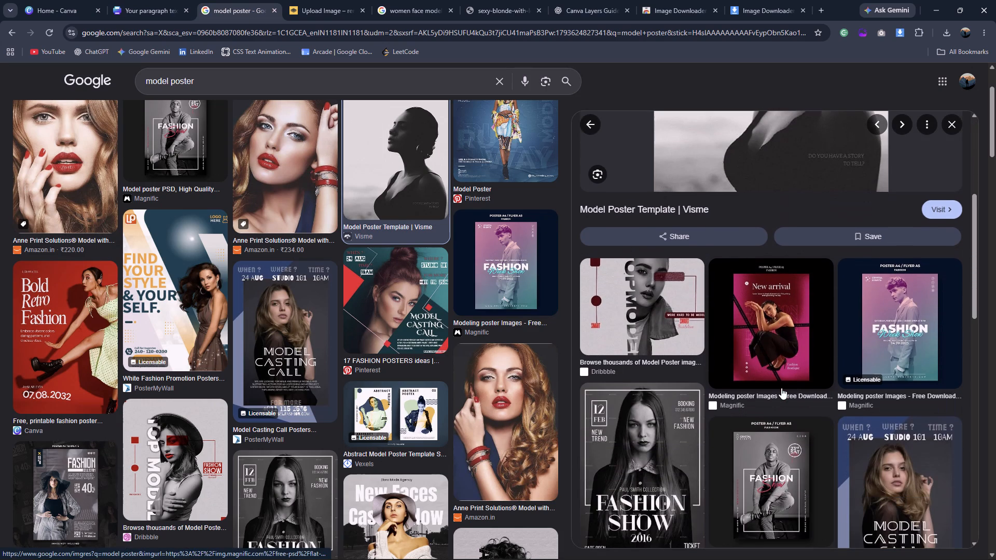
pyautogui.scroll(-1, 781, 388)
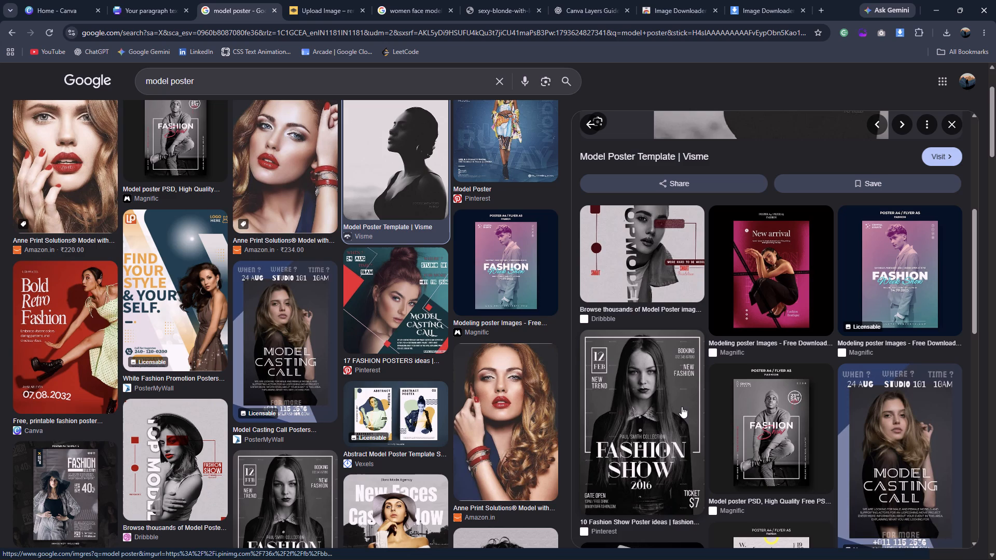
pyautogui.click(682, 407)
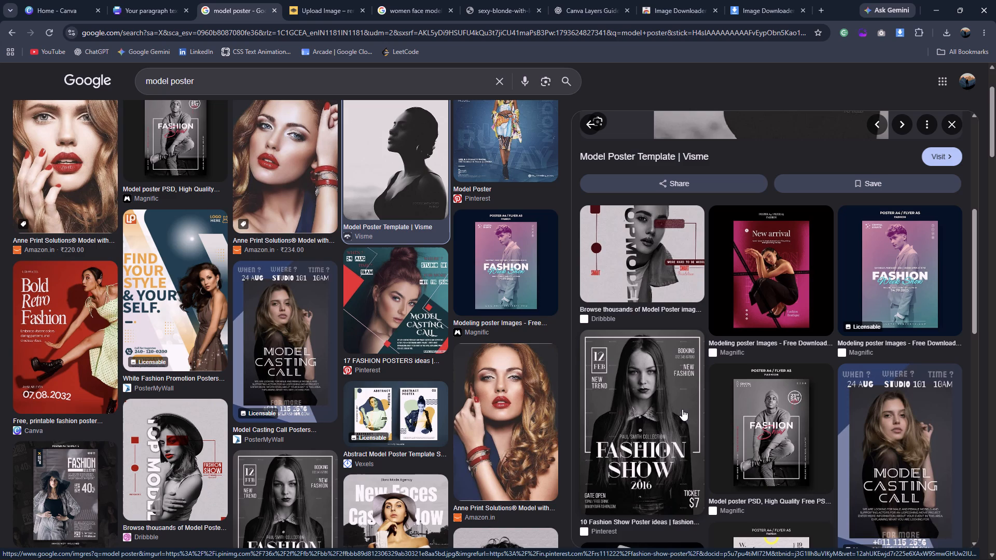
pyautogui.click(674, 410)
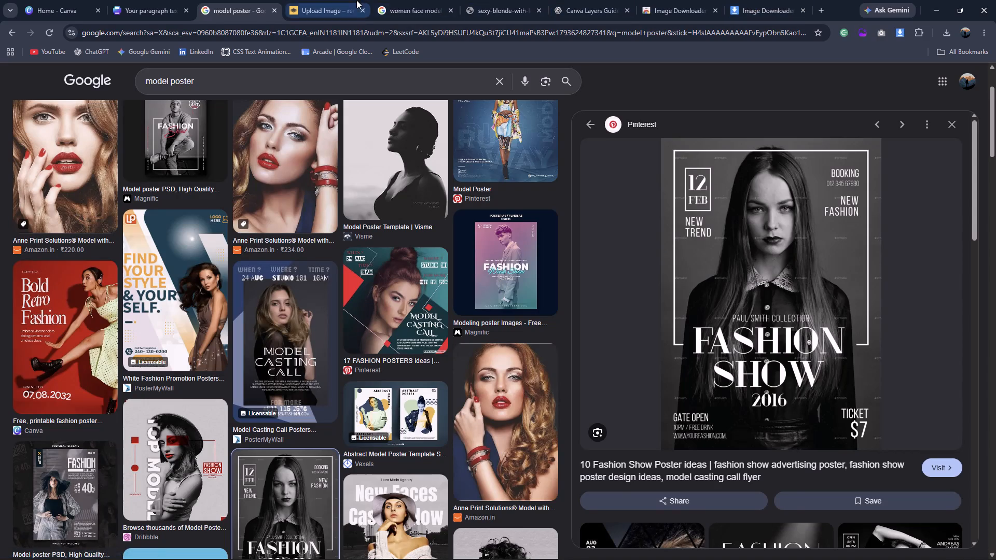
# Return to the female face model image results and search for "women face model poses model dark".
pyautogui.click(393, 0)
pyautogui.scroll(8, 419, 164)
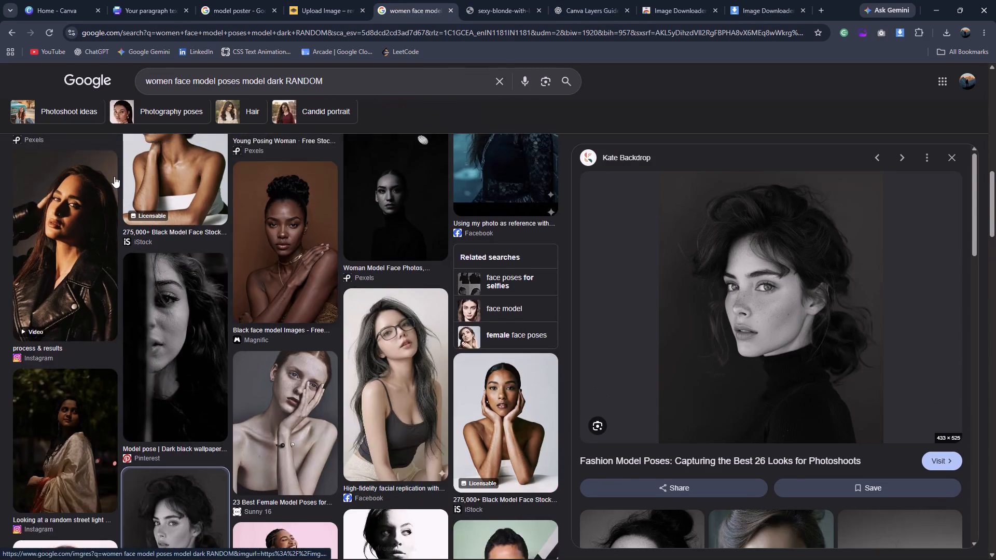
pyautogui.scroll(1, 114, 176)
pyautogui.click(11, 32)
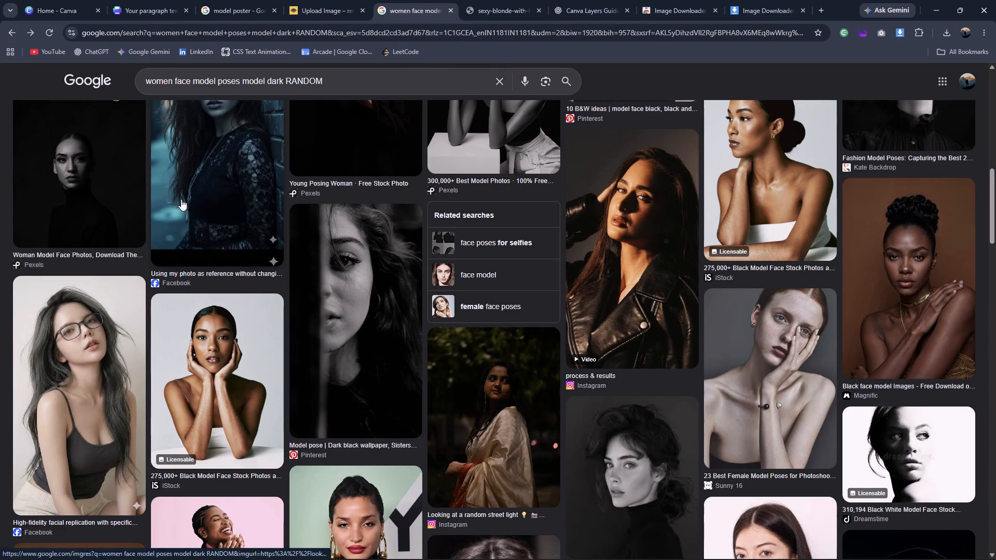
pyautogui.doubleClick(299, 81)
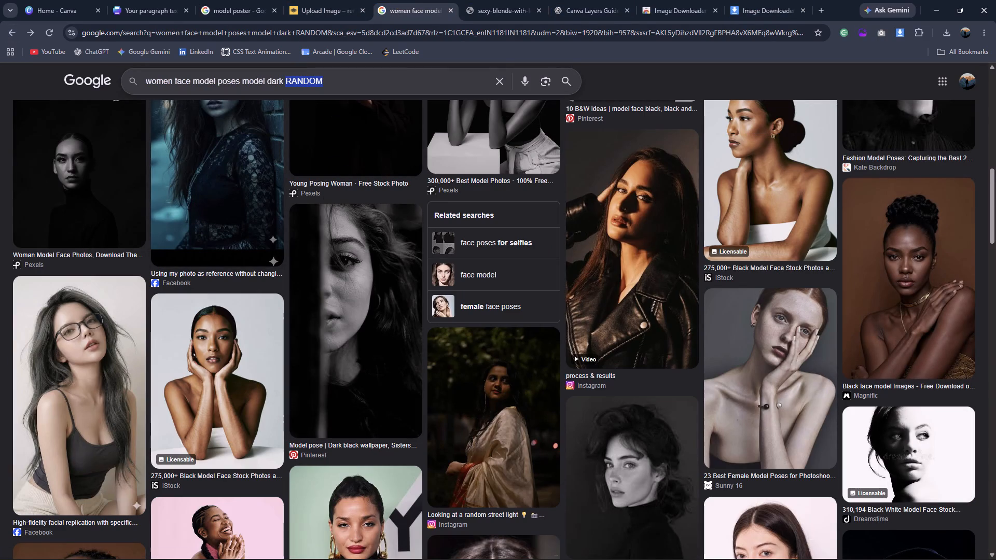
pyautogui.press('BackSpace')
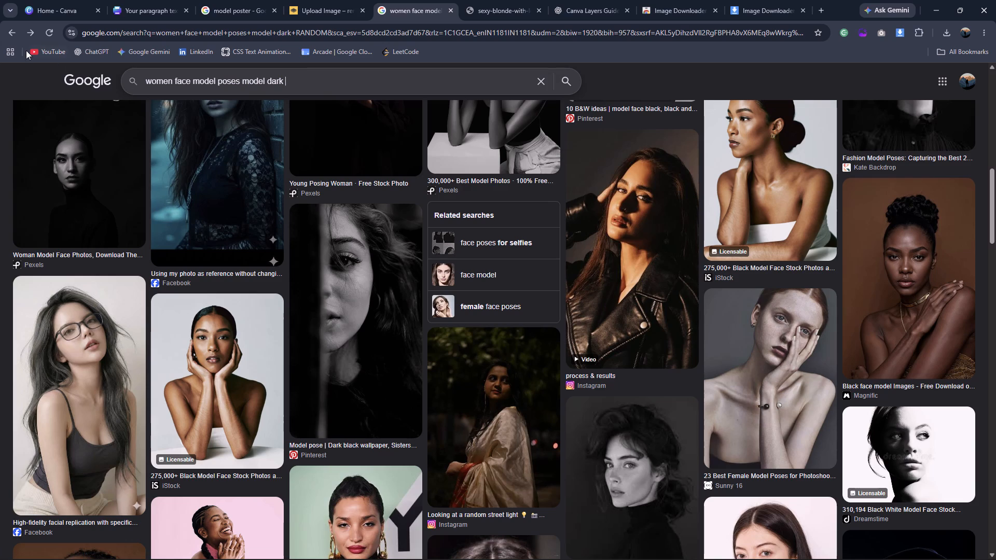
pyautogui.click(13, 35)
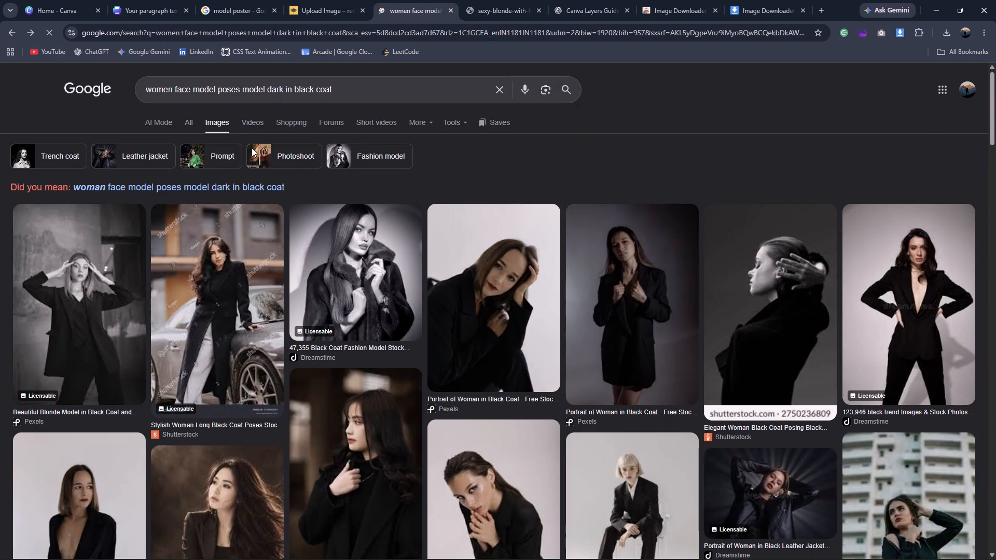
pyautogui.moveTo(293, 94); pyautogui.dragTo(342, 93)
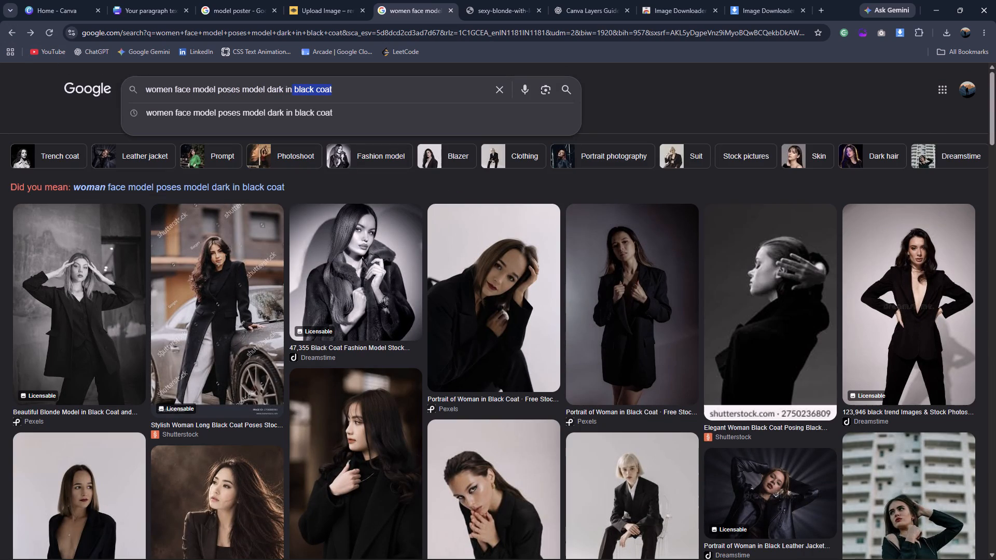
pyautogui.press('BackSpace')
pyautogui.press('BackSpace')
pyautogui.press('BackSpace')
pyautogui.press('Return')
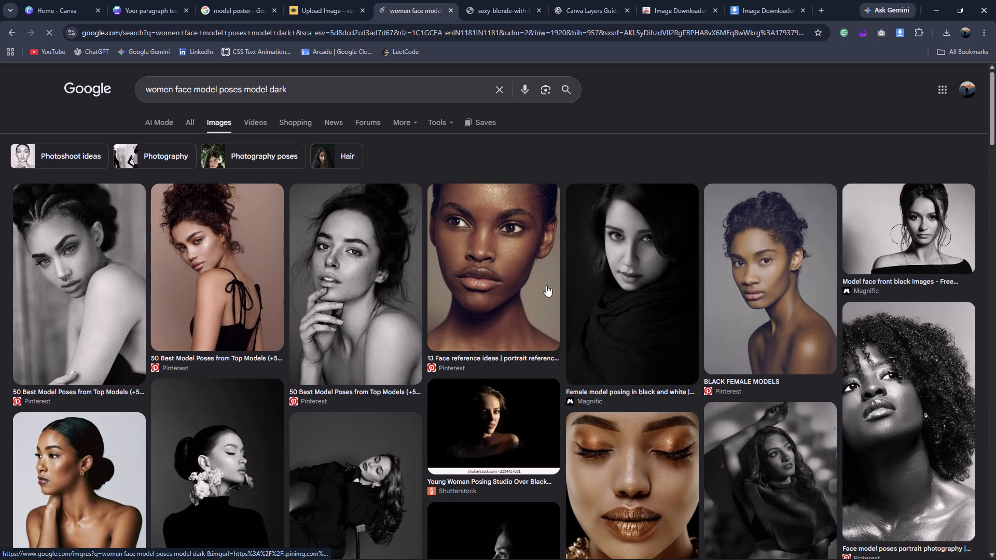
# Open the black-and-white photo of the female model in a dark scarf in its own tab and save the image.
pyautogui.click(599, 266)
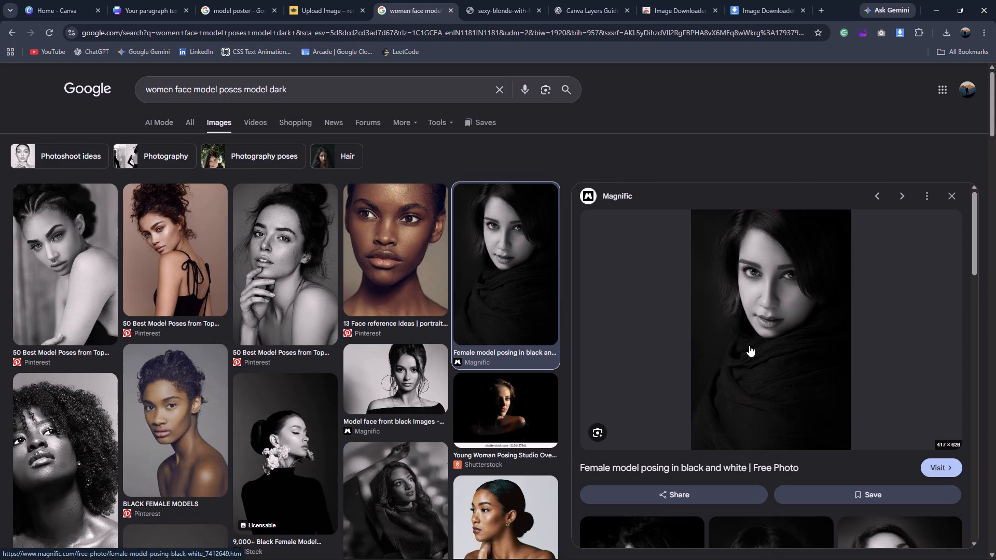
pyautogui.rightClick(749, 345)
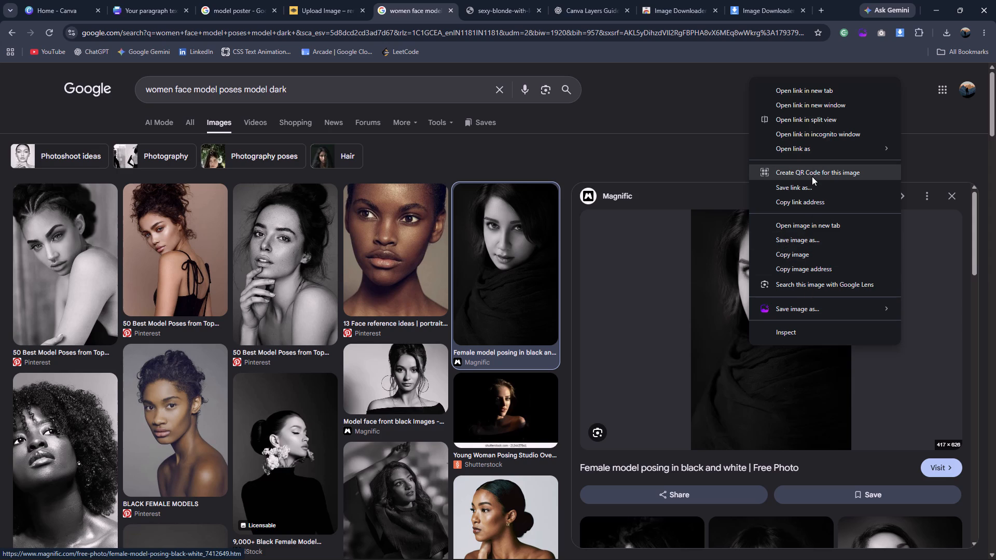
pyautogui.click(816, 225)
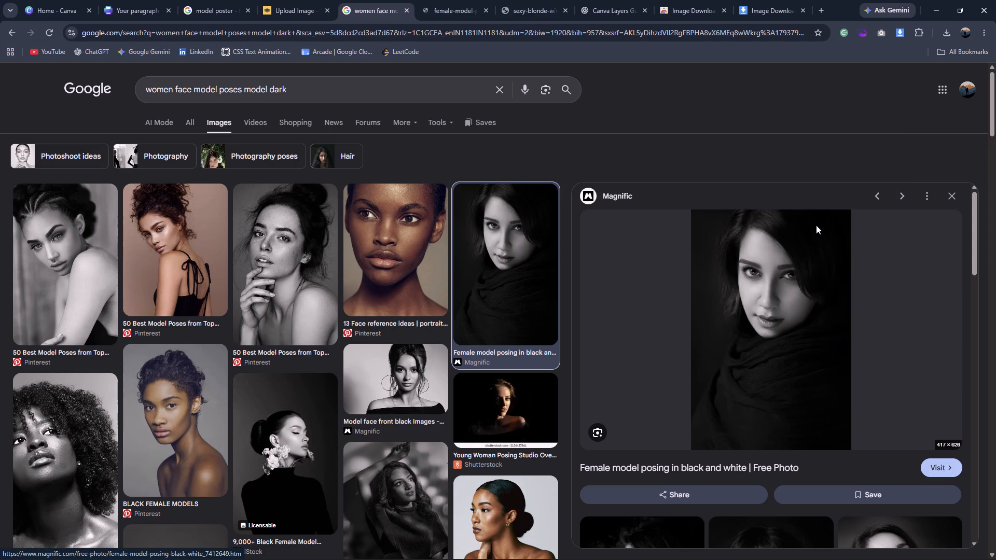
pyautogui.click(418, 2)
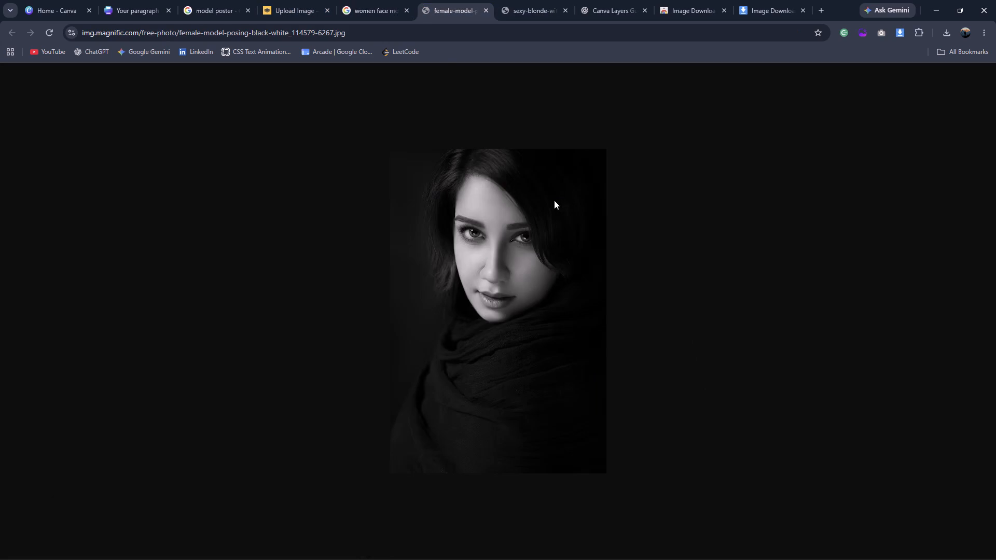
pyautogui.rightClick(551, 200)
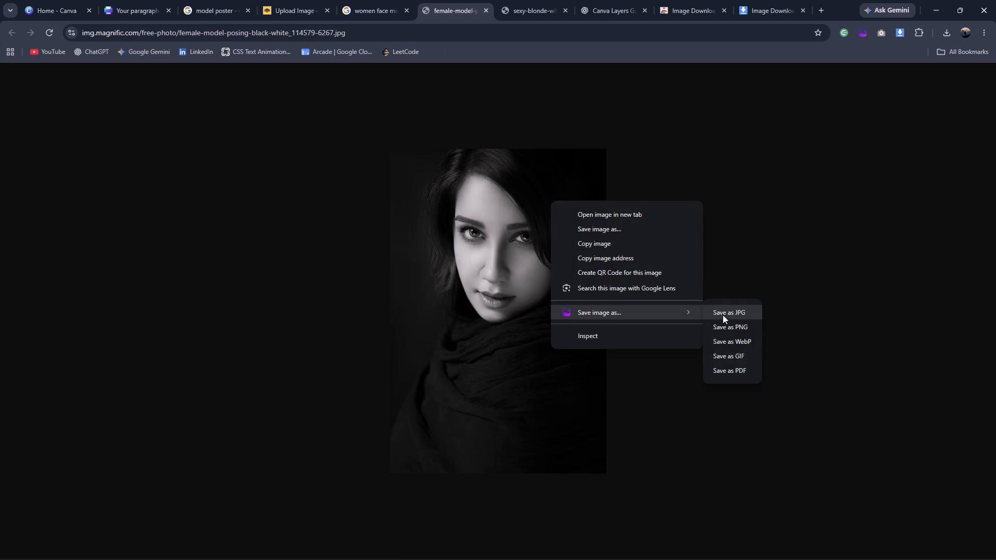
pyautogui.click(728, 320)
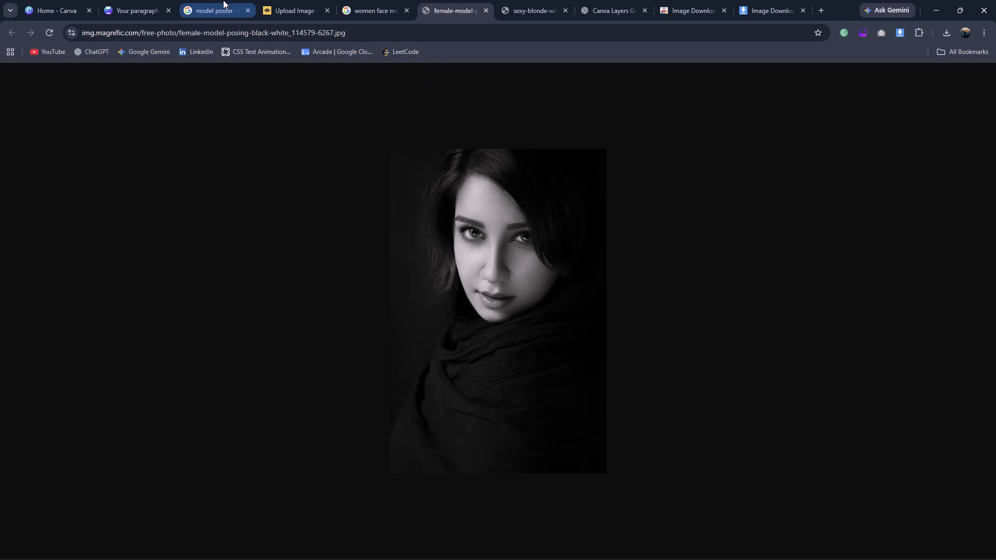
# Close the two Image Downloader tabs and the ChatGPT Canva Layers Guide tab.
pyautogui.click(763, 0)
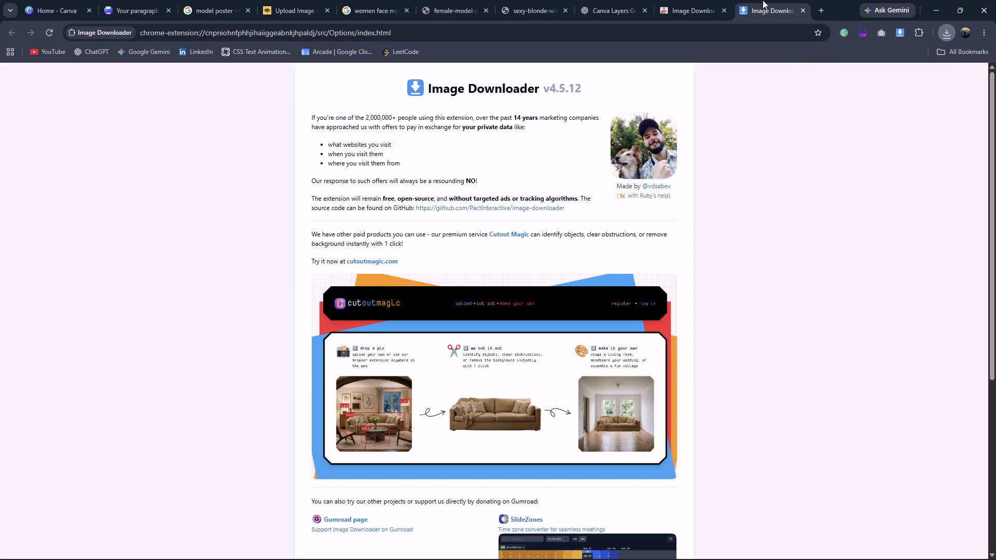
pyautogui.hotkey('ctrl', 'w')
pyautogui.hotkey('ctrl', 'w')
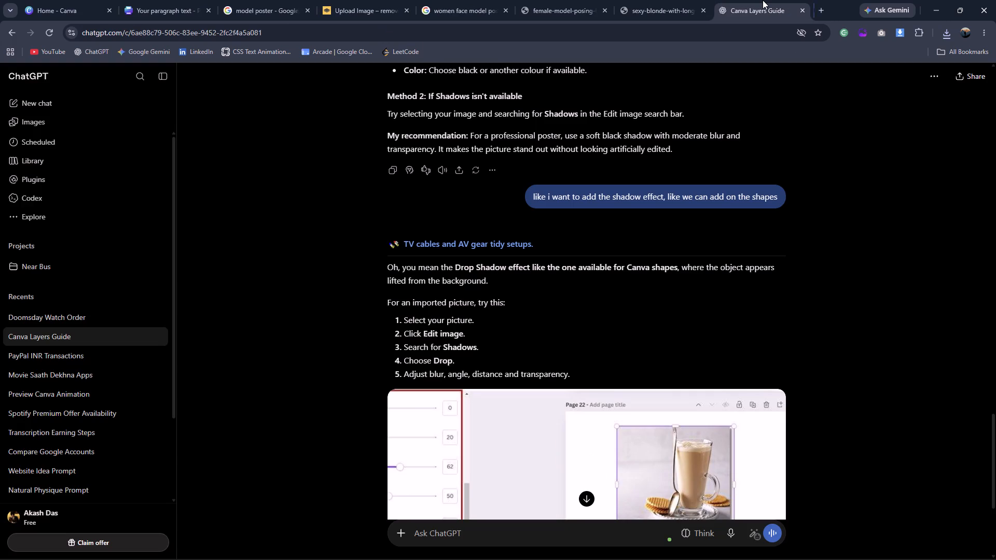
pyautogui.hotkey('ctrl', 'w')
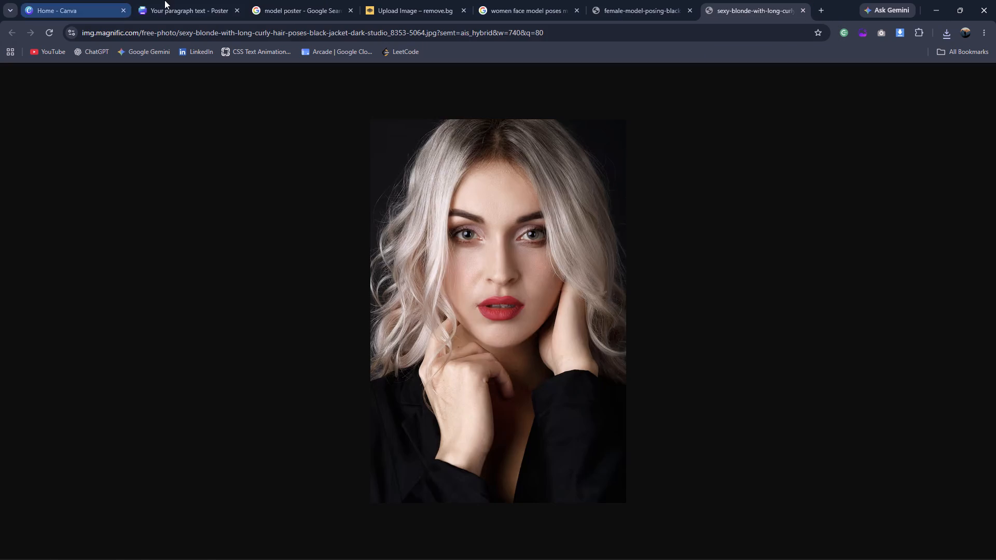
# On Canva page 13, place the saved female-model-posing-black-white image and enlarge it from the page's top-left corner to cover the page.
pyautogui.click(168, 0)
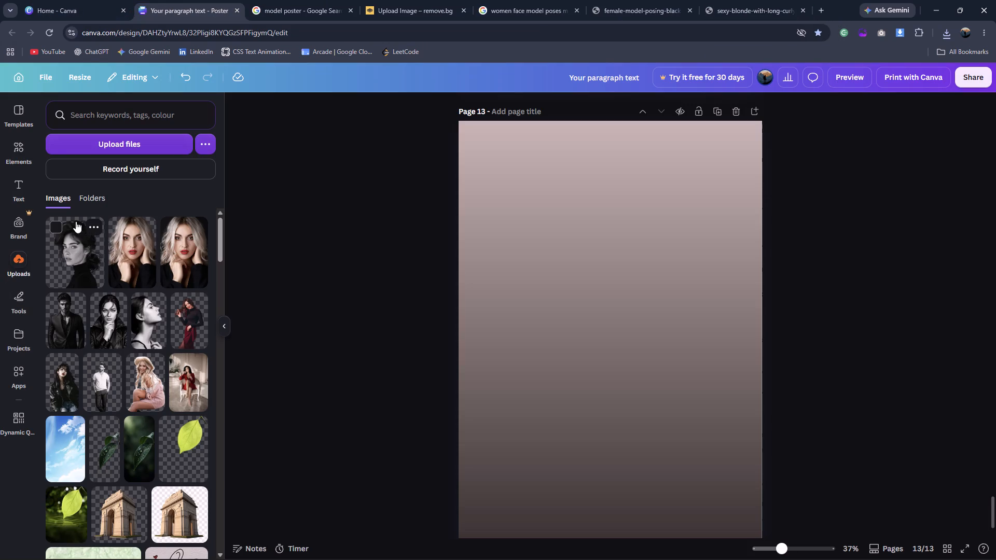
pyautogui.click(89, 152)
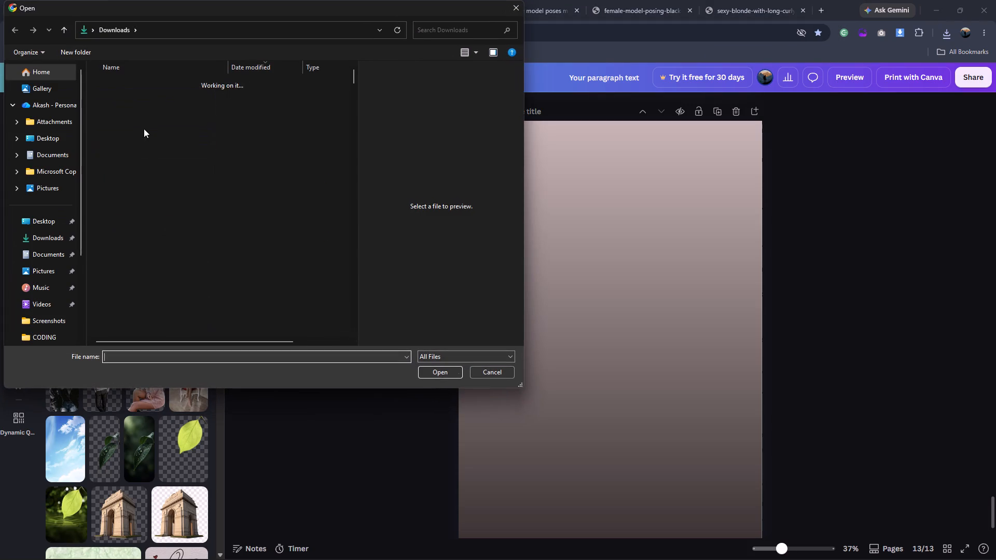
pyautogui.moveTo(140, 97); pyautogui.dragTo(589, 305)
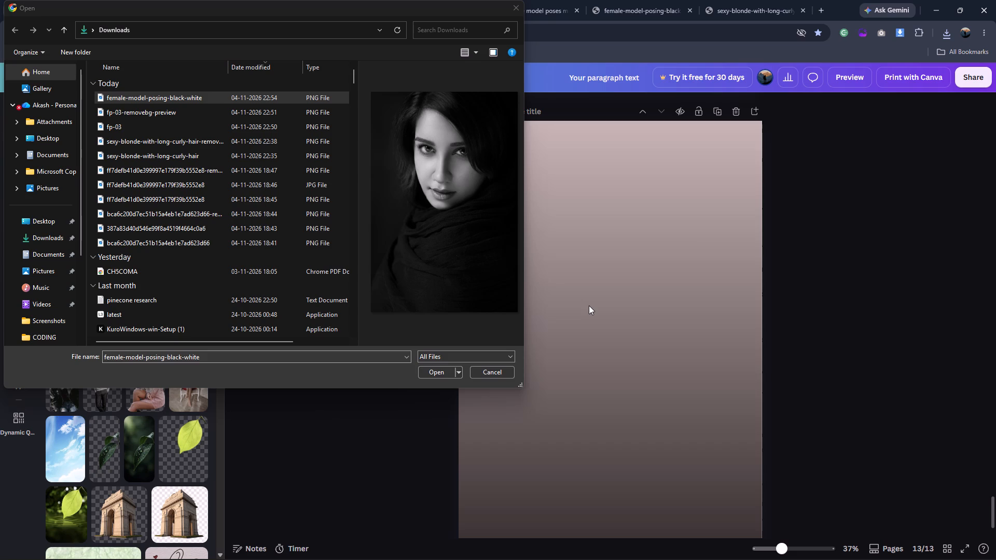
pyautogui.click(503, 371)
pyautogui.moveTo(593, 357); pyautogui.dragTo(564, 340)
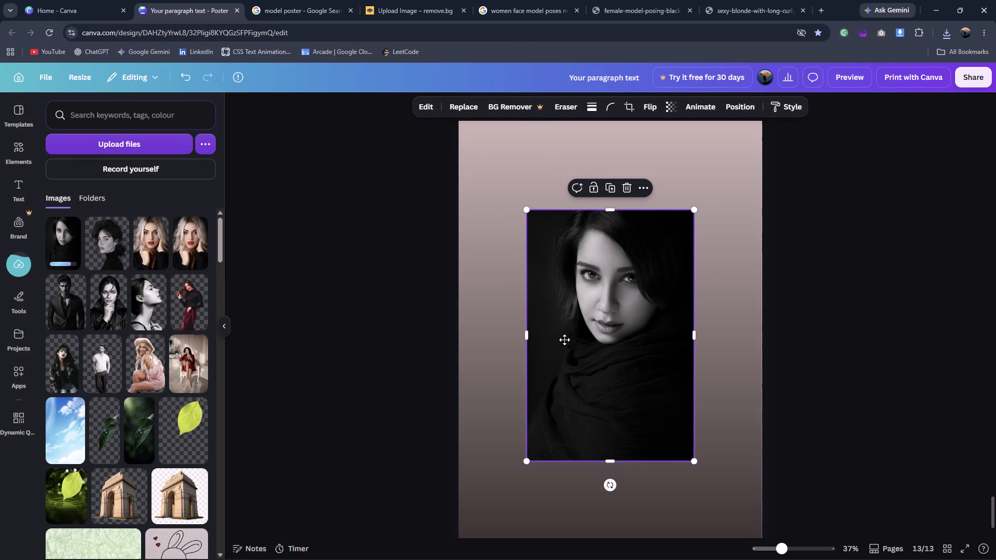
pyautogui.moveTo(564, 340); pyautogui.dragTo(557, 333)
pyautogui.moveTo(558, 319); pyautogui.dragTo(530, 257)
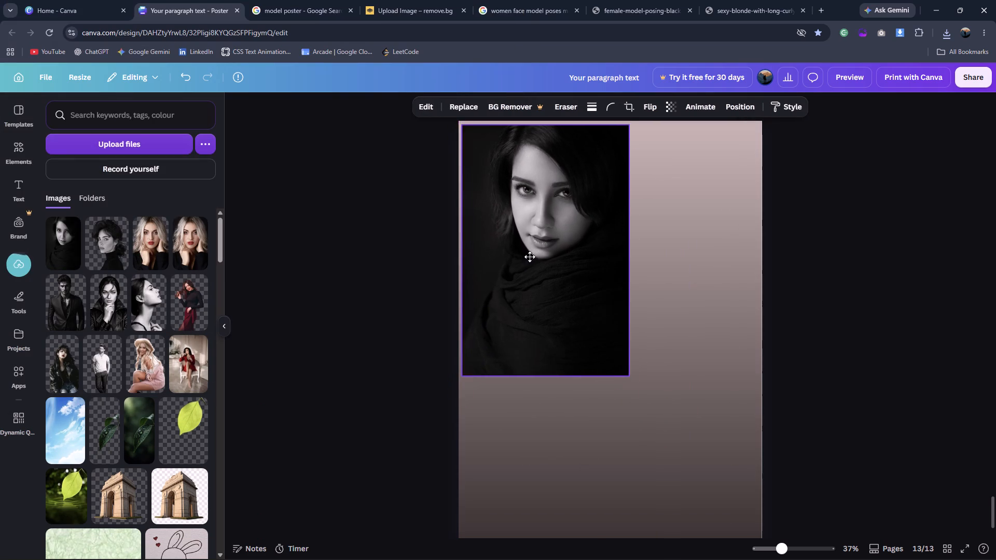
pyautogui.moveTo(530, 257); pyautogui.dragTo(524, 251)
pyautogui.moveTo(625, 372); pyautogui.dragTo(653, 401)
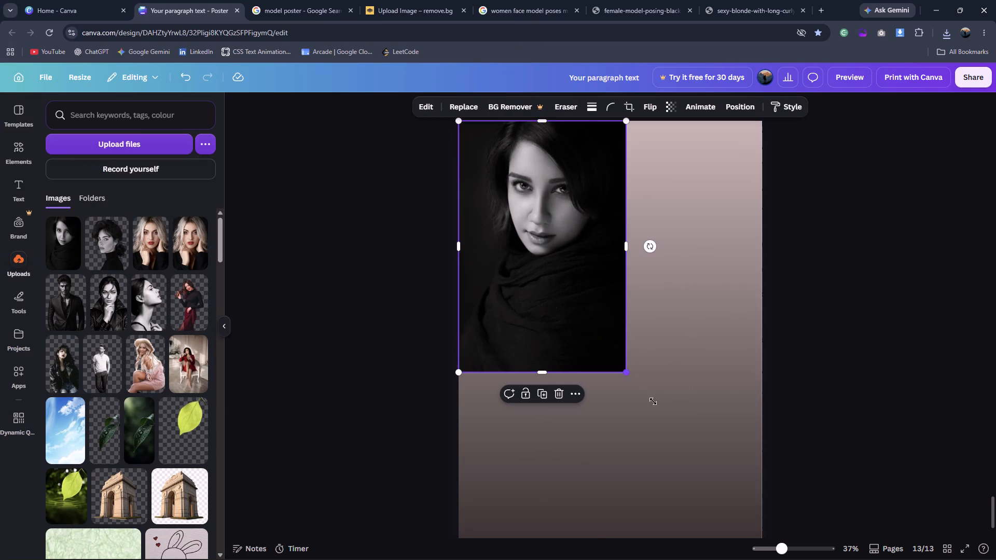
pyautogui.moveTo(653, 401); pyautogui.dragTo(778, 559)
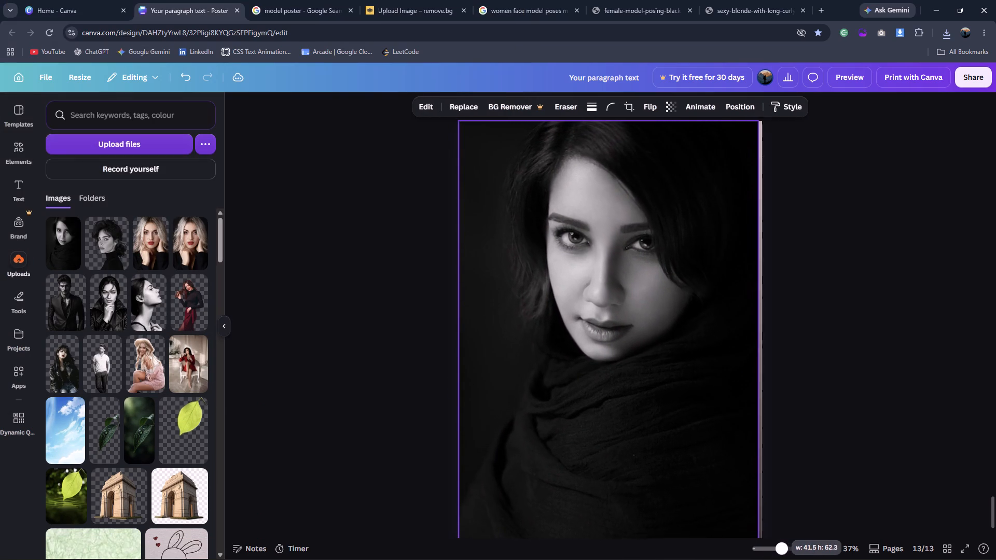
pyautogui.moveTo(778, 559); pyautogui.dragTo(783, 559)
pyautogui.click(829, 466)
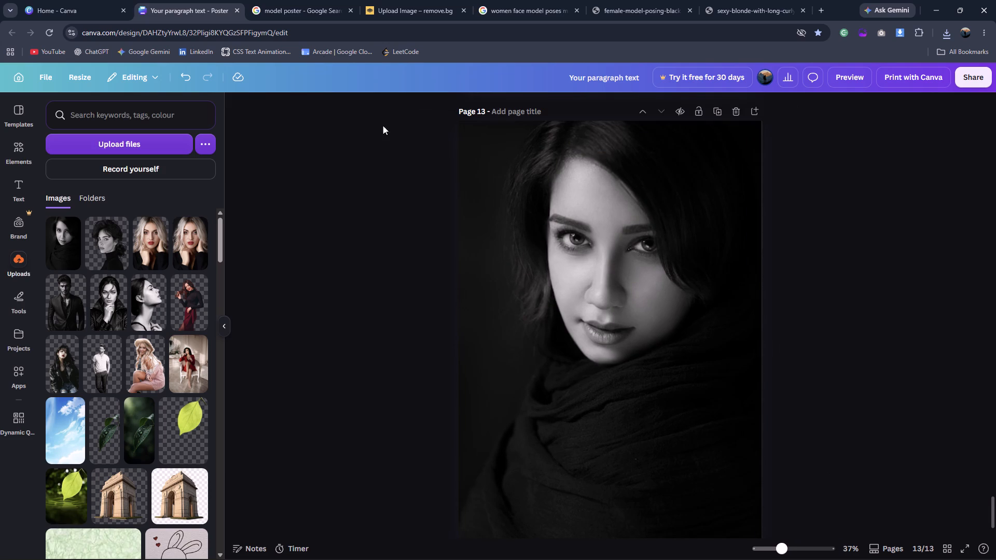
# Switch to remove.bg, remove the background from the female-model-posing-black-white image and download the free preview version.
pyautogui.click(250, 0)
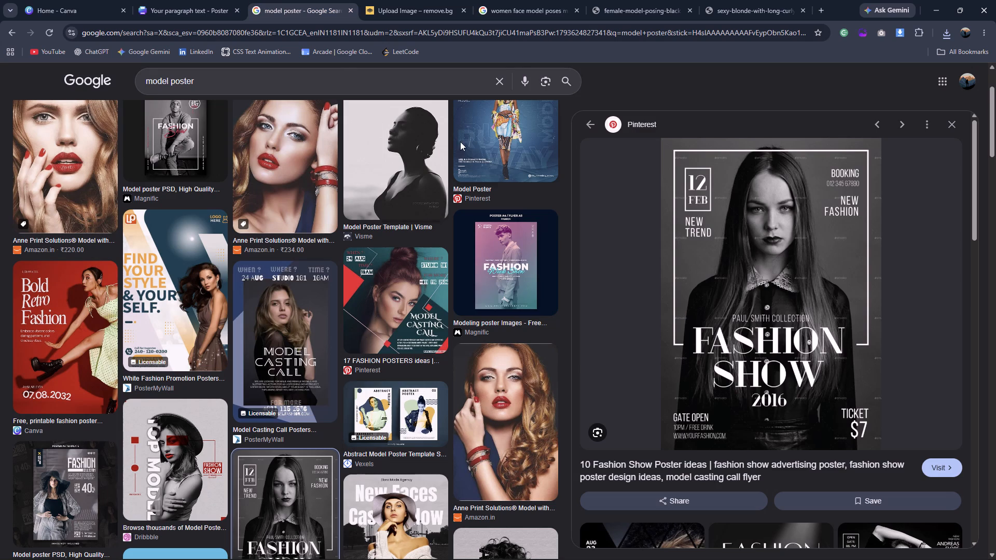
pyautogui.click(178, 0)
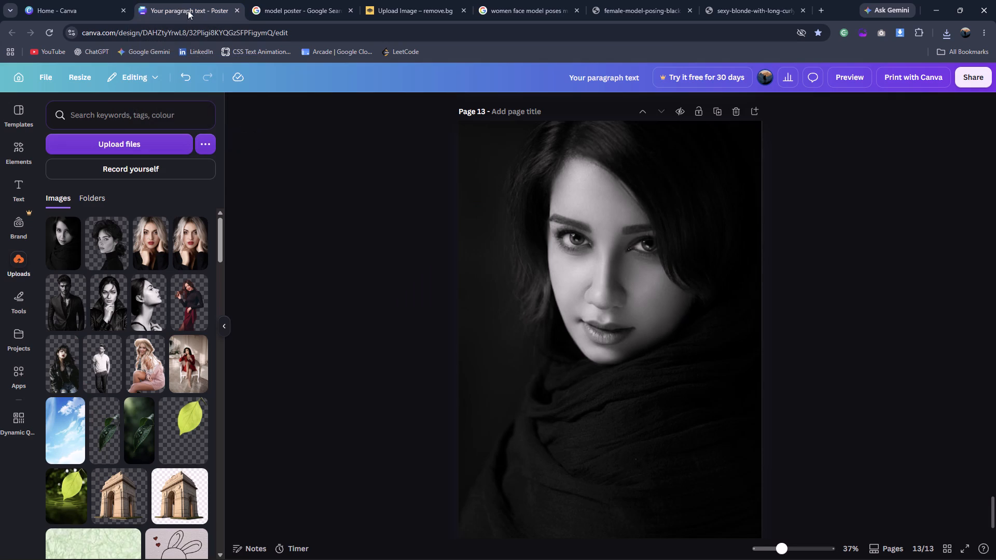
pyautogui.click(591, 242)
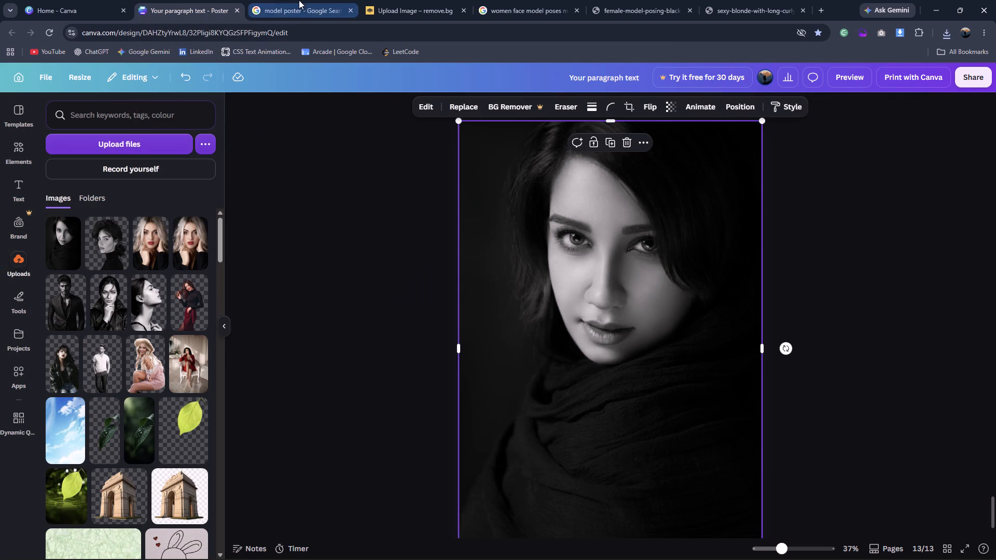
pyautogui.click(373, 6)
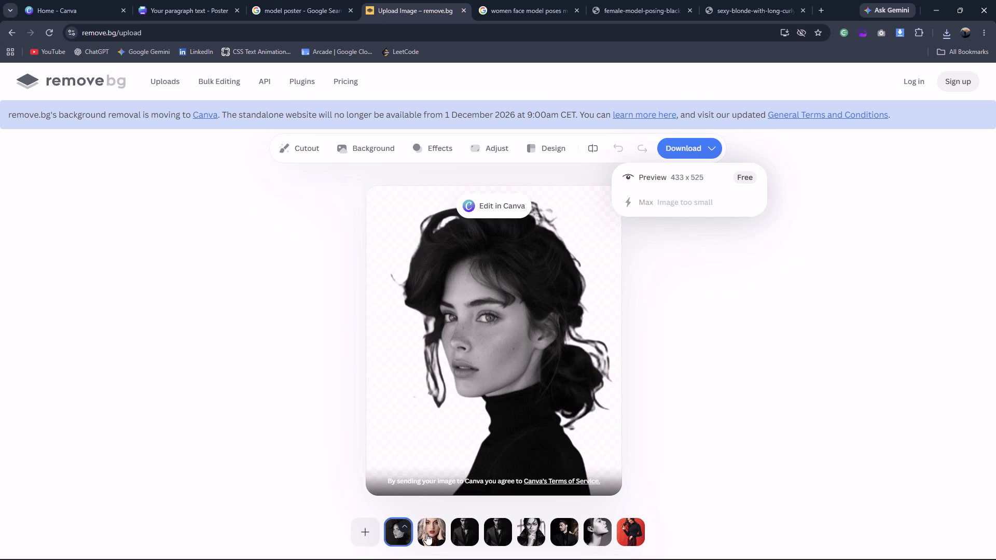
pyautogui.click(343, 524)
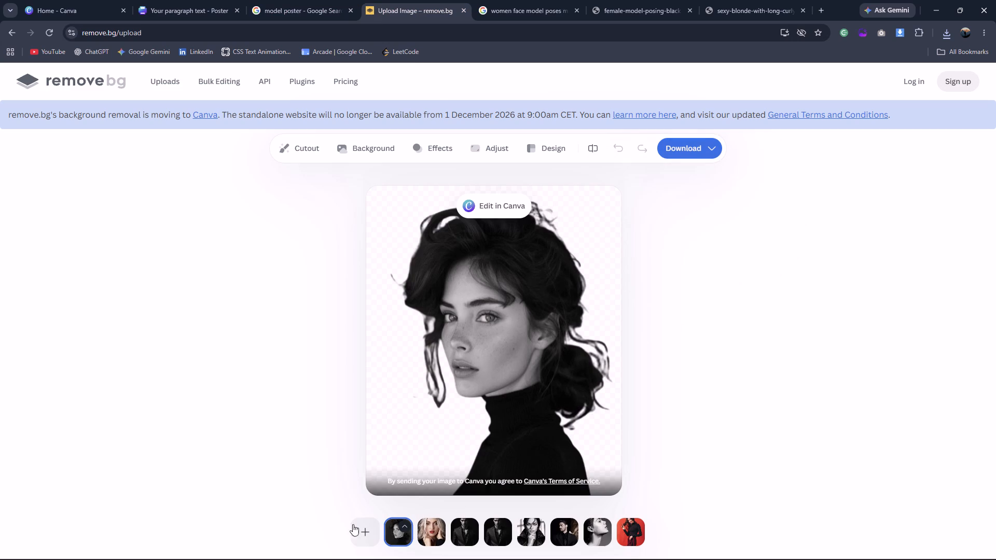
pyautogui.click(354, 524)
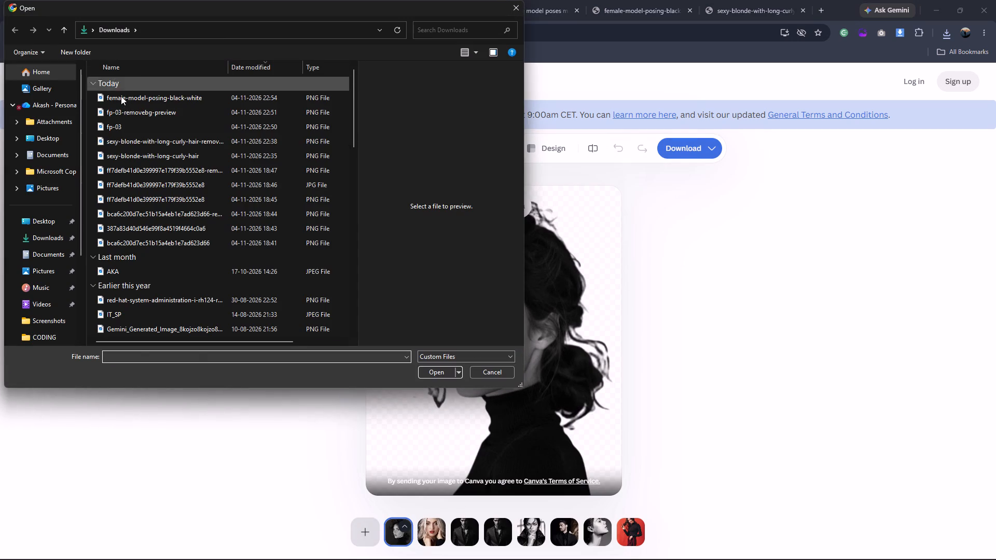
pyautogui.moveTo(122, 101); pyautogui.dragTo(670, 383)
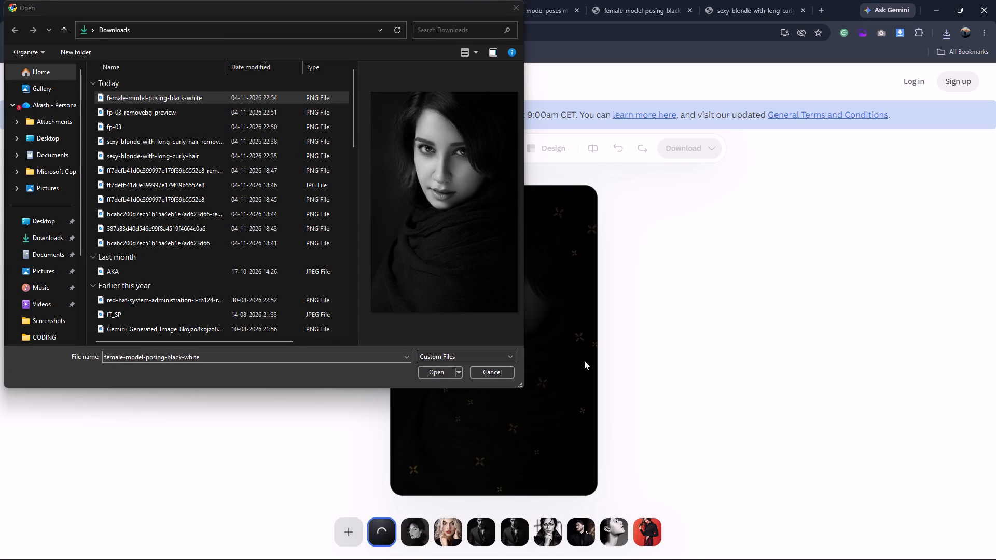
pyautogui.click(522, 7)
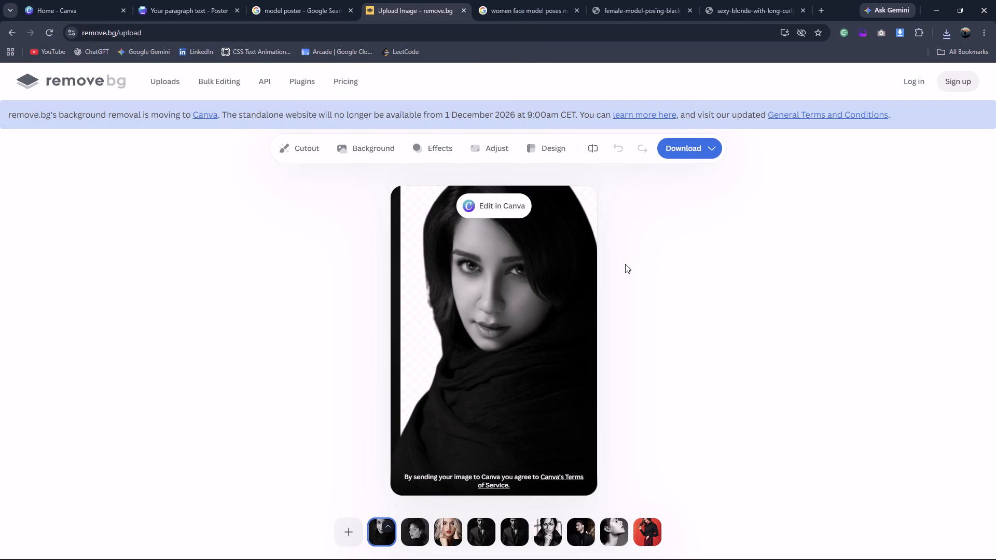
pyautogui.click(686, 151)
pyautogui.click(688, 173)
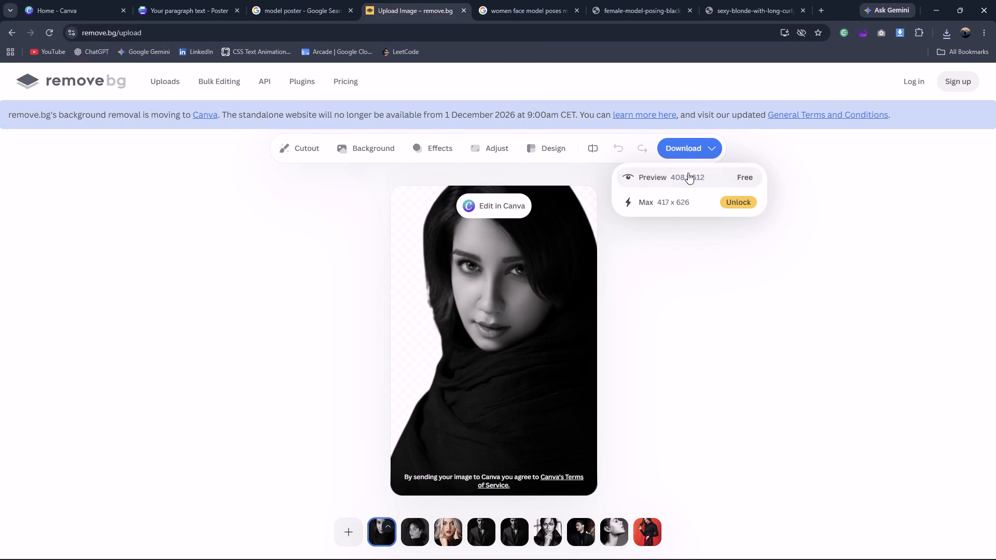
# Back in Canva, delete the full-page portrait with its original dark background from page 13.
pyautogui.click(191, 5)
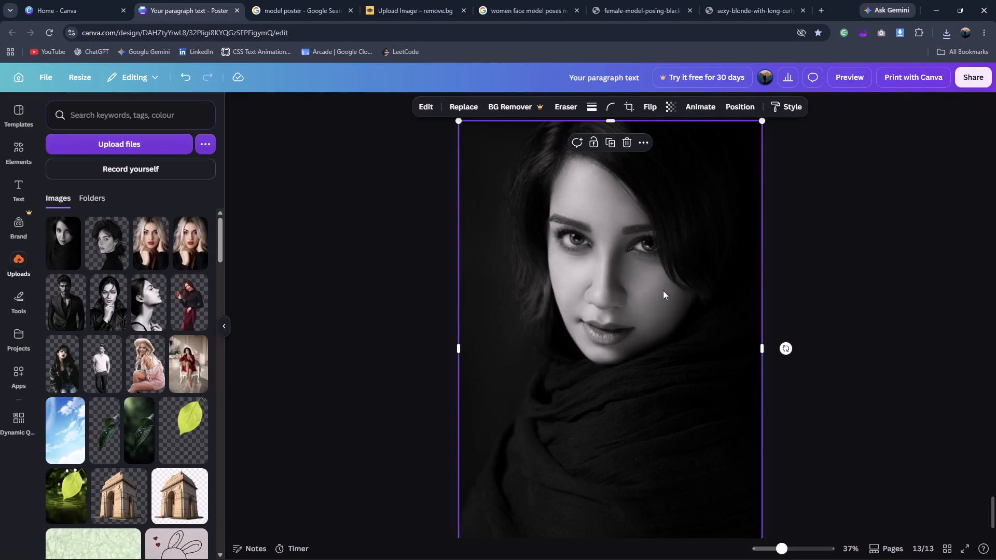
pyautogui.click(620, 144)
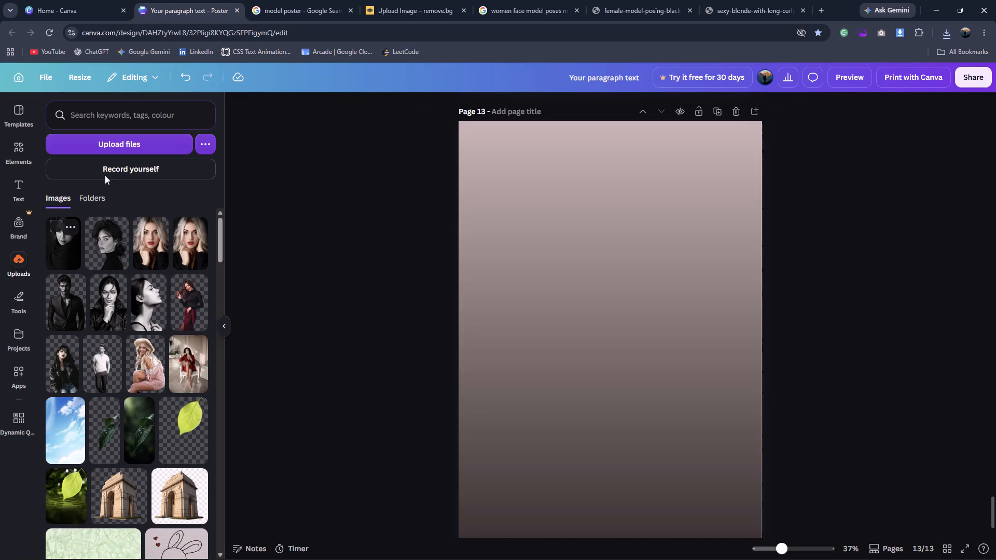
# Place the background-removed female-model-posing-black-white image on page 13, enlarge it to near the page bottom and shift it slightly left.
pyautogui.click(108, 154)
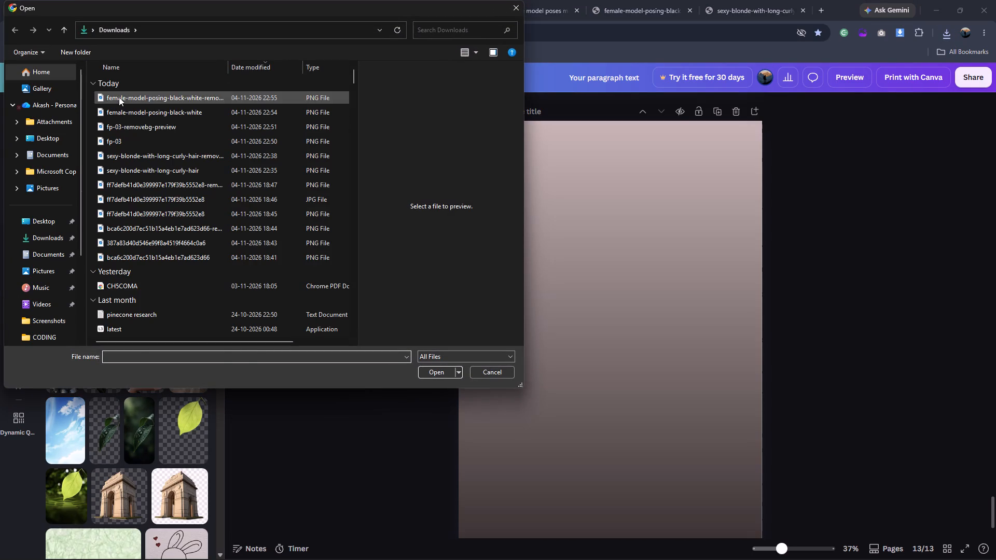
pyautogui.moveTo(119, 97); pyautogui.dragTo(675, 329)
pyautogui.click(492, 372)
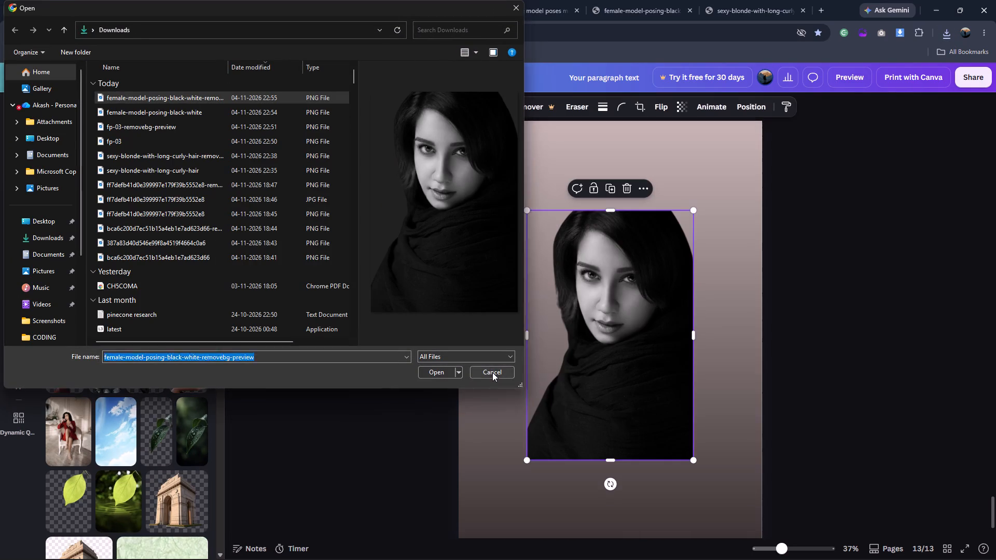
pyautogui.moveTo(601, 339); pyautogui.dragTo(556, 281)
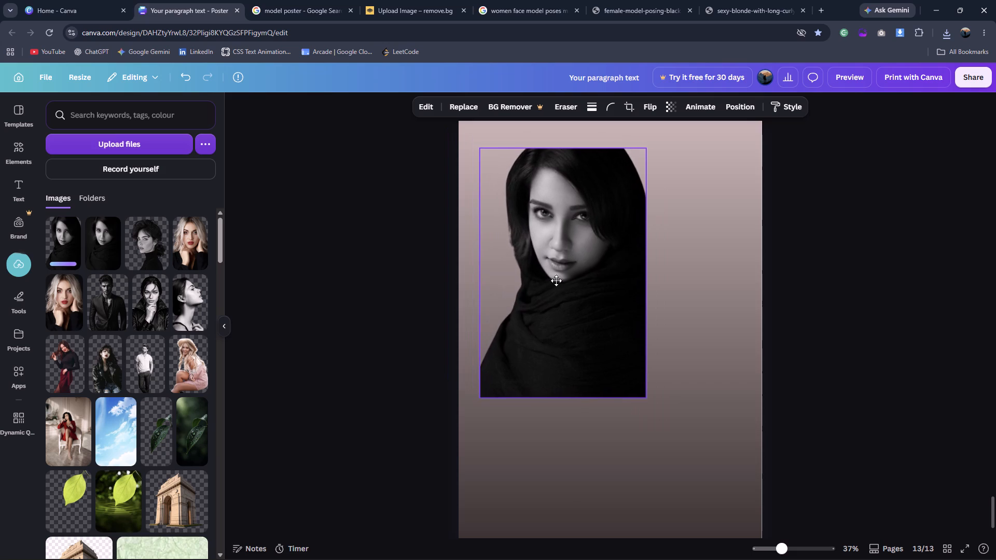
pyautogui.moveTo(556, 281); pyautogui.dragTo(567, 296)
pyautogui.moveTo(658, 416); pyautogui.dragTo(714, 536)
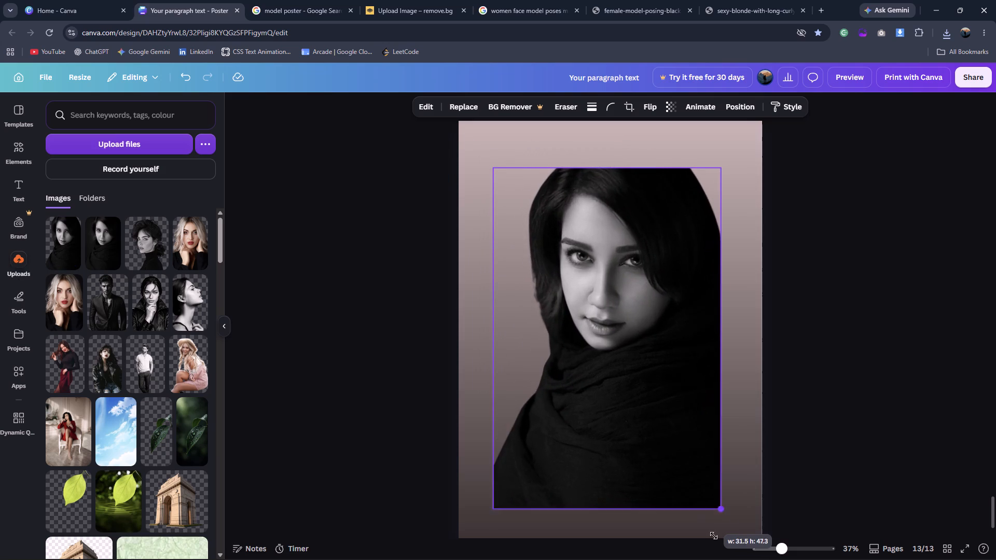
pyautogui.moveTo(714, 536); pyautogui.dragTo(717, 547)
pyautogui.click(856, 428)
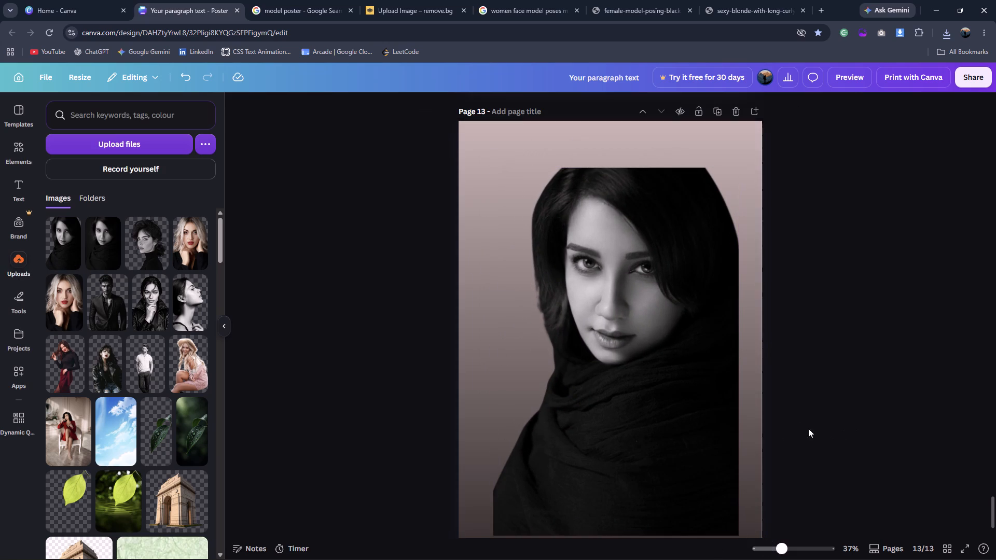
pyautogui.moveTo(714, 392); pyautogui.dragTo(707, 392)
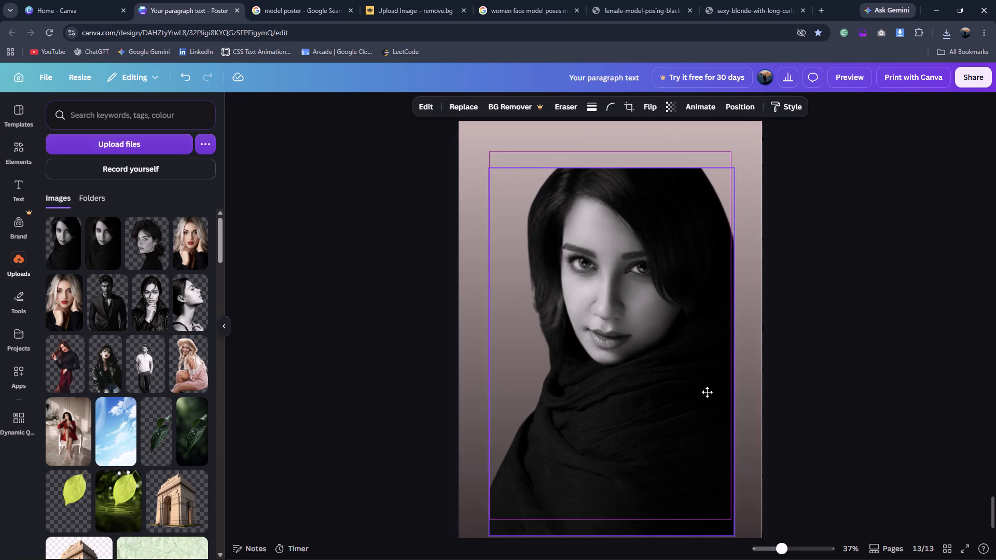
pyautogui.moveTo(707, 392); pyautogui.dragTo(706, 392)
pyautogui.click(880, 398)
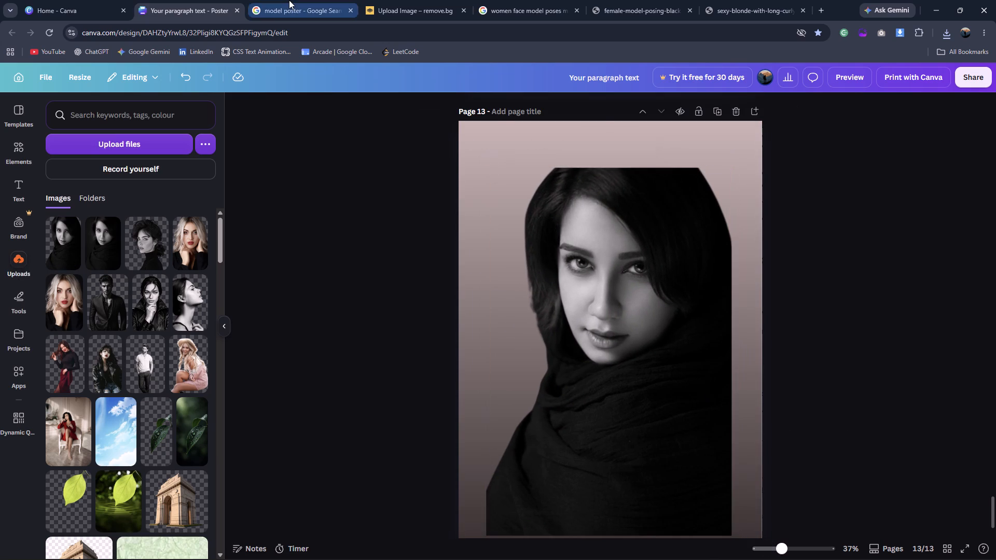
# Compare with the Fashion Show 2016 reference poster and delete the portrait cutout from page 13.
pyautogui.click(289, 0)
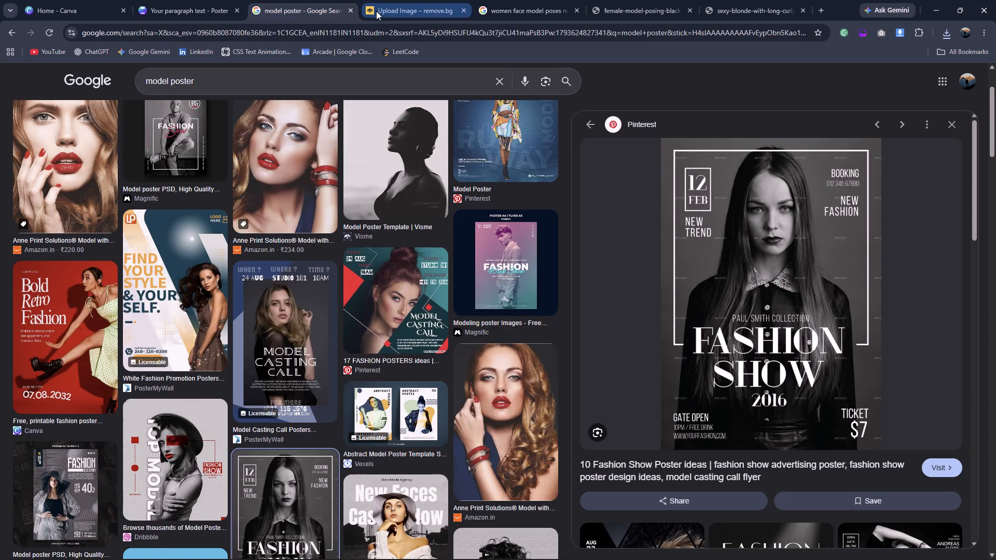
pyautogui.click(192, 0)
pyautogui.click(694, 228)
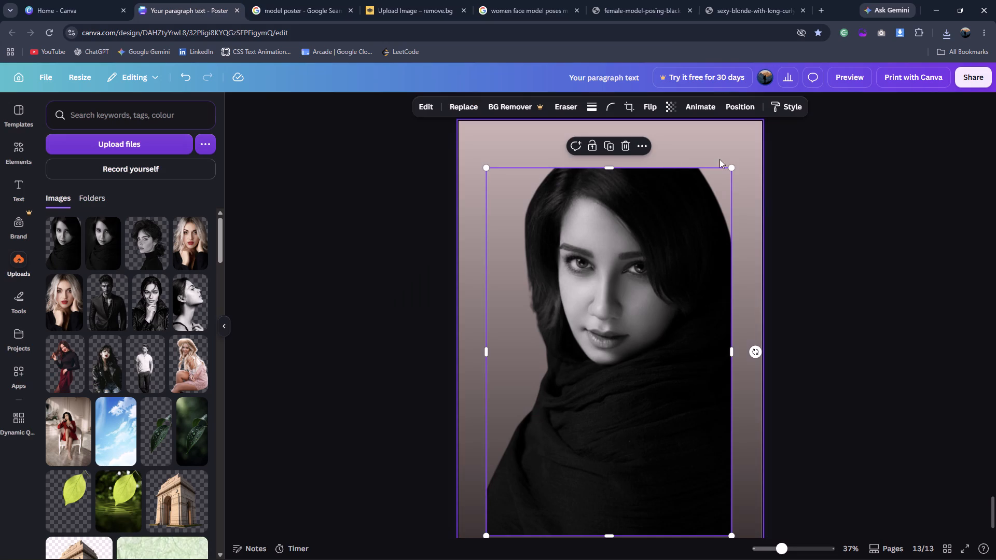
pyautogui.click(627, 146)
# Switch to the Google Images portrait search and extend the query to "women face model poses model dark teenage".
pyautogui.click(311, 16)
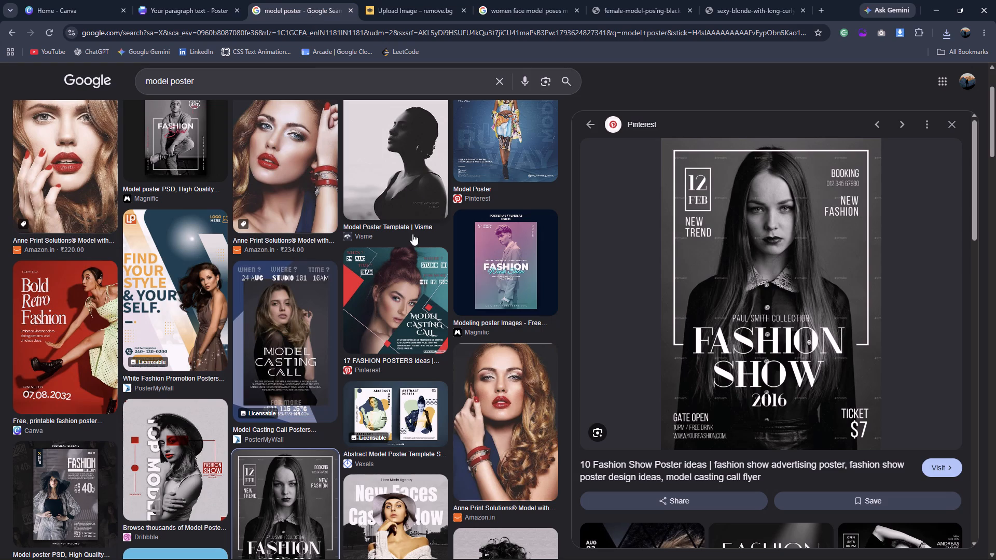
pyautogui.scroll(-1, 412, 277)
pyautogui.scroll(3, 412, 277)
pyautogui.click(424, 0)
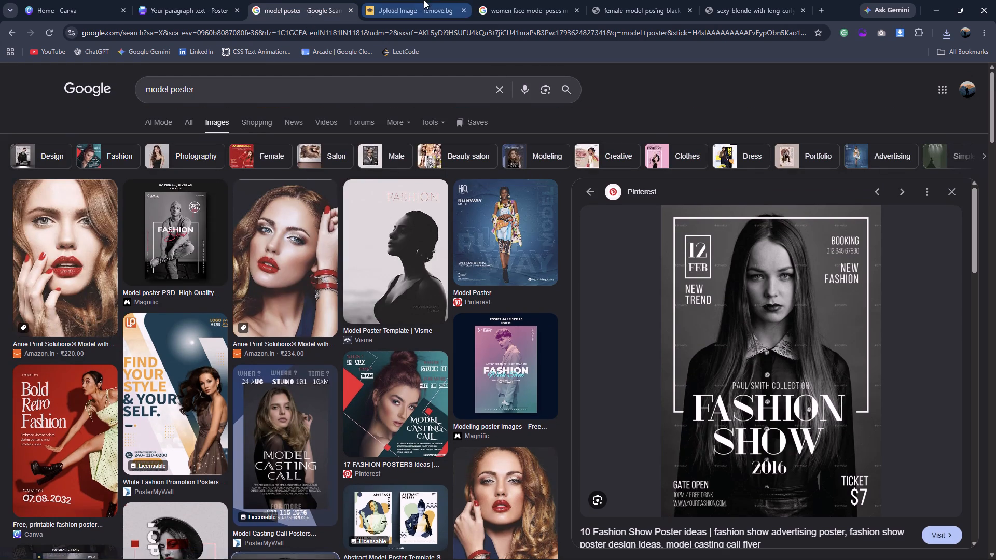
pyautogui.click(482, 0)
pyautogui.click(388, 87)
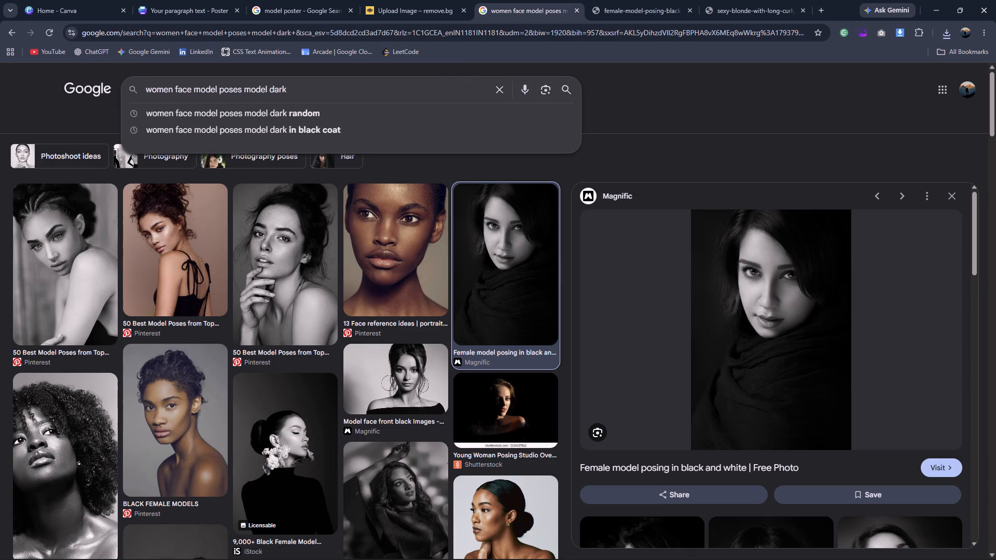
pyautogui.press('space')
pyautogui.write('teenage')
pyautogui.press('Return')
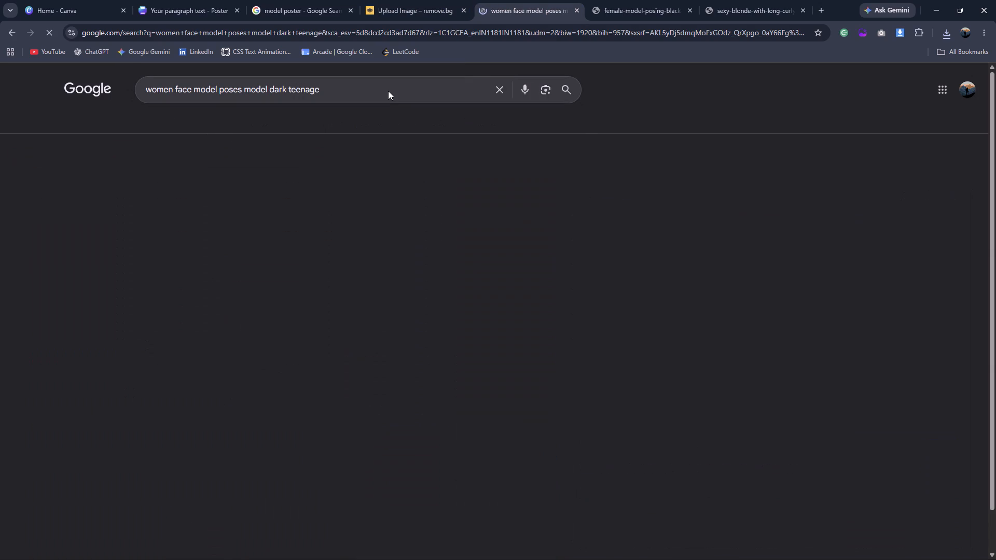
# Browse the image results for a dark black-and-white female model portrait that would suit the poster.
pyautogui.scroll(-3, 576, 392)
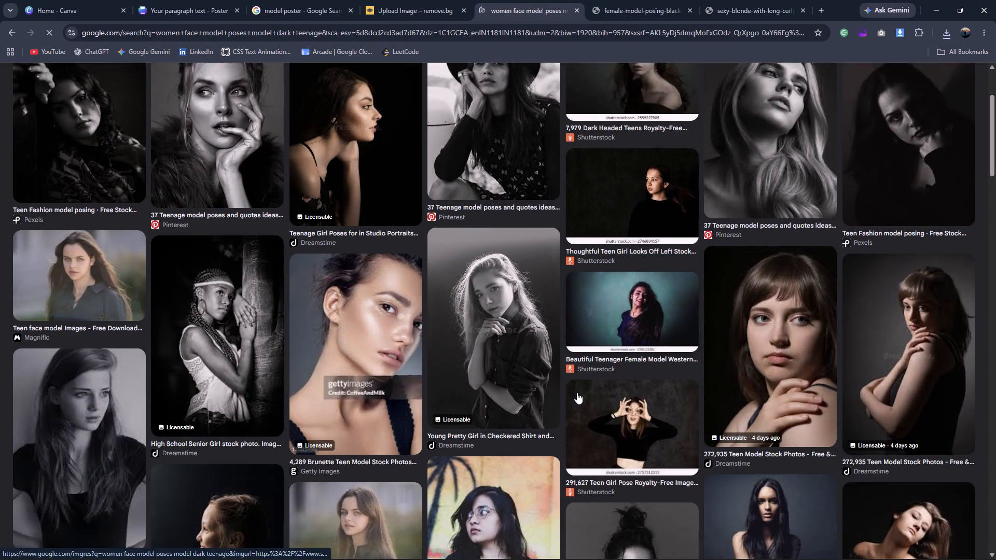
pyautogui.scroll(-1, 577, 393)
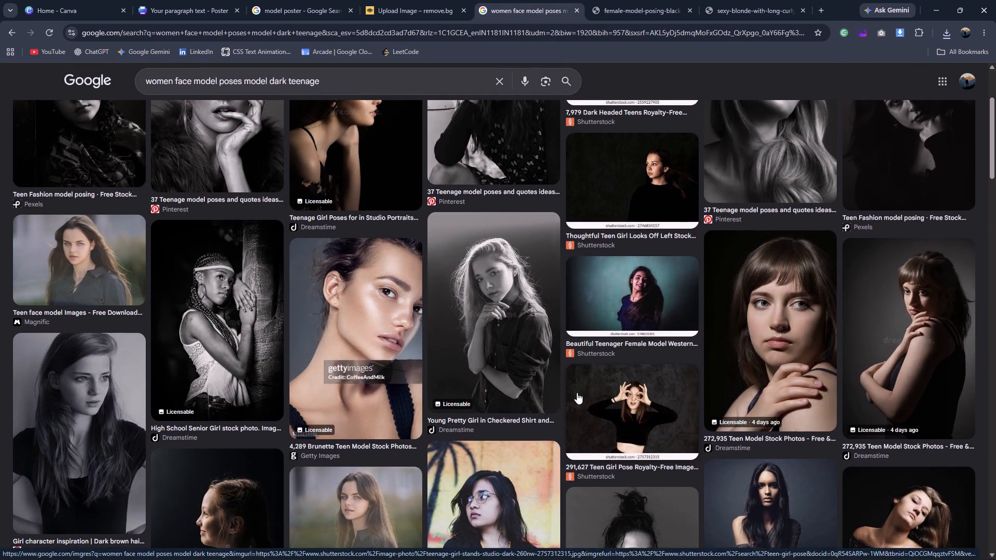
pyautogui.scroll(-5, 577, 393)
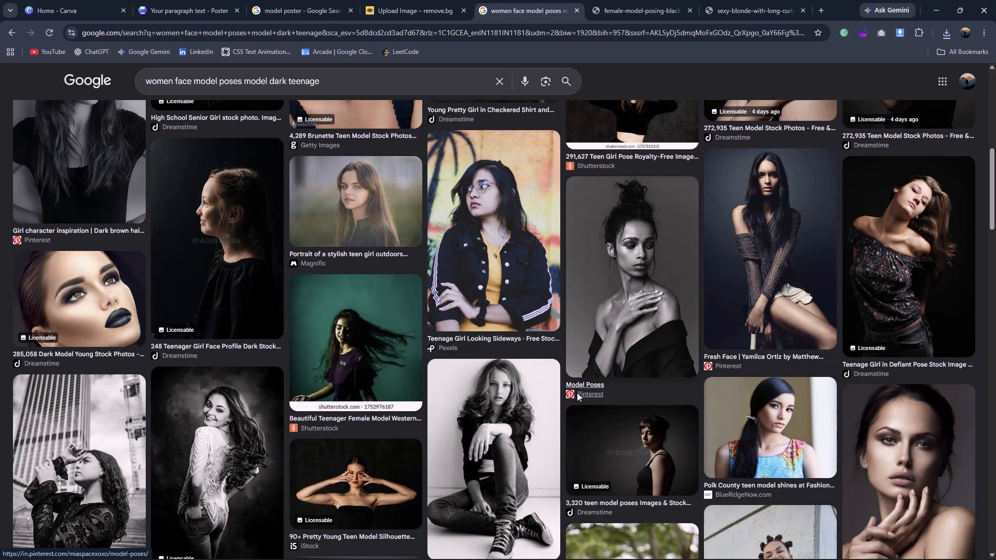
pyautogui.scroll(-6, 577, 393)
pyautogui.scroll(6, 577, 393)
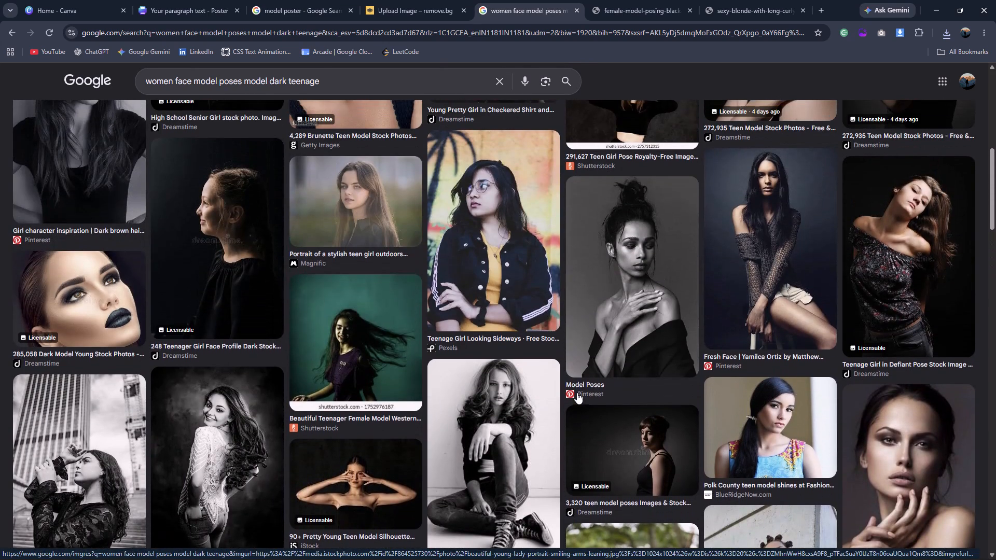
pyautogui.scroll(2, 577, 393)
# Preview the Pinterest "Girl character inspiration" black-and-white portrait, examine its related images, and close the preview.
pyautogui.click(145, 290)
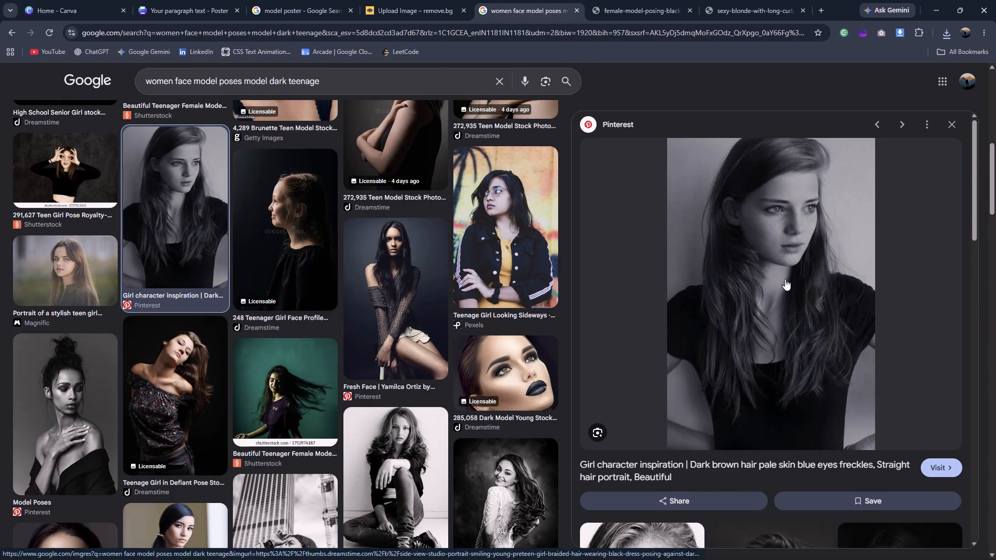
pyautogui.scroll(-7, 782, 321)
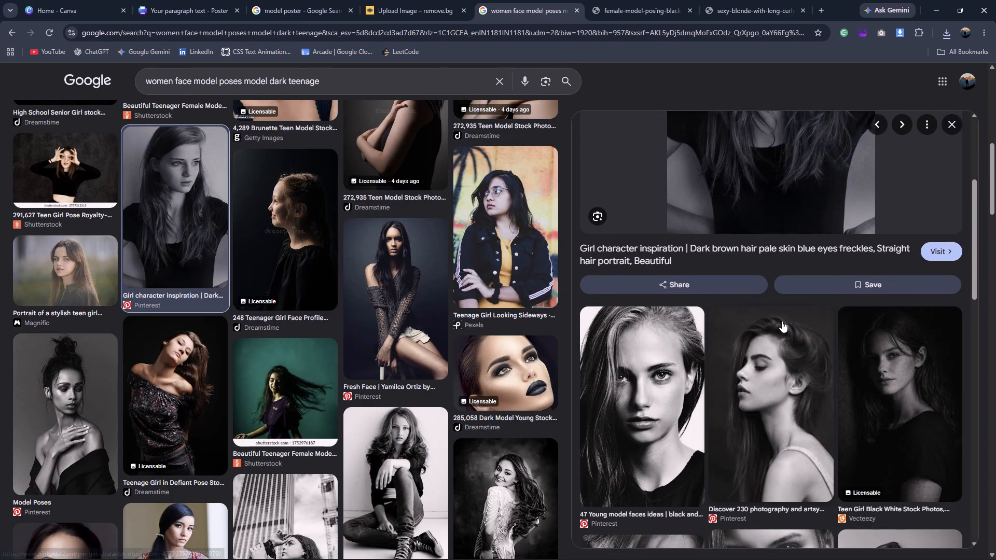
pyautogui.scroll(-9, 782, 321)
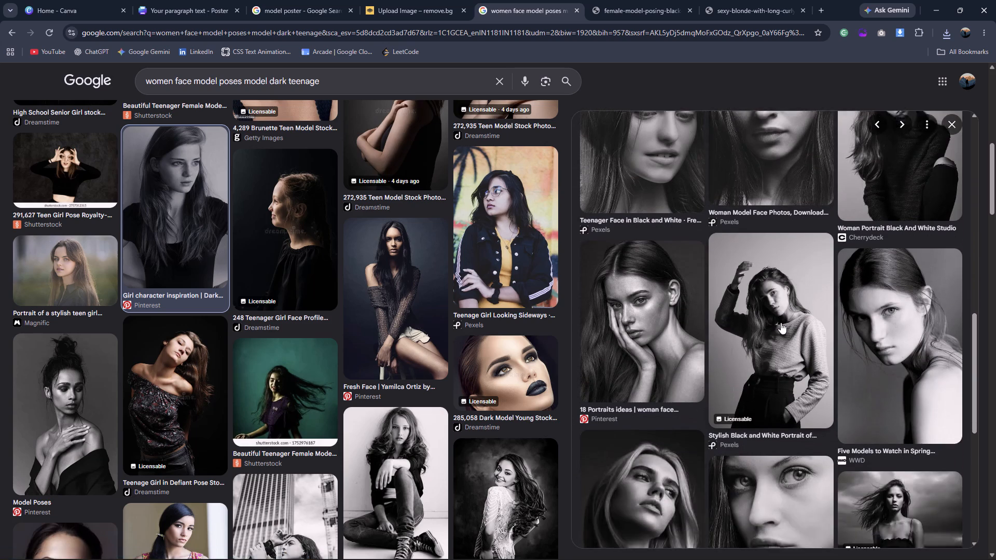
pyautogui.scroll(-1, 781, 323)
pyautogui.scroll(18, 781, 323)
pyautogui.scroll(5, 781, 323)
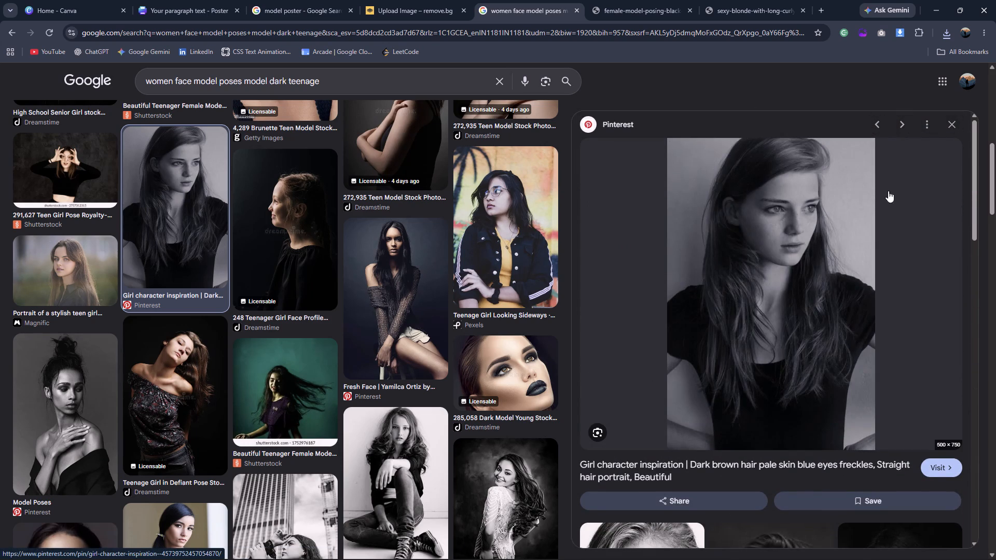
pyautogui.click(960, 129)
# Look further through the "women face model poses model dark teenage" results for a usable model portrait.
pyautogui.scroll(-3, 752, 348)
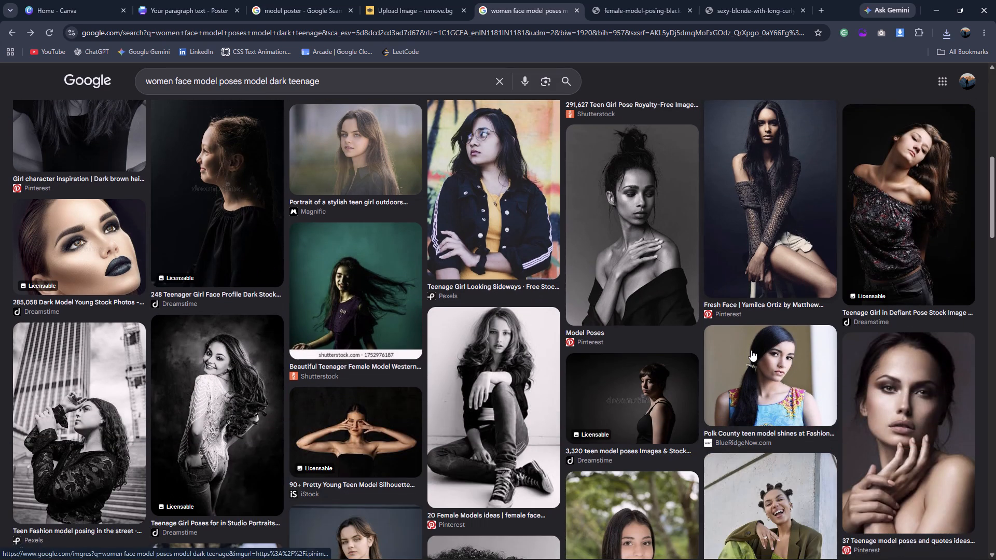
pyautogui.scroll(-9, 751, 350)
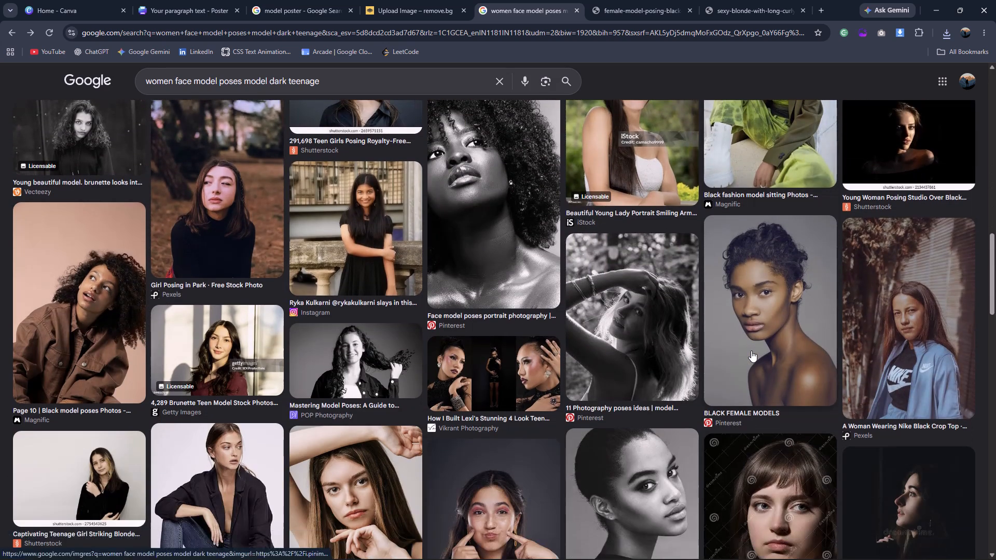
pyautogui.scroll(-9, 751, 351)
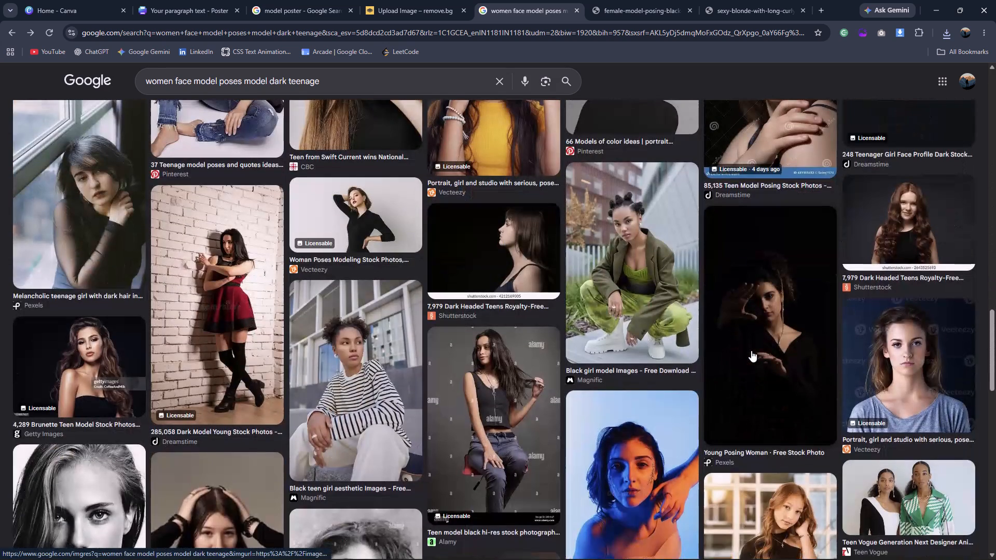
pyautogui.scroll(-10, 751, 351)
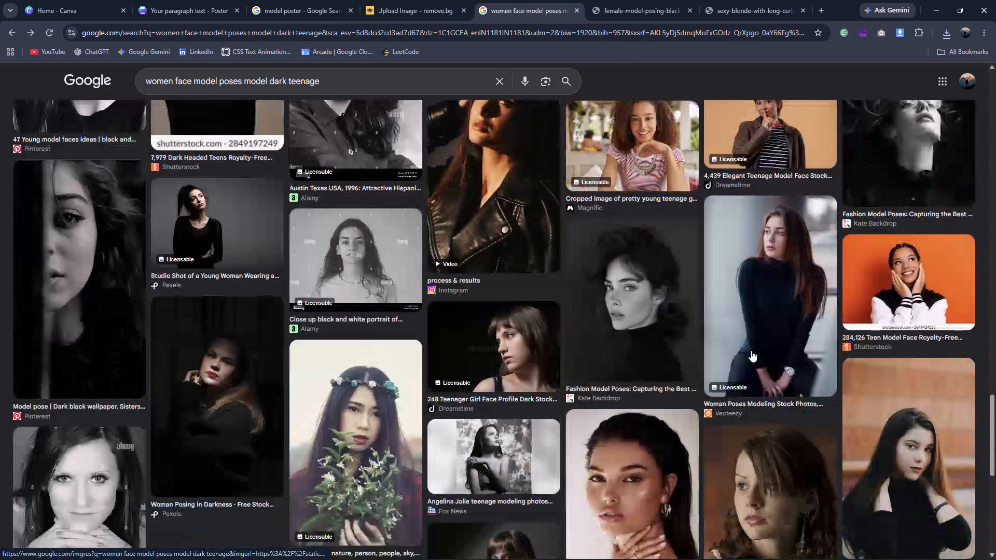
pyautogui.scroll(20, 751, 351)
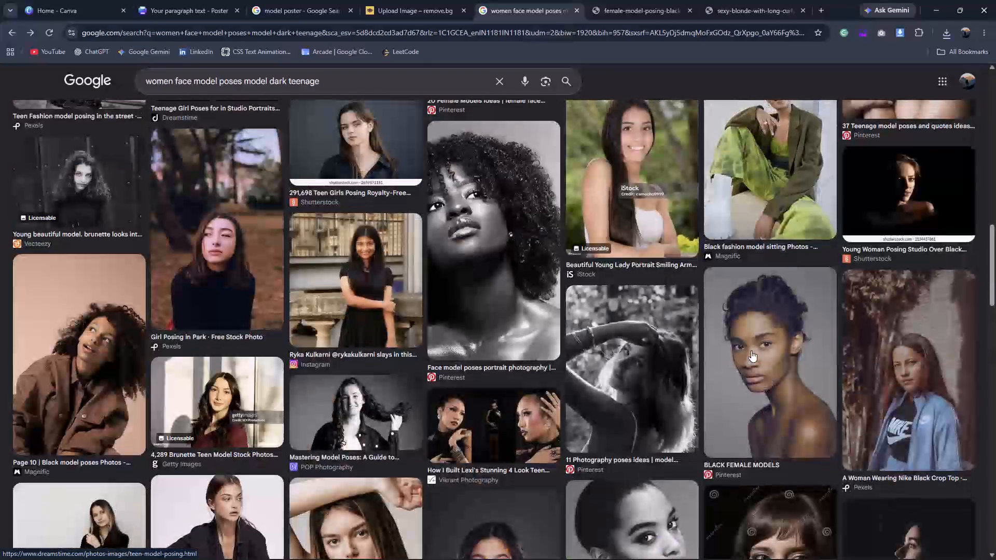
# Replace the "model poster" image search with "model pic teenage girl attitude" and look over the first results.
pyautogui.click(271, 0)
pyautogui.click(307, 79)
pyautogui.press('BackSpace')
pyautogui.press('BackSpace')
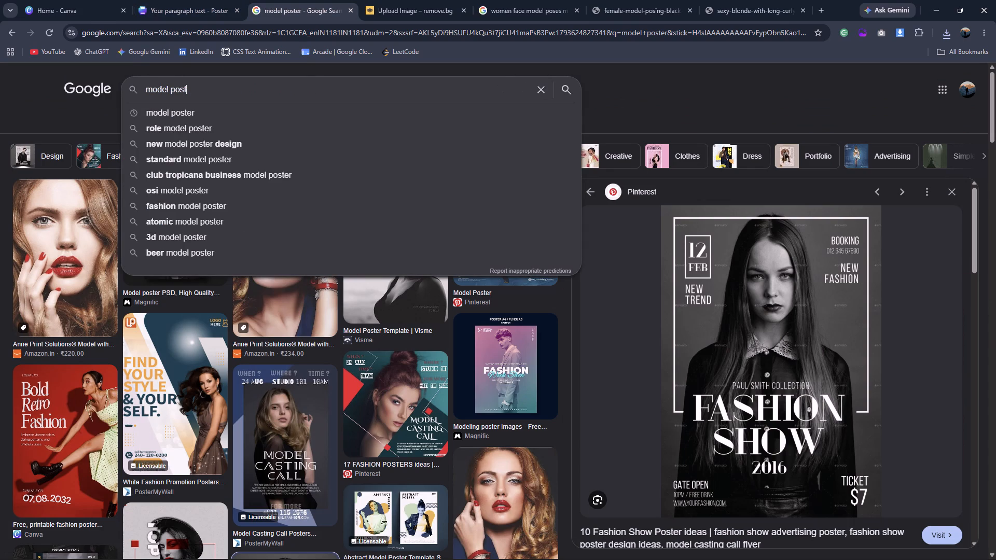
pyautogui.press('BackSpace')
pyautogui.press('BackSpace')
pyautogui.press('BackSpace')
pyautogui.press('BackSpace')
pyautogui.write('pic')
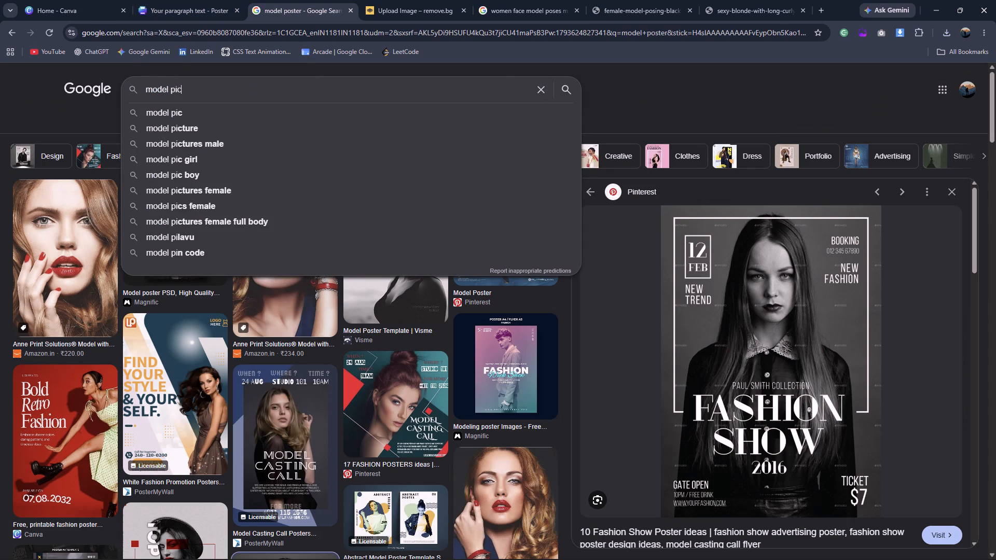
pyautogui.press('space')
pyautogui.write('teenage')
pyautogui.press('space')
pyautogui.write('girl ati')
pyautogui.press('BackSpace')
pyautogui.write('titude')
pyautogui.press('Return')
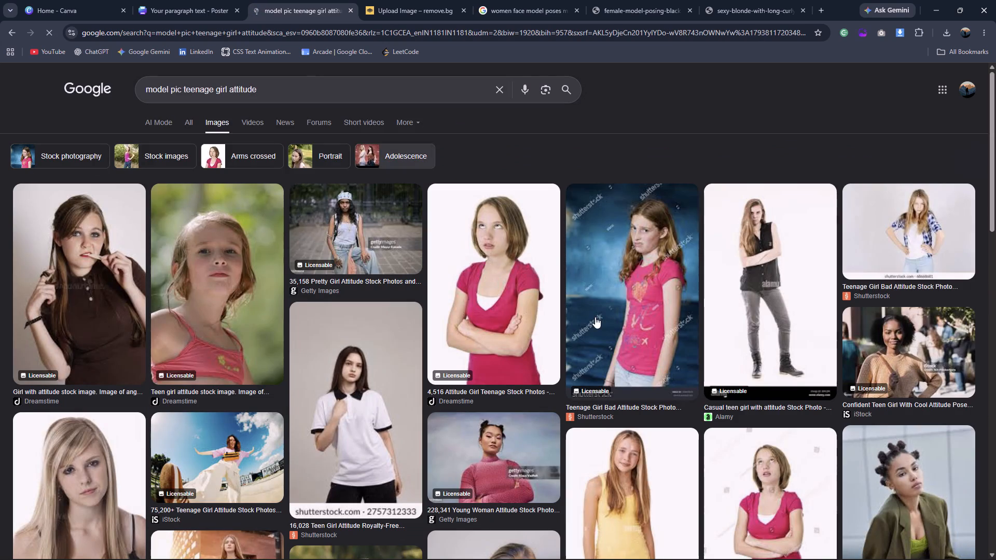
pyautogui.scroll(-4, 595, 317)
pyautogui.scroll(5, 595, 317)
pyautogui.moveTo(595, 317); pyautogui.dragTo(564, 308)
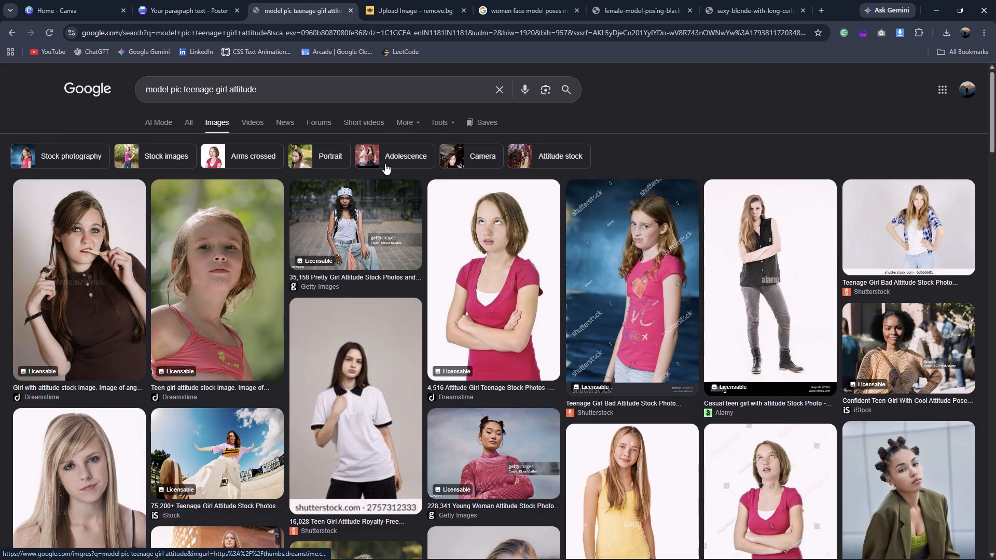
# Change the image search to "model pic women black shirt".
pyautogui.moveTo(231, 92); pyautogui.dragTo(294, 92)
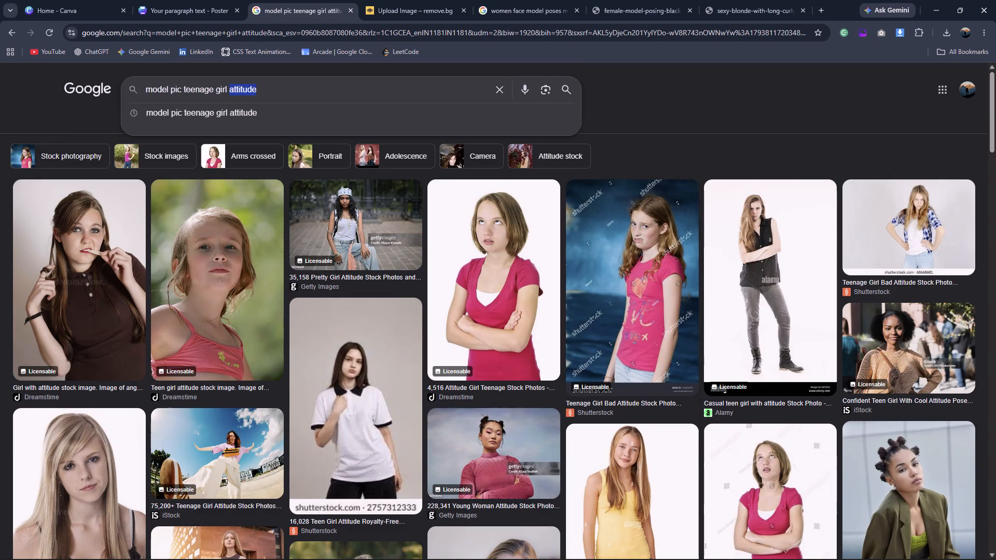
pyautogui.press('BackSpace')
pyautogui.press('BackSpace')
pyautogui.press('BackSpace')
pyautogui.press('BackSpace')
pyautogui.press('BackSpace')
pyautogui.press('BackSpace')
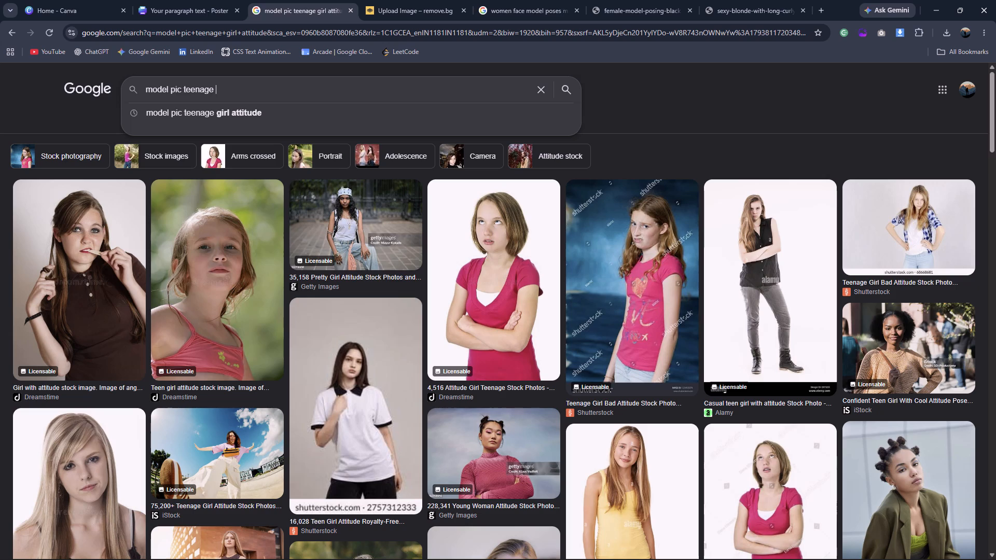
pyautogui.press('BackSpace')
pyautogui.press('BackSpace')
pyautogui.press('BackSpace')
pyautogui.press('BackSpace')
pyautogui.press('BackSpace')
pyautogui.press('BackSpace')
pyautogui.press('BackSpace')
pyautogui.press('BackSpace')
pyautogui.press('m')
pyautogui.press('BackSpace')
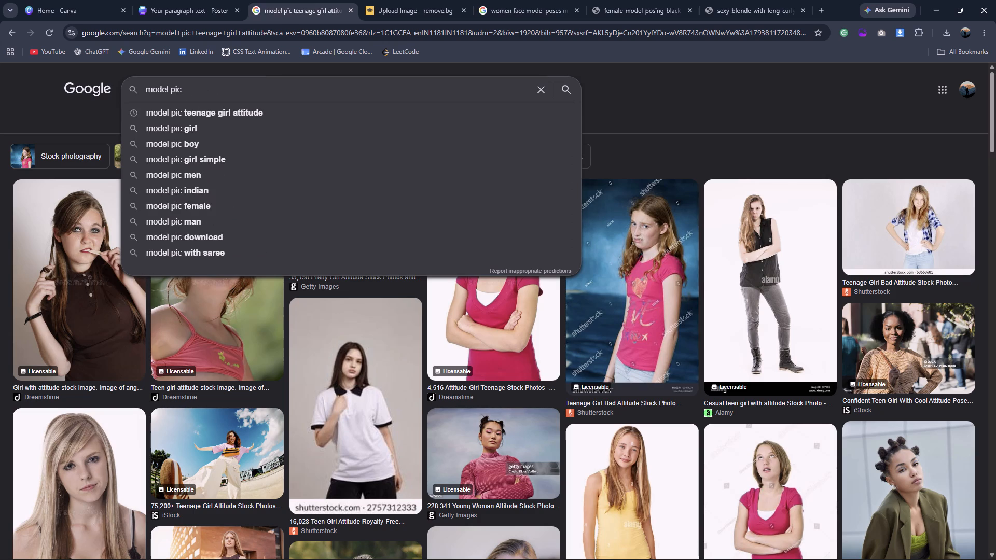
pyautogui.write('women')
pyautogui.press('space')
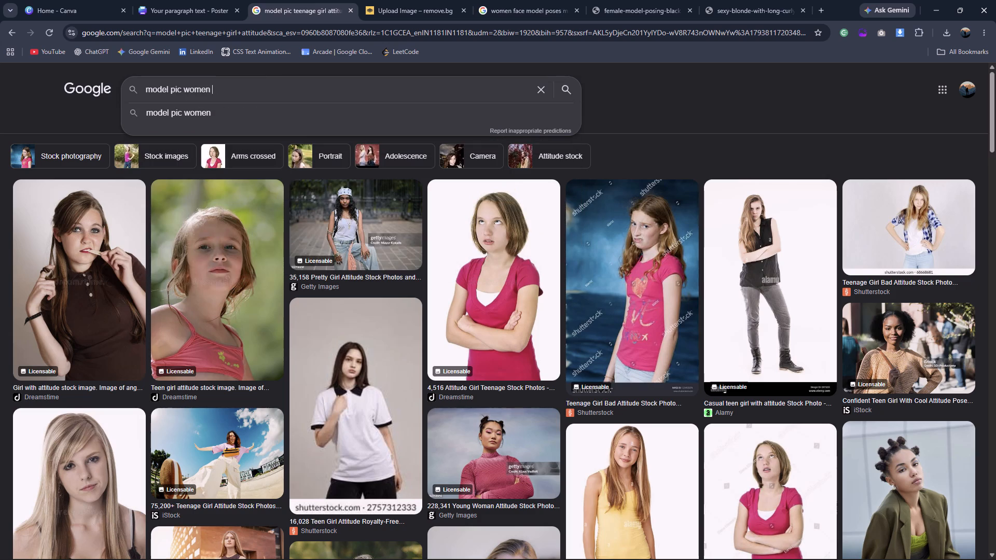
pyautogui.write('black')
pyautogui.press('space')
pyautogui.write('shirt')
pyautogui.press('Return')
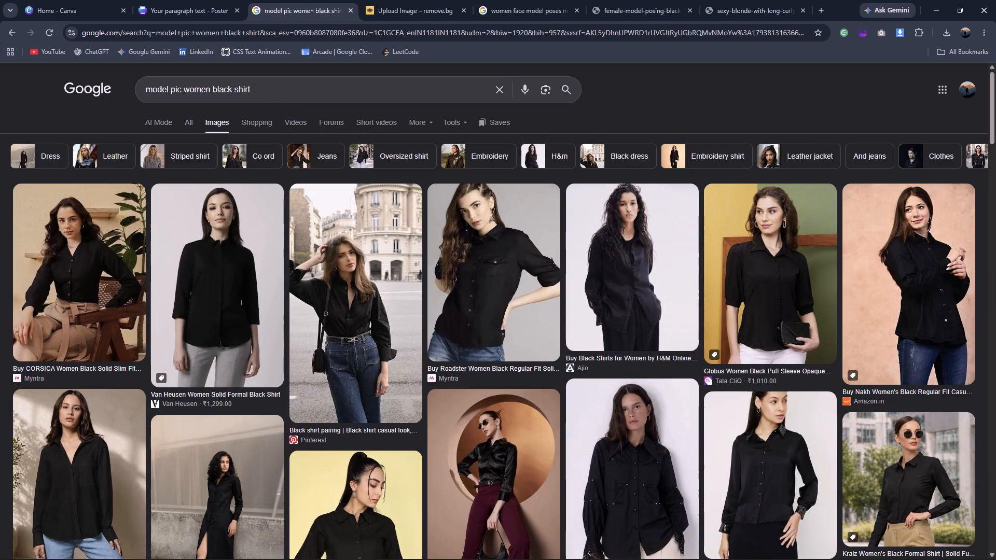
# Return to the other portrait search and rerun it as "women face model poses model dark".
pyautogui.click(488, 0)
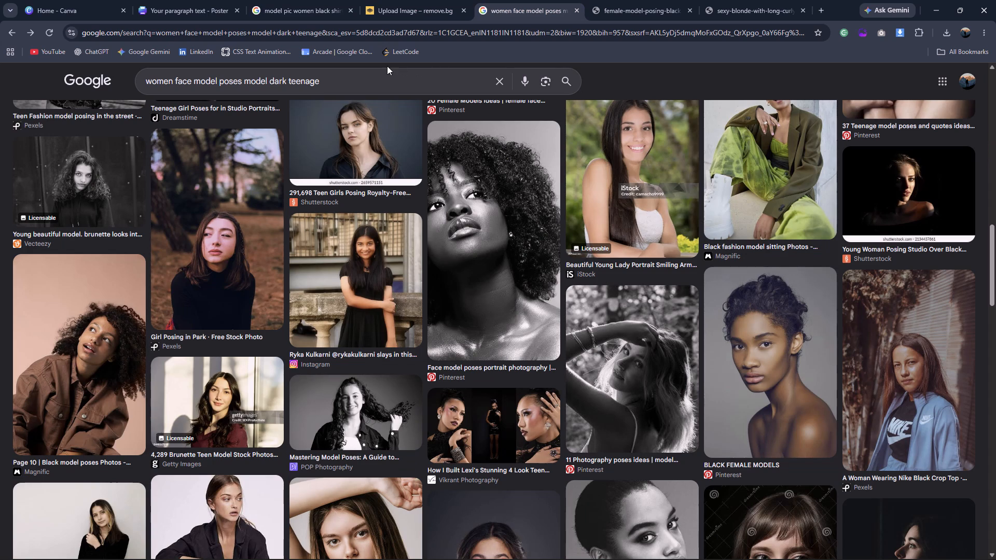
pyautogui.doubleClick(307, 85)
pyautogui.press('BackSpace')
pyautogui.press('BackSpace')
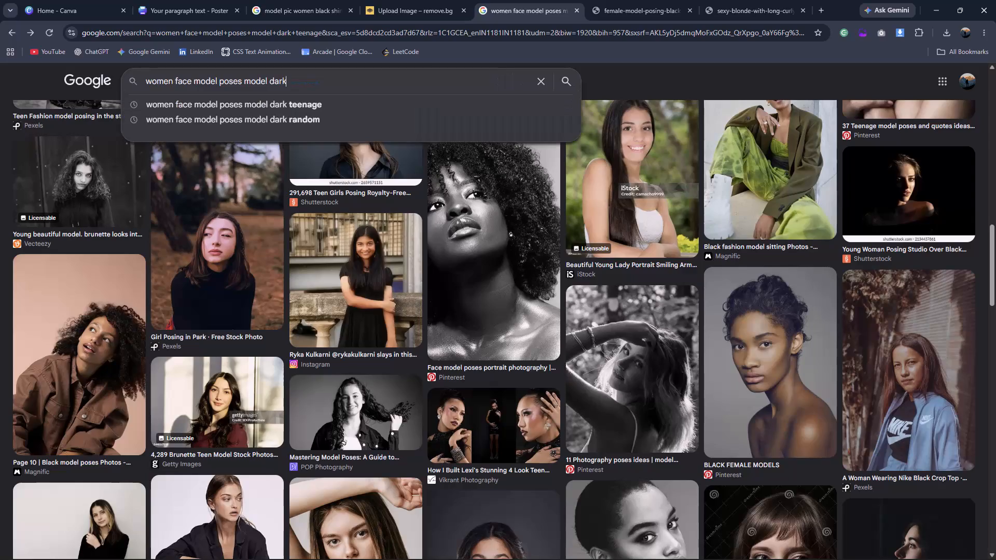
pyautogui.press('Return')
# Look through the "women face model poses model dark" image results for a usable dark-toned female model portrait.
pyautogui.scroll(-1, 568, 267)
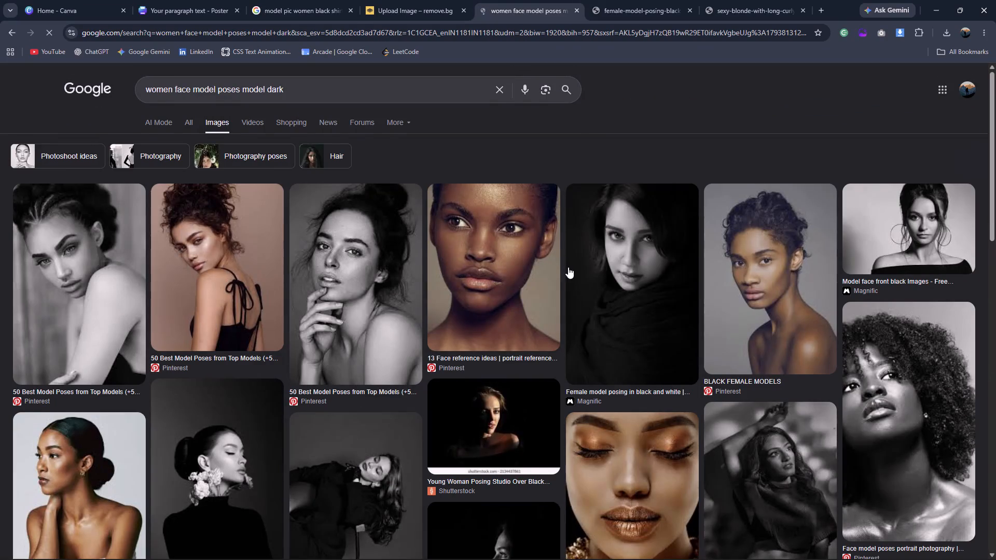
pyautogui.scroll(-7, 568, 267)
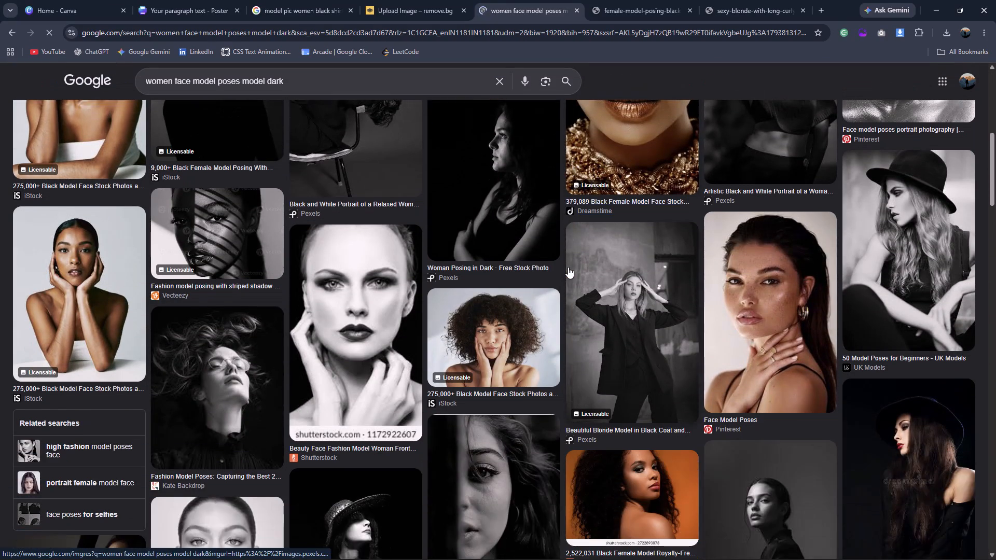
pyautogui.scroll(-4, 568, 269)
pyautogui.scroll(-1, 656, 278)
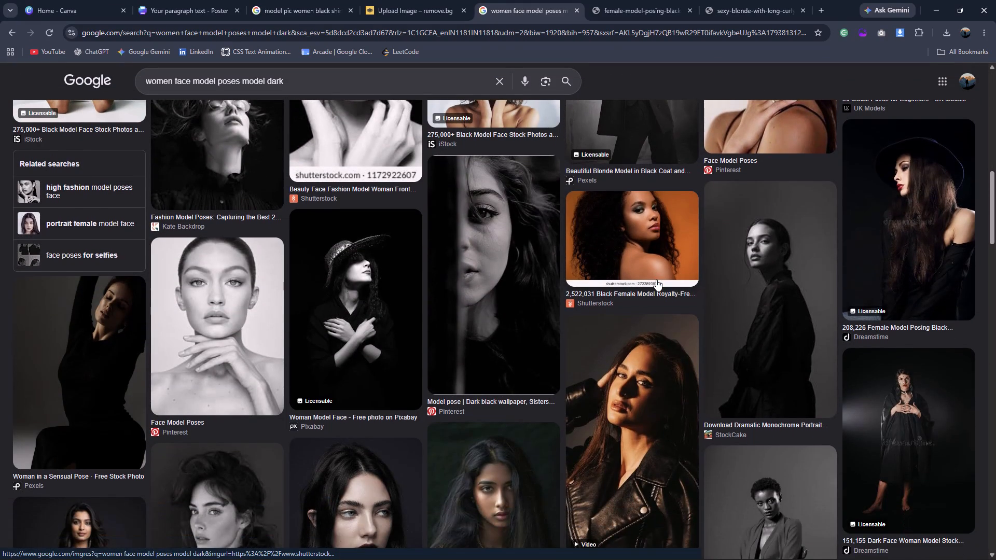
pyautogui.scroll(-1, 656, 279)
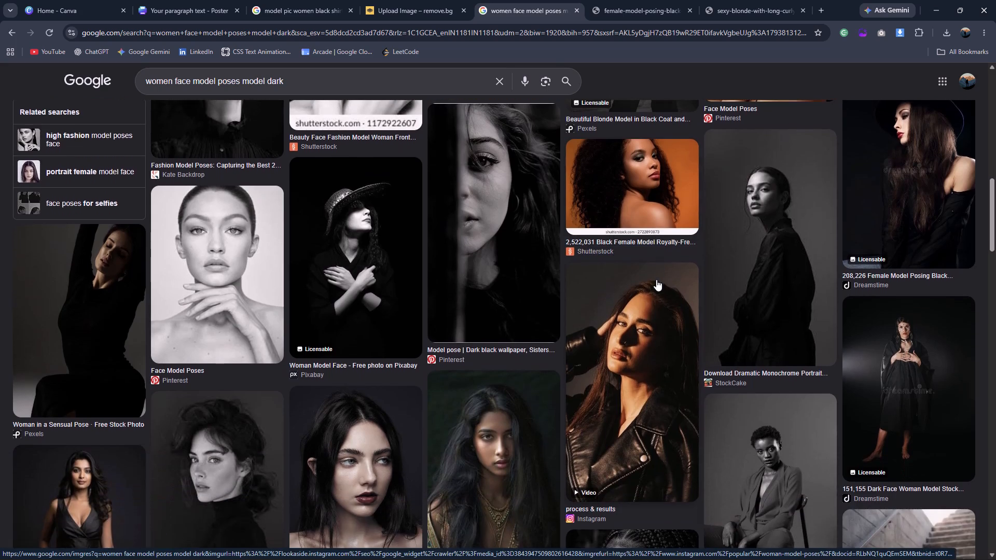
pyautogui.scroll(-16, 656, 279)
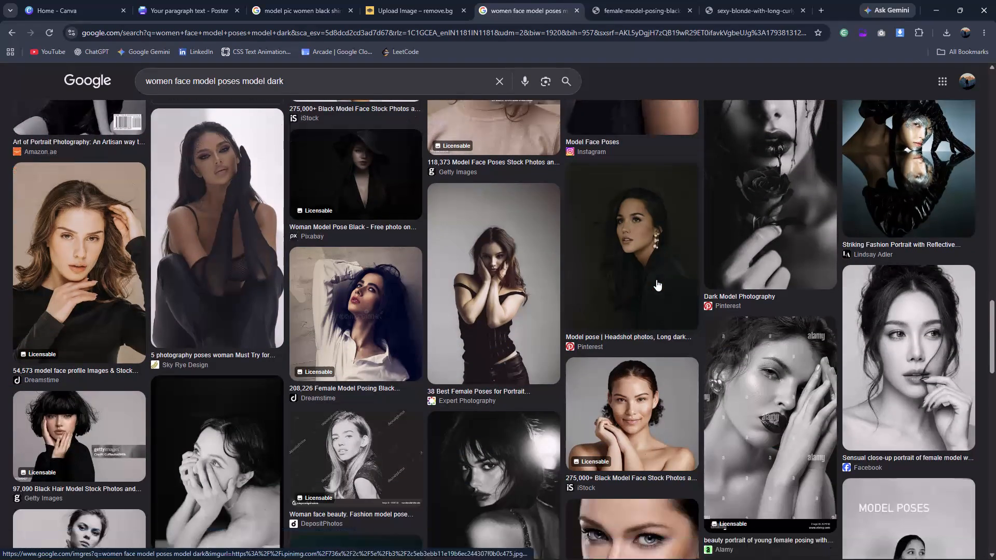
pyautogui.scroll(-12, 656, 279)
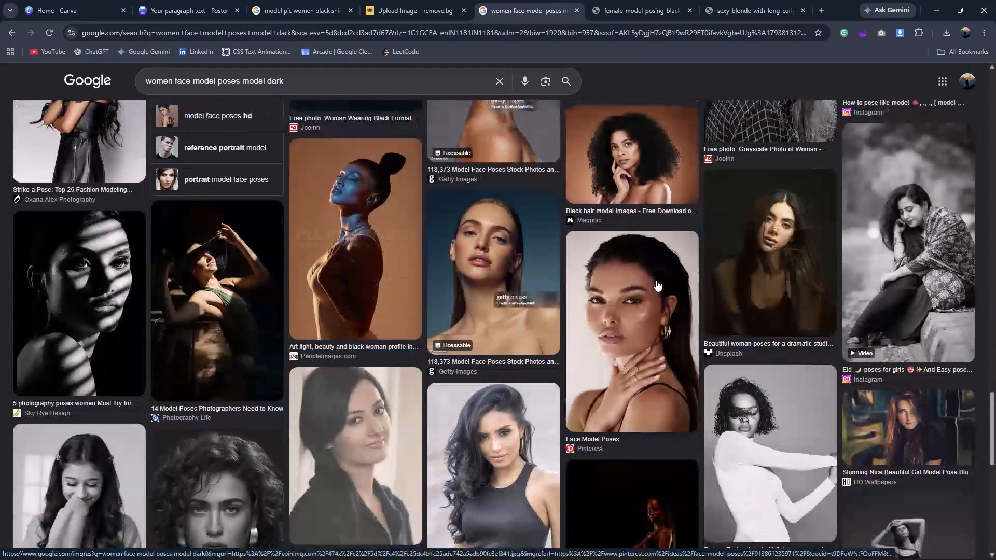
pyautogui.scroll(-12, 656, 280)
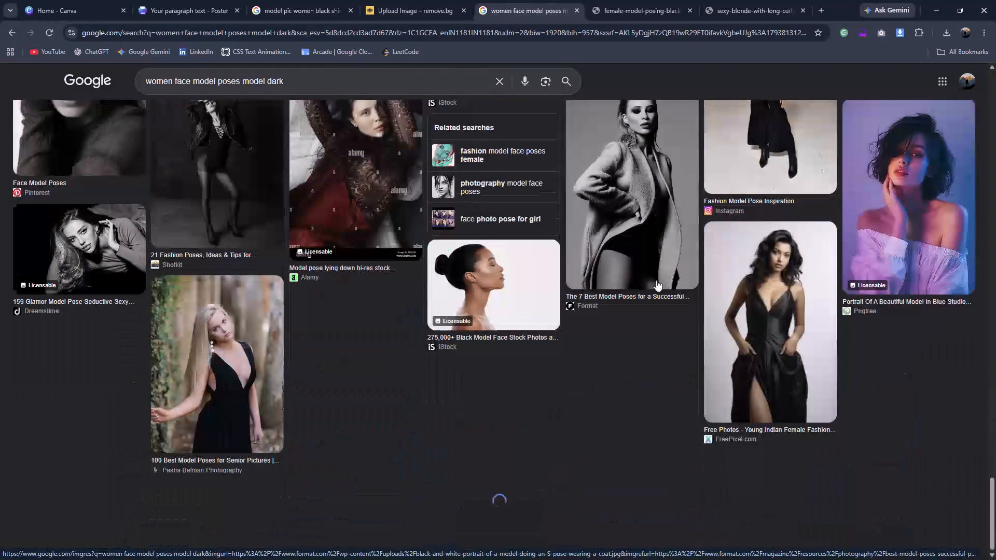
pyautogui.scroll(17, 656, 280)
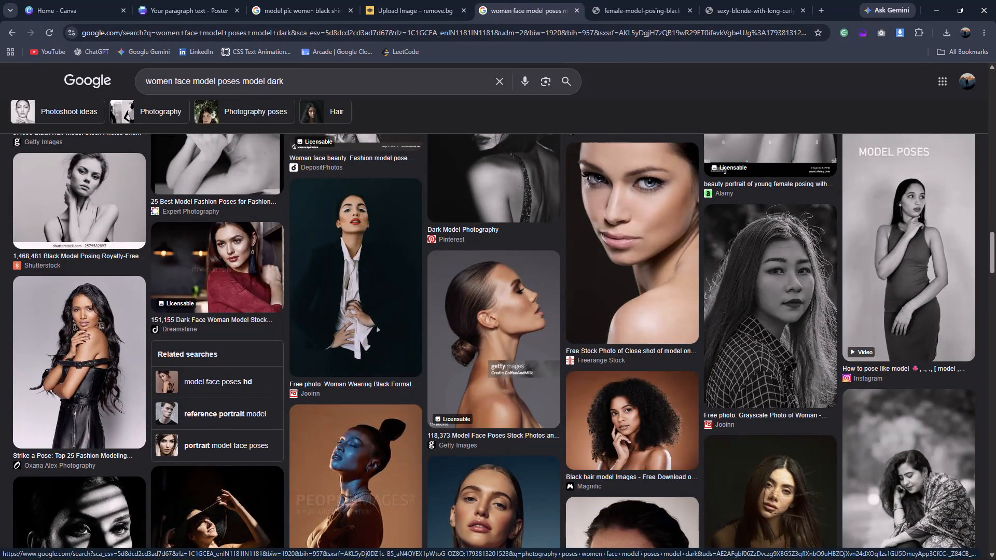
# Shorten the image search to "women model poses model" and look over the results.
pyautogui.doubleClick(270, 86)
pyautogui.press('BackSpace')
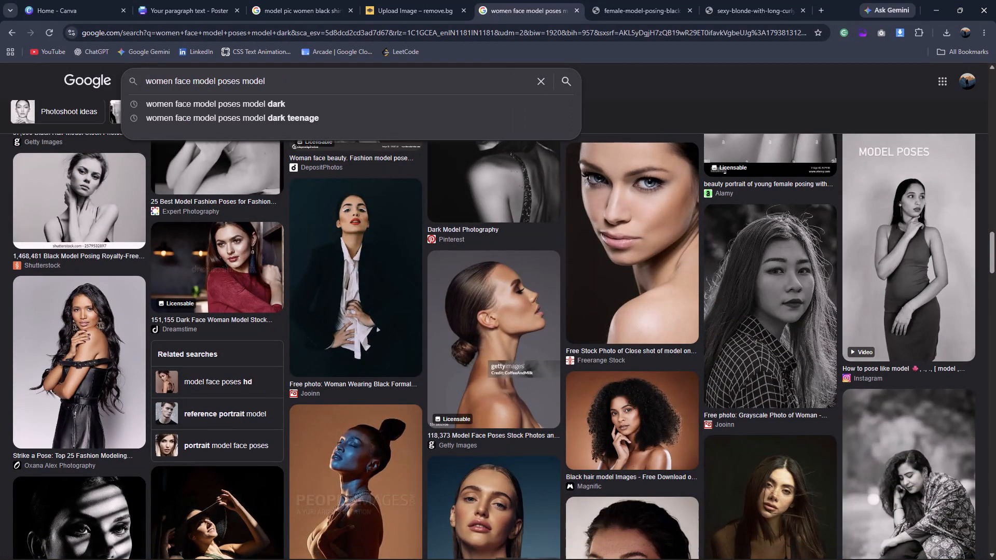
pyautogui.doubleClick(176, 82)
pyautogui.press('BackSpace')
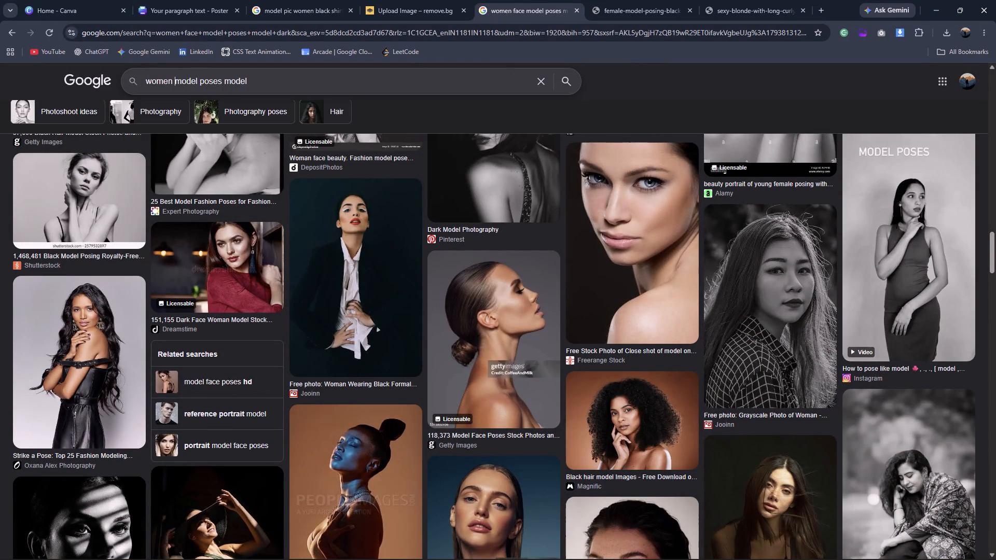
pyautogui.press('Return')
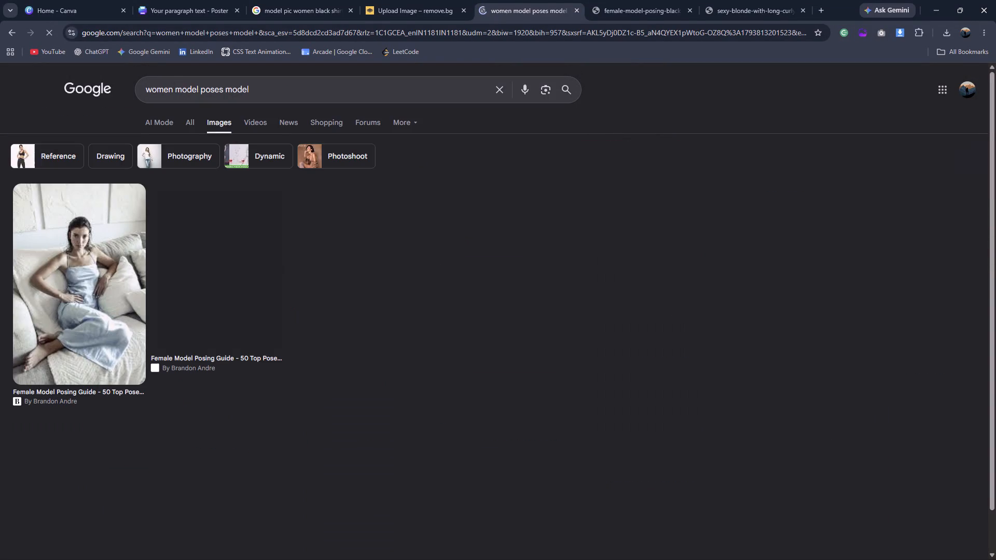
pyautogui.scroll(-5, 434, 361)
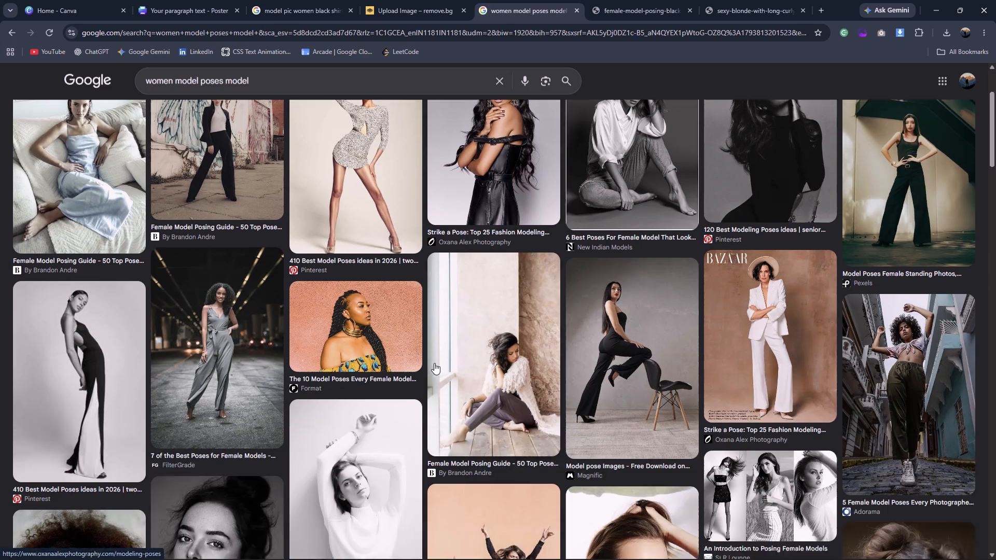
pyautogui.scroll(-17, 434, 363)
pyautogui.scroll(4, 427, 342)
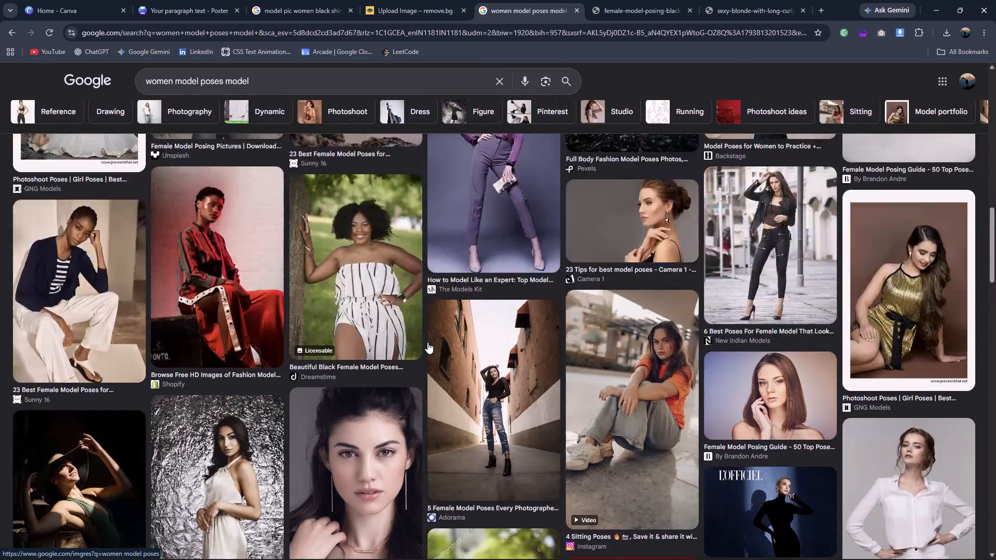
pyautogui.scroll(20, 427, 342)
pyautogui.scroll(8, 427, 342)
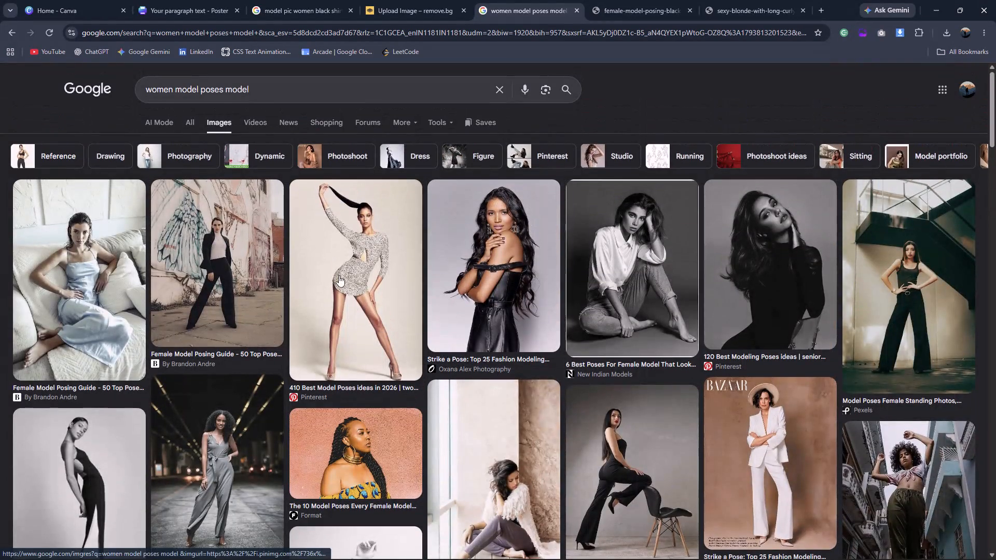
# Change the image search to "women model poses model dark" and look over the first results.
pyautogui.click(333, 101)
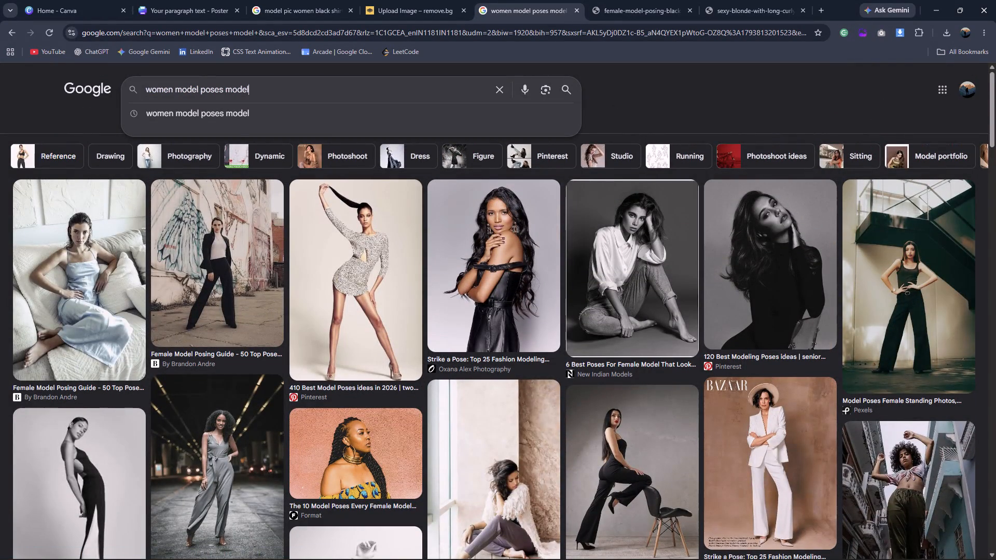
pyautogui.press('space')
pyautogui.write('ark')
pyautogui.press('Return')
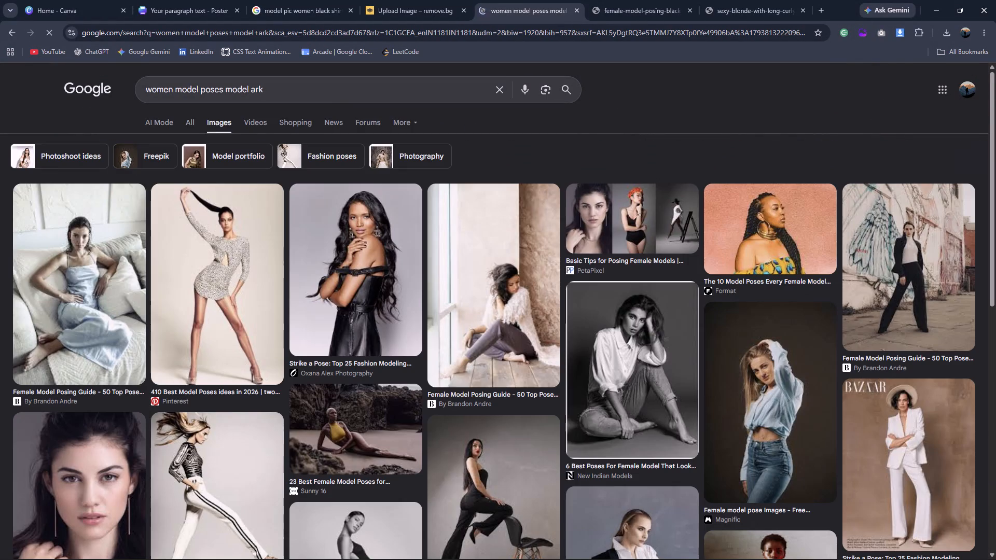
pyautogui.click(329, 95)
pyautogui.press('BackSpace')
pyautogui.press('BackSpace')
pyautogui.press('BackSpace')
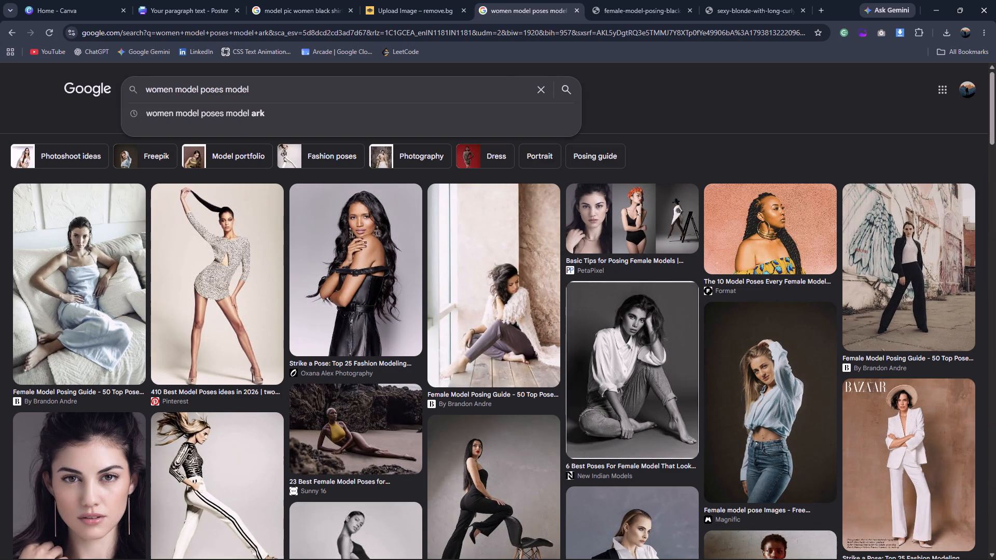
pyautogui.press('d')
pyautogui.write('ark')
pyautogui.press('Return')
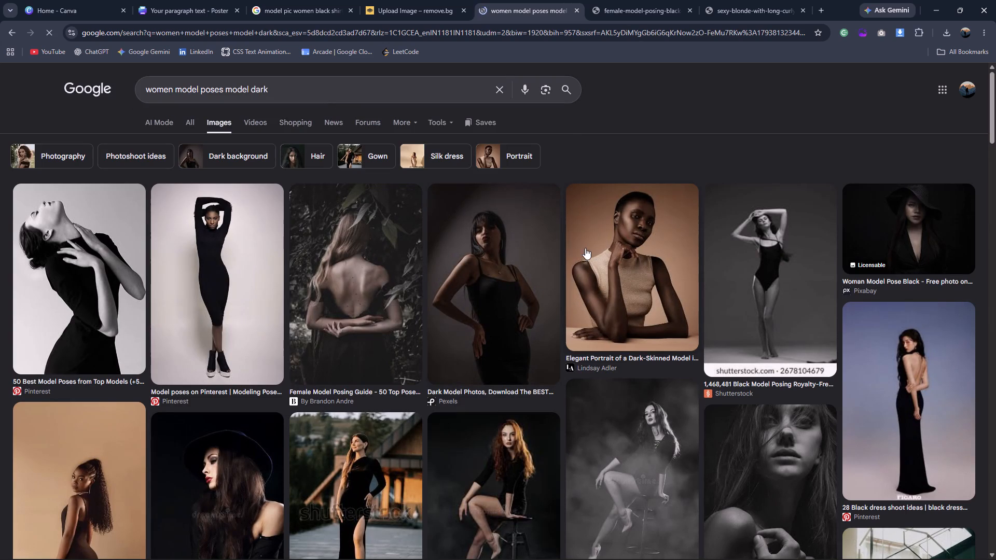
pyautogui.scroll(-3, 668, 401)
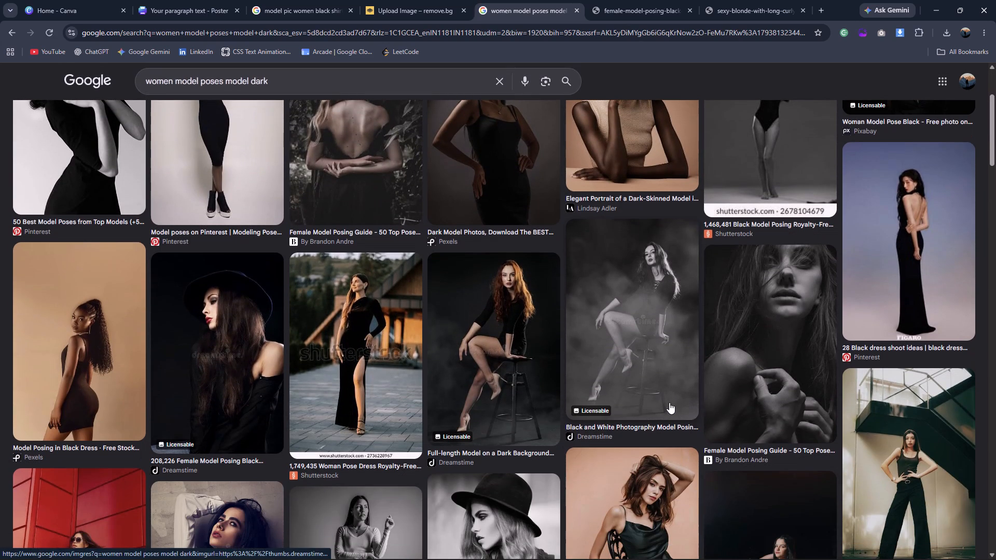
pyautogui.scroll(-4, 541, 378)
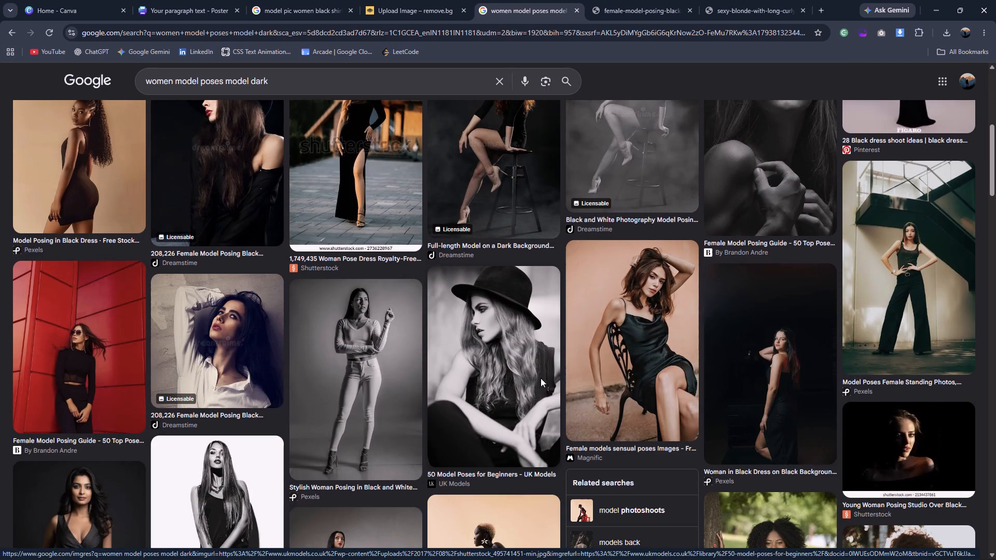
pyautogui.scroll(-3, 541, 378)
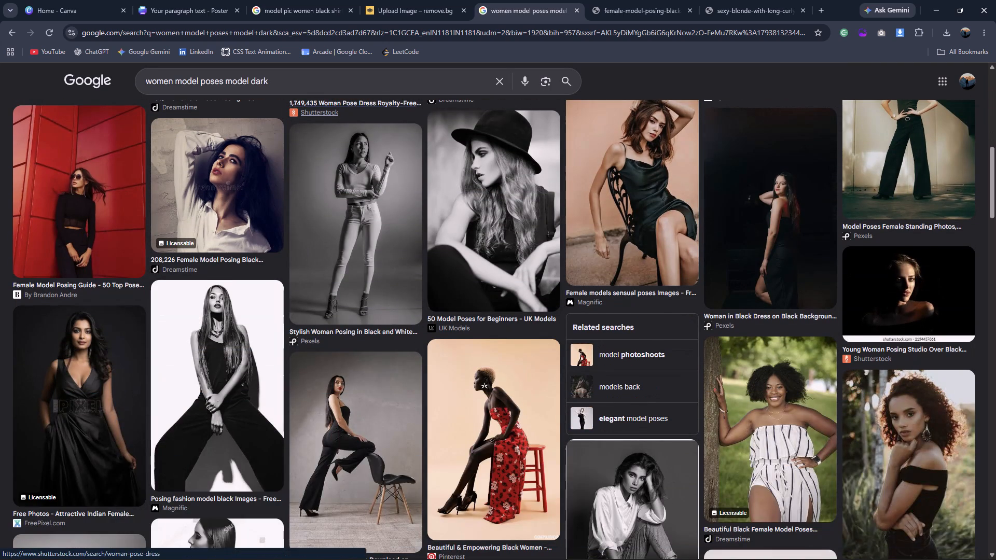
# Extend the image search to "women model poses model dark straight pic".
pyautogui.click(372, 82)
pyautogui.press('space')
pyautogui.write('ts')
pyautogui.press('BackSpace')
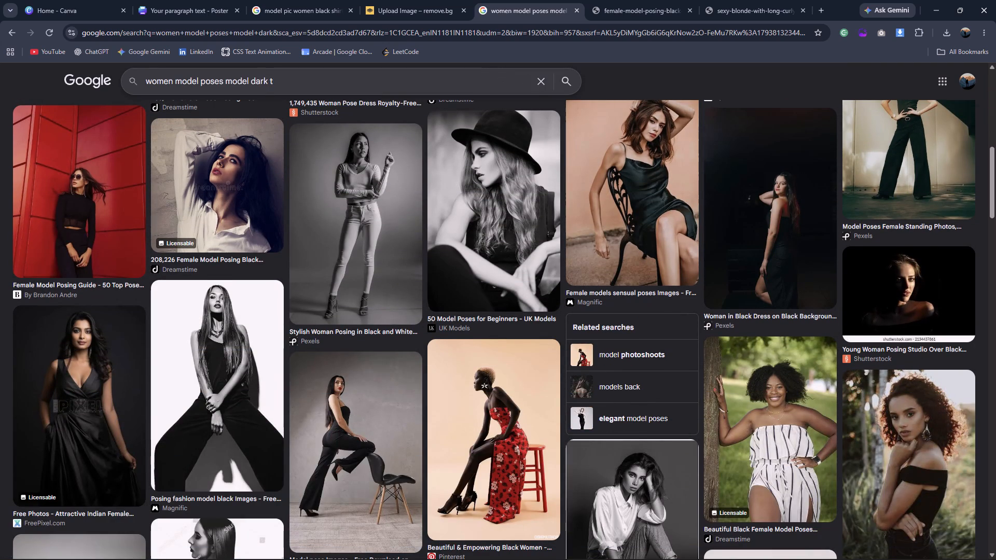
pyautogui.press('BackSpace')
pyautogui.write('straight pic')
pyautogui.press('Return')
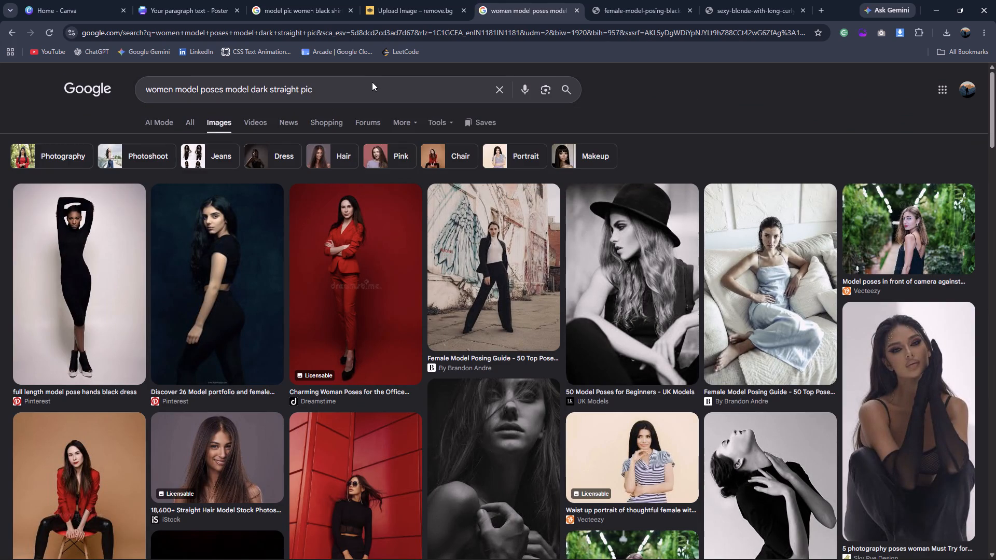
# Look through the "women model poses model dark straight pic" results for a suitable portrait for the poster.
pyautogui.scroll(-5, 541, 374)
pyautogui.scroll(-2, 375, 559)
pyautogui.scroll(-1, 553, 300)
pyautogui.scroll(-18, 584, 328)
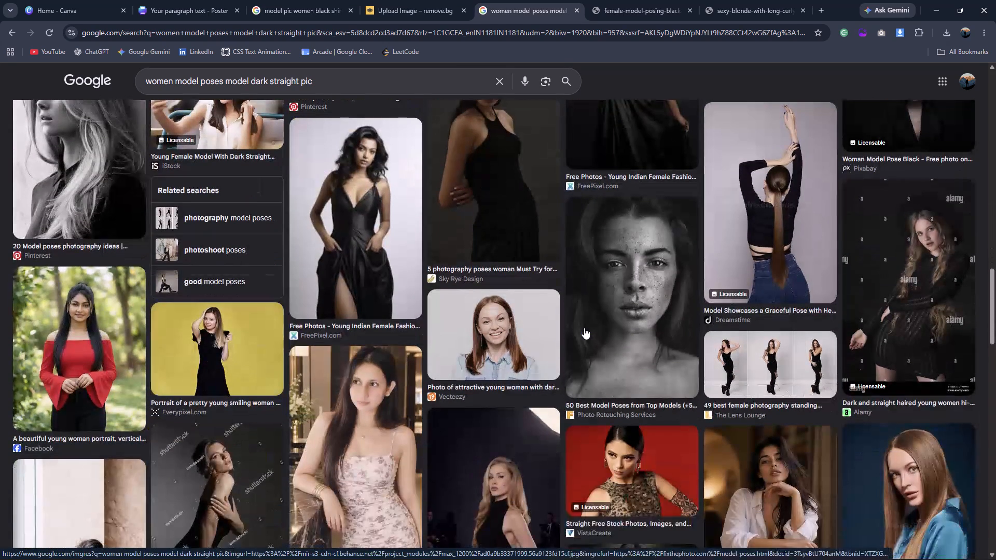
pyautogui.scroll(-8, 584, 338)
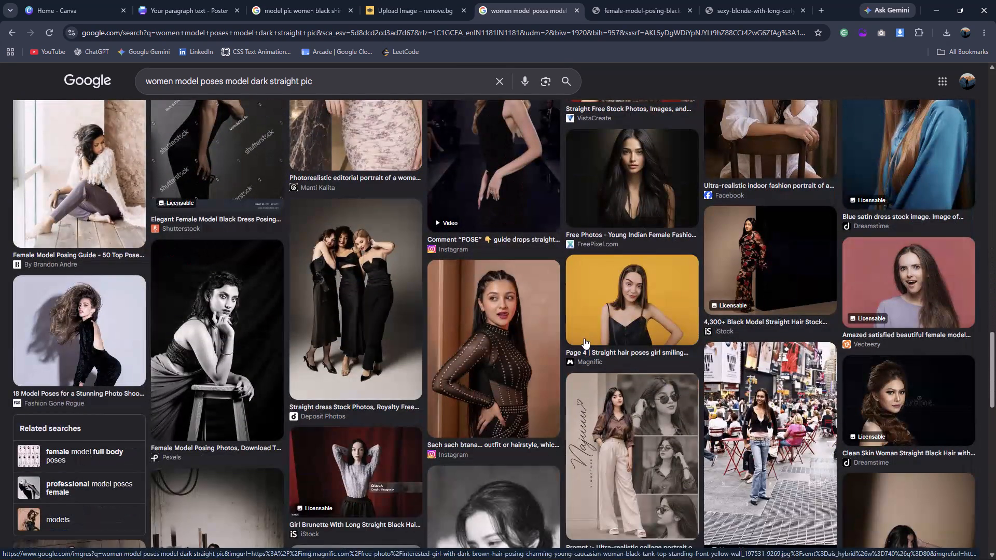
pyautogui.scroll(-8, 584, 338)
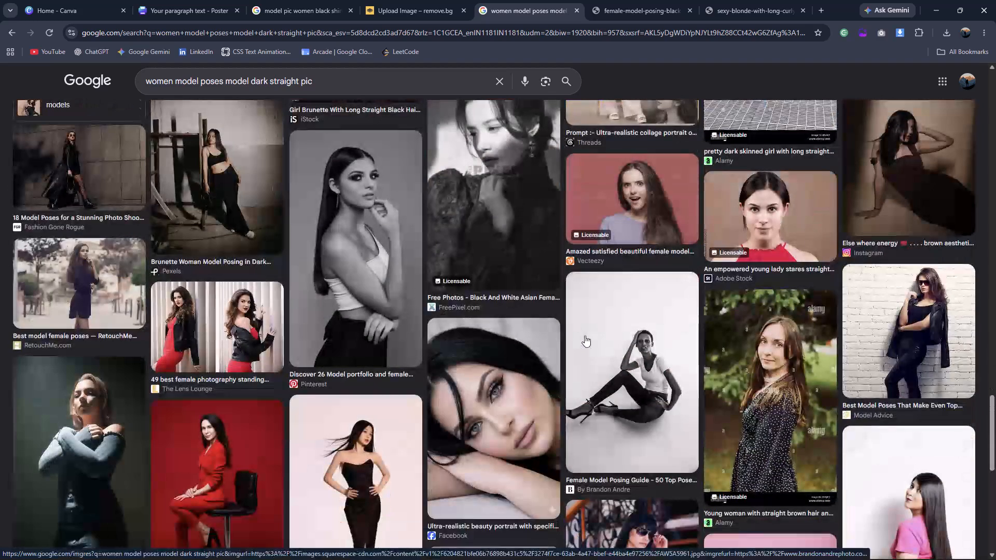
pyautogui.scroll(-8, 585, 335)
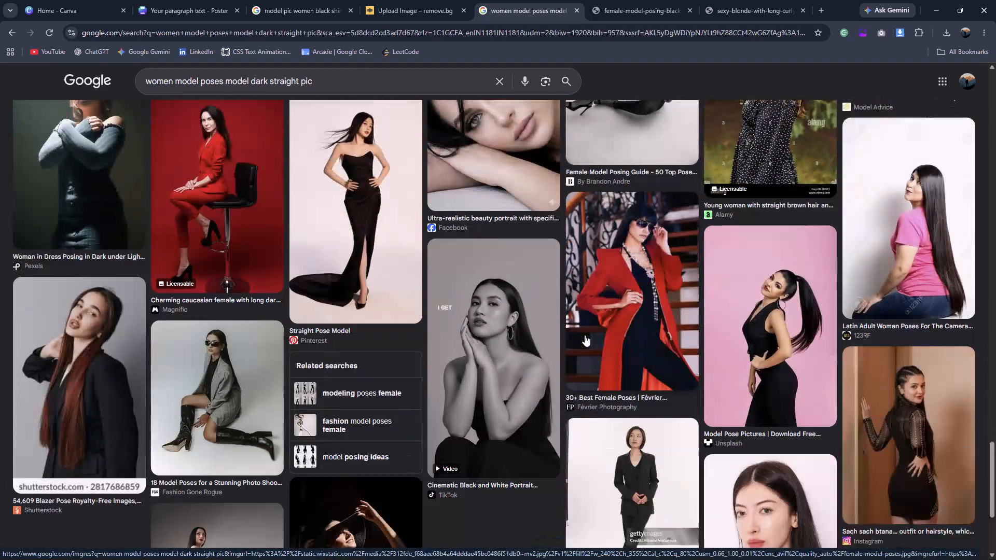
pyautogui.scroll(20, 585, 335)
pyautogui.scroll(3, 585, 335)
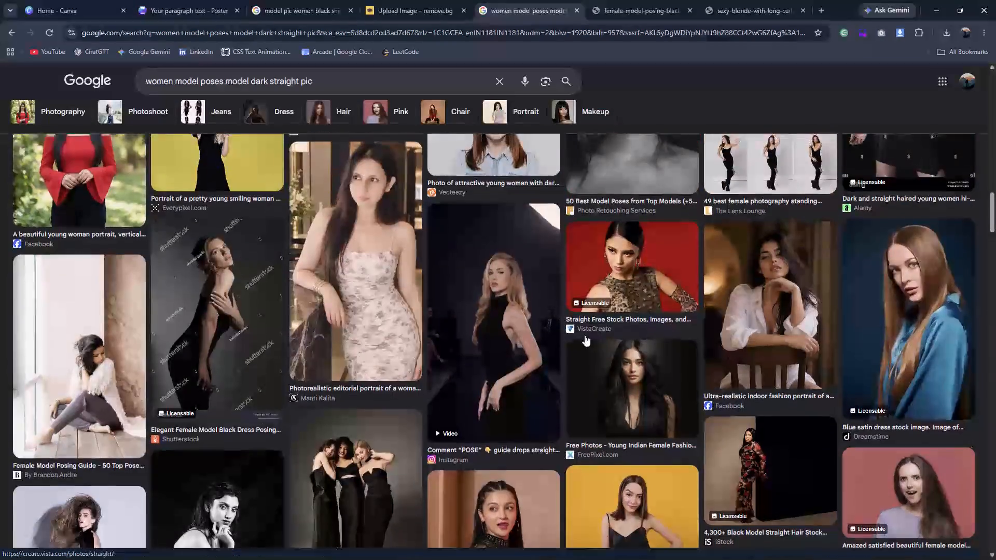
pyautogui.scroll(19, 585, 335)
pyautogui.scroll(7, 585, 334)
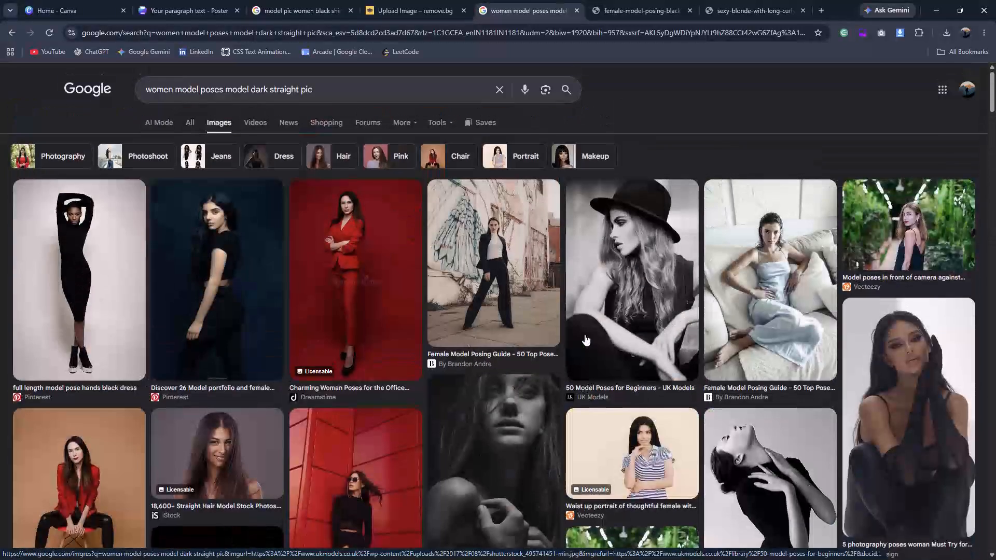
pyautogui.scroll(7, 585, 334)
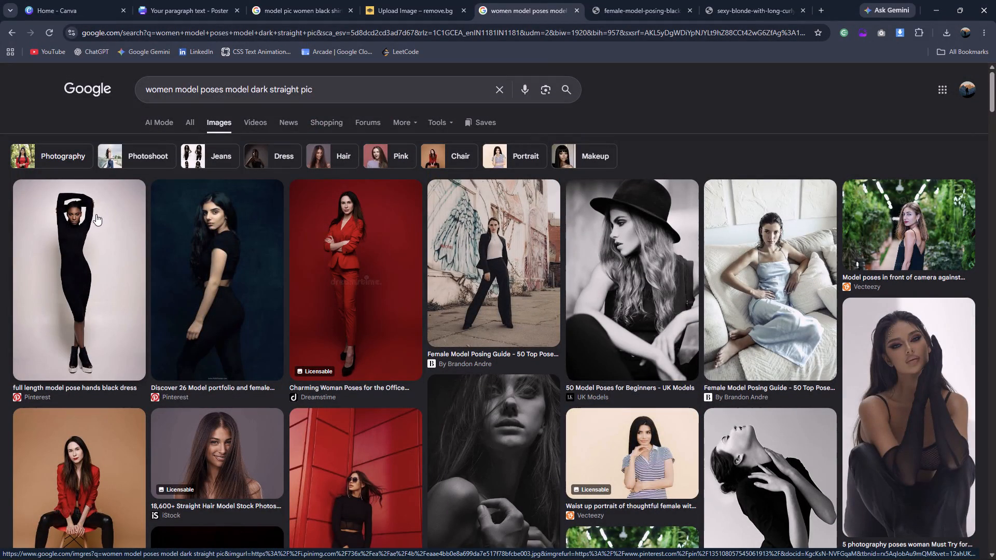
# Narrow the model image results with the Dress filter.
pyautogui.click(259, 165)
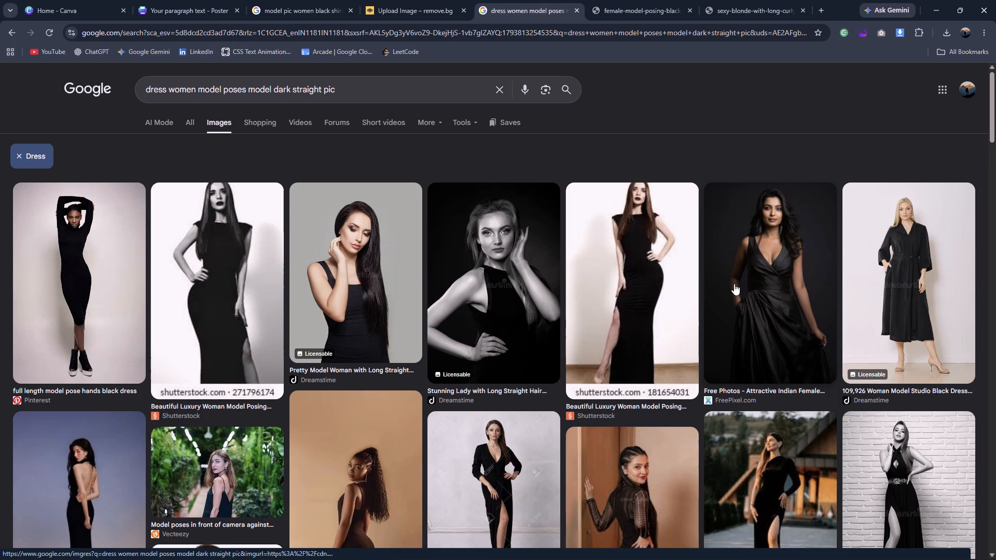
# Recheck the "model pic women black shirt" search and its preceding teenage-girl search, and return to the dress-filtered results.
pyautogui.click(246, 4)
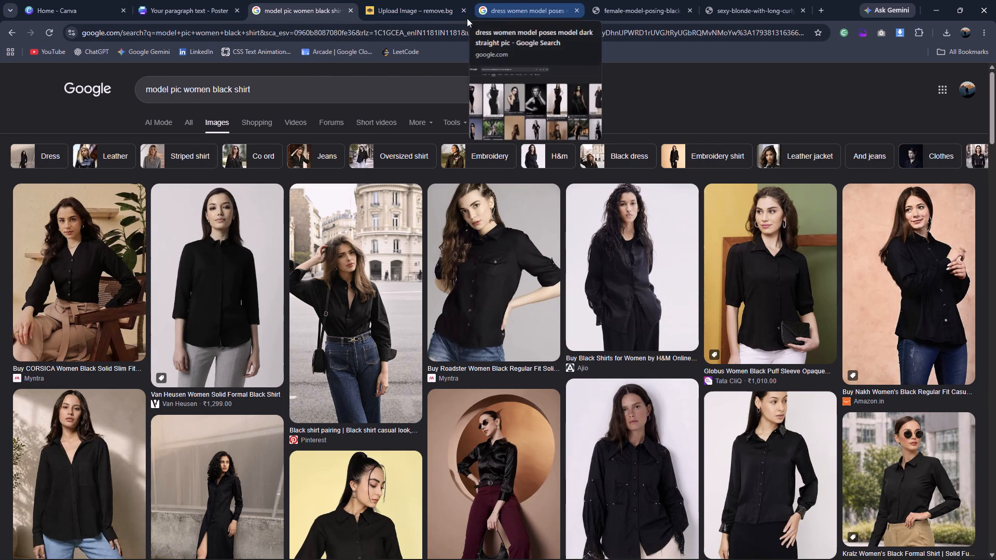
pyautogui.click(184, 0)
pyautogui.click(325, 0)
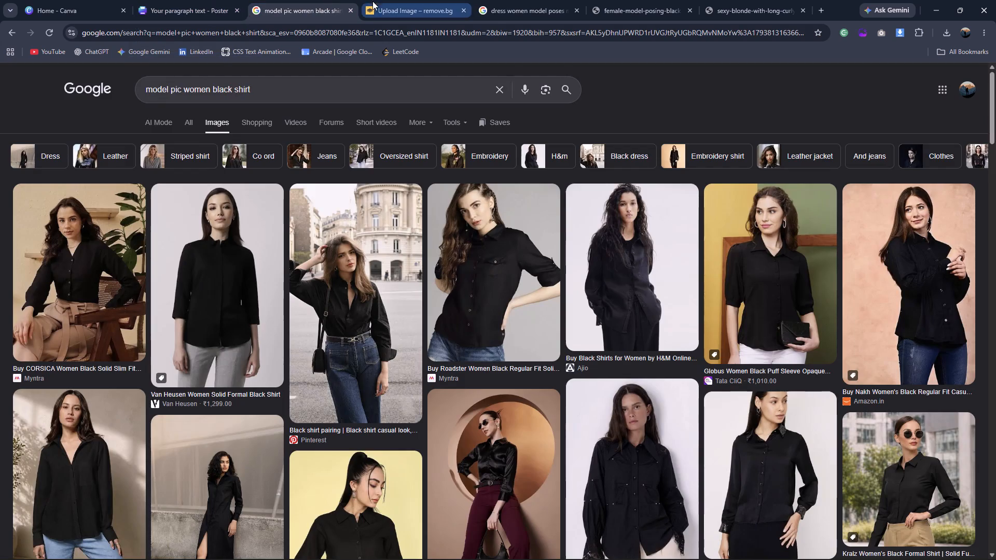
pyautogui.click(8, 39)
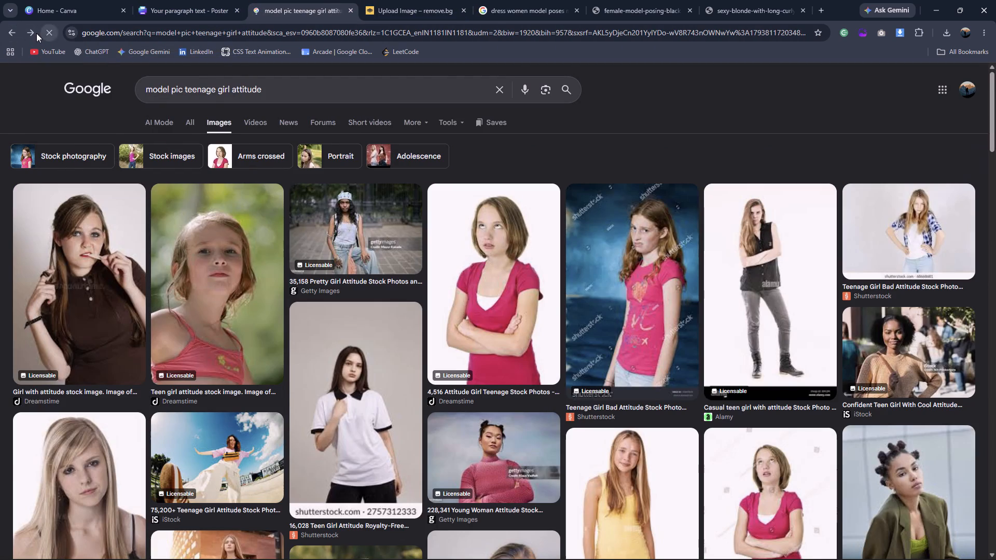
pyautogui.click(35, 34)
pyautogui.click(491, 15)
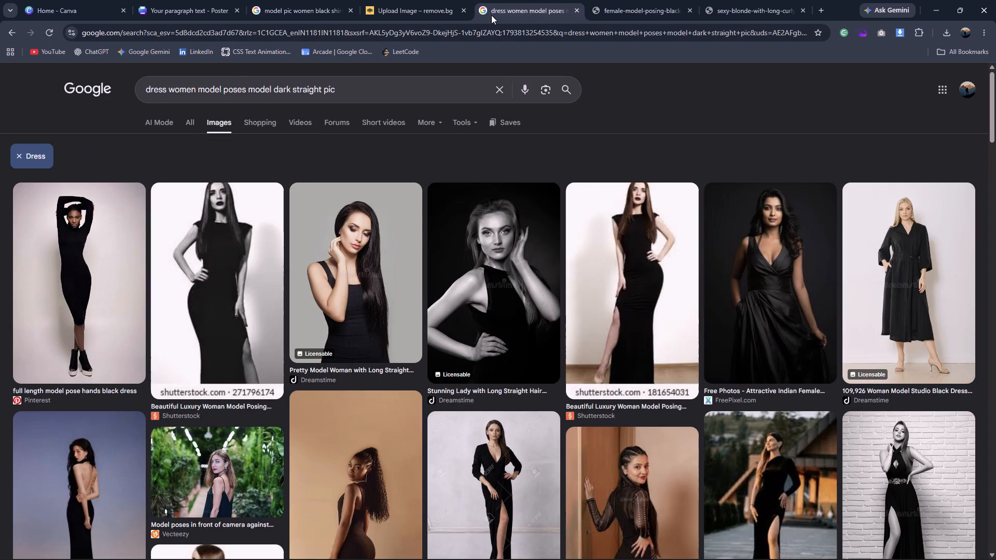
# Look through the "model pic women black shirt" results again for a suitable portrait and return to the dress-filtered results.
pyautogui.click(492, 15)
pyautogui.click(307, 15)
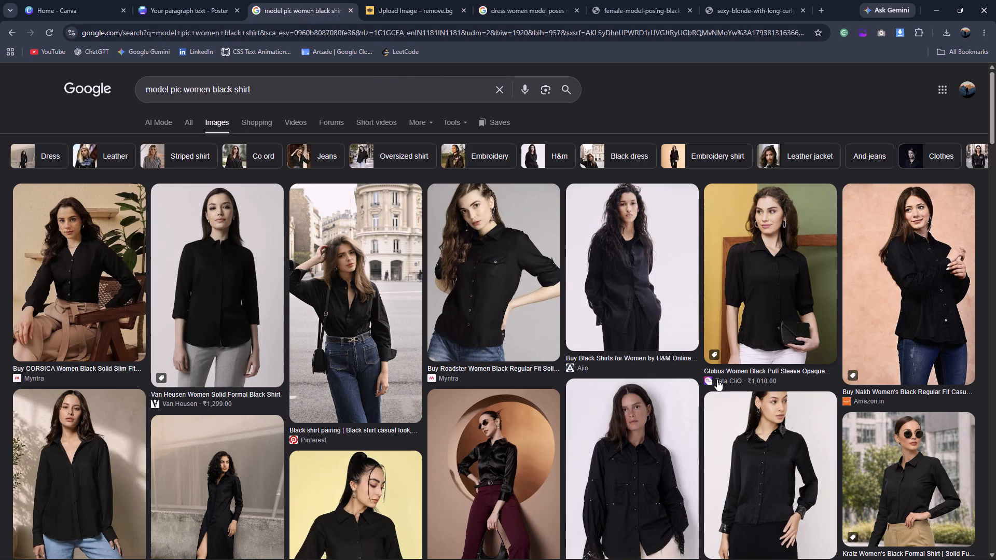
pyautogui.scroll(-4, 714, 380)
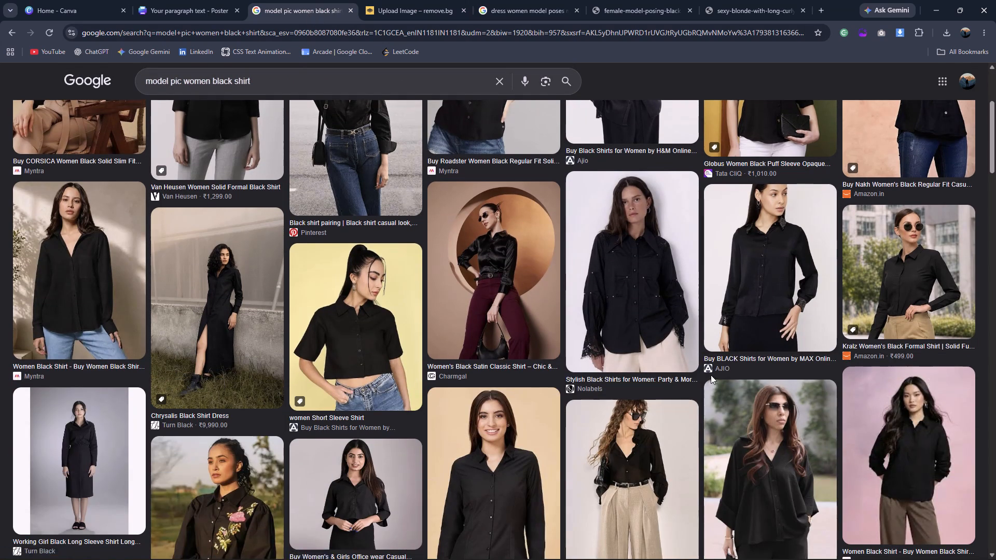
pyautogui.scroll(8, 711, 375)
pyautogui.scroll(-7, 711, 374)
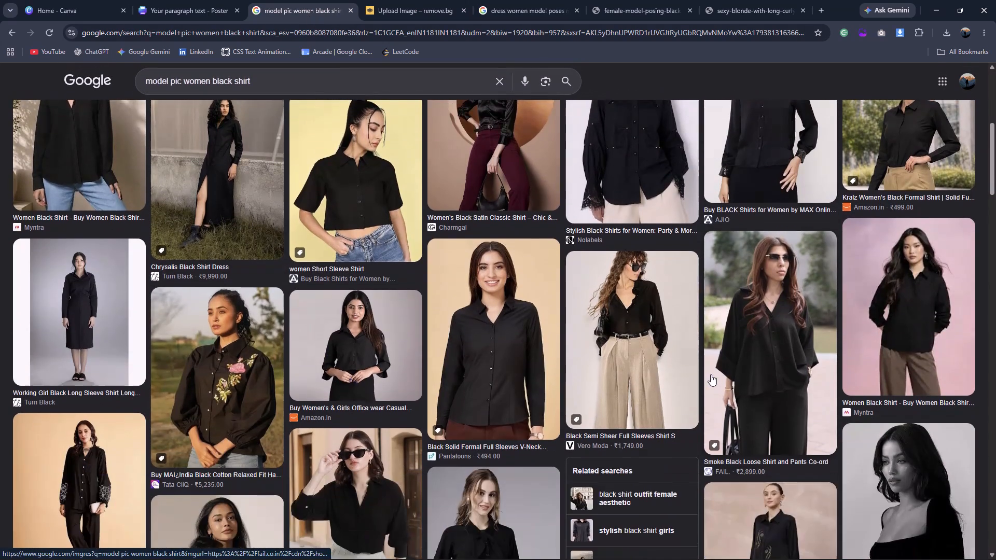
pyautogui.scroll(-2, 711, 374)
pyautogui.scroll(10, 711, 374)
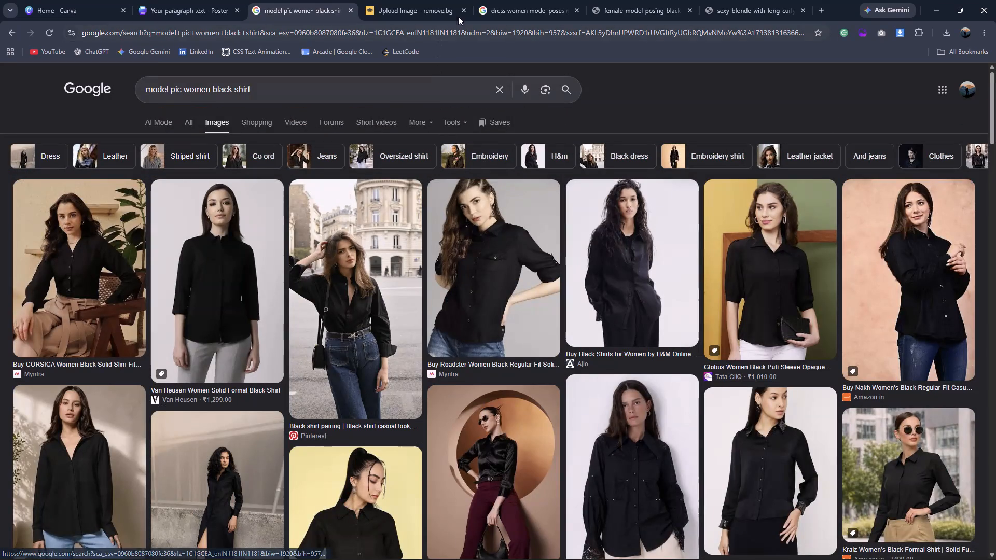
pyautogui.click(491, 8)
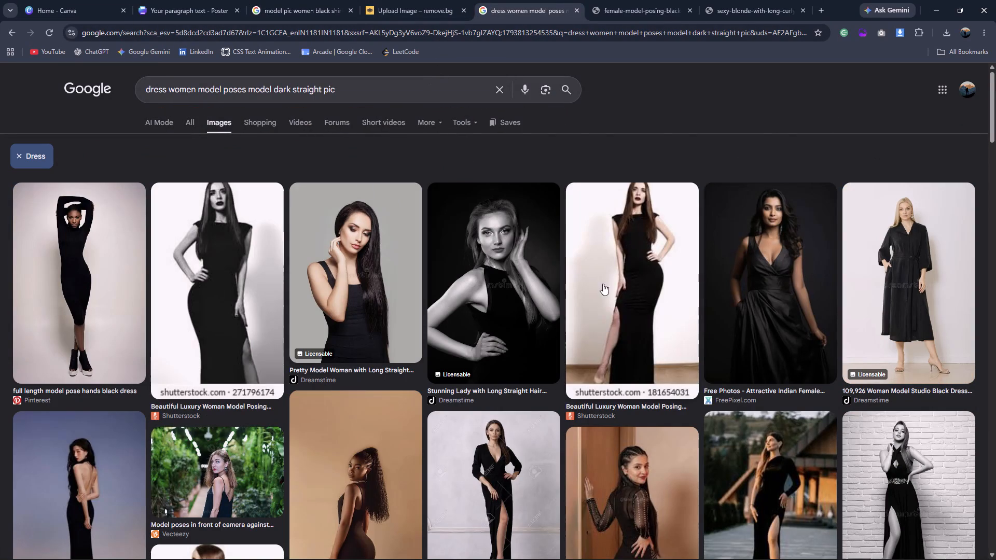
# Preview the FreePixel photo of the dark-haired model in a black dress and check it against the "model poster" reference results.
pyautogui.click(806, 305)
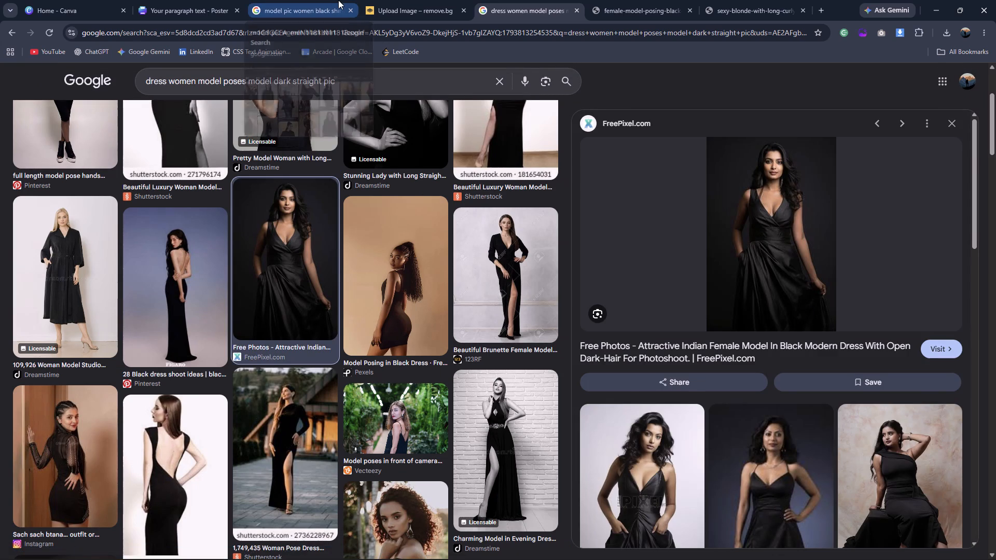
pyautogui.click(338, 0)
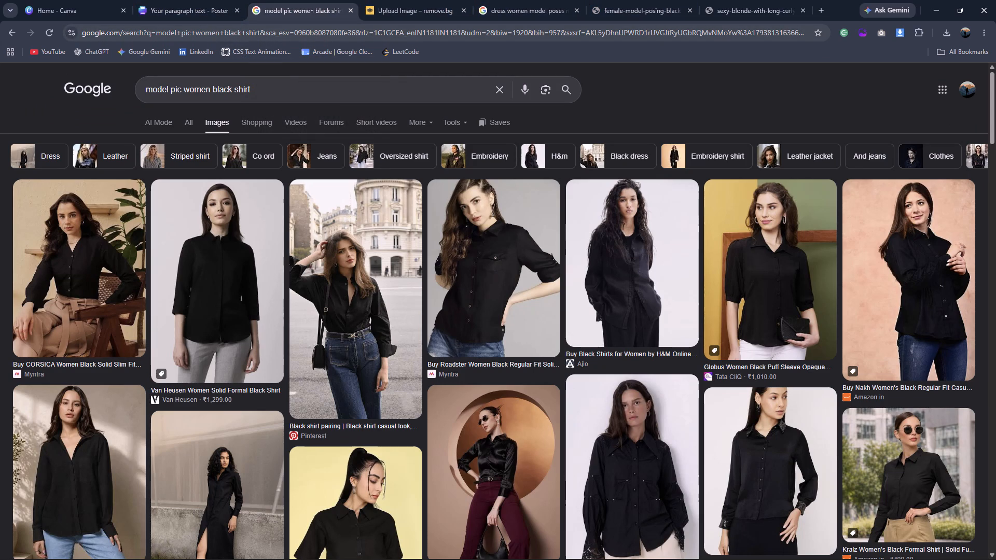
pyautogui.click(12, 34)
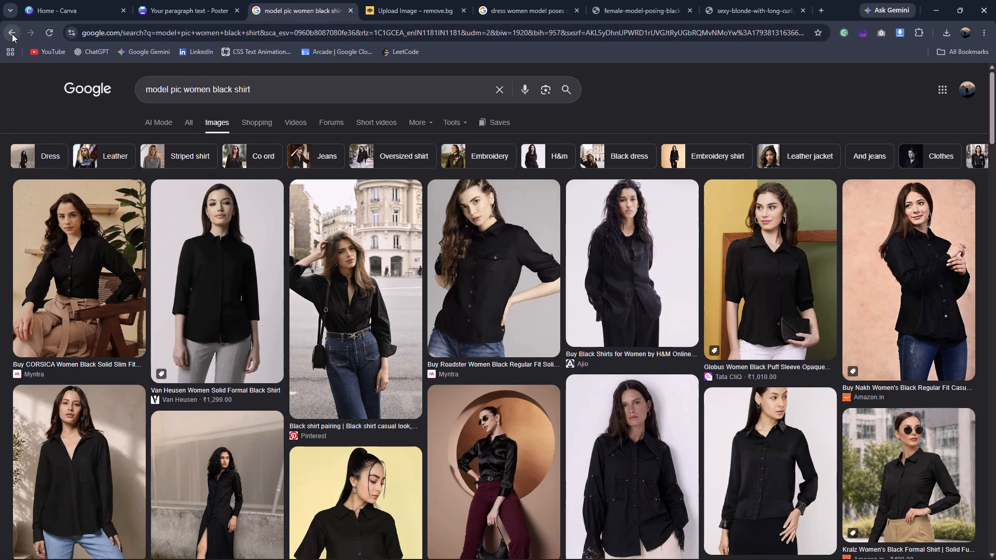
pyautogui.click(12, 34)
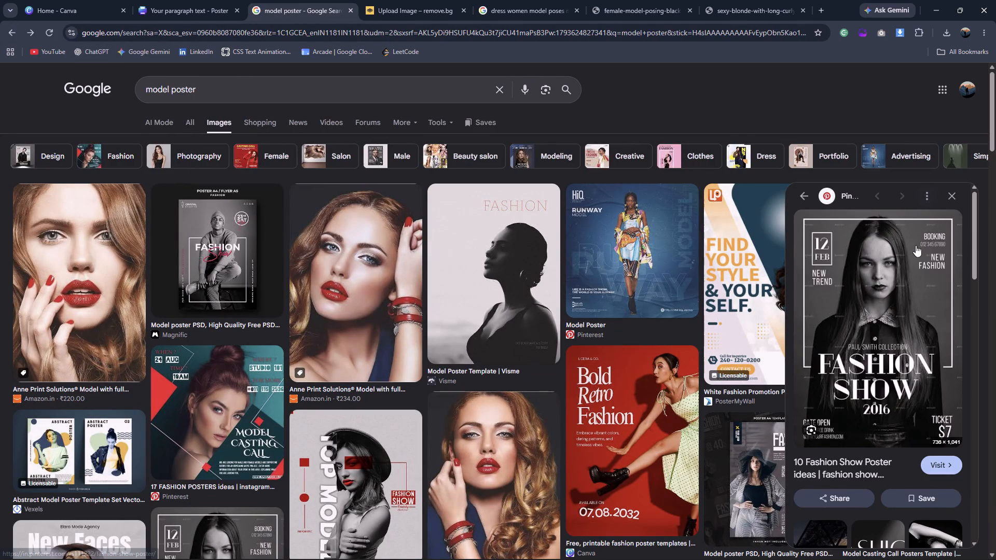
pyautogui.click(508, 0)
pyautogui.click(304, 0)
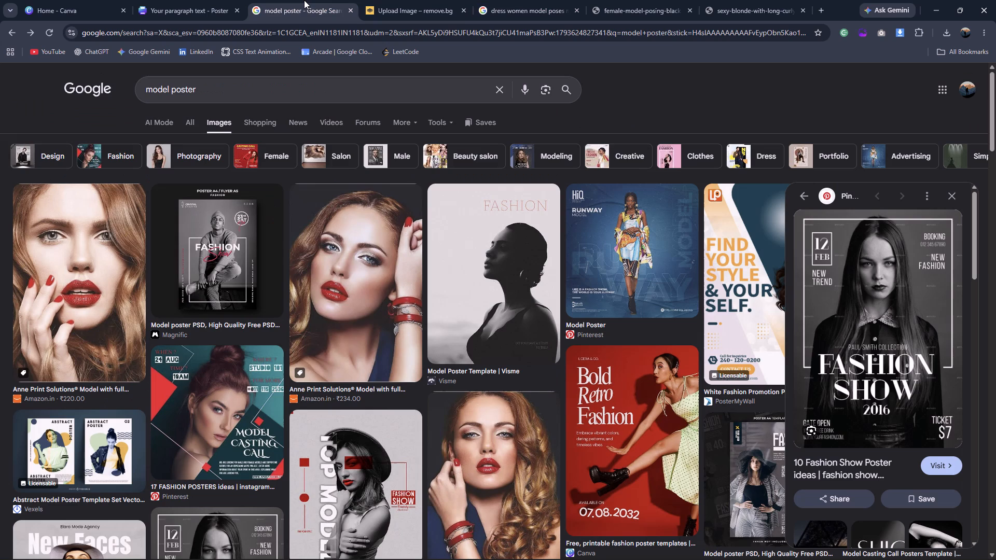
pyautogui.click(413, 0)
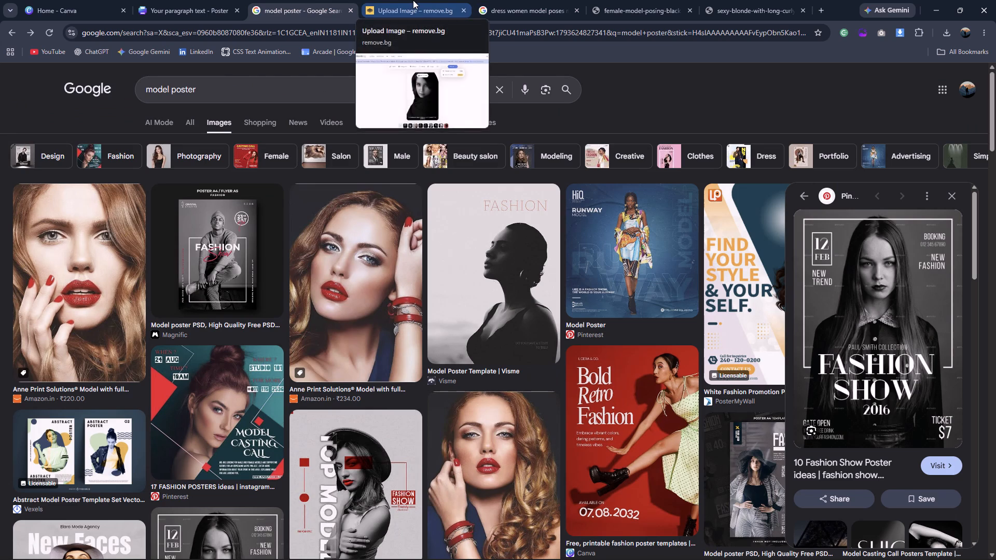
# Save the FreePixel photo of the model in the black satin dress as a PNG.
pyautogui.click(506, 0)
pyautogui.rightClick(760, 207)
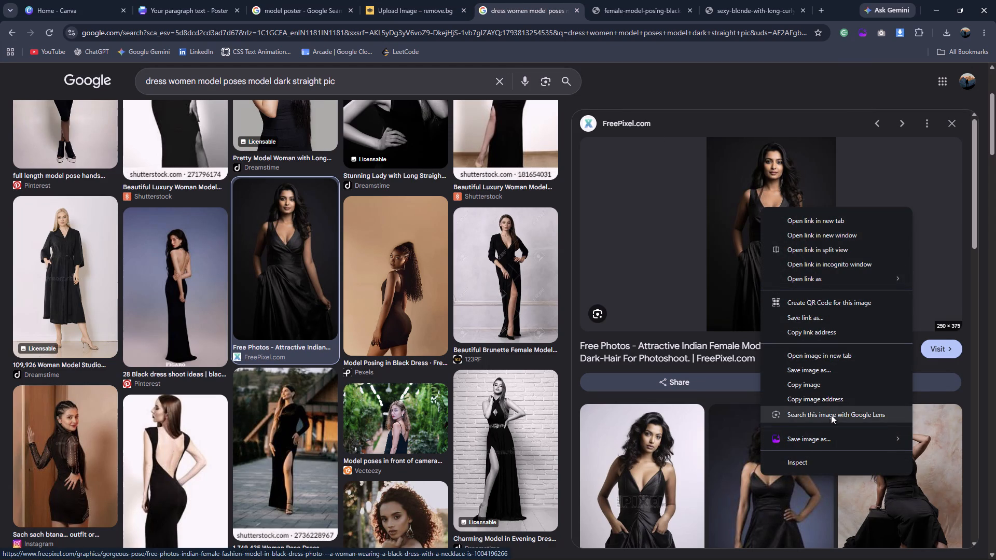
pyautogui.click(829, 444)
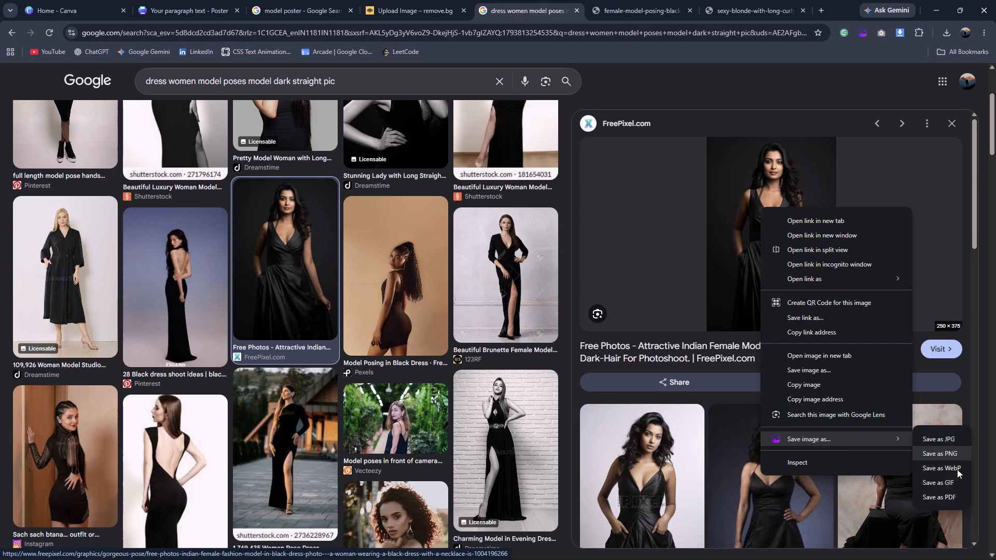
pyautogui.click(952, 453)
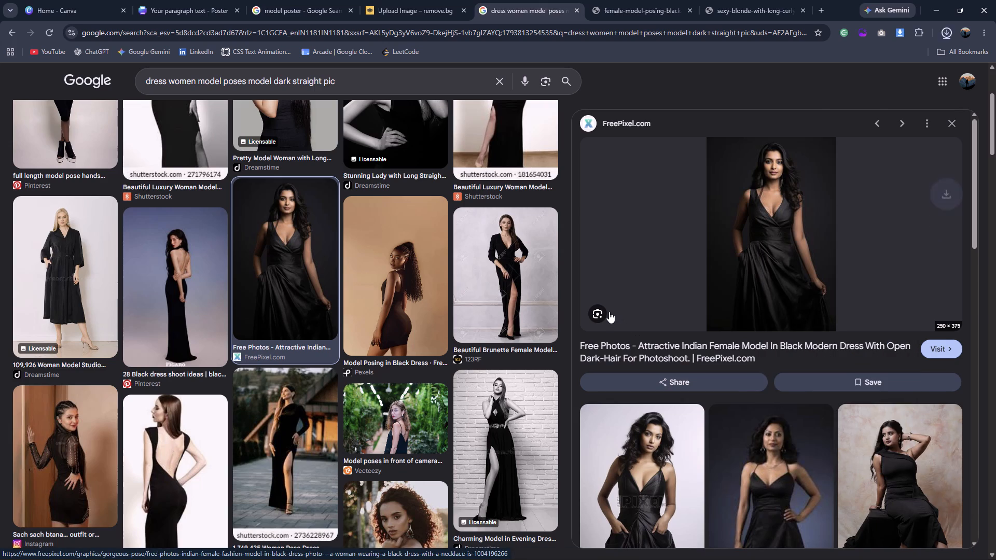
pyautogui.rightClick(609, 312)
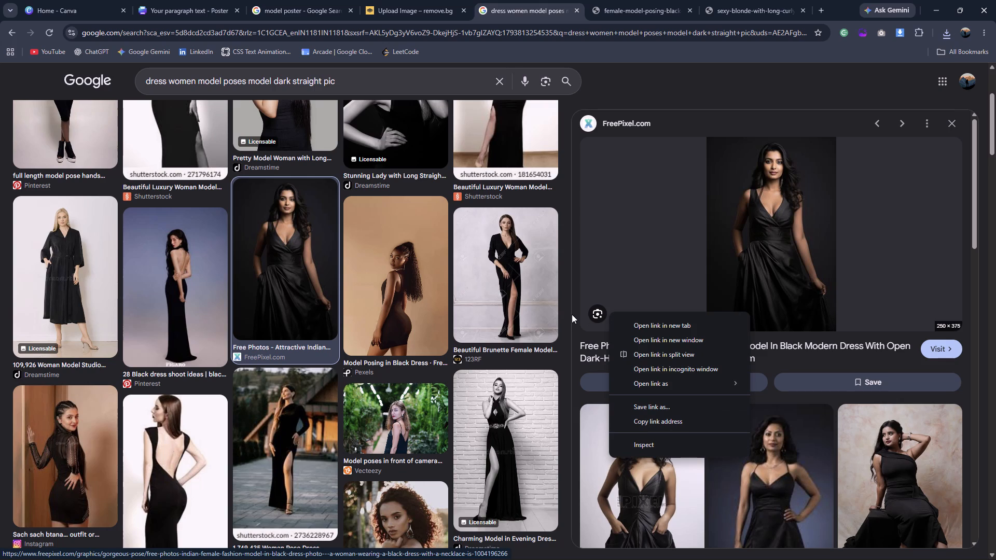
pyautogui.click(549, 307)
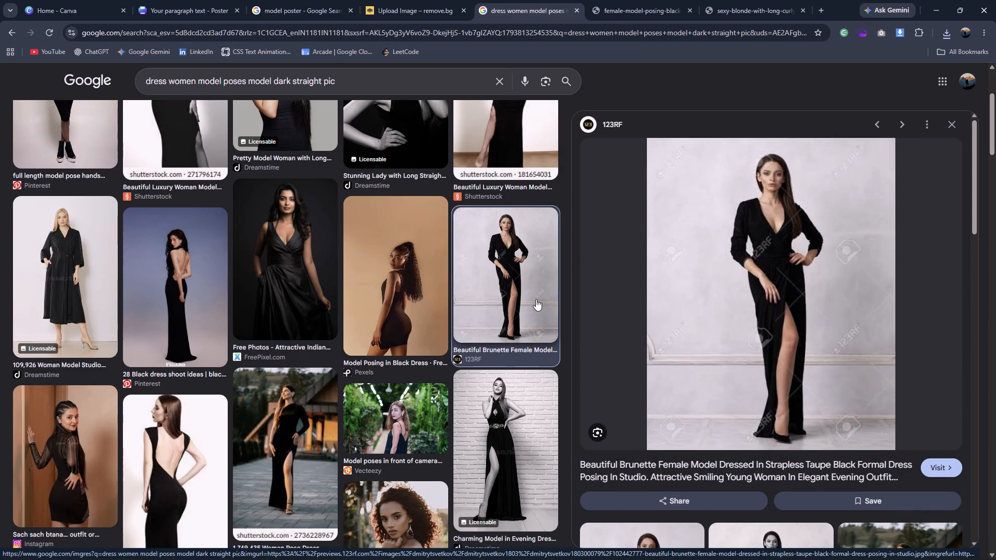
pyautogui.click(536, 299)
# Remove the background of the free-photos-indian-female-fashio image in remove.bg and download the free preview version.
pyautogui.click(364, 0)
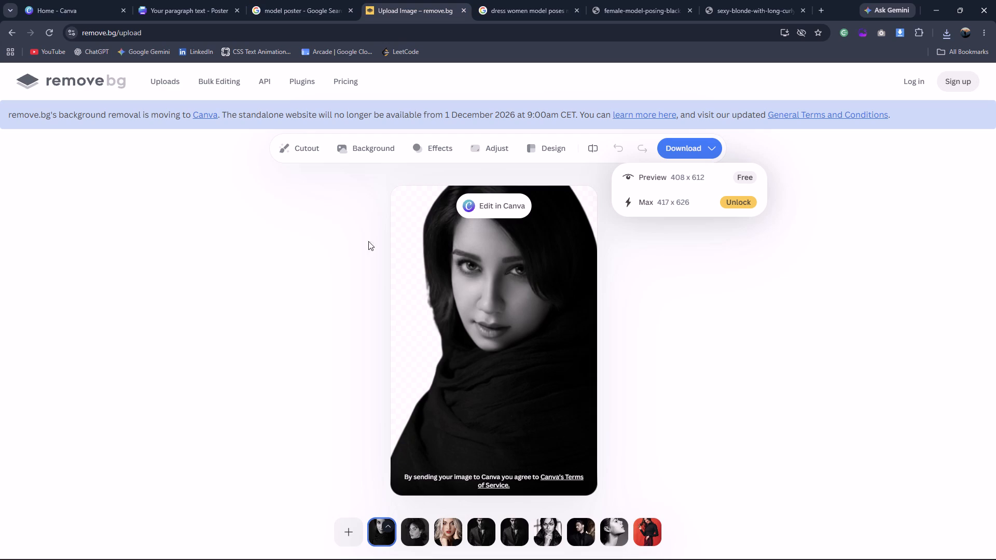
pyautogui.click(349, 527)
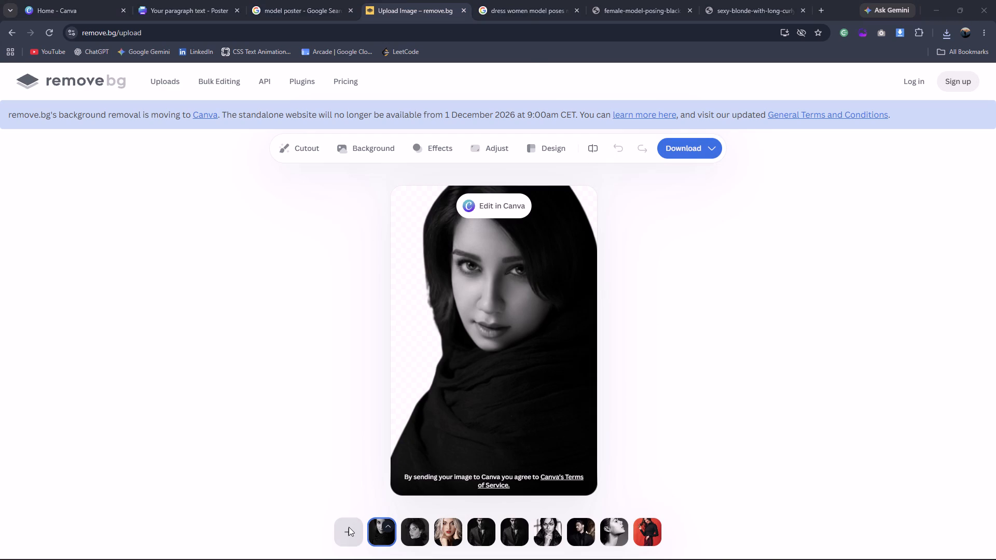
pyautogui.click(189, 101)
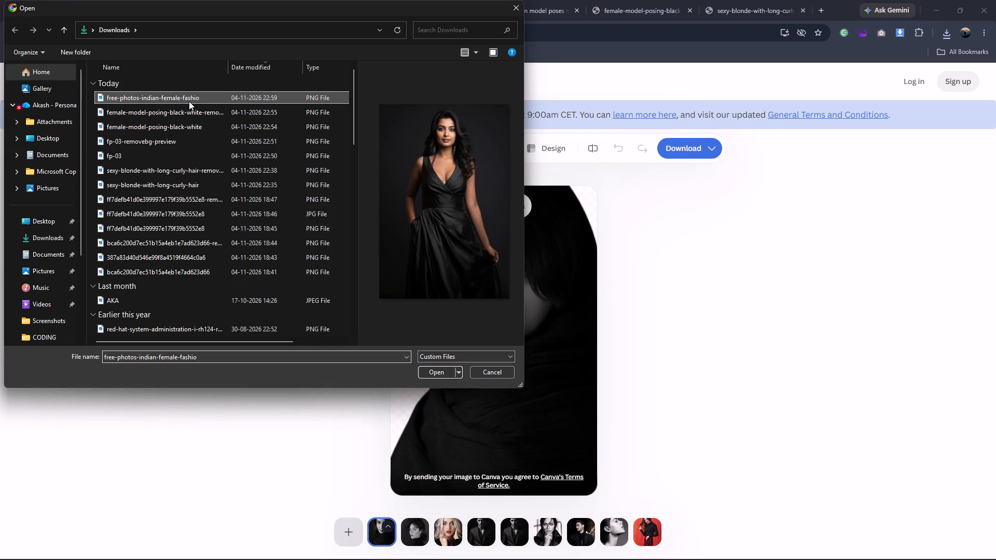
pyautogui.click(429, 375)
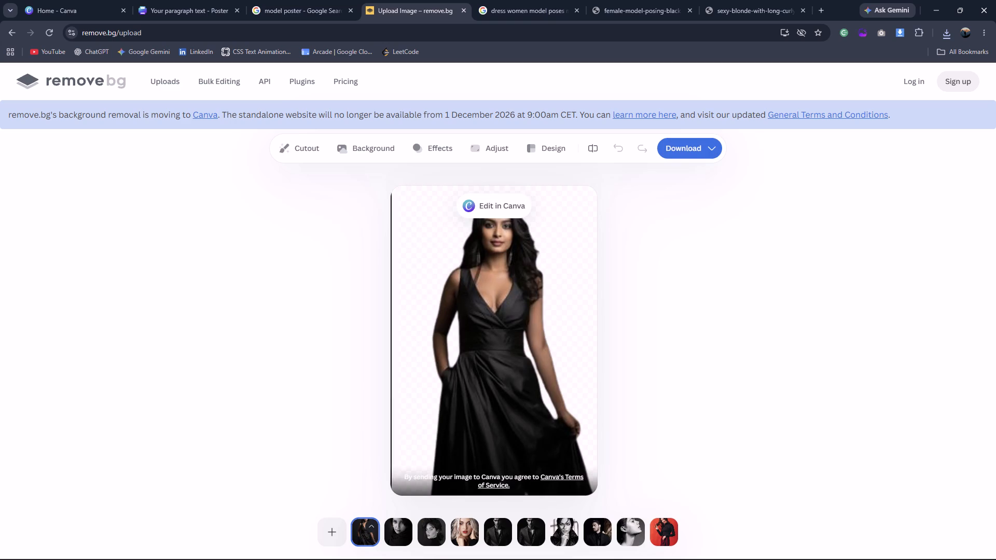
pyautogui.click(686, 150)
pyautogui.click(680, 172)
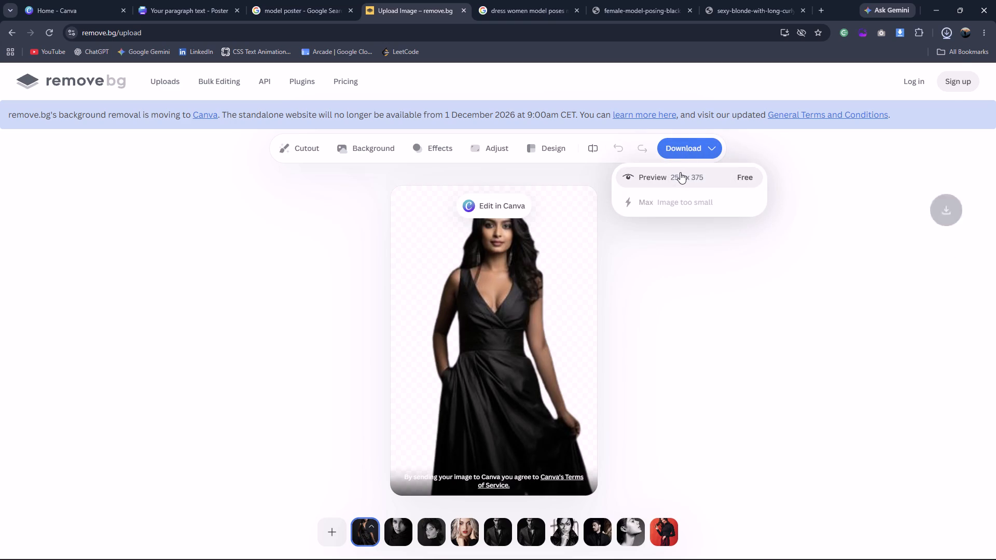
# Switch to the Canva poster and add the downloaded free-photos-indian-female-fashio-removebg-preview cutout onto the gradient of page 13.
pyautogui.click(197, 5)
pyautogui.click(124, 149)
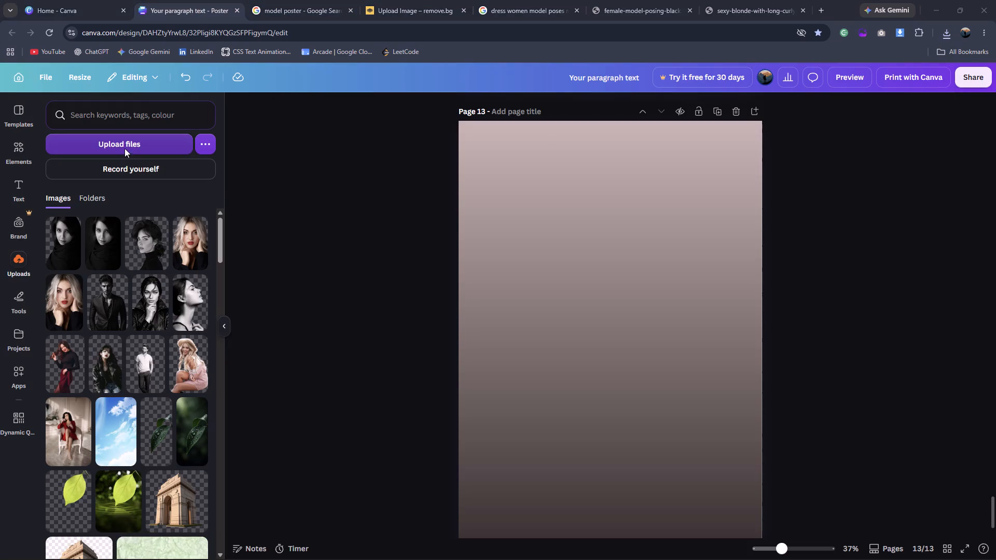
pyautogui.moveTo(152, 99); pyautogui.dragTo(680, 270)
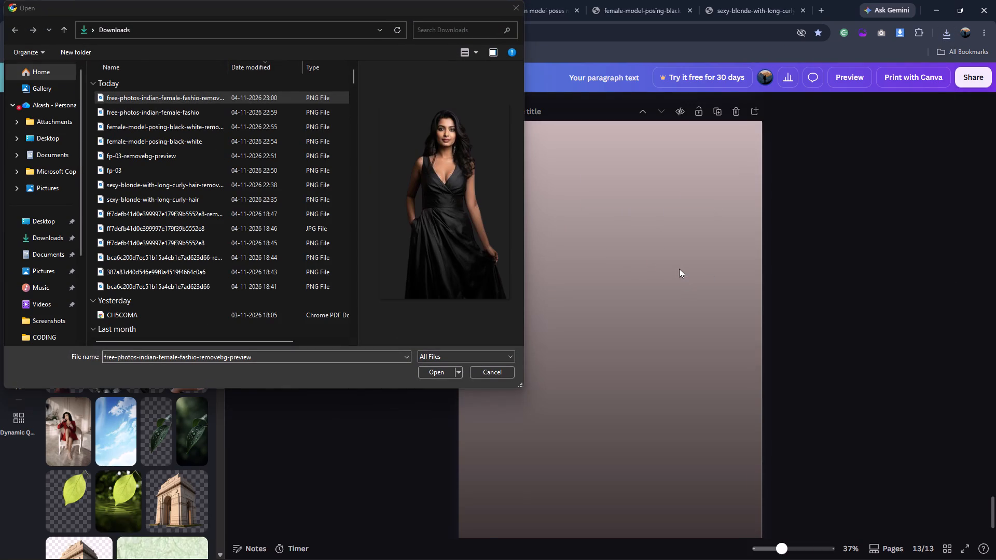
pyautogui.click(483, 373)
pyautogui.moveTo(589, 348); pyautogui.dragTo(552, 342)
pyautogui.moveTo(570, 333); pyautogui.dragTo(571, 313)
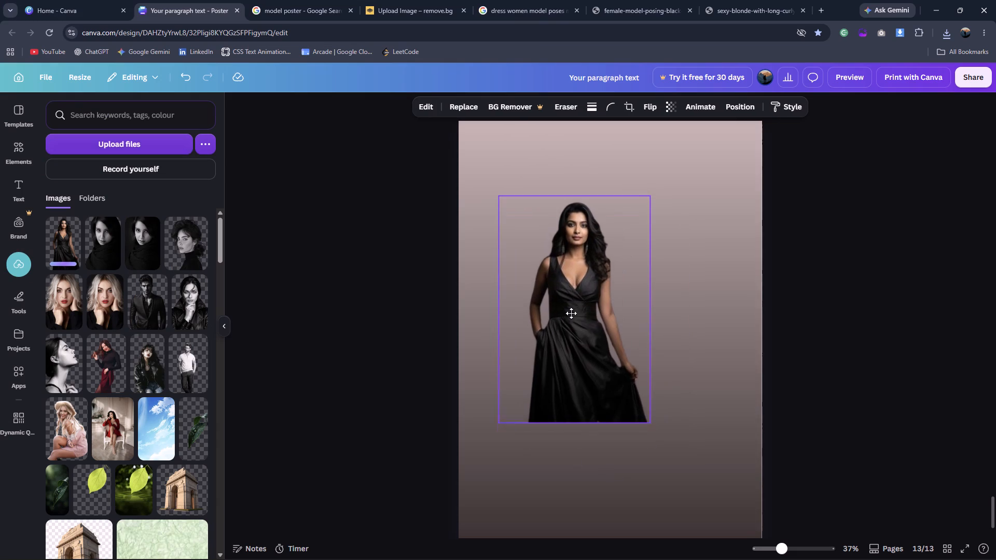
pyautogui.moveTo(571, 313); pyautogui.dragTo(577, 311)
pyautogui.click(660, 421)
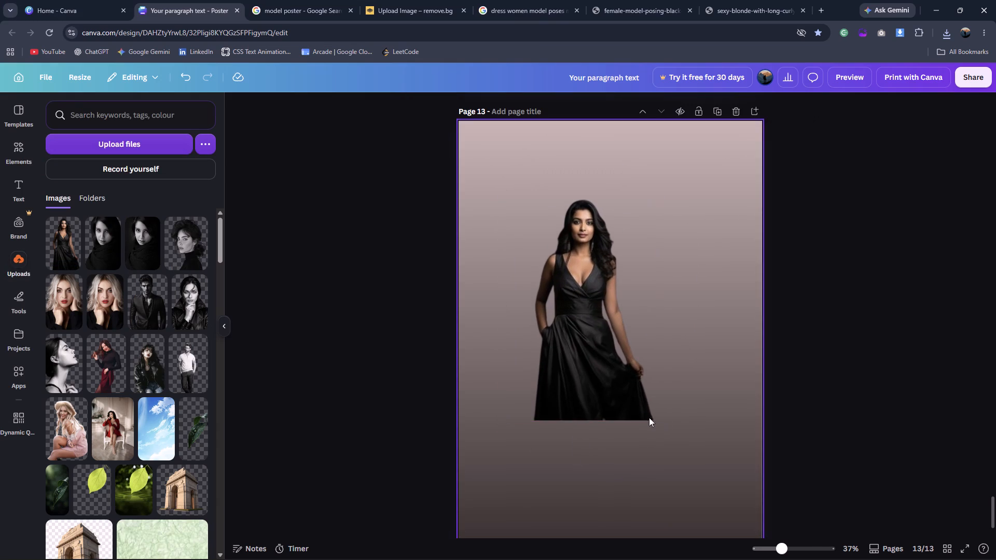
# Enlarge the model cutout to about three quarters of the page width and centre it with the dress hem at the page's bottom edge.
pyautogui.click(636, 405)
pyautogui.moveTo(655, 417); pyautogui.dragTo(735, 538)
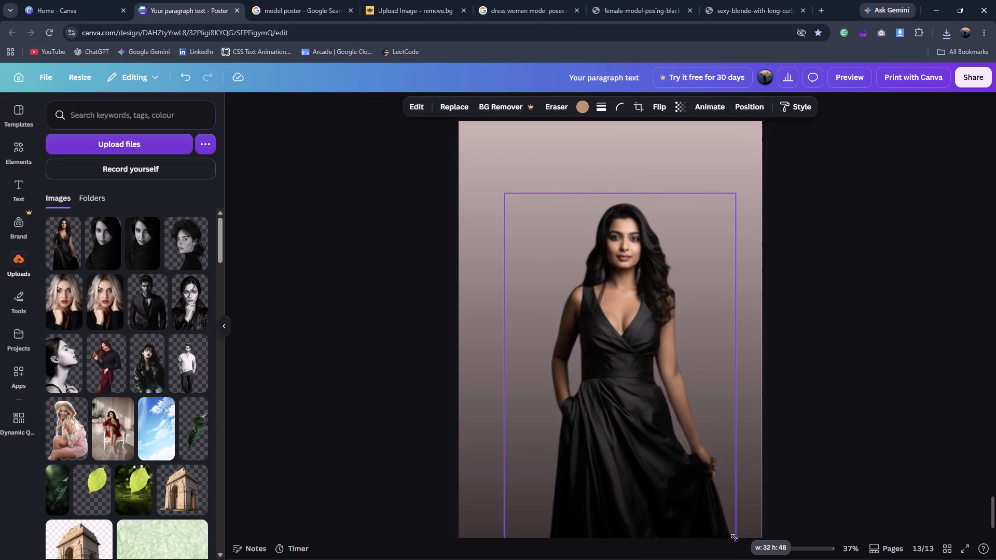
pyautogui.moveTo(735, 538); pyautogui.dragTo(720, 539)
pyautogui.moveTo(669, 474); pyautogui.dragTo(641, 472)
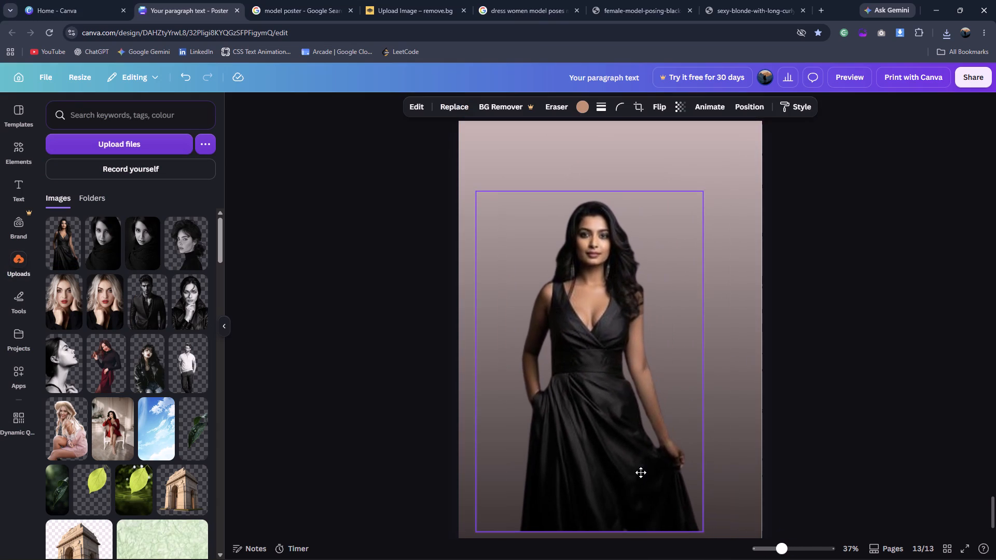
pyautogui.moveTo(641, 472); pyautogui.dragTo(649, 477)
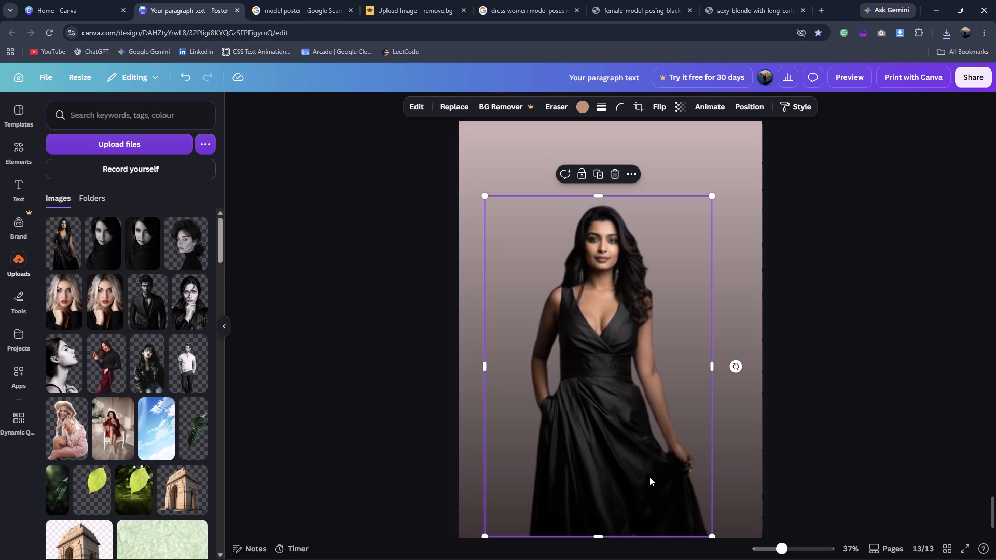
pyautogui.moveTo(654, 428); pyautogui.dragTo(648, 430)
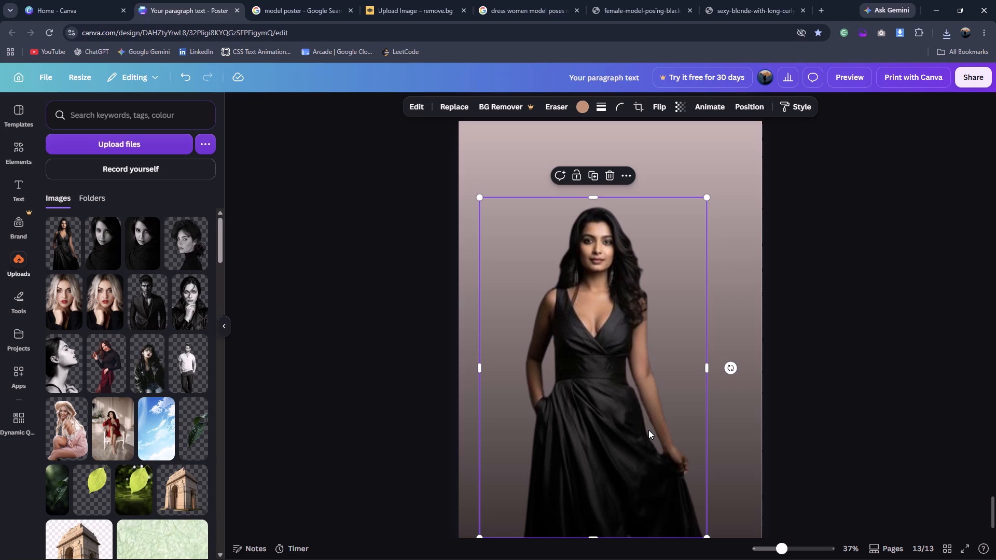
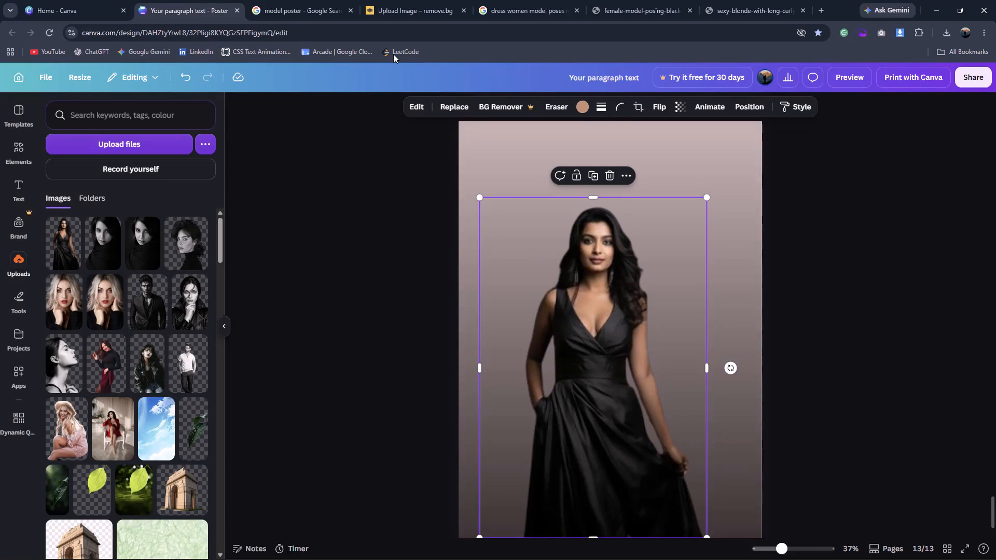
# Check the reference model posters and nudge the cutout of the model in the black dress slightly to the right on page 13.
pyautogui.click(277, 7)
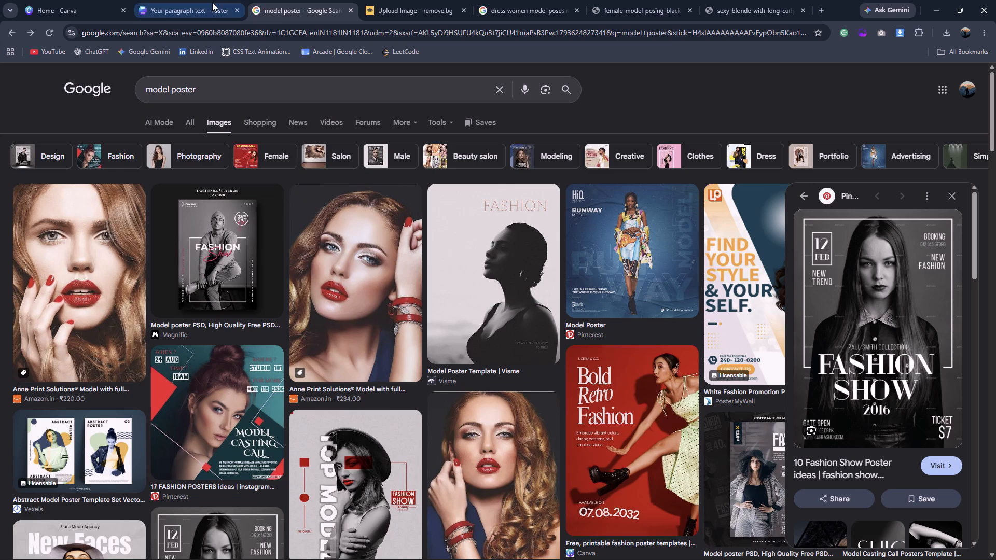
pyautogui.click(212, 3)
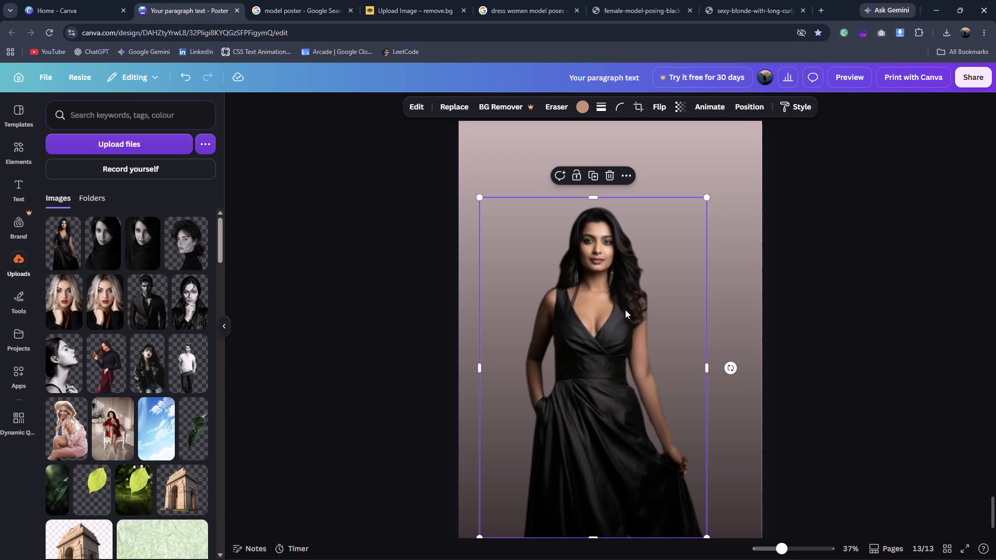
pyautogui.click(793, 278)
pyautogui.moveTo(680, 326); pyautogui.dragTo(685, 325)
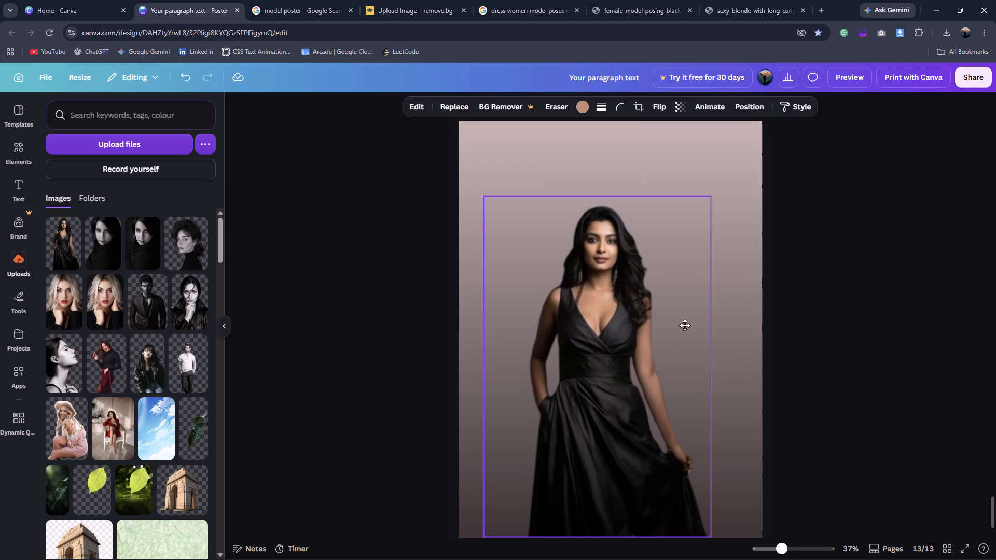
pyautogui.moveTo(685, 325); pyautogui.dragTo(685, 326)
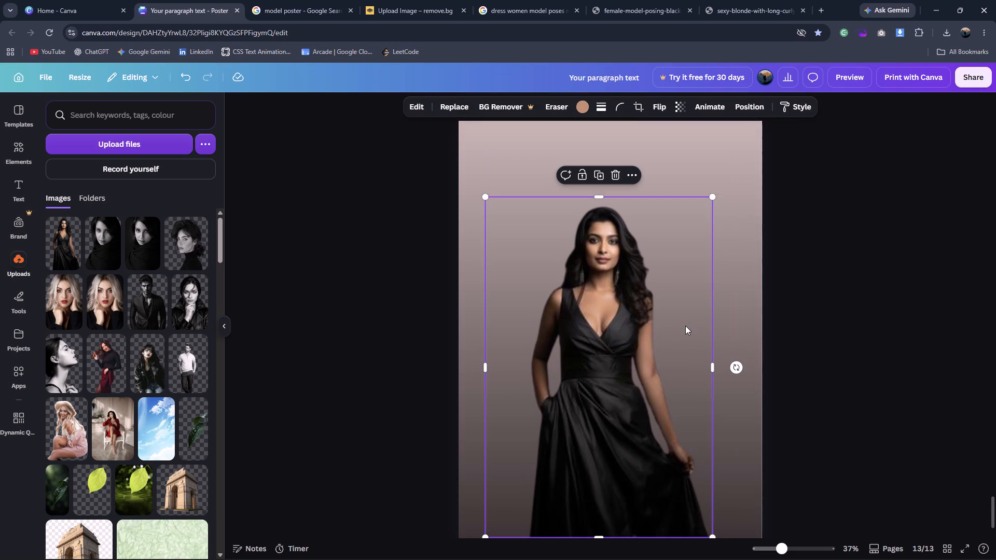
# Compare the poster with the reference model posters again and delete the black-dress model cutout from page 13.
pyautogui.click(263, 0)
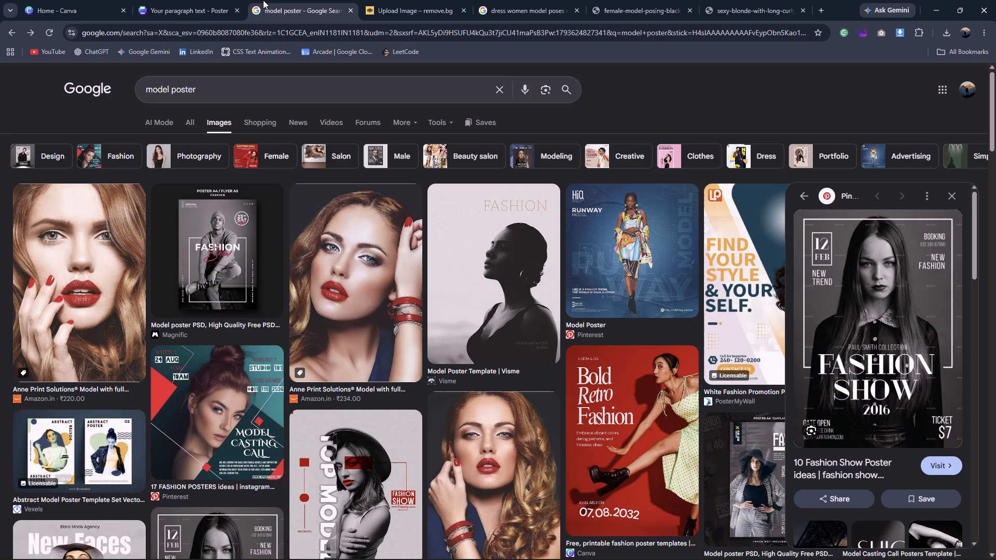
pyautogui.click(220, 6)
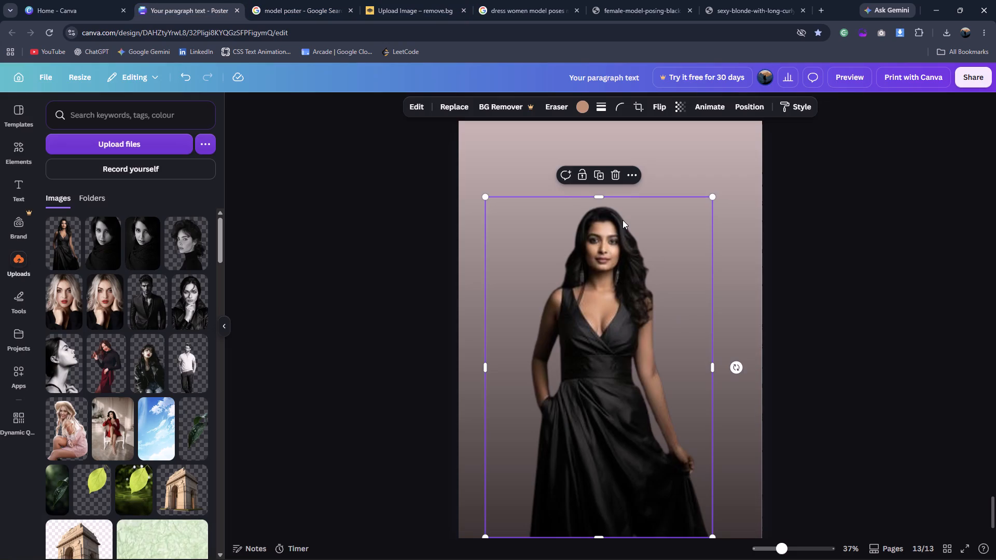
pyautogui.click(616, 173)
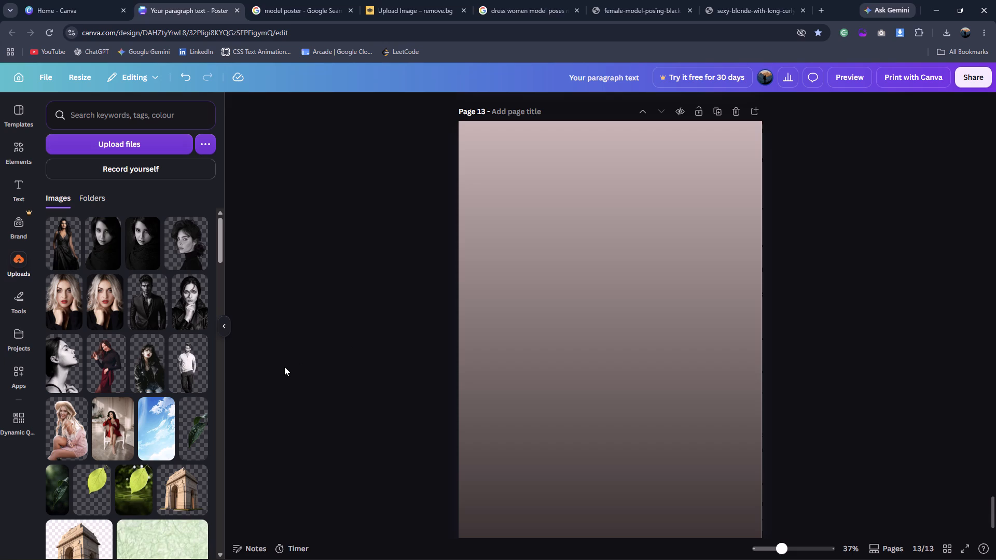
# Review the Google Images model poster results as a reference for the poster's model and layout.
pyautogui.click(338, 0)
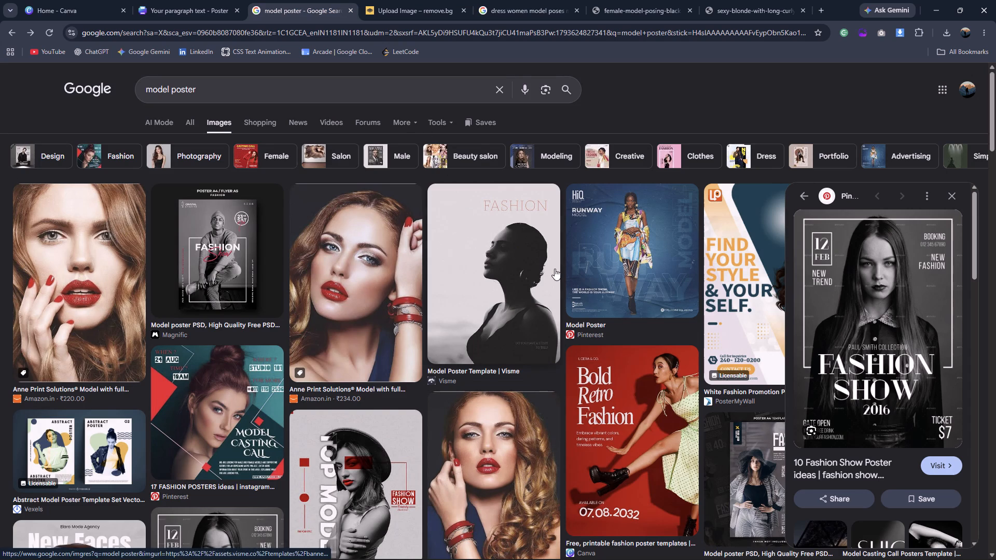
pyautogui.scroll(-5, 555, 269)
pyautogui.scroll(9, 556, 272)
pyautogui.scroll(-4, 556, 272)
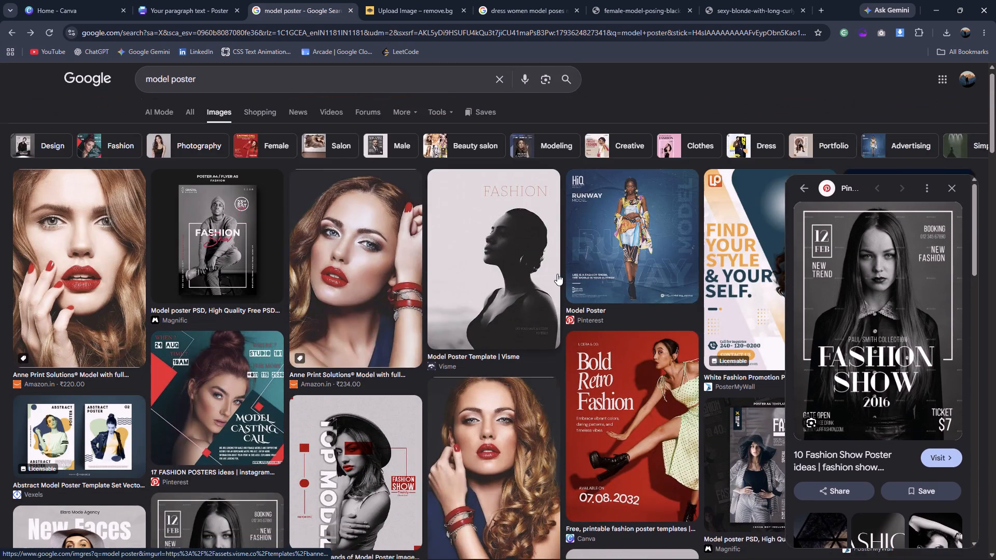
pyautogui.scroll(4, 557, 274)
# Browse the "dress women model poses model dark straight pic" image results for a replacement model photo, previewing the 123RF long-brown-hair portrait.
pyautogui.click(391, 9)
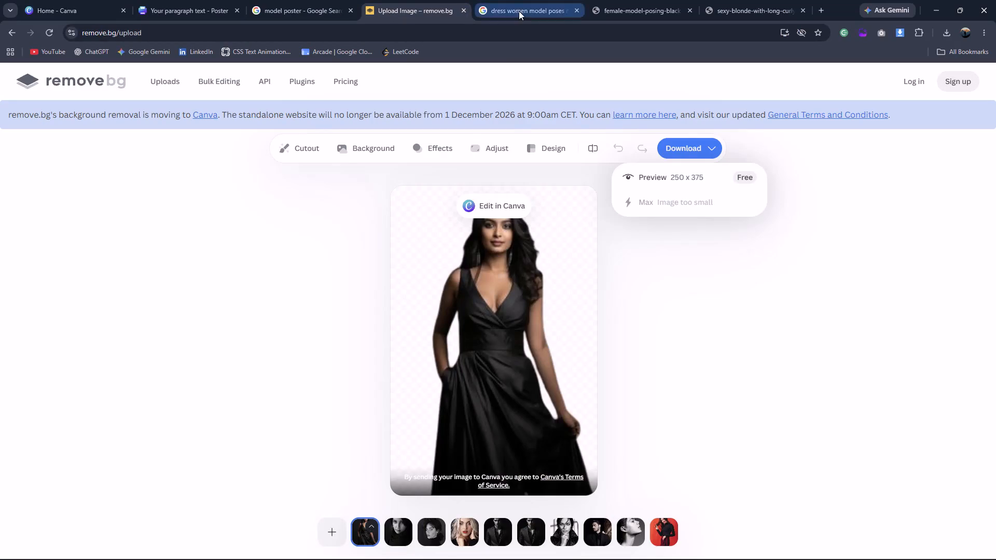
pyautogui.click(519, 11)
pyautogui.scroll(-9, 542, 301)
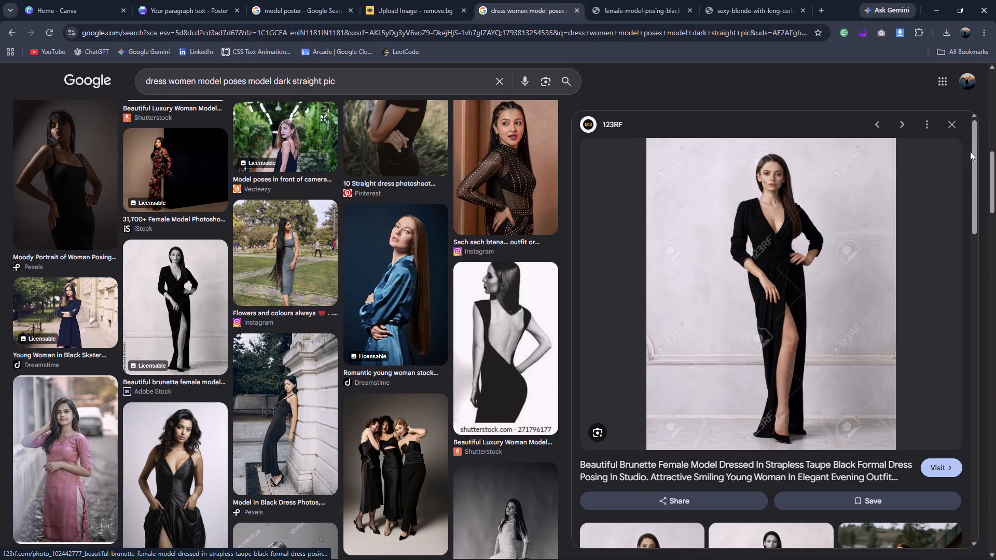
pyautogui.click(958, 123)
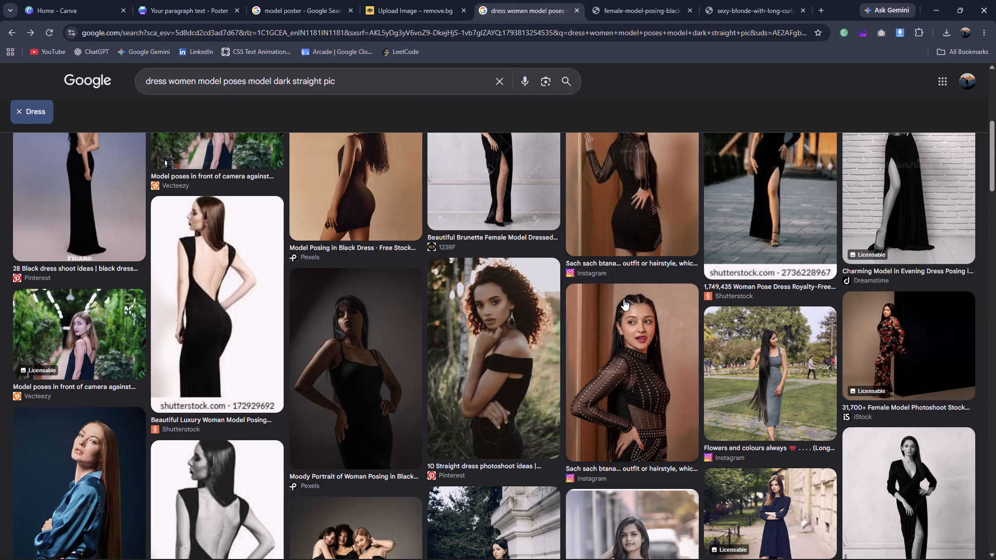
pyautogui.scroll(-13, 618, 313)
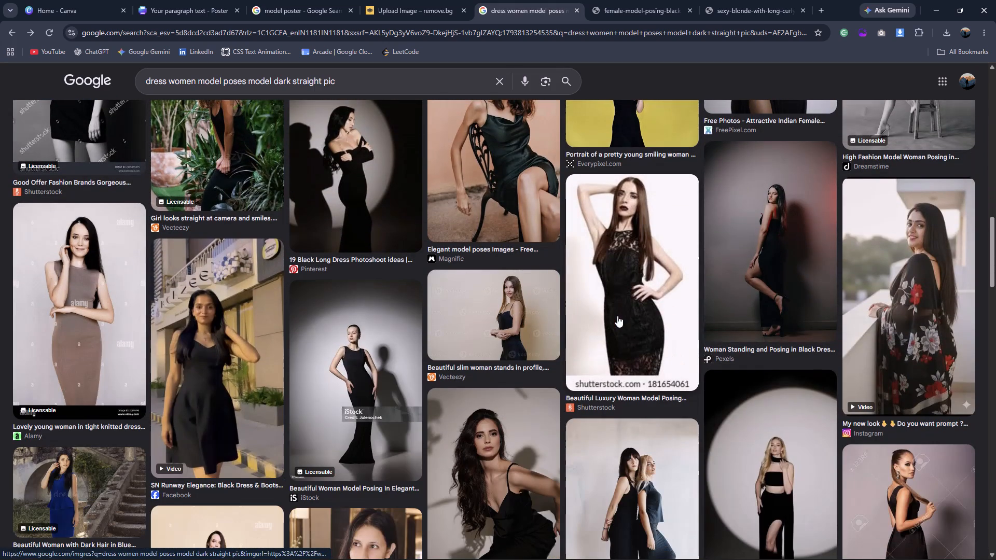
pyautogui.scroll(-15, 613, 323)
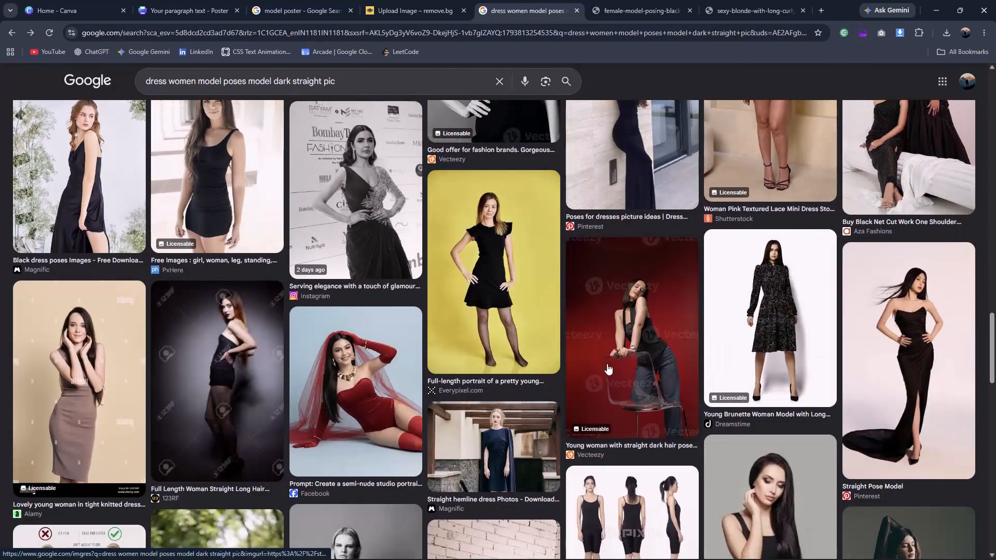
pyautogui.scroll(-9, 607, 363)
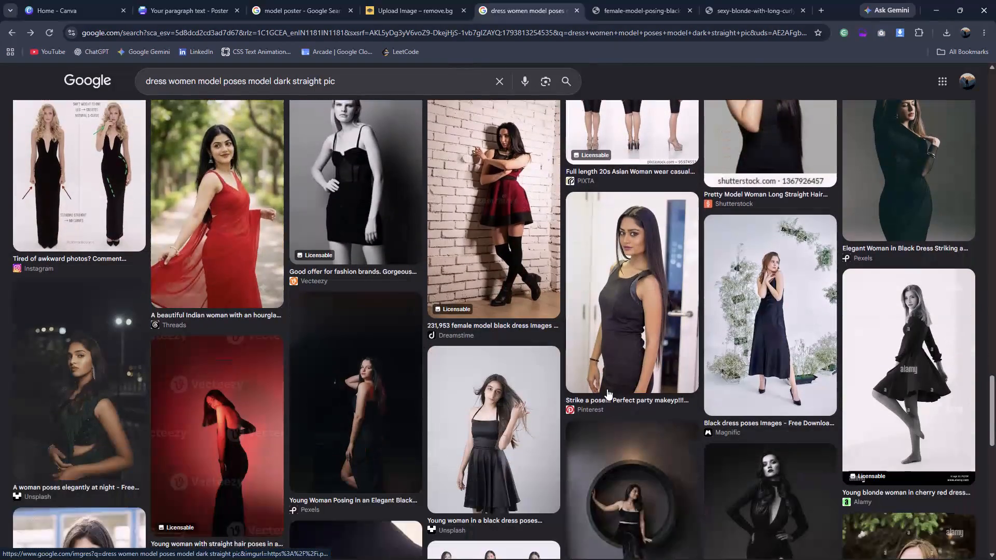
pyautogui.scroll(-6, 607, 389)
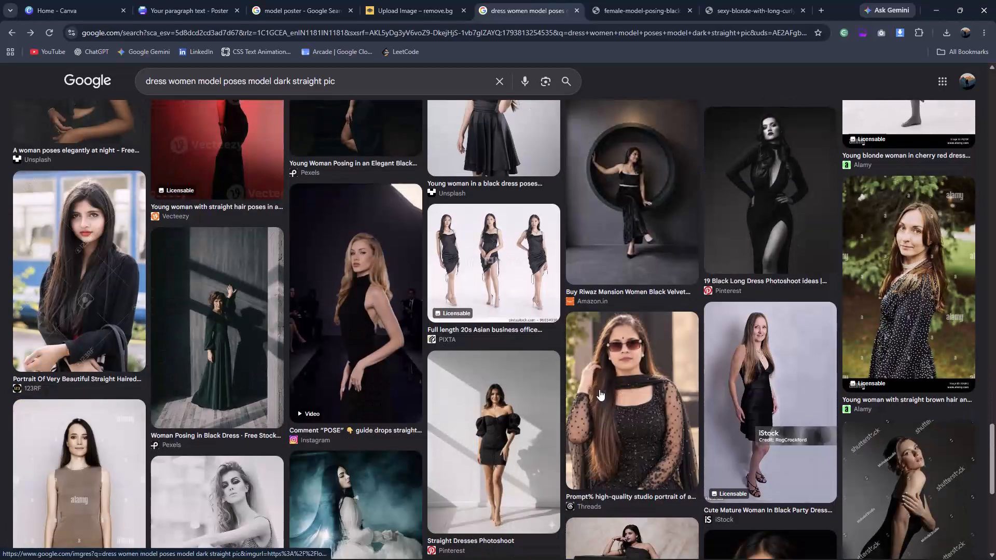
pyautogui.scroll(-3, 599, 389)
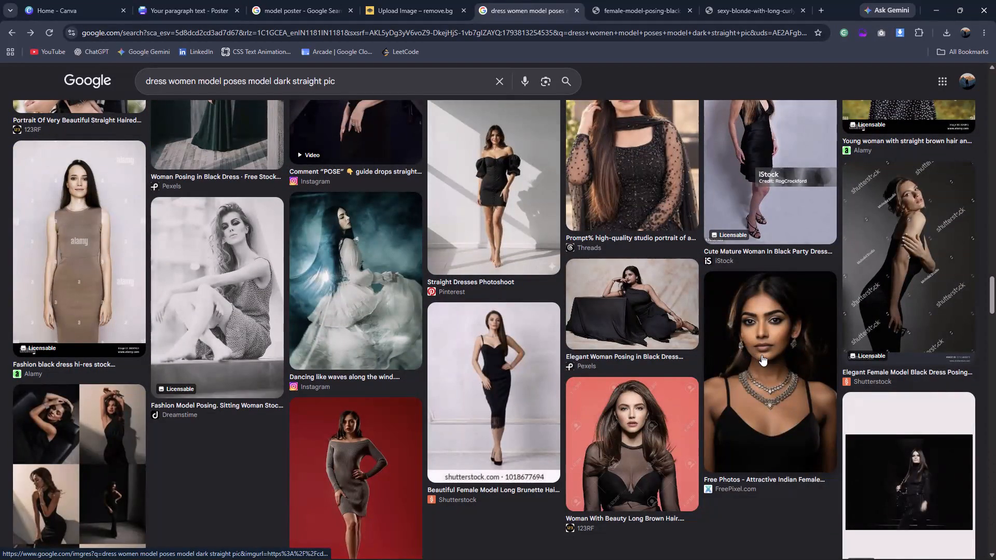
pyautogui.click(672, 441)
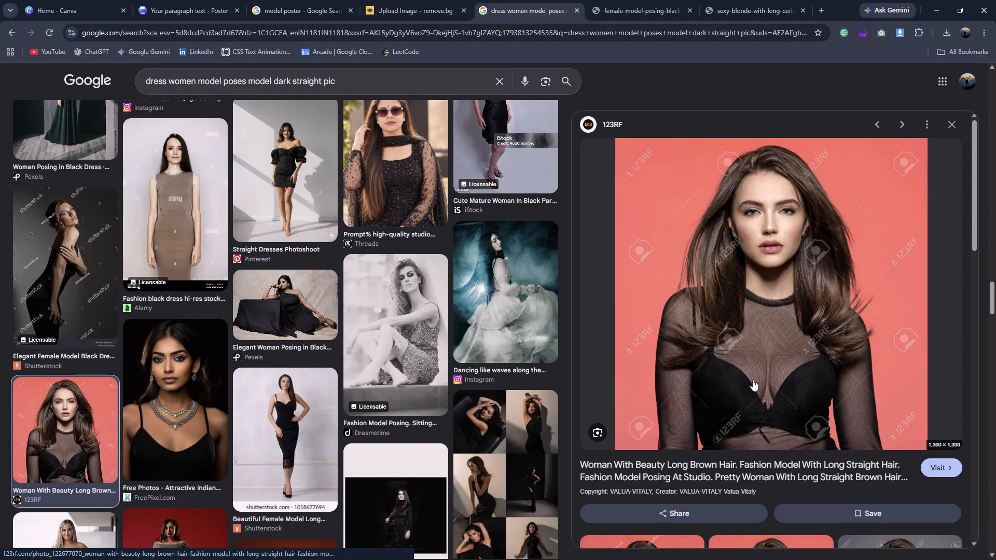
pyautogui.click(955, 120)
pyautogui.scroll(-4, 649, 418)
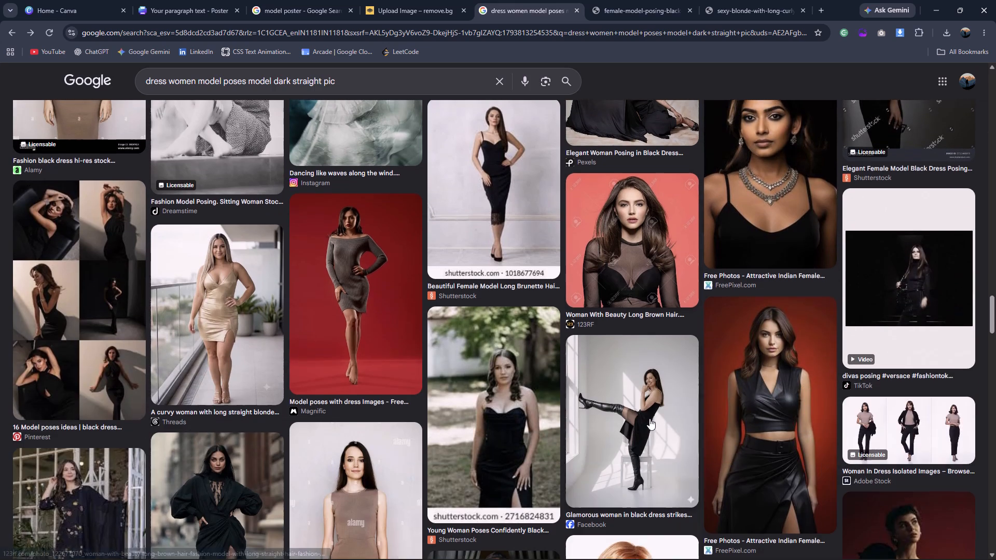
# From the FreePixel black leather outfit photo, open the related black shirt and pleated skirt photo on mustard background and save it as PNG.
pyautogui.click(755, 372)
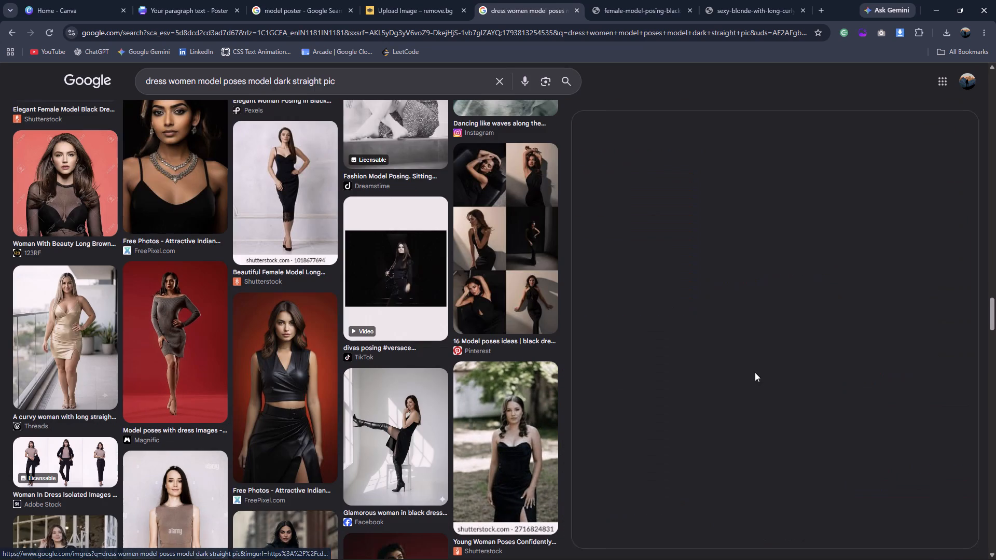
pyautogui.scroll(-2, 752, 367)
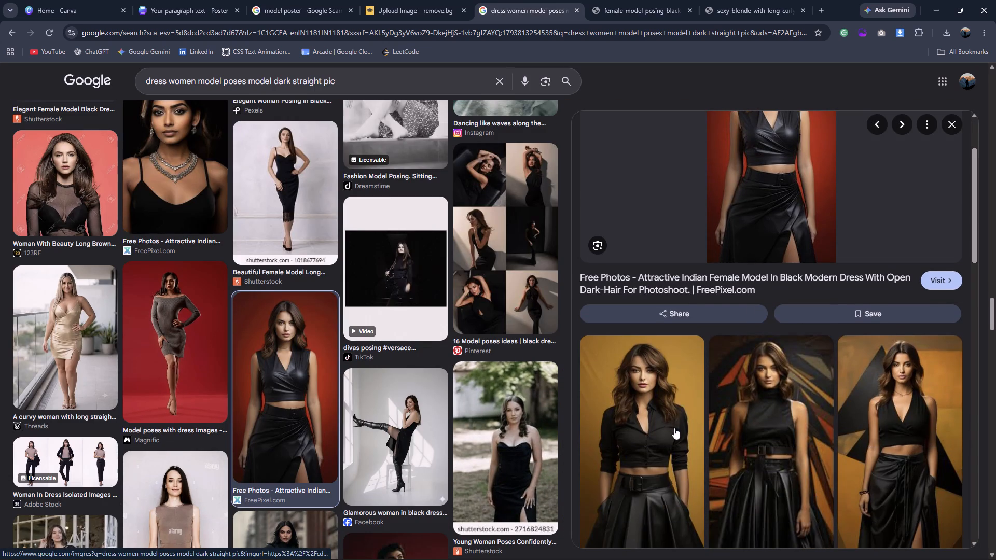
pyautogui.click(674, 428)
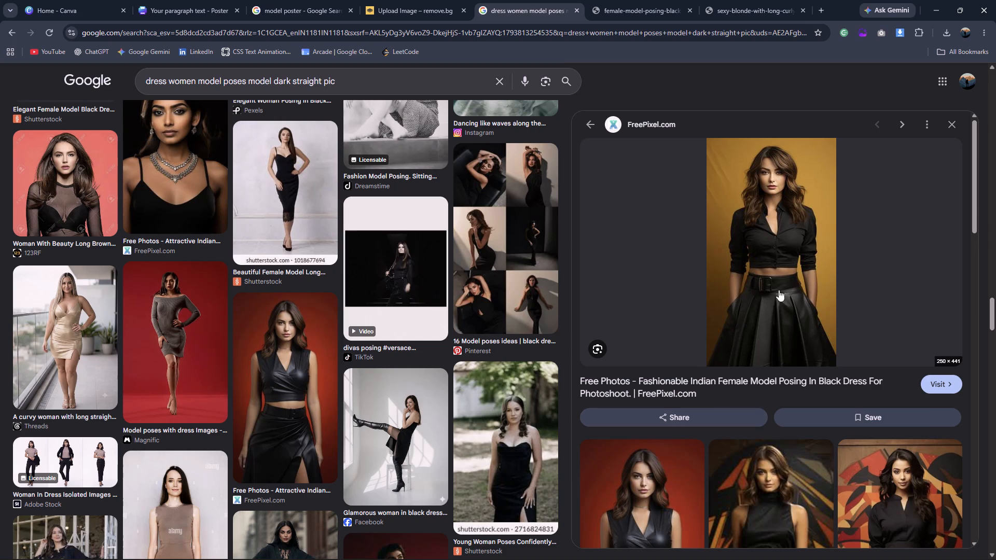
pyautogui.rightClick(776, 268)
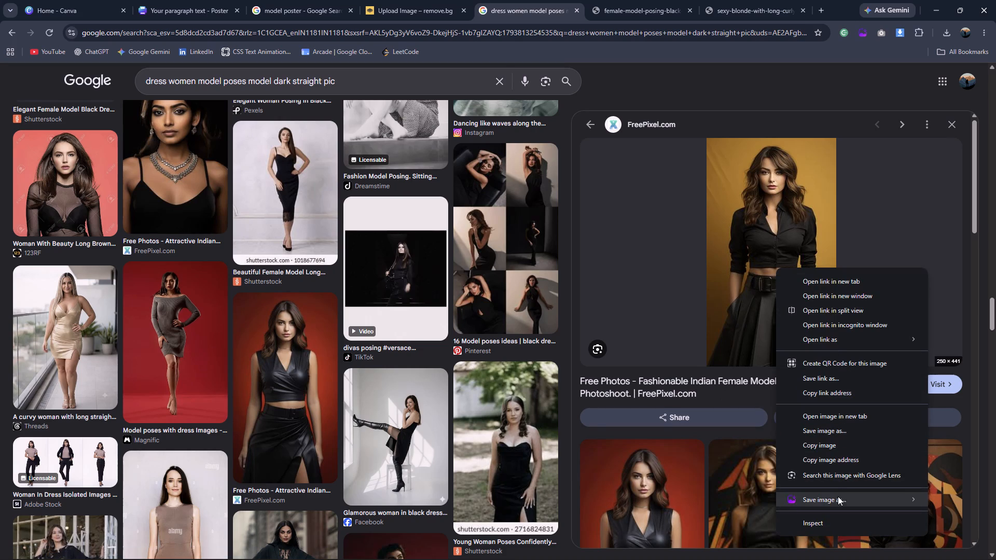
pyautogui.moveTo(839, 431); pyautogui.dragTo(894, 445)
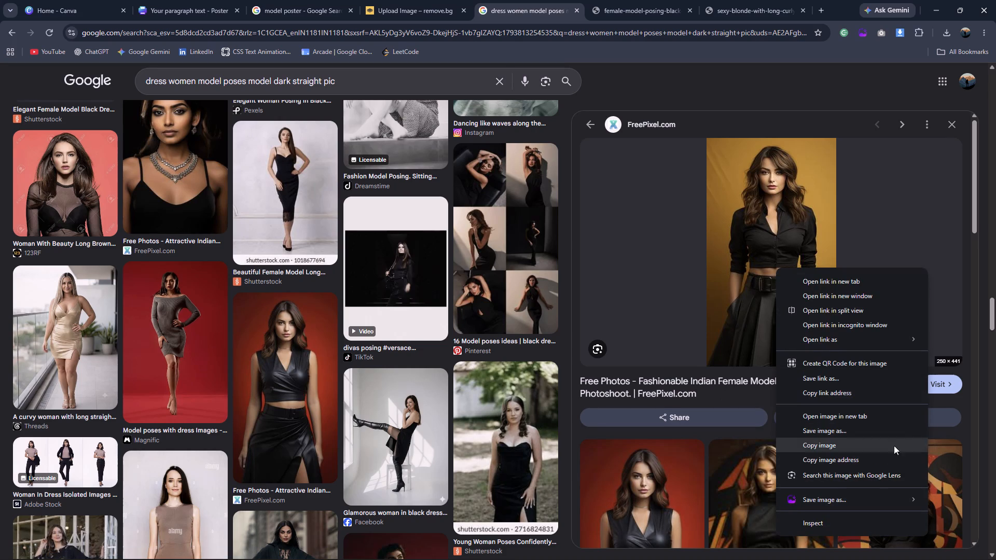
pyautogui.moveTo(894, 445); pyautogui.dragTo(854, 508)
pyautogui.click(855, 501)
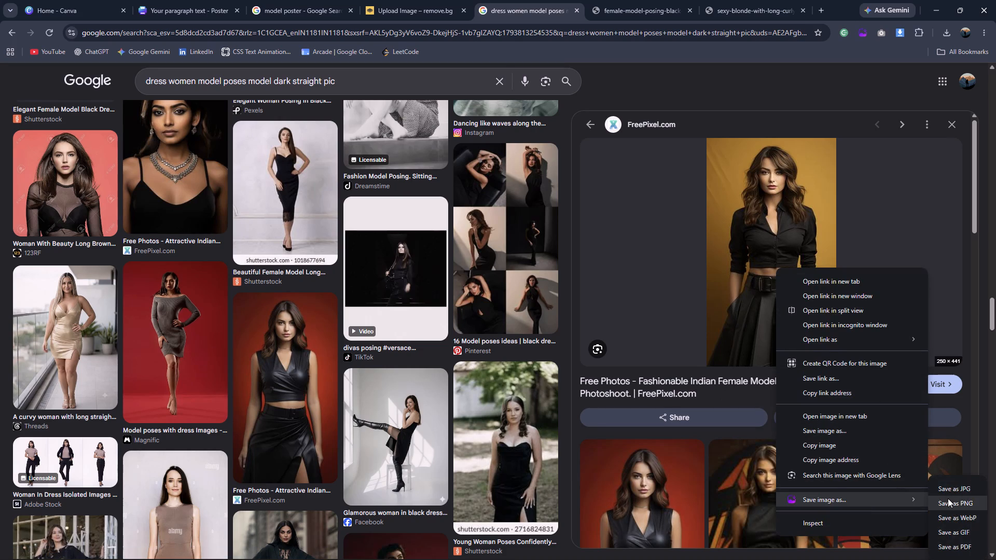
pyautogui.click(949, 499)
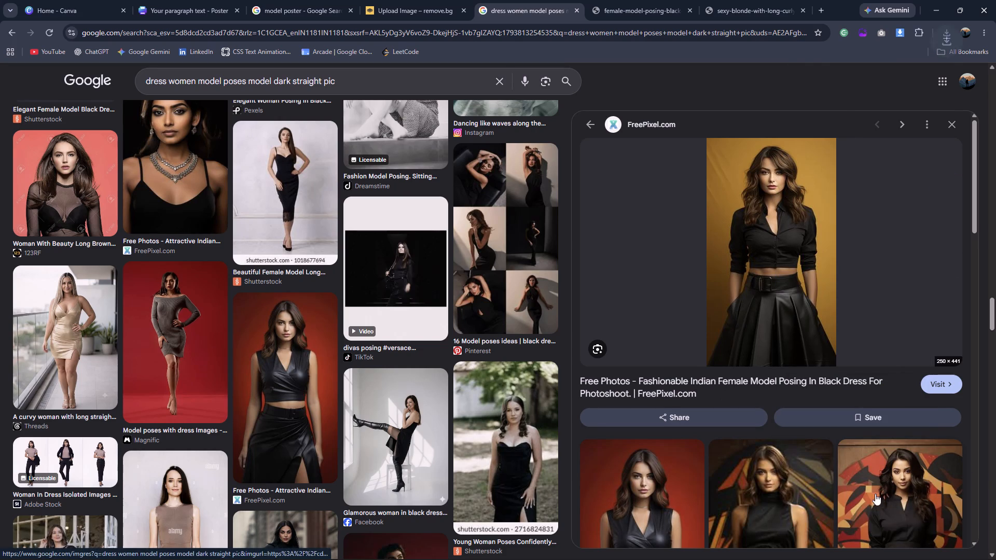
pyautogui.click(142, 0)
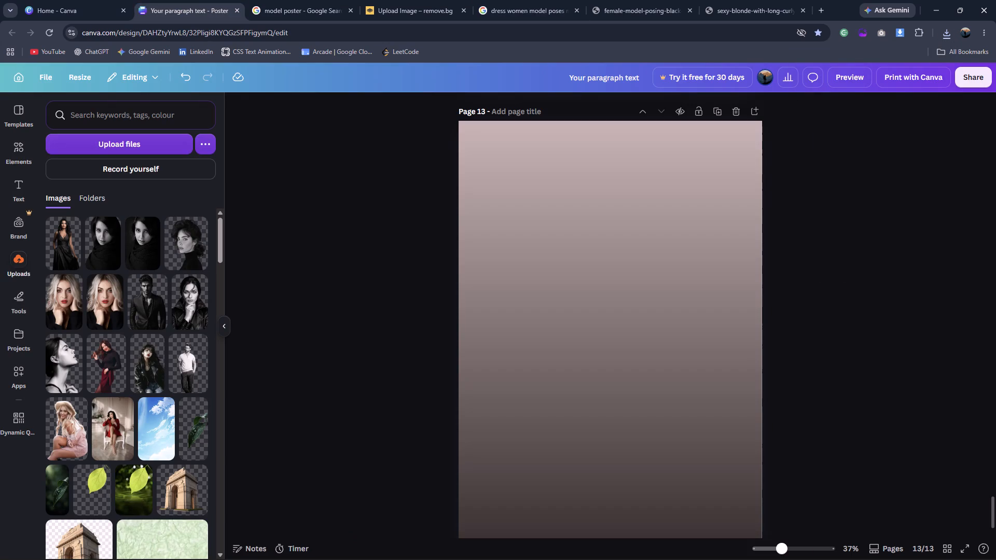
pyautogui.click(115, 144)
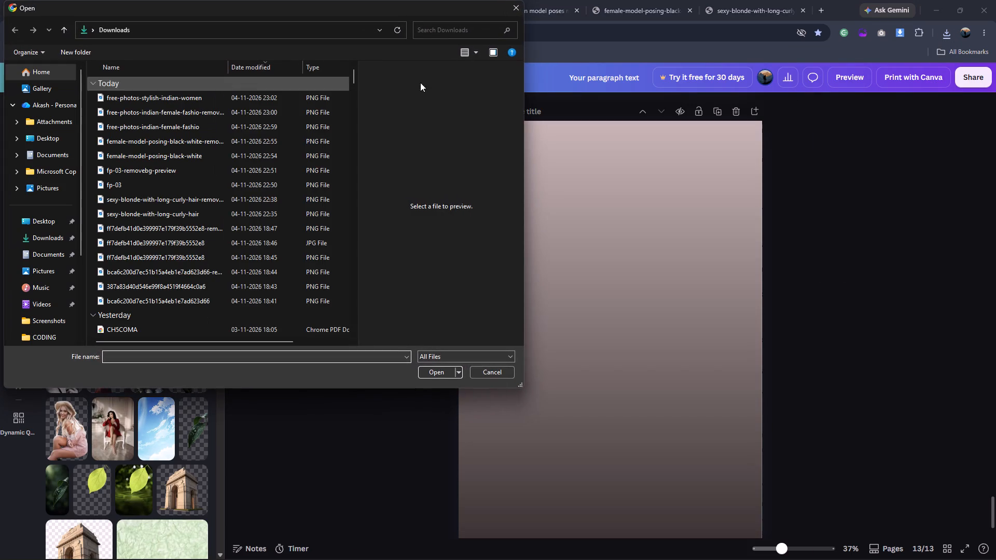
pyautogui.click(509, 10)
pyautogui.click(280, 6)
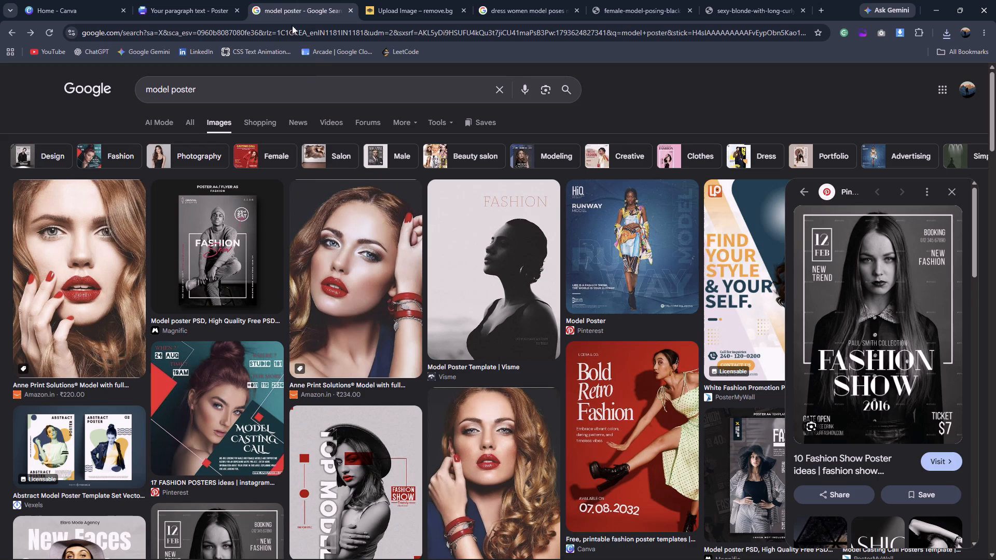
# Remove the background of the free-photos-stylish-indian-women image in remove.bg and download the free 250 x 441 preview version.
pyautogui.click(378, 0)
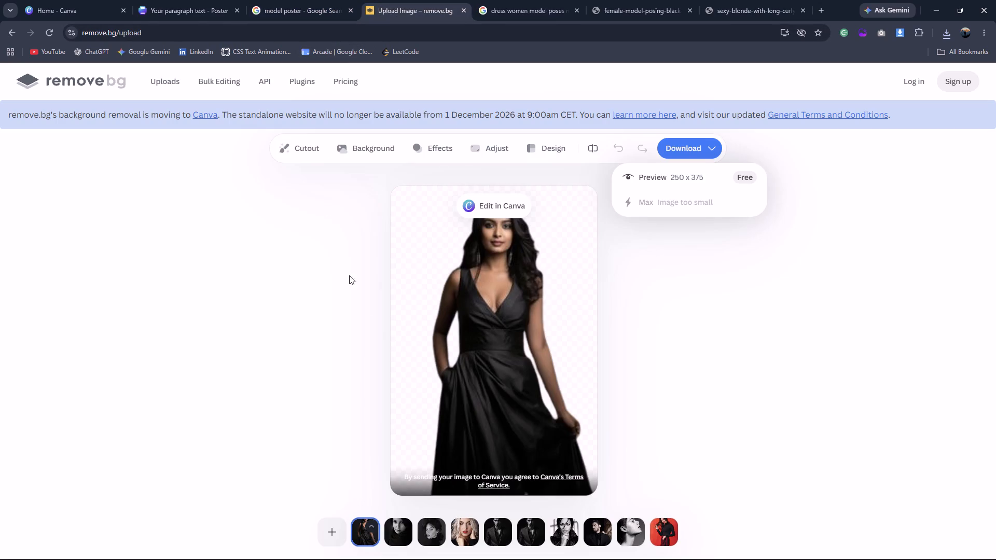
pyautogui.click(335, 541)
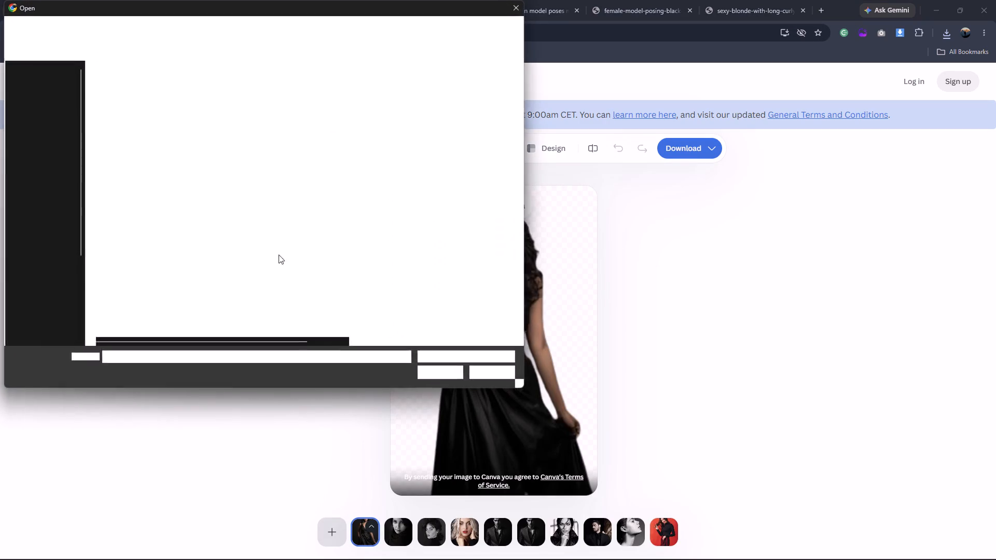
pyautogui.moveTo(161, 101); pyautogui.dragTo(652, 310)
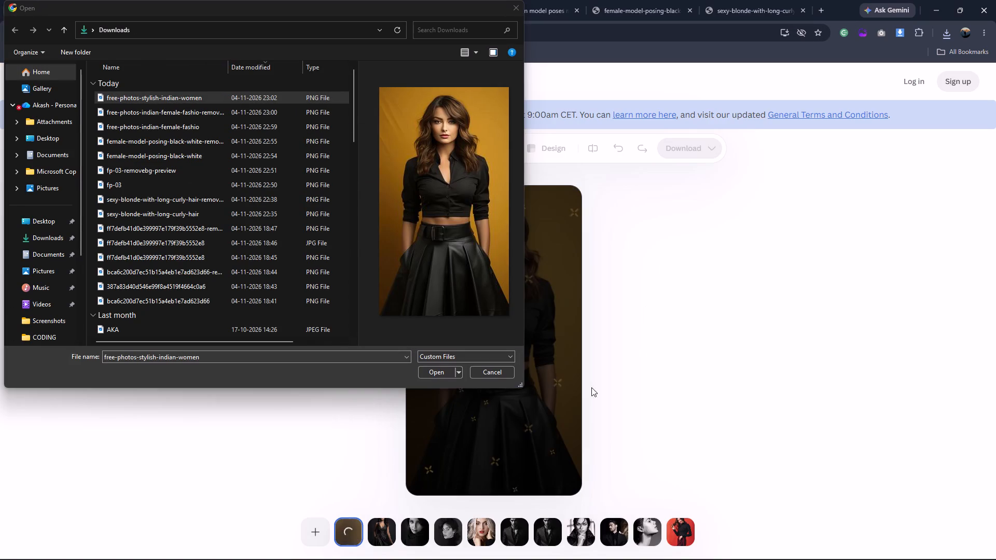
pyautogui.click(501, 372)
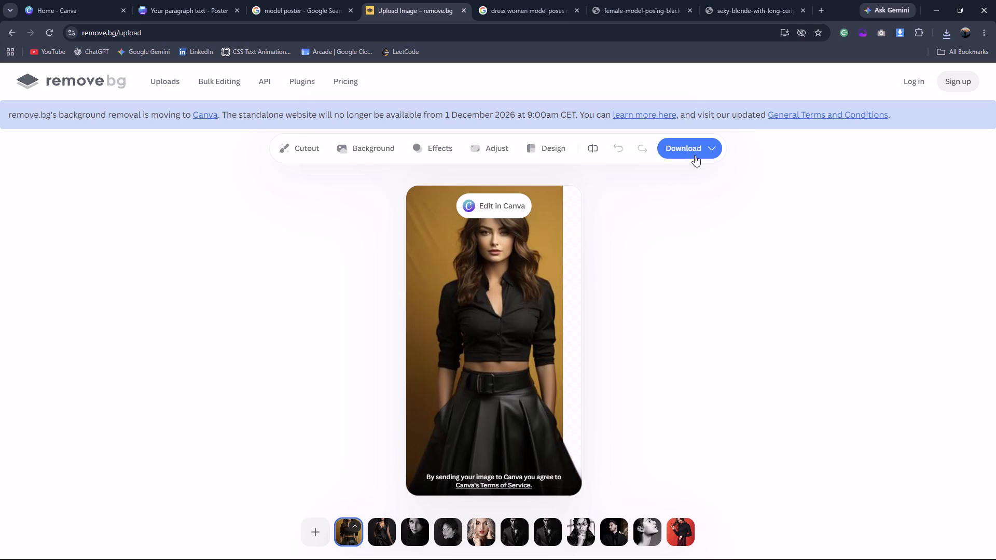
pyautogui.click(695, 155)
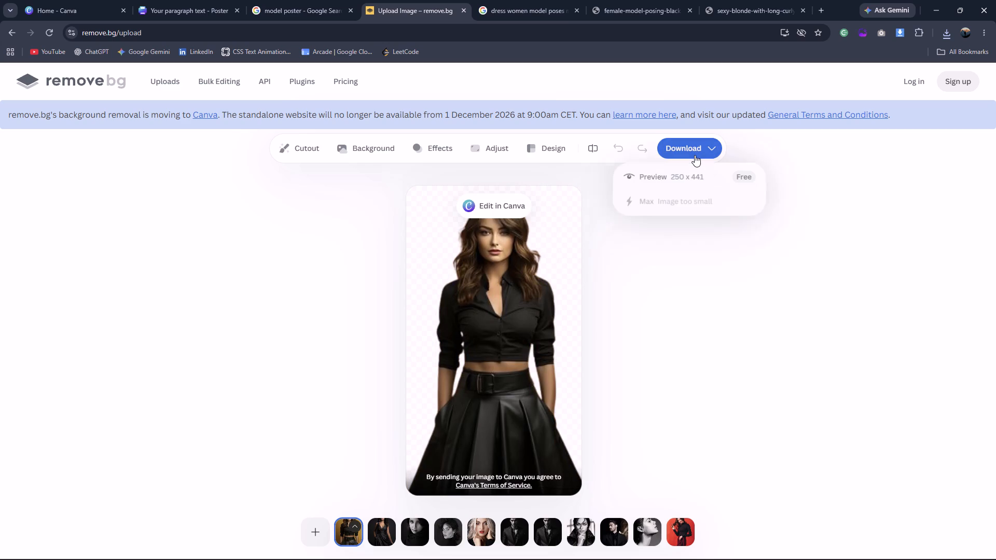
pyautogui.click(679, 172)
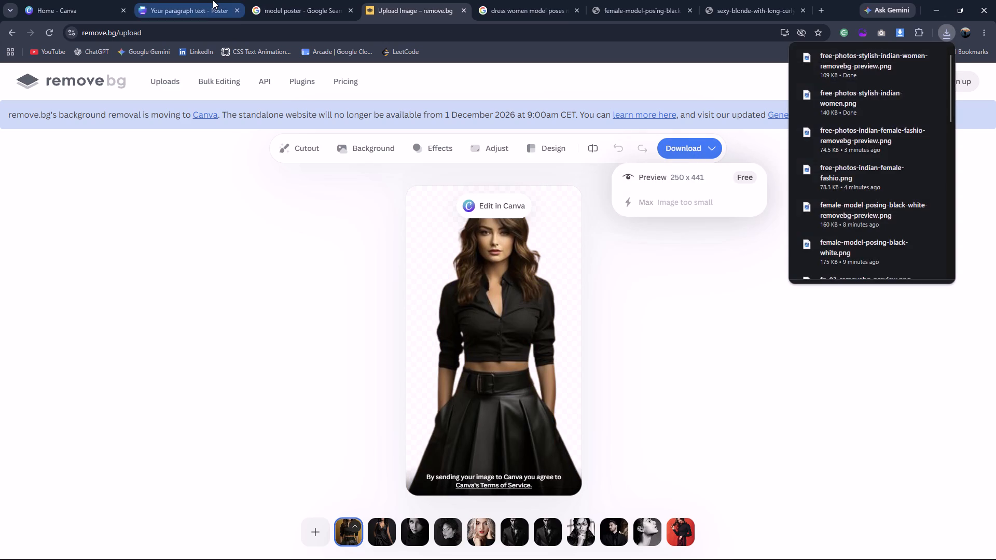
# In the Canva poster, upload free-photos-stylish-indian-women-removebg-preview and place it enlarged and horizontally centred at the bottom of page 13.
pyautogui.click(213, 0)
pyautogui.click(83, 148)
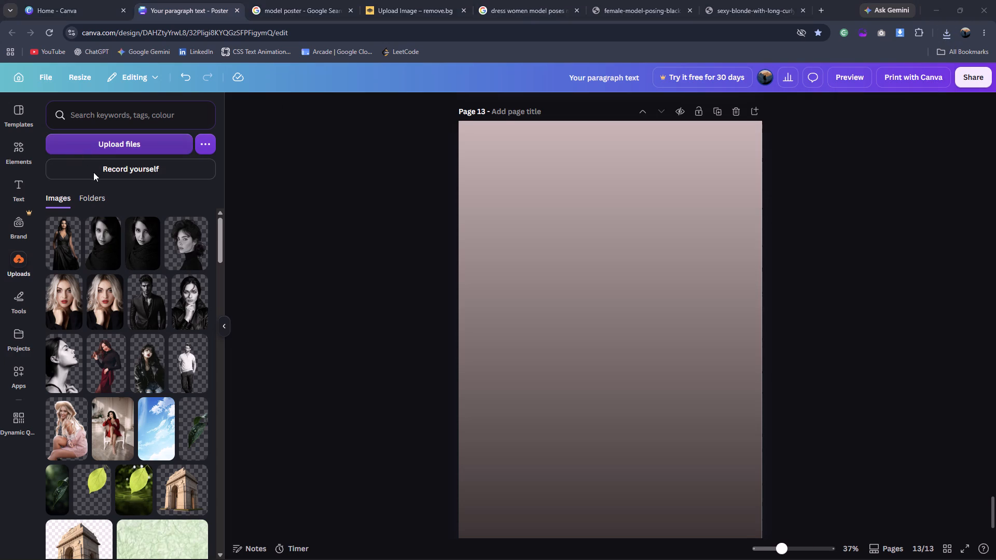
pyautogui.moveTo(118, 101); pyautogui.dragTo(626, 316)
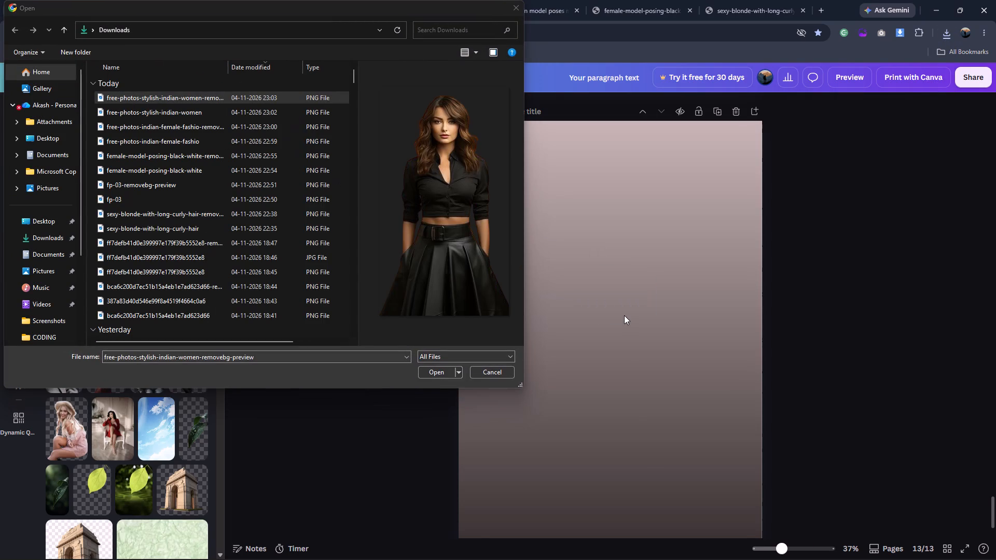
pyautogui.click(509, 373)
pyautogui.moveTo(595, 361); pyautogui.dragTo(567, 335)
pyautogui.moveTo(647, 426); pyautogui.dragTo(721, 552)
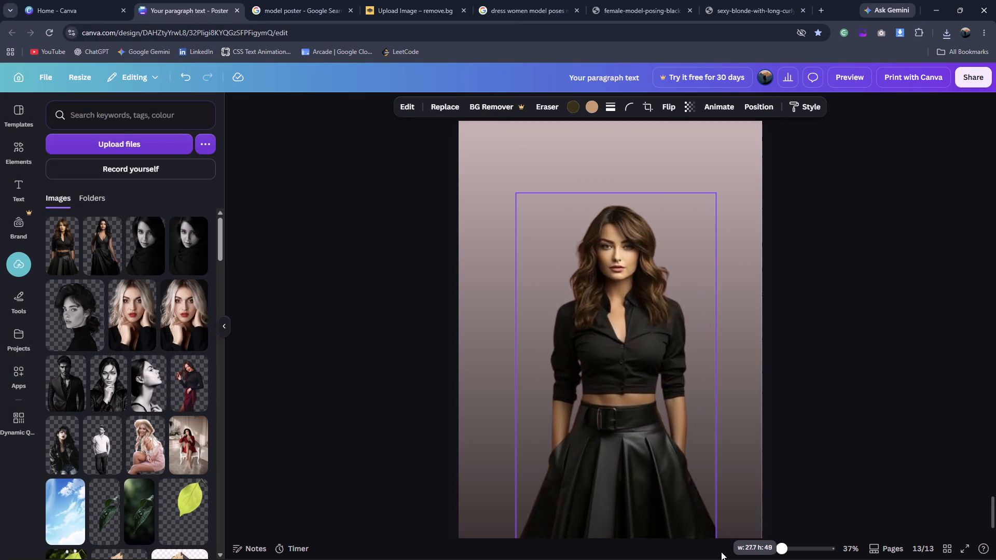
pyautogui.moveTo(721, 552); pyautogui.dragTo(718, 554)
pyautogui.moveTo(639, 445); pyautogui.dragTo(628, 444)
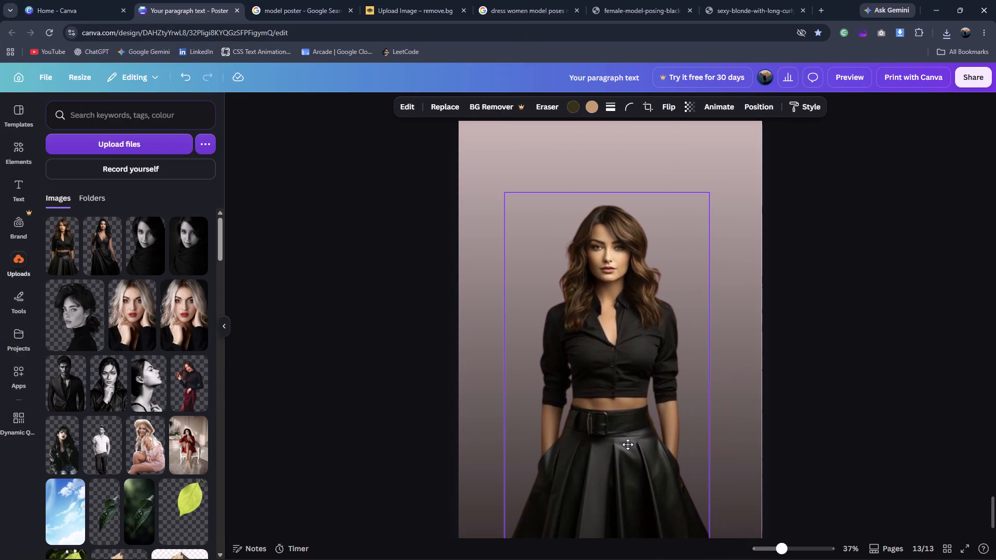
pyautogui.moveTo(628, 444); pyautogui.dragTo(632, 444)
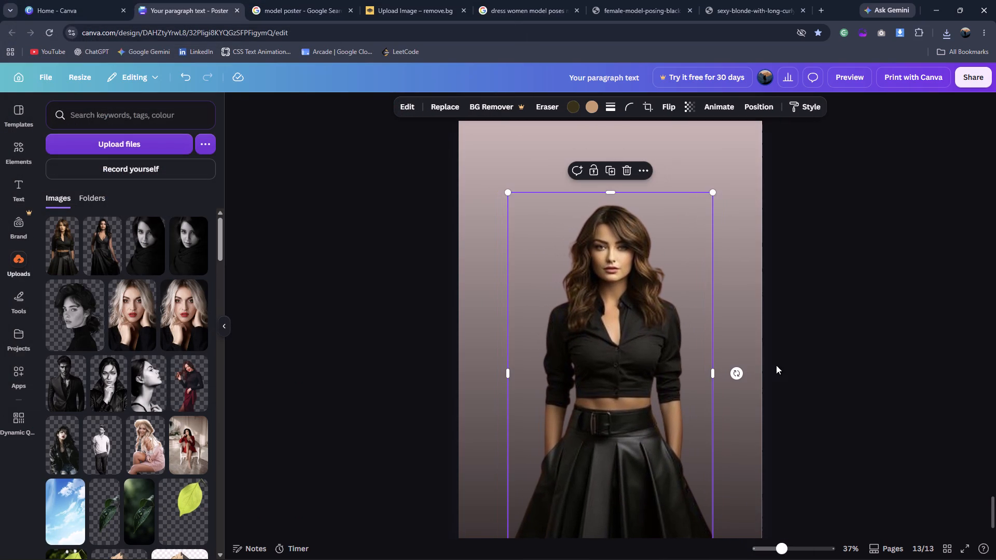
pyautogui.click(798, 356)
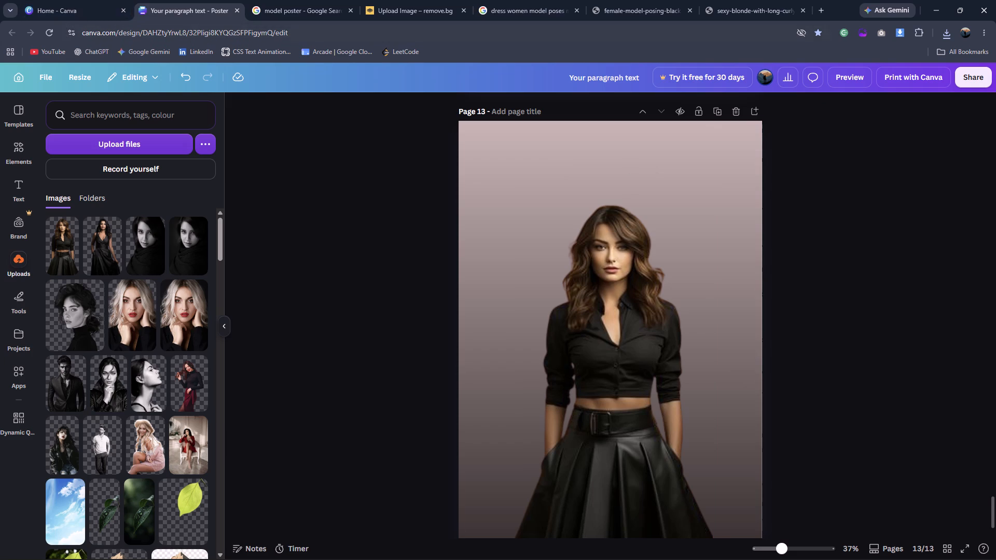
# After checking the model poster reference, enlarge the model cutout so her head sits nearer the page top, and recentre it horizontally.
pyautogui.click(300, 5)
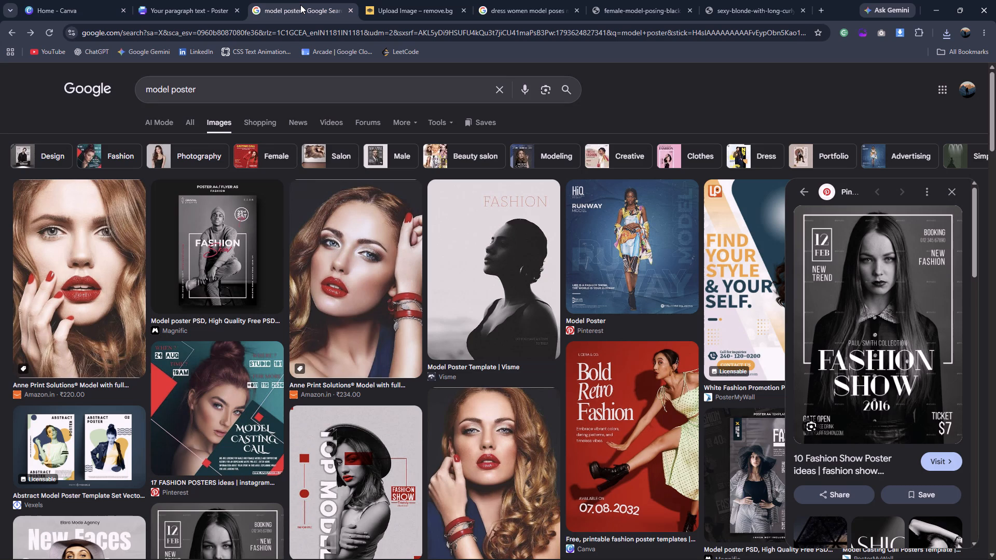
pyautogui.click(217, 0)
pyautogui.moveTo(616, 320); pyautogui.dragTo(614, 319)
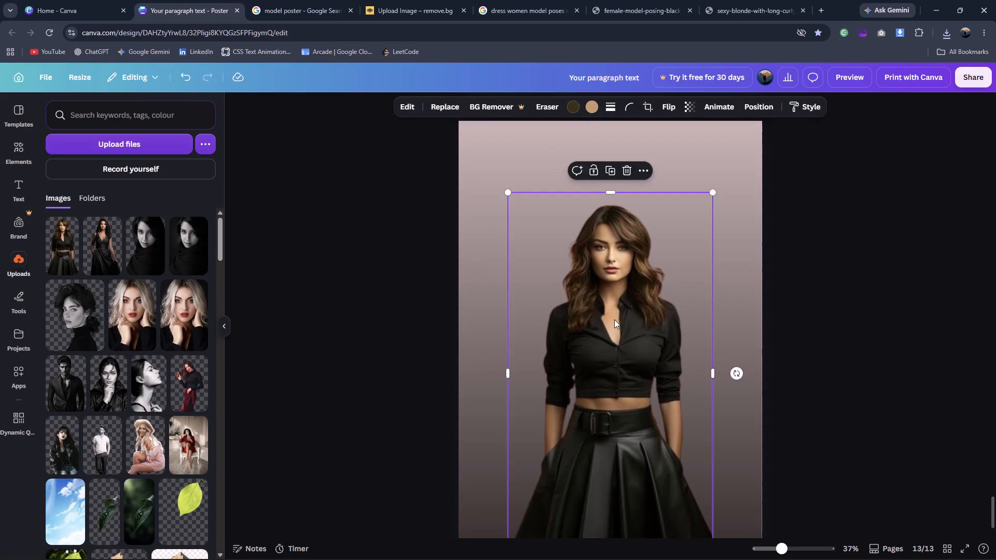
pyautogui.moveTo(614, 319); pyautogui.dragTo(610, 316)
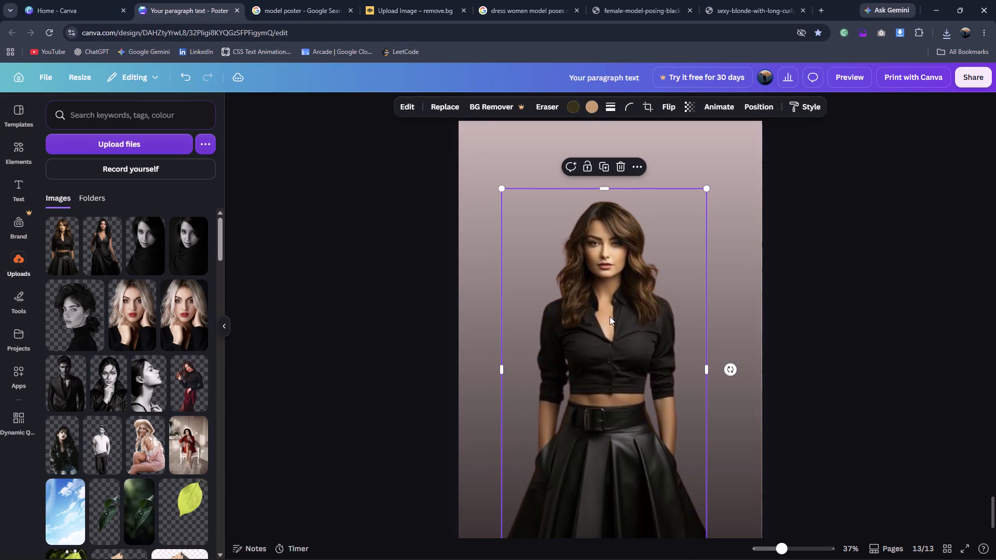
pyautogui.moveTo(504, 190); pyautogui.dragTo(488, 171)
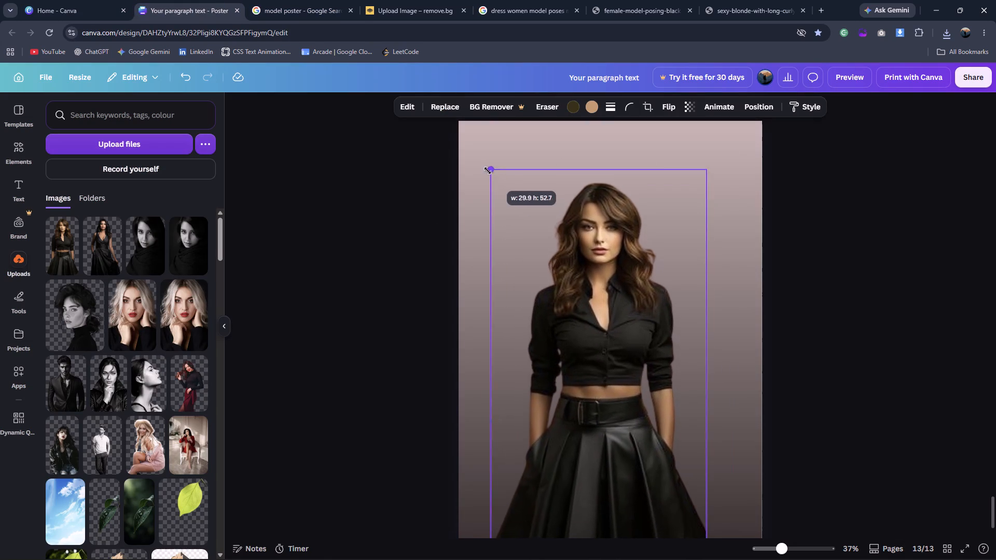
pyautogui.moveTo(488, 171); pyautogui.dragTo(471, 158)
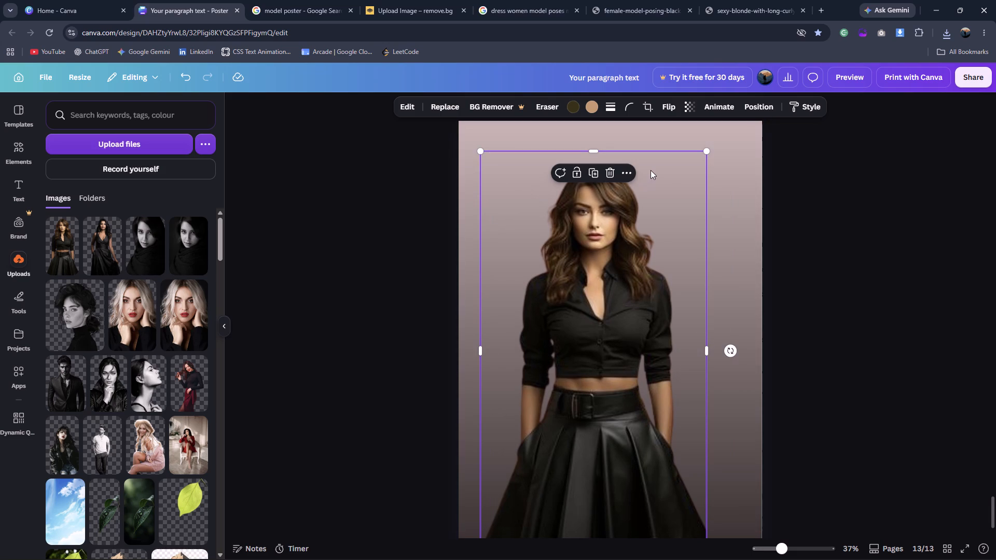
pyautogui.moveTo(638, 287); pyautogui.dragTo(649, 288)
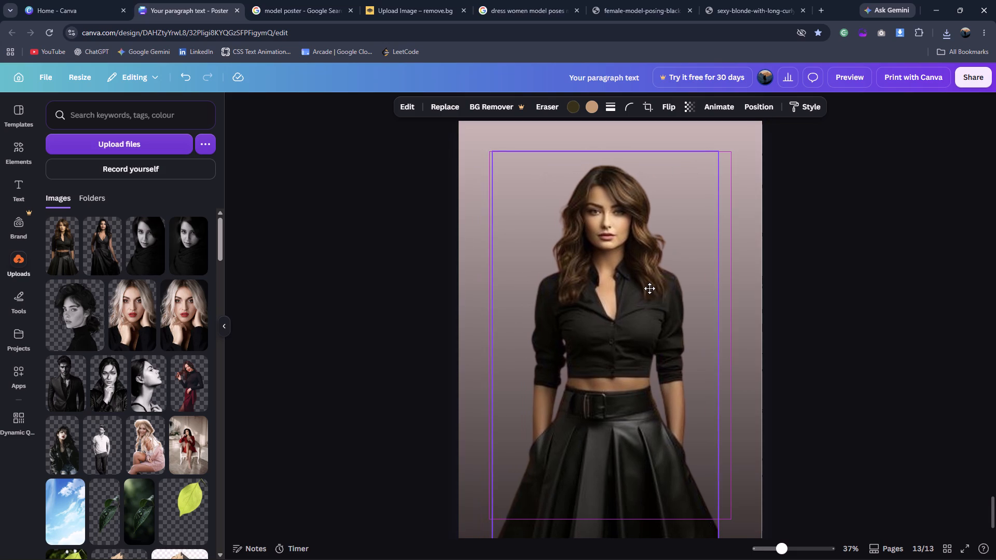
pyautogui.moveTo(649, 288); pyautogui.dragTo(652, 288)
pyautogui.click(843, 312)
# Using the model poster reference, add a square shape near the page's top-left corner and stretch it to about 37 by 40 over the model.
pyautogui.click(284, 8)
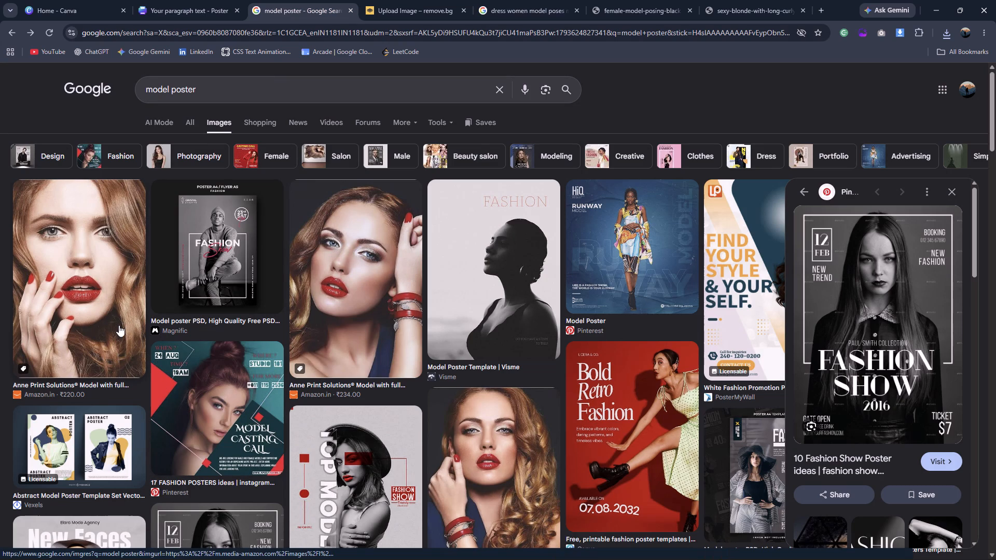
pyautogui.click(164, 18)
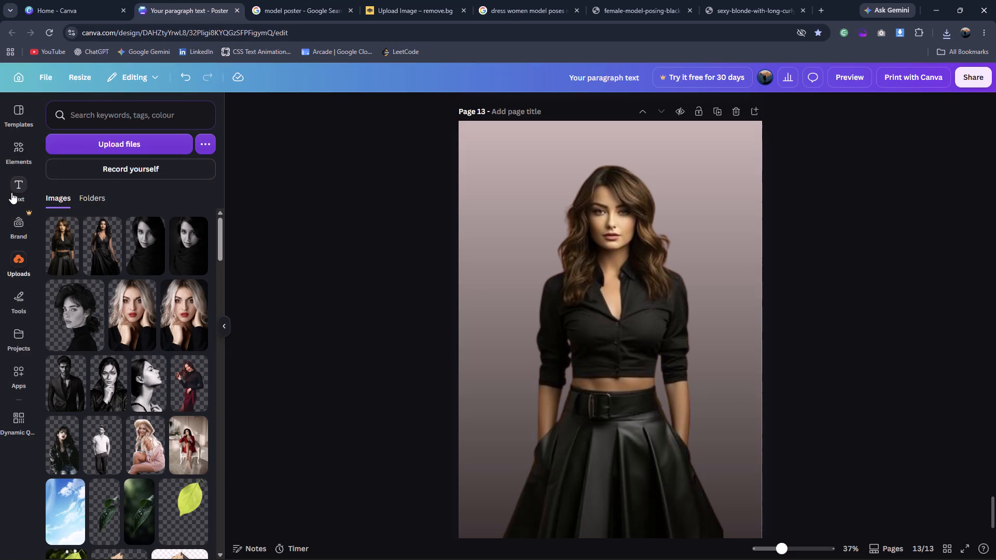
pyautogui.click(25, 151)
pyautogui.click(66, 191)
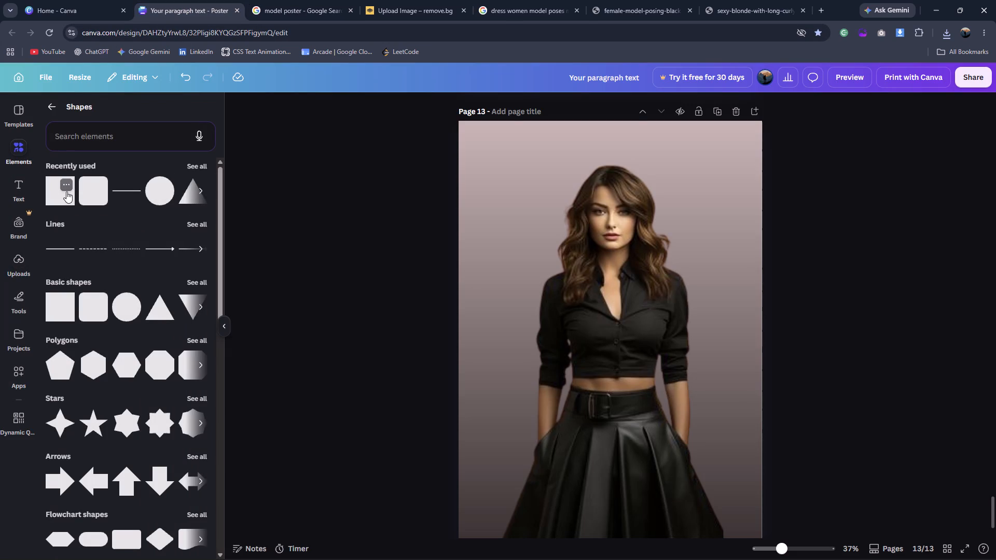
pyautogui.moveTo(622, 325); pyautogui.dragTo(559, 220)
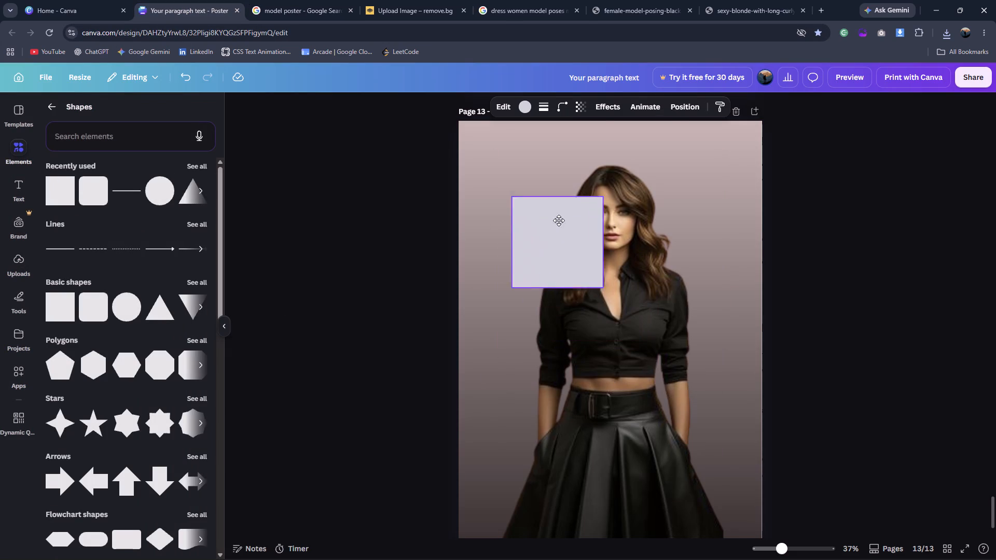
pyautogui.moveTo(559, 220); pyautogui.dragTo(529, 173)
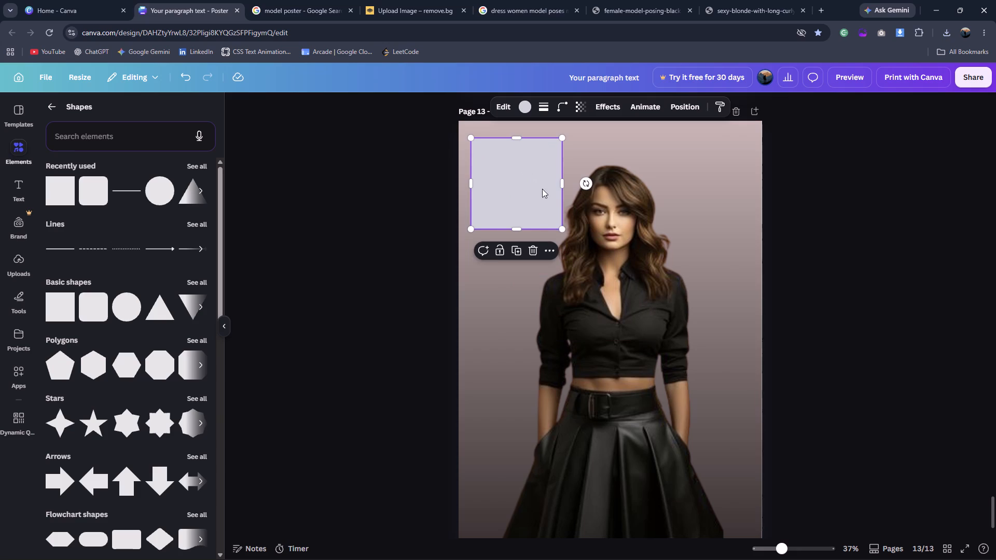
pyautogui.moveTo(562, 228); pyautogui.dragTo(711, 369)
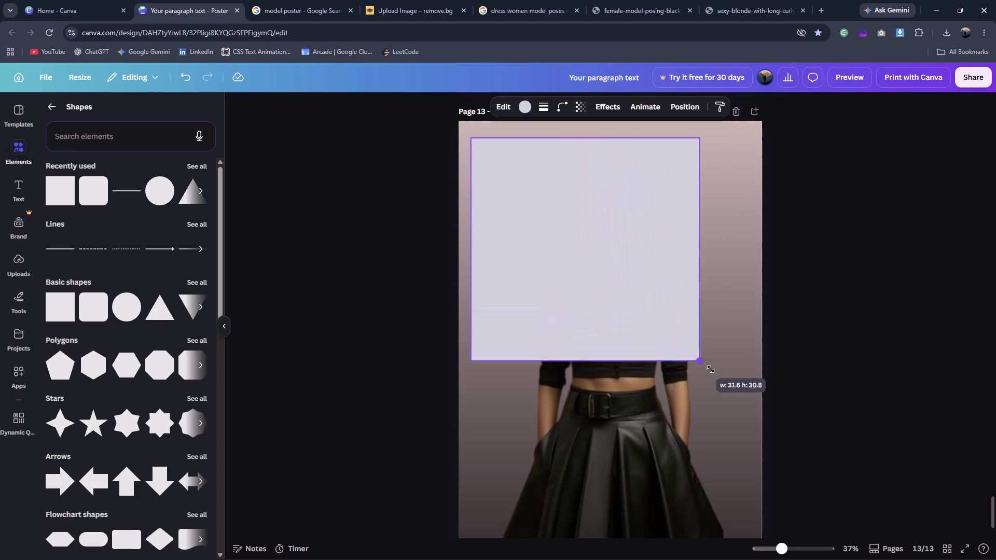
pyautogui.moveTo(711, 369); pyautogui.dragTo(740, 429)
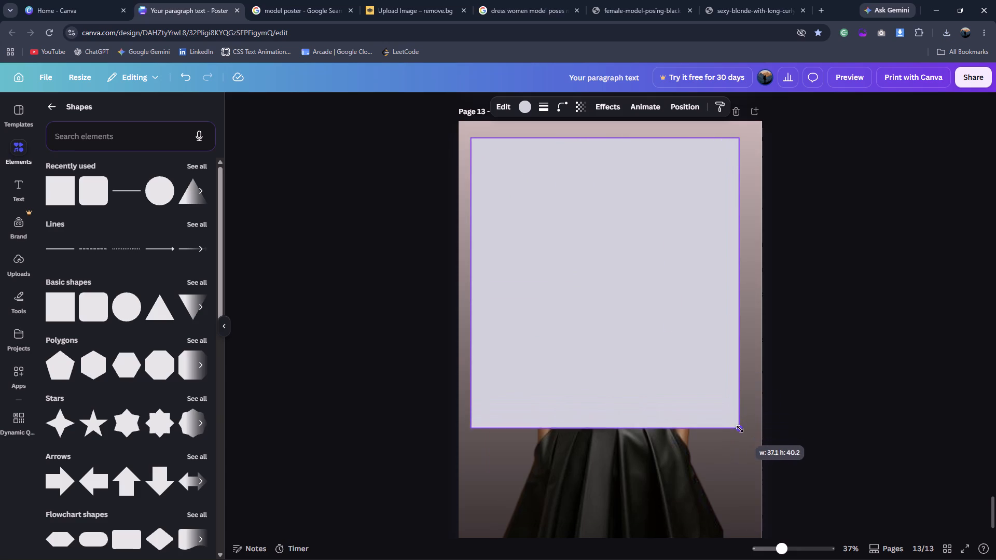
pyautogui.moveTo(740, 429); pyautogui.dragTo(744, 432)
# Check the poster reference again and fill the large rectangle over the model with solid white.
pyautogui.click(286, 0)
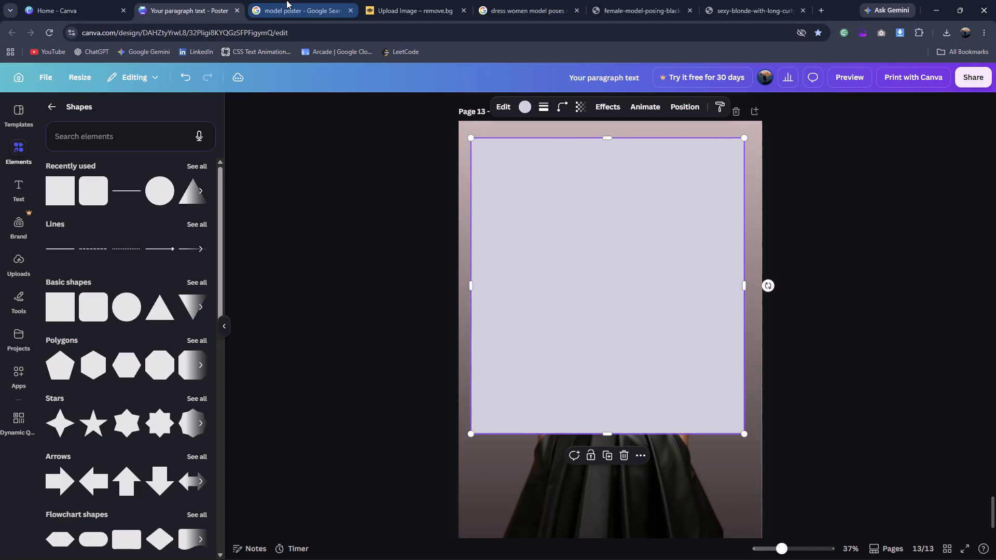
pyautogui.click(234, 0)
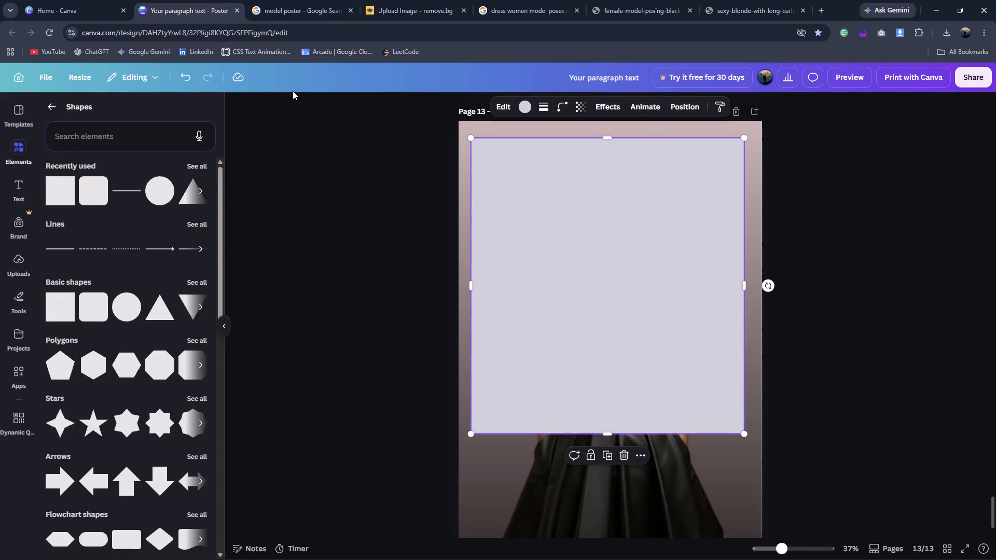
pyautogui.click(528, 108)
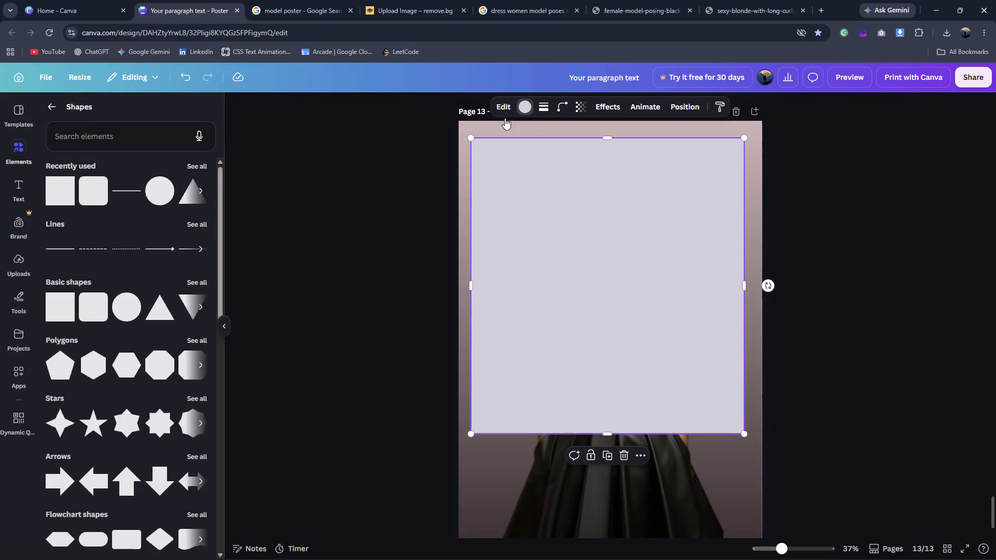
pyautogui.click(58, 213)
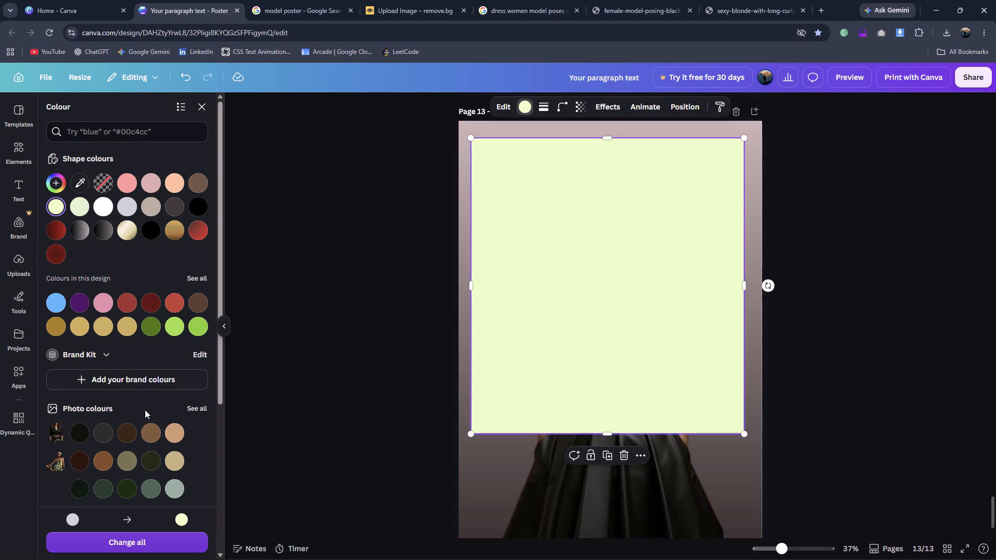
pyautogui.scroll(-6, 112, 469)
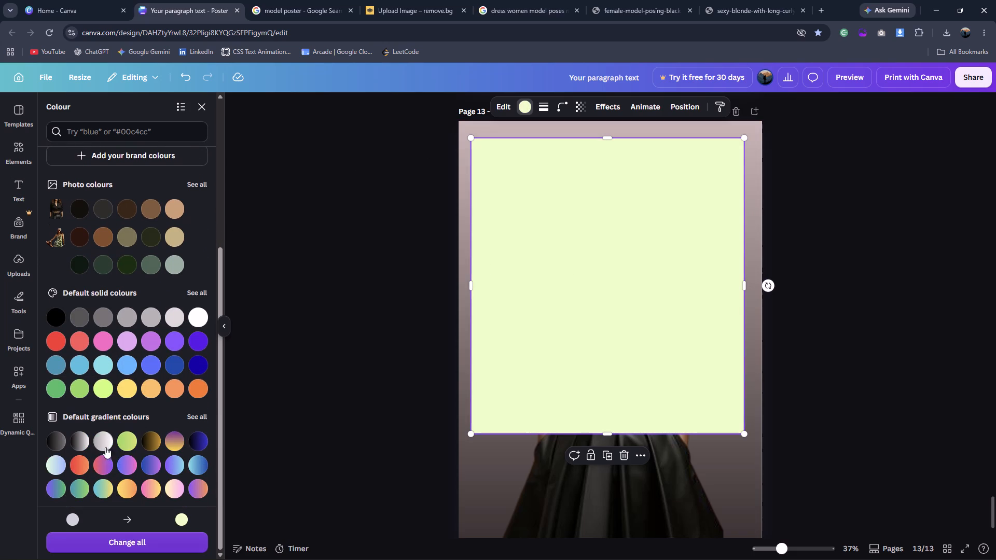
pyautogui.click(197, 311)
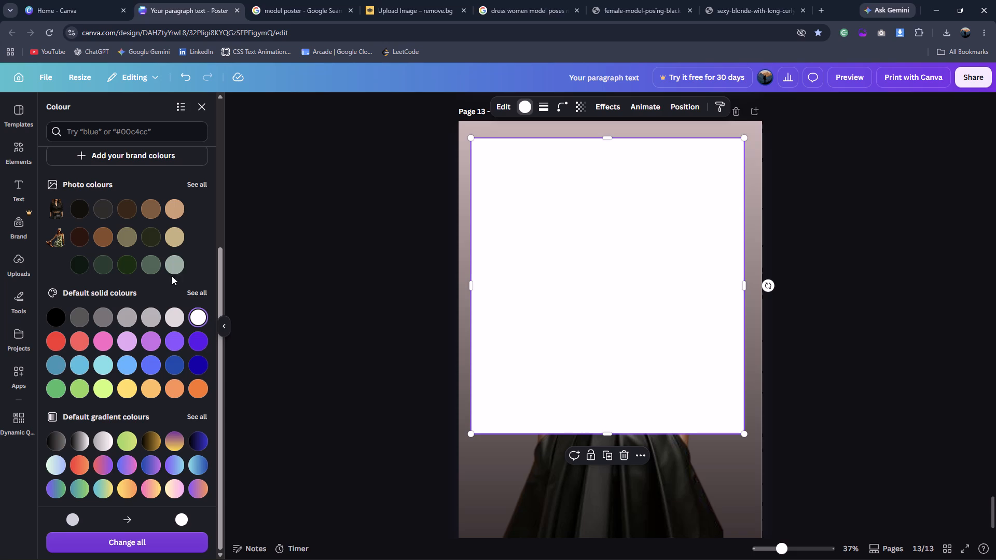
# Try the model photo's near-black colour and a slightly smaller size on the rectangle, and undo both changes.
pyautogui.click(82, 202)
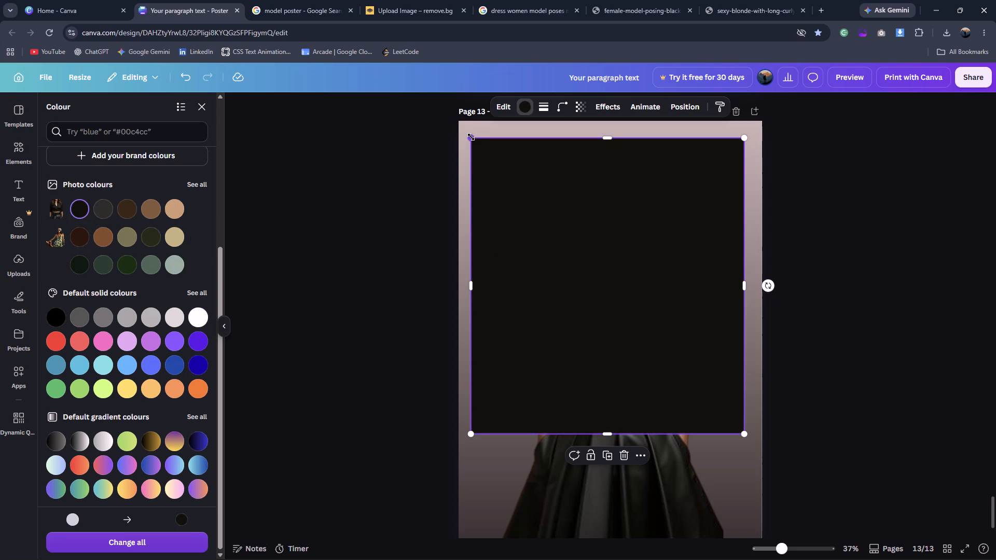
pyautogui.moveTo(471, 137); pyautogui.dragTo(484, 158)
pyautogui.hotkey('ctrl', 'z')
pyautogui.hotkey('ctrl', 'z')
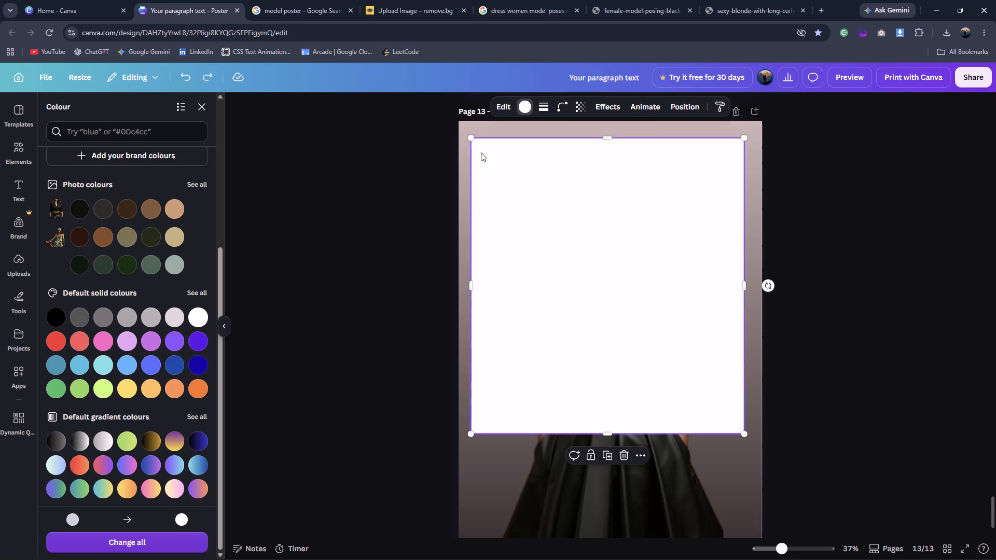
# Duplicate the white rectangle and fill the copy with solid black.
pyautogui.hotkey('ctrl', 'd')
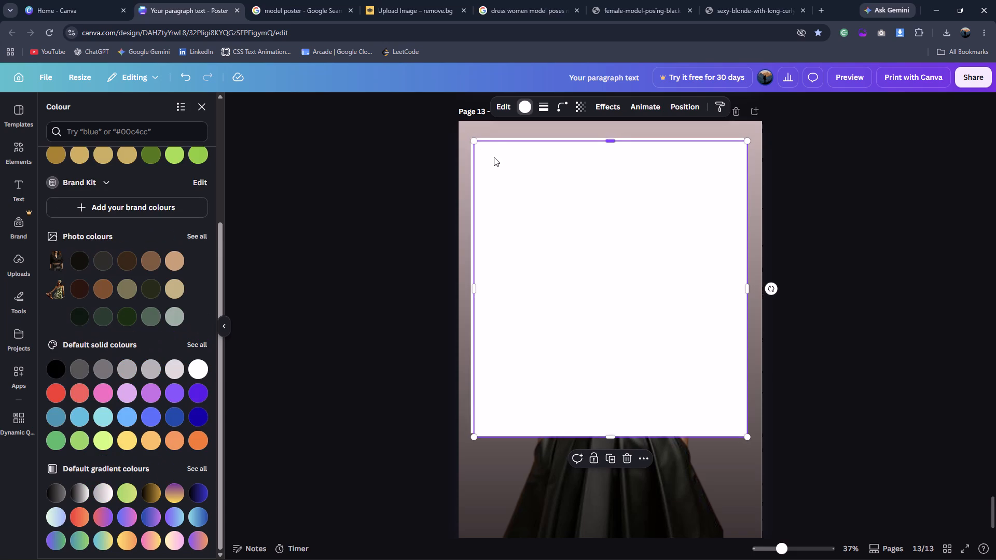
pyautogui.scroll(2, 175, 292)
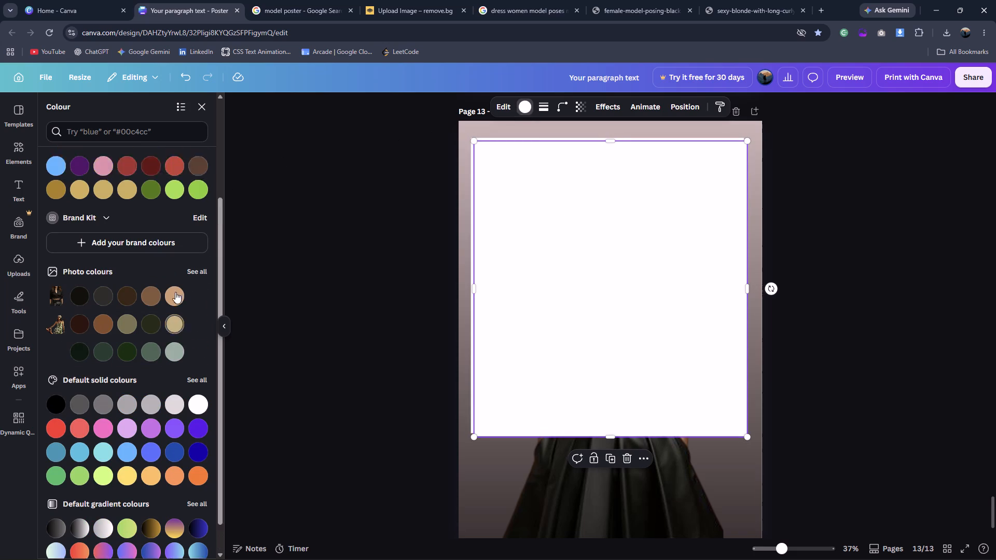
pyautogui.scroll(5, 175, 292)
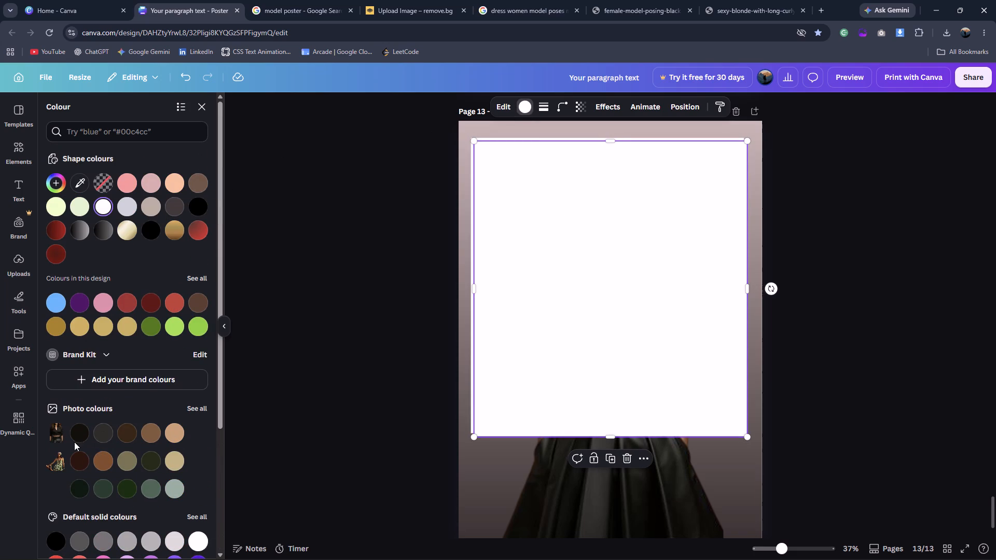
pyautogui.click(56, 541)
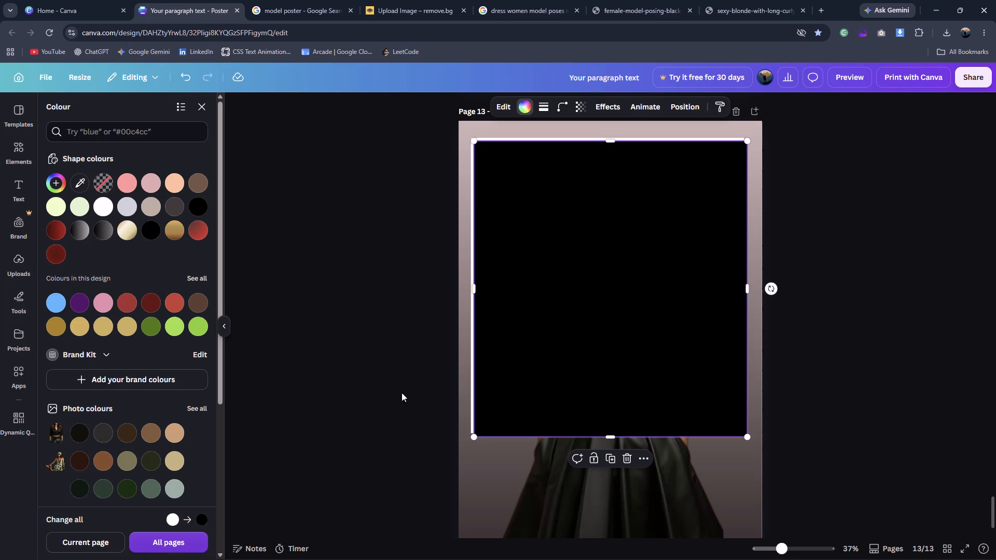
# Align the black rectangle over the white one, shrink it slightly and centre it to leave a thin, even white border.
pyautogui.click(535, 324)
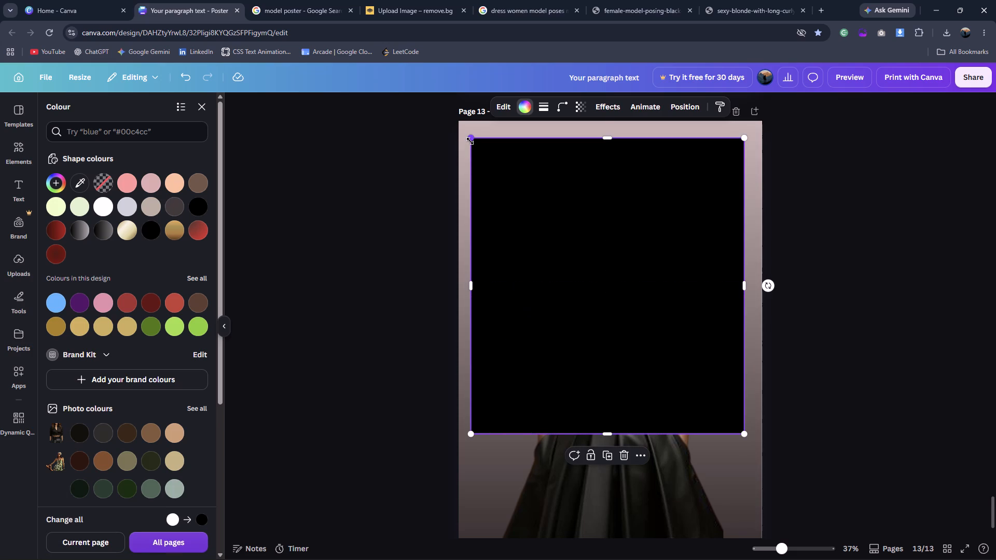
pyautogui.moveTo(470, 141); pyautogui.dragTo(475, 146)
pyautogui.click(627, 258)
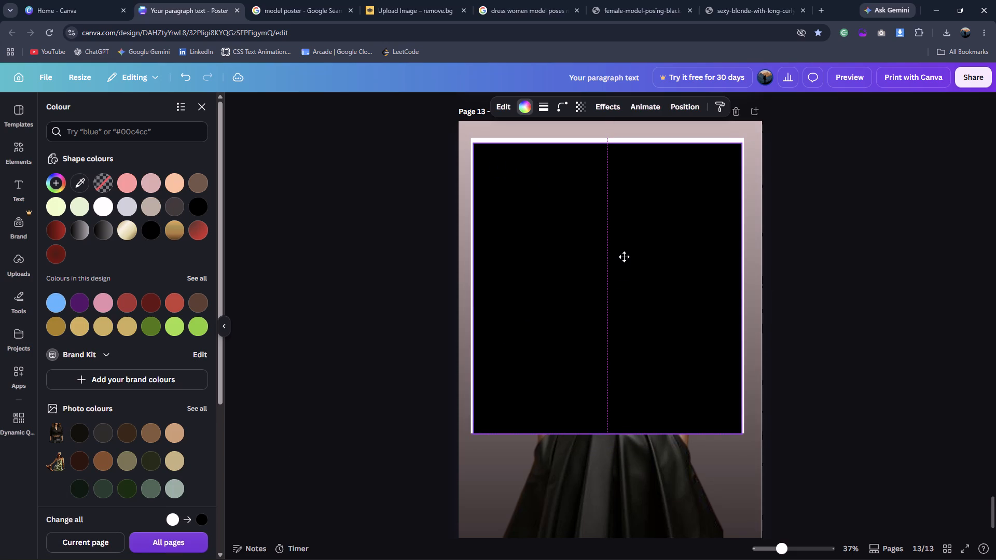
pyautogui.click(893, 348)
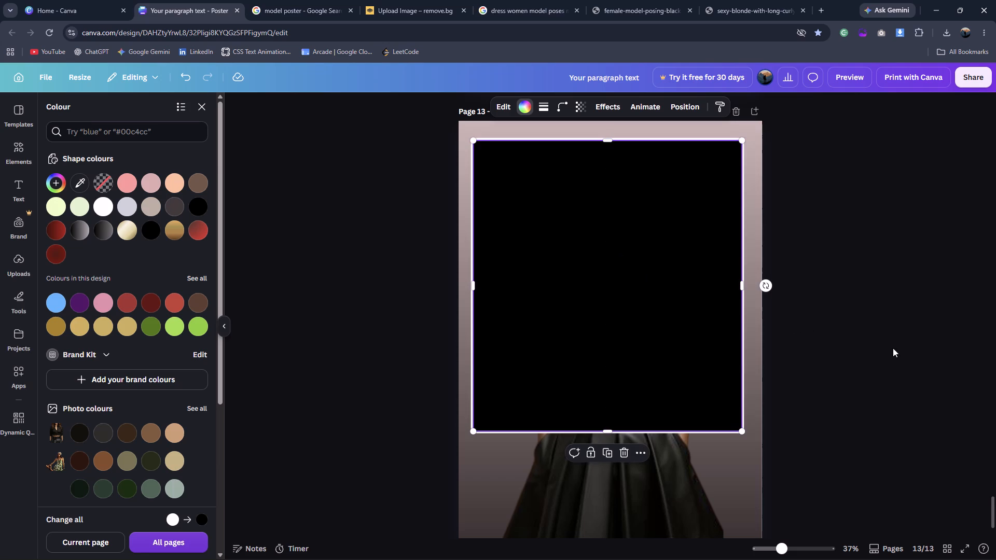
pyautogui.click(893, 348)
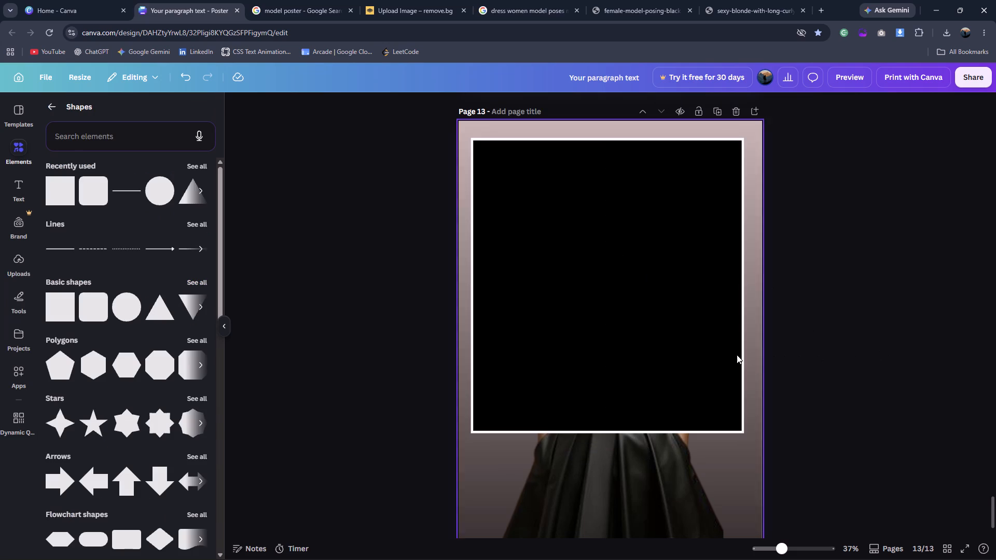
# Set the black inner rectangle's transparency to 0 so it no longer covers the white rectangle.
pyautogui.click(660, 301)
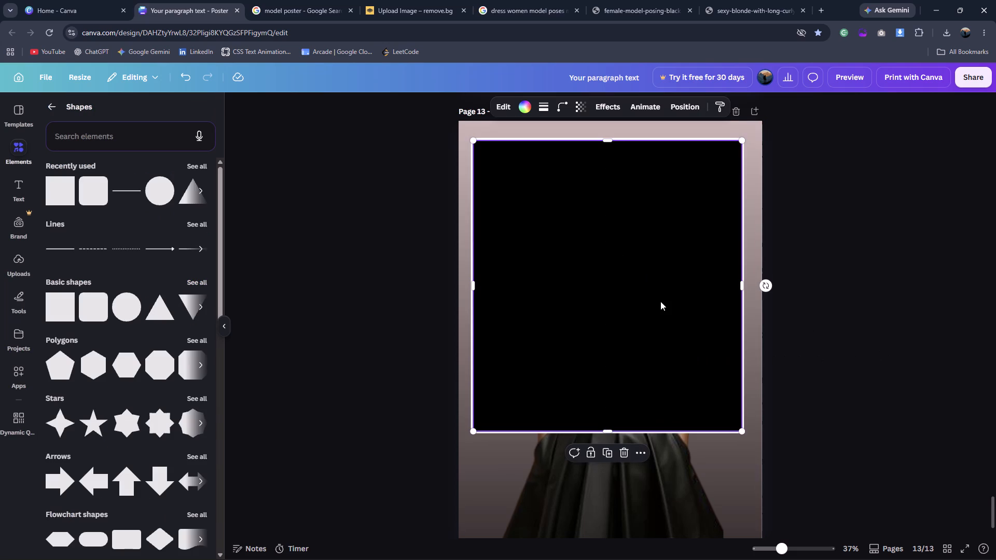
pyautogui.click(586, 106)
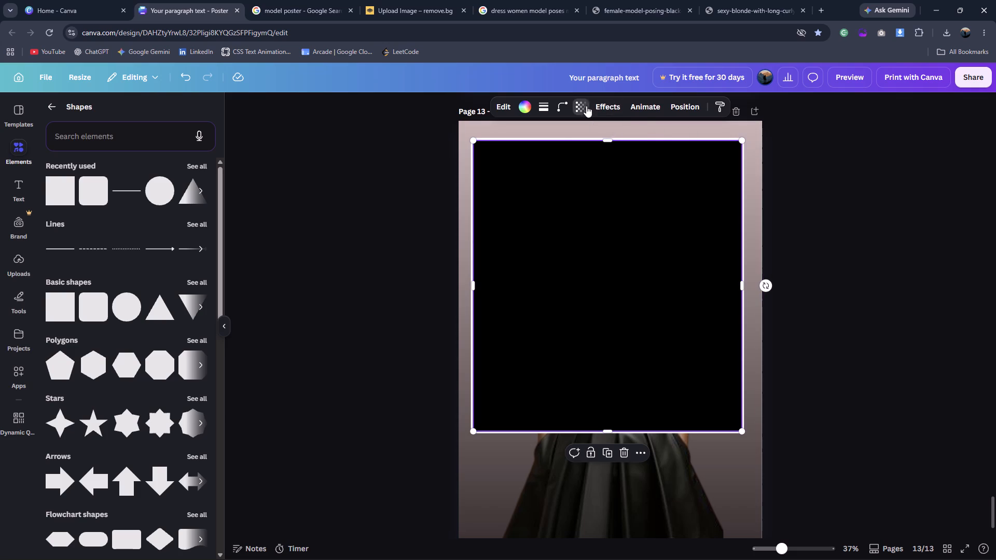
pyautogui.moveTo(614, 146); pyautogui.dragTo(607, 146)
pyautogui.moveTo(607, 149); pyautogui.dragTo(505, 157)
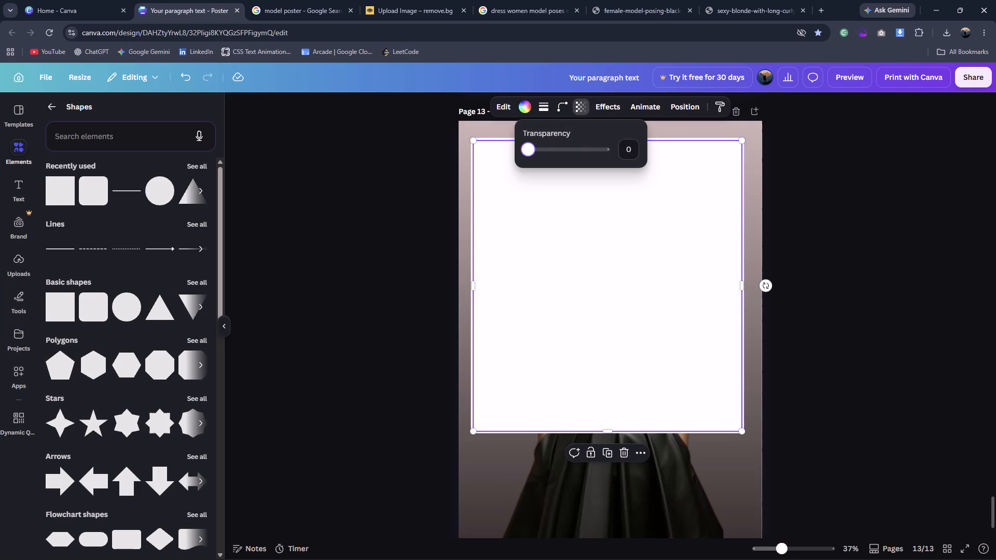
pyautogui.moveTo(505, 157); pyautogui.dragTo(508, 159)
pyautogui.click(410, 186)
pyautogui.click(410, 186)
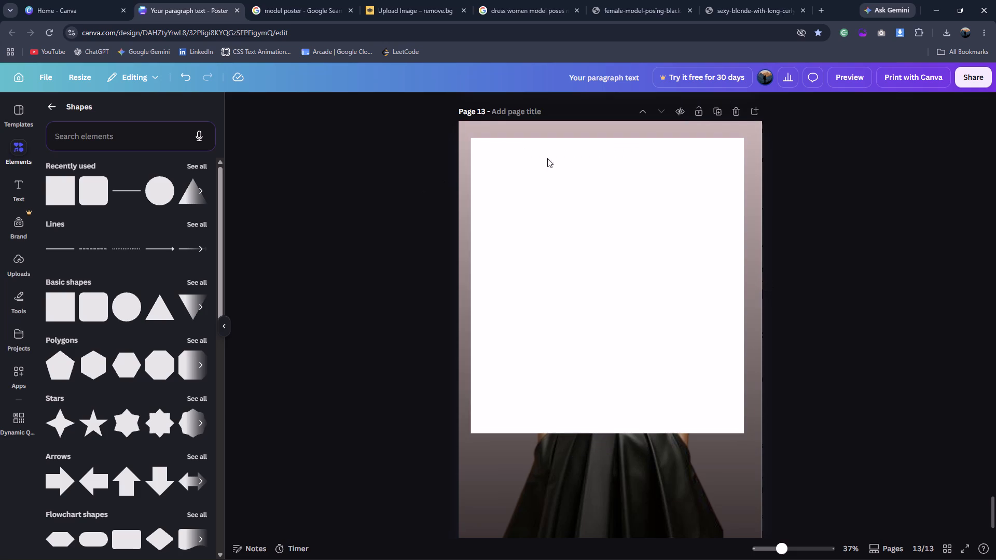
# Add a solid stroke of weight 4 to the large white rectangle.
pyautogui.click(619, 134)
pyautogui.click(619, 137)
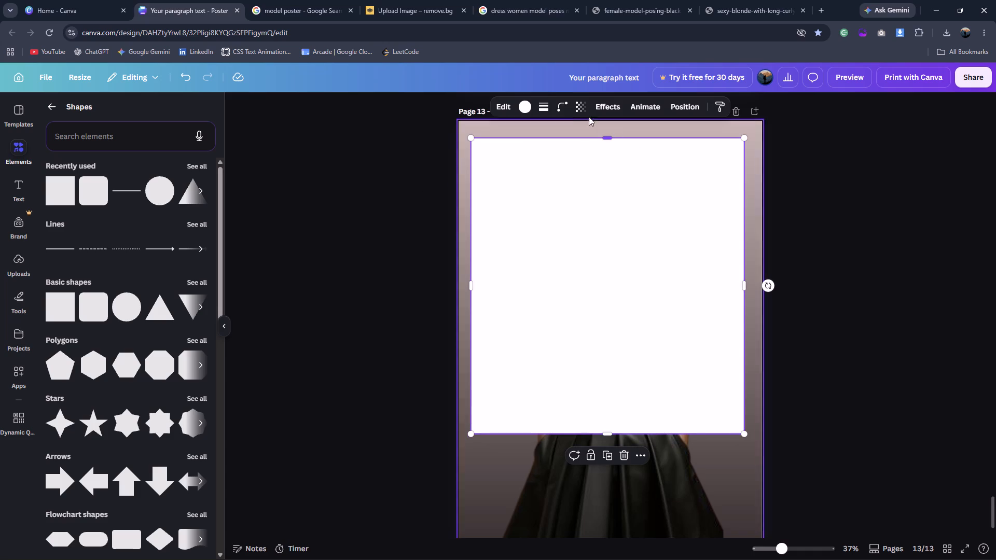
pyautogui.click(547, 108)
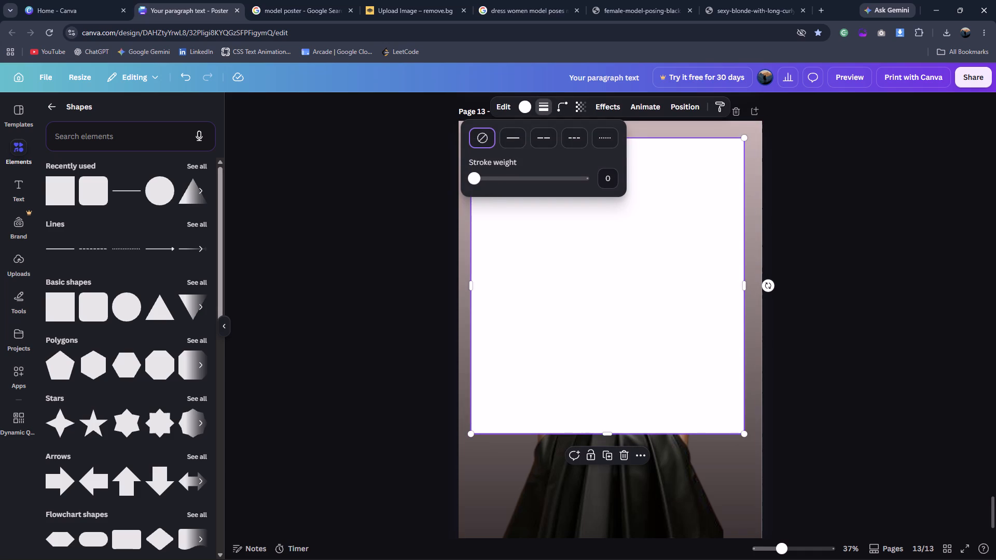
pyautogui.click(520, 141)
pyautogui.doubleClick(834, 165)
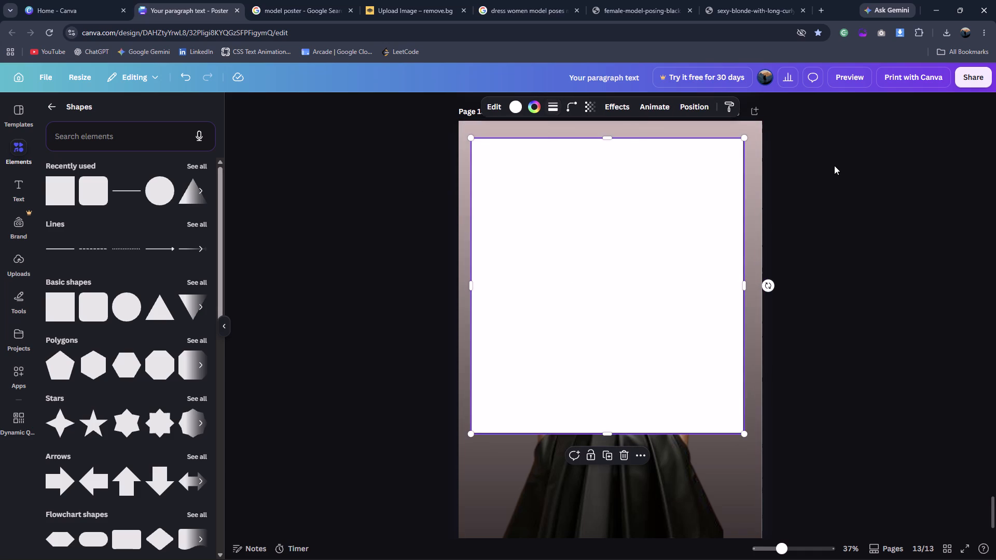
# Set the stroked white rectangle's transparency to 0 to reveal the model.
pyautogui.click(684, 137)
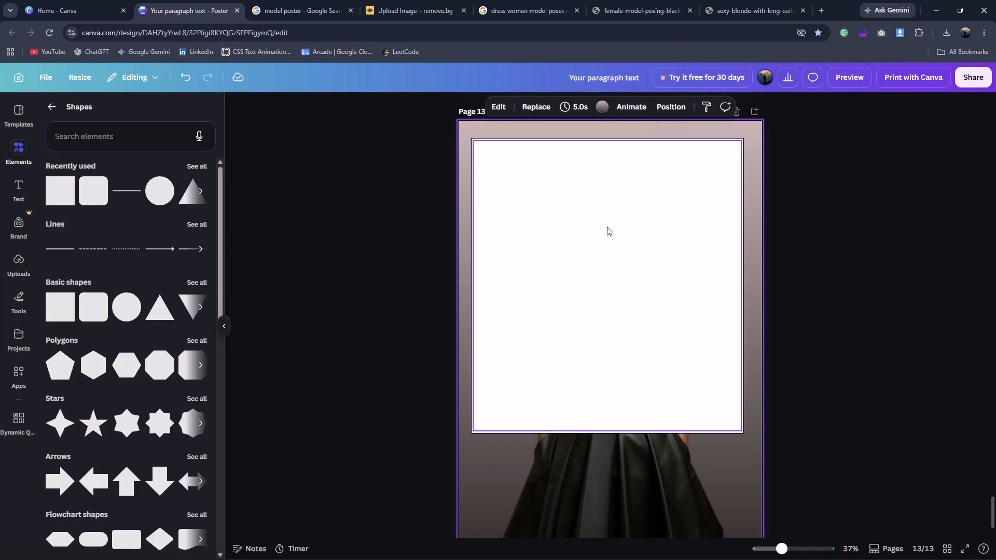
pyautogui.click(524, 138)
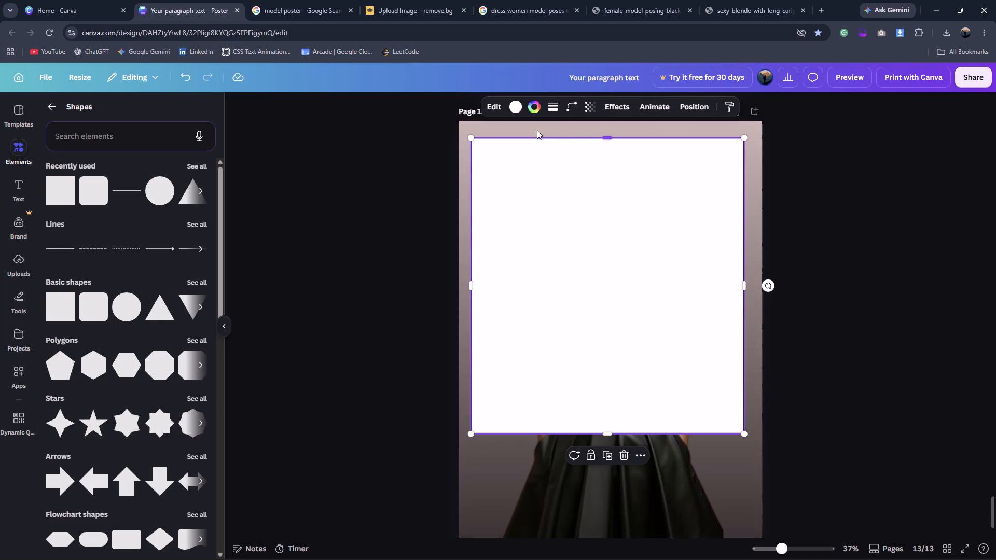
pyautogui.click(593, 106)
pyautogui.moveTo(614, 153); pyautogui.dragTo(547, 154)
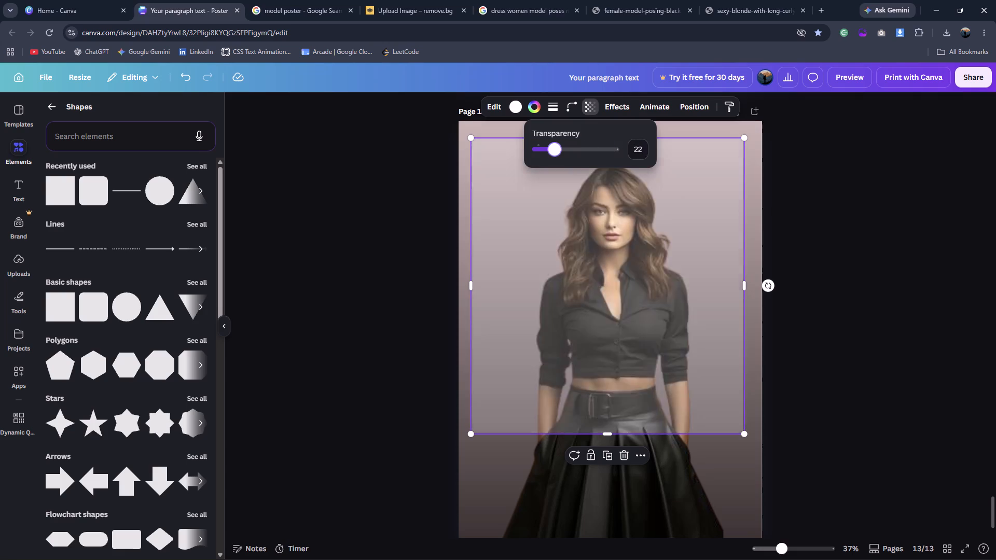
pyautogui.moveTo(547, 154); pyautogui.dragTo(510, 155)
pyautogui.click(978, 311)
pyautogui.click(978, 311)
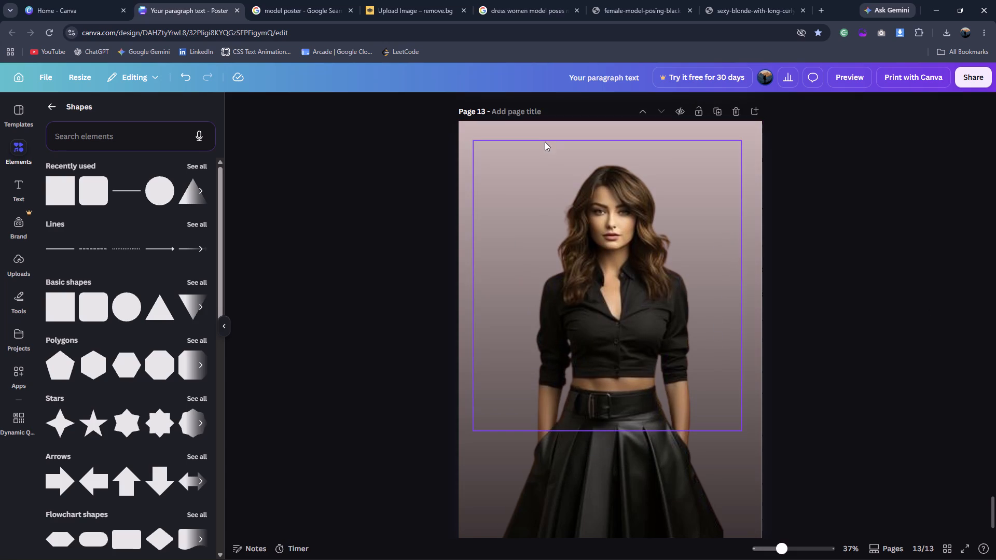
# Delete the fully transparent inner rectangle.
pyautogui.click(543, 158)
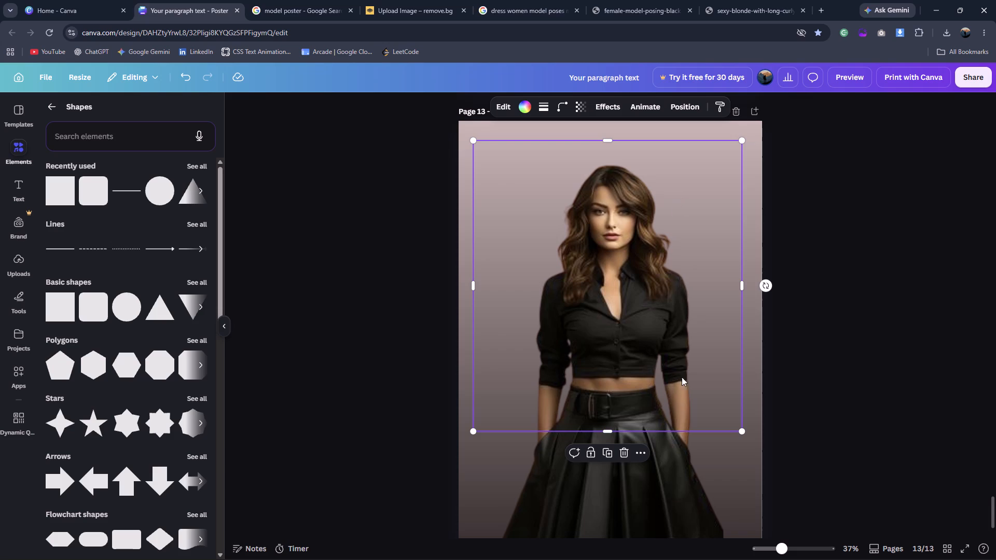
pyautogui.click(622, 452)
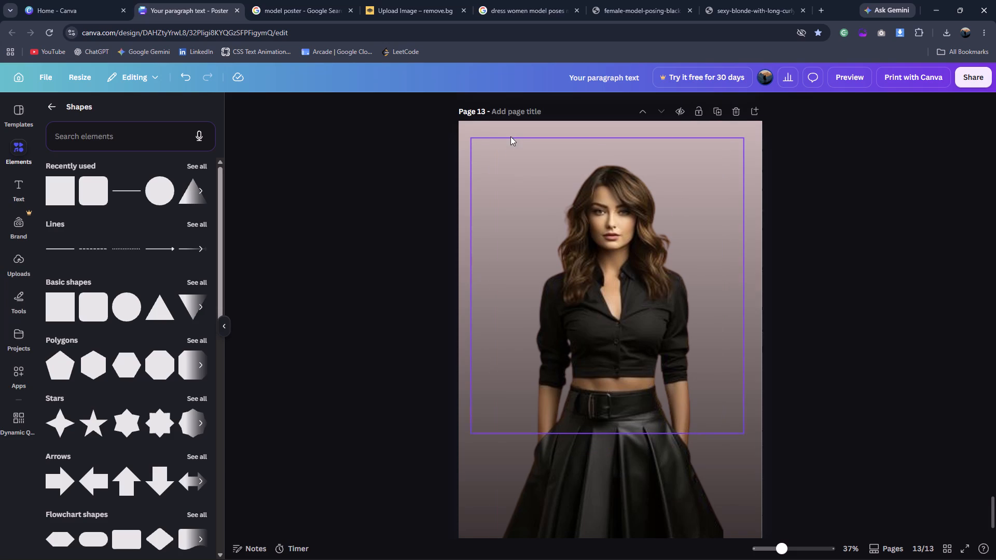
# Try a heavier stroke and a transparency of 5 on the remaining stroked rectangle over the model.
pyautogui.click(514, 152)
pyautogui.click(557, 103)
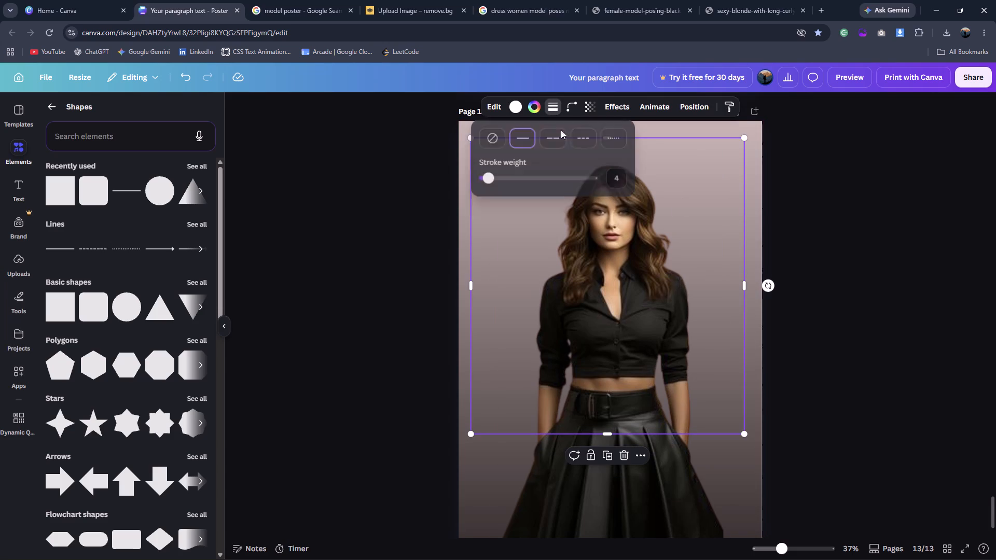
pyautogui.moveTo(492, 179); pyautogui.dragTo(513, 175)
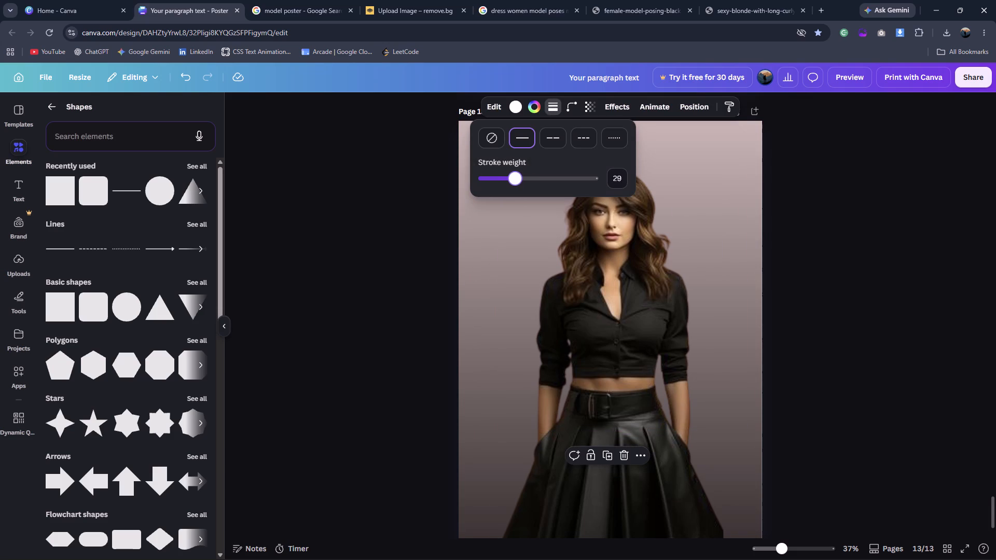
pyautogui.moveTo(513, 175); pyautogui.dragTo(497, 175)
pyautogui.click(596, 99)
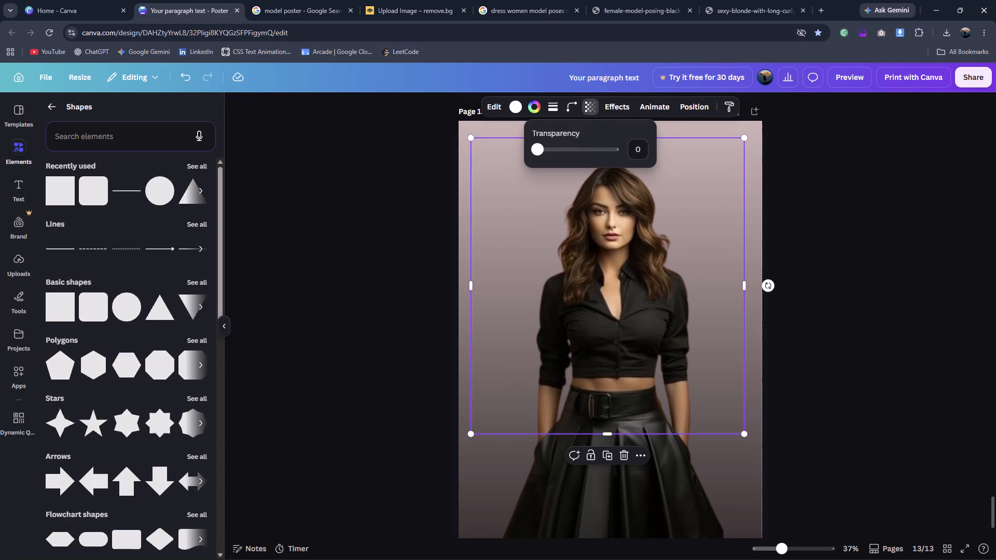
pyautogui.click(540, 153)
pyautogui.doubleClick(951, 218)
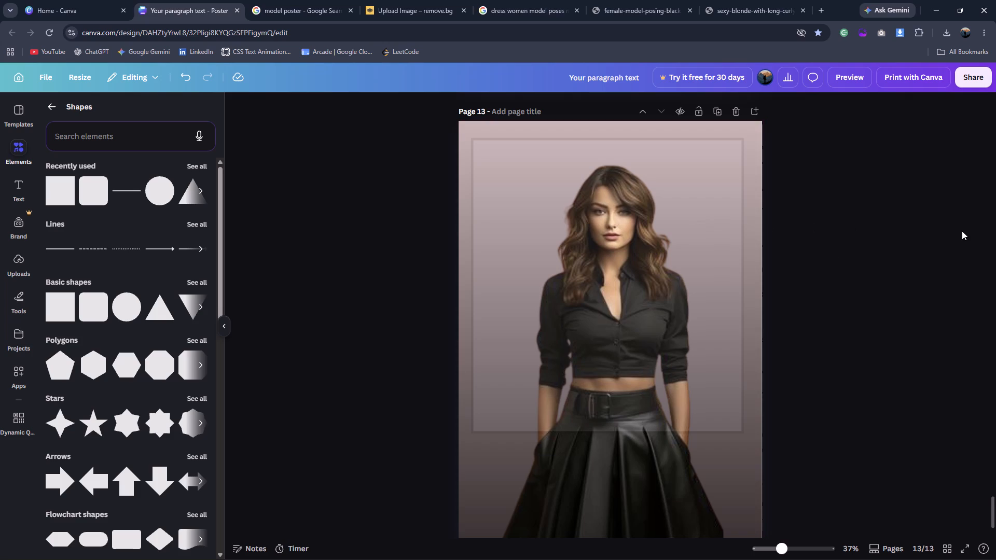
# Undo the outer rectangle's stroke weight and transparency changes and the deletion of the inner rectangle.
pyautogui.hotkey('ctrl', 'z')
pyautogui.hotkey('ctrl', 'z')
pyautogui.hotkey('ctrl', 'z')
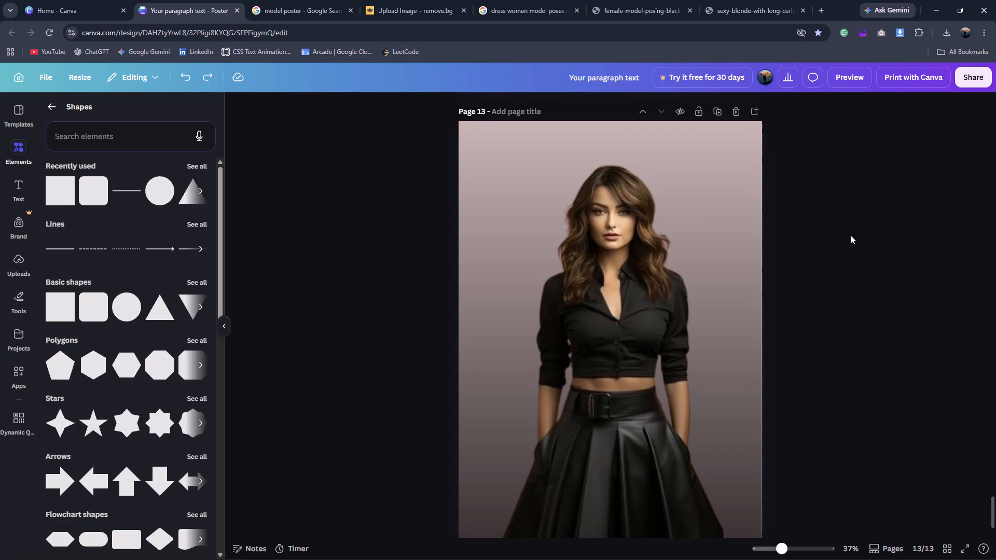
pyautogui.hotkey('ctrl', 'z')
# Check the inner rectangle's transparency and set the stroked white outer rectangle's transparency to 0.
pyautogui.click(581, 198)
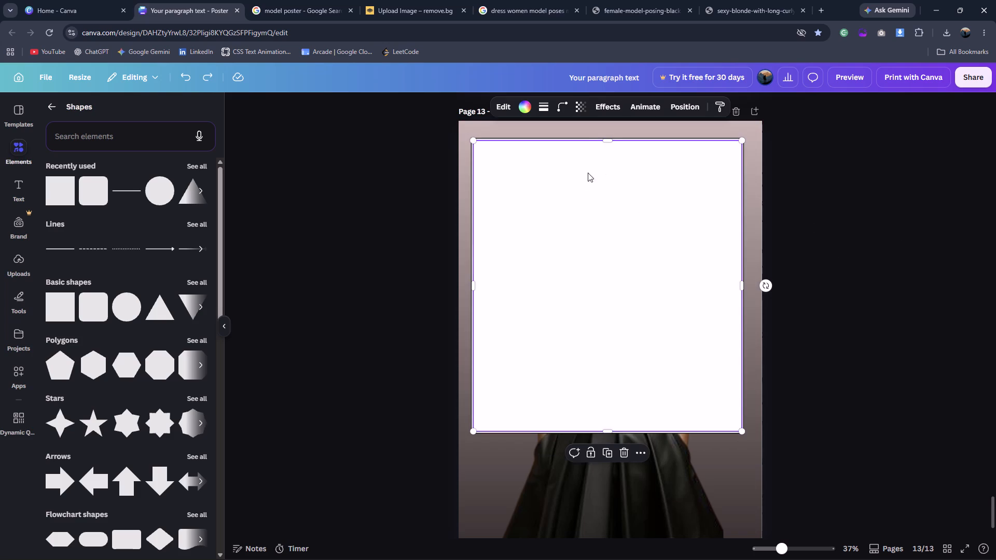
pyautogui.click(577, 112)
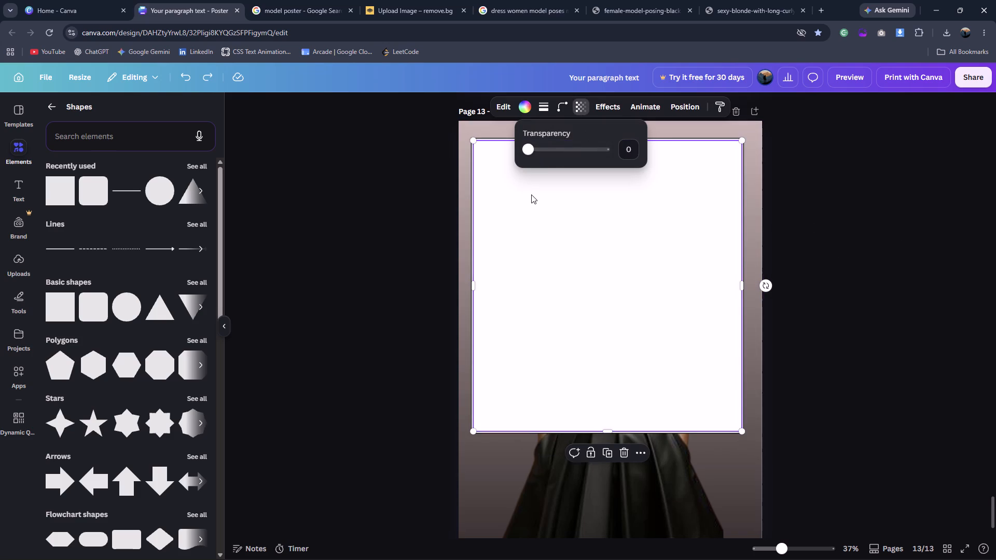
pyautogui.click(531, 194)
pyautogui.click(390, 202)
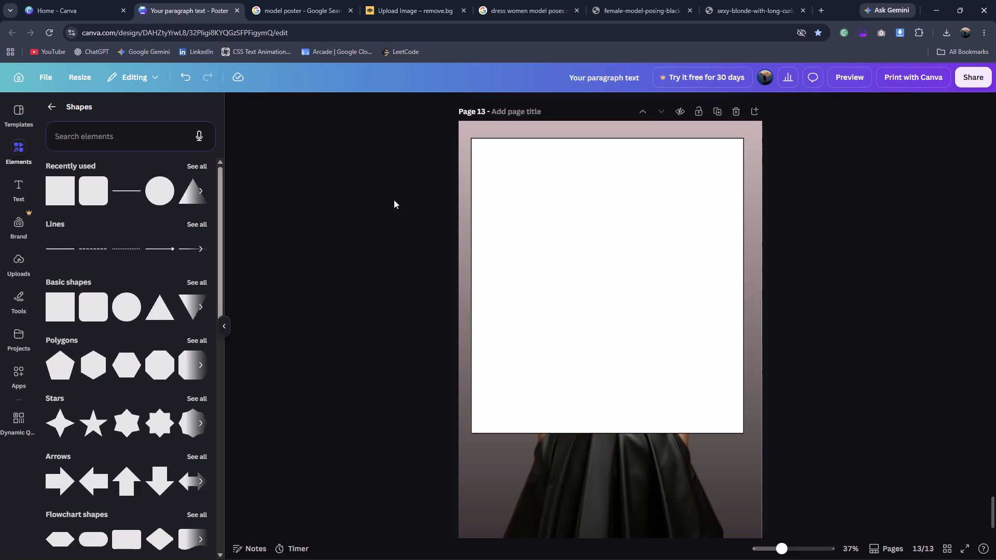
pyautogui.click(504, 138)
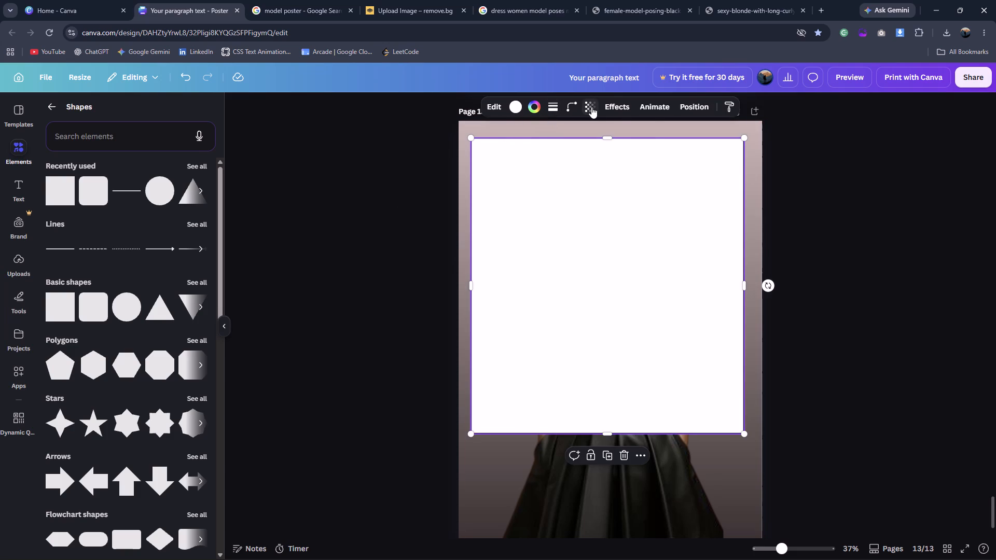
pyautogui.click(591, 107)
pyautogui.moveTo(616, 148); pyautogui.dragTo(516, 152)
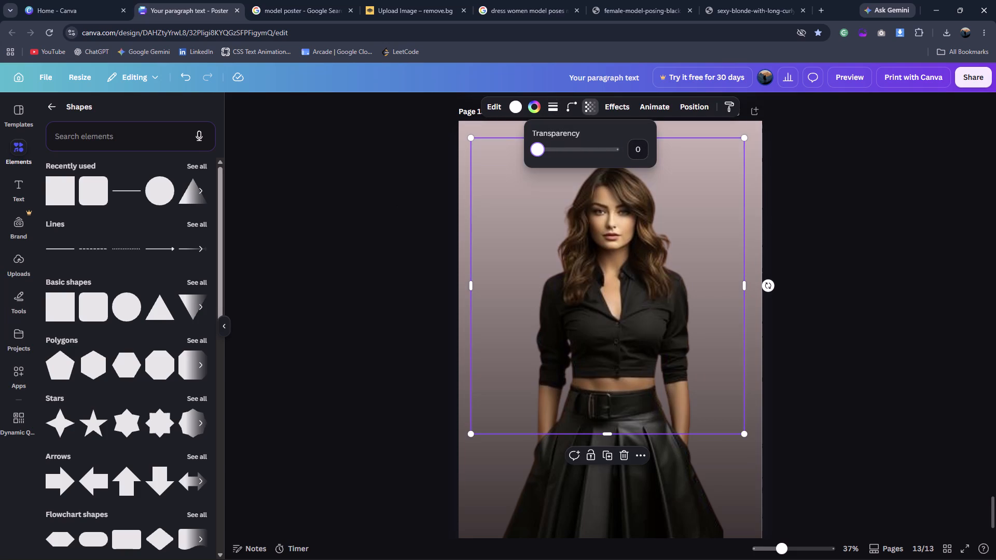
pyautogui.moveTo(516, 152); pyautogui.dragTo(507, 152)
pyautogui.click(888, 233)
pyautogui.click(888, 233)
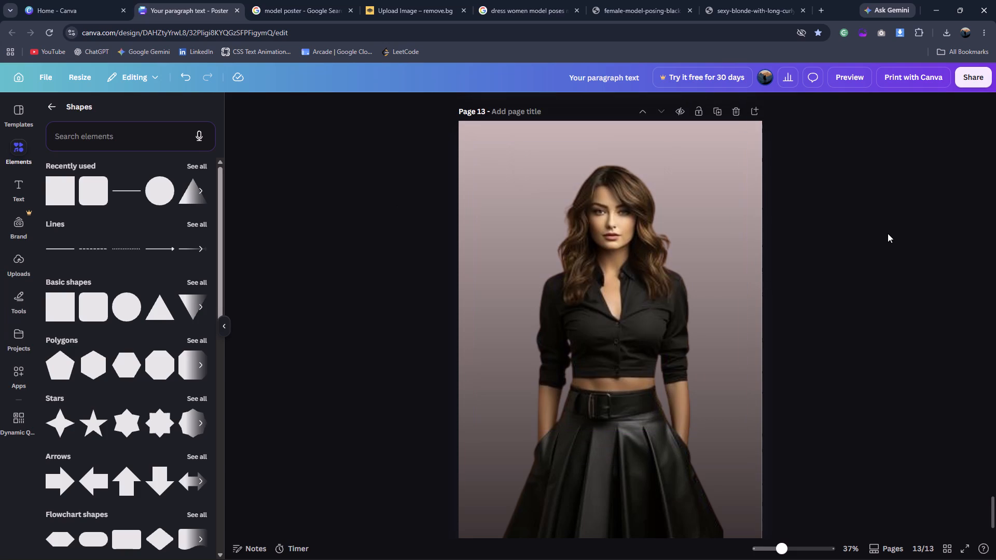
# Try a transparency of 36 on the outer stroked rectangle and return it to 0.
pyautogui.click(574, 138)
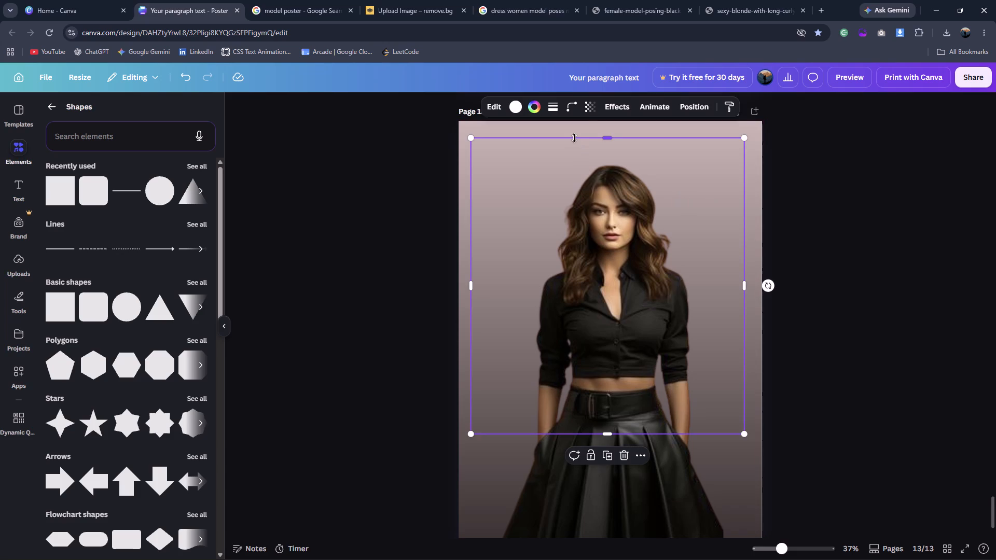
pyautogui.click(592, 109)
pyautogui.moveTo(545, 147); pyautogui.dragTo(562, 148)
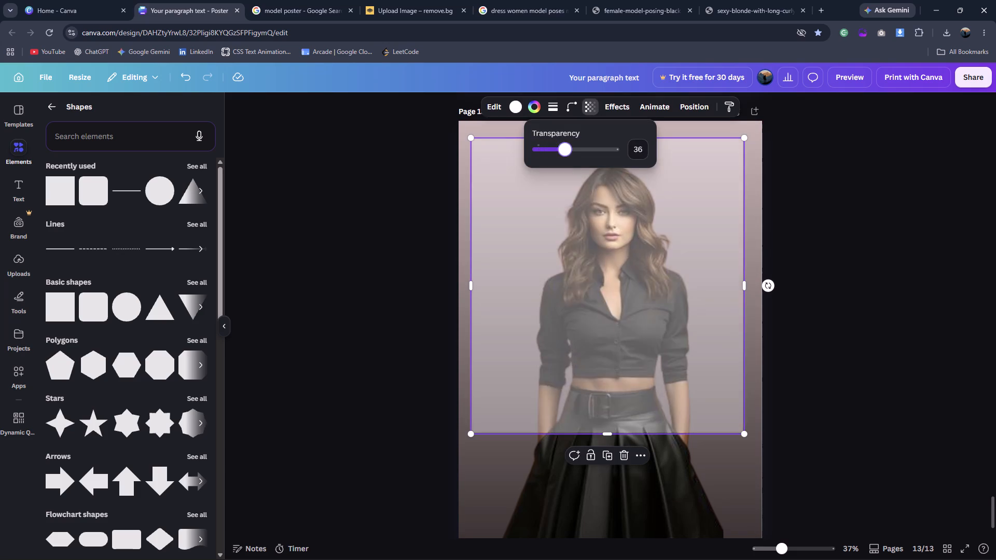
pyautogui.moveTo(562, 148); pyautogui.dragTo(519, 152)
# Add a solid stroke of weight 2 to the transparent inner rectangle.
pyautogui.click(508, 168)
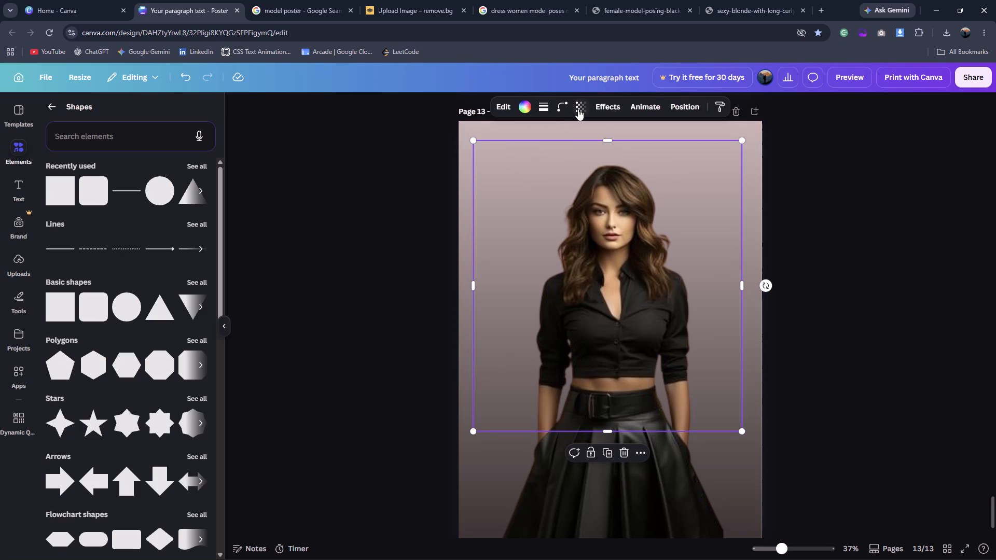
pyautogui.click(547, 111)
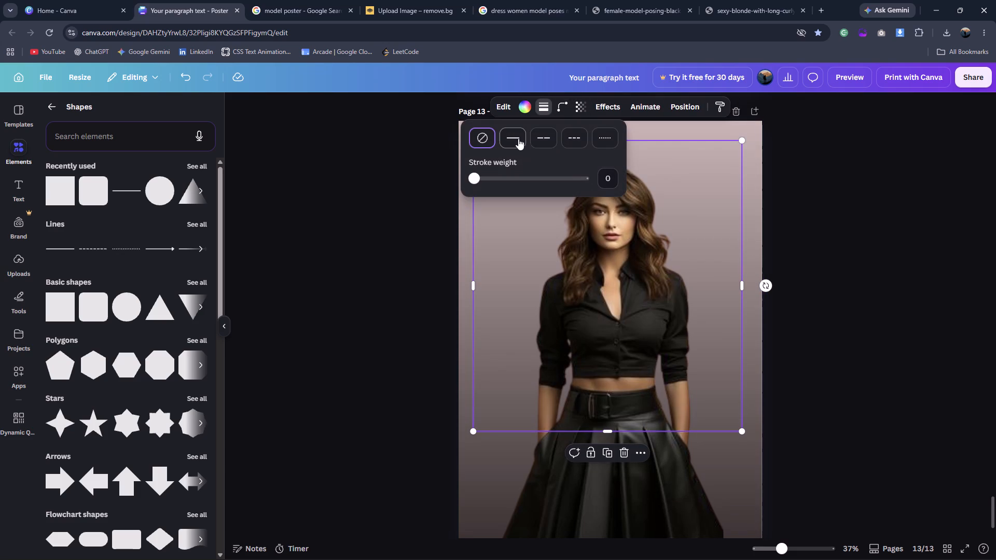
pyautogui.click(518, 135)
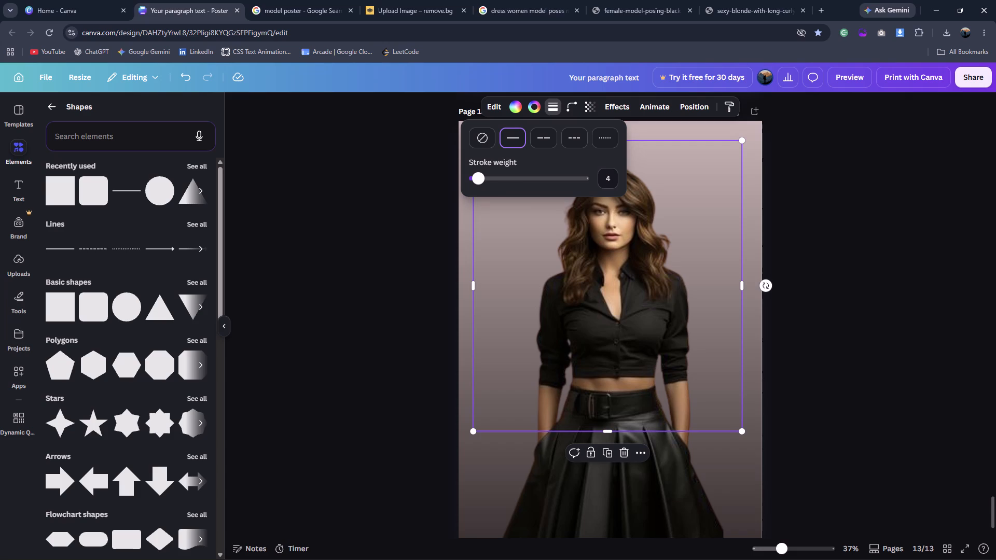
pyautogui.click(481, 175)
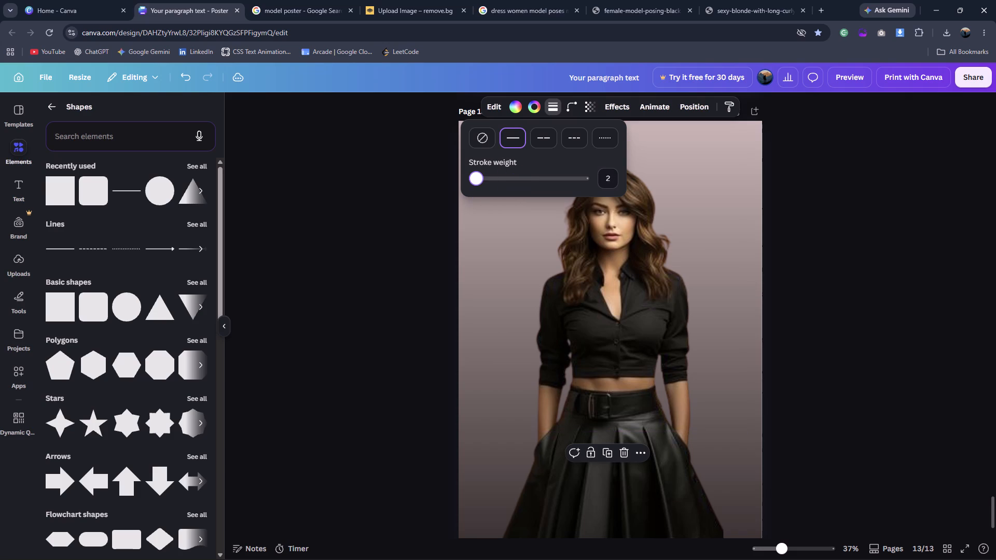
pyautogui.click(690, 187)
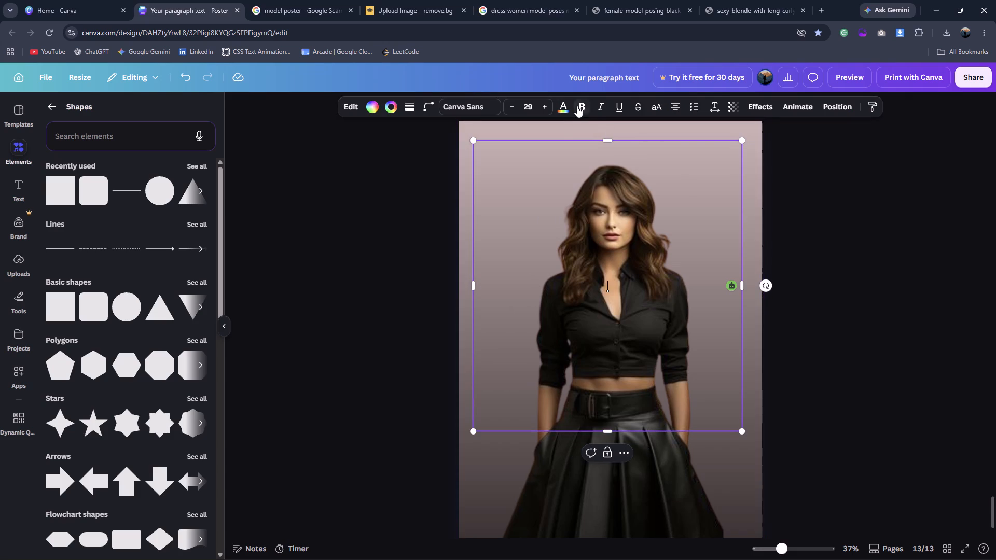
pyautogui.click(604, 214)
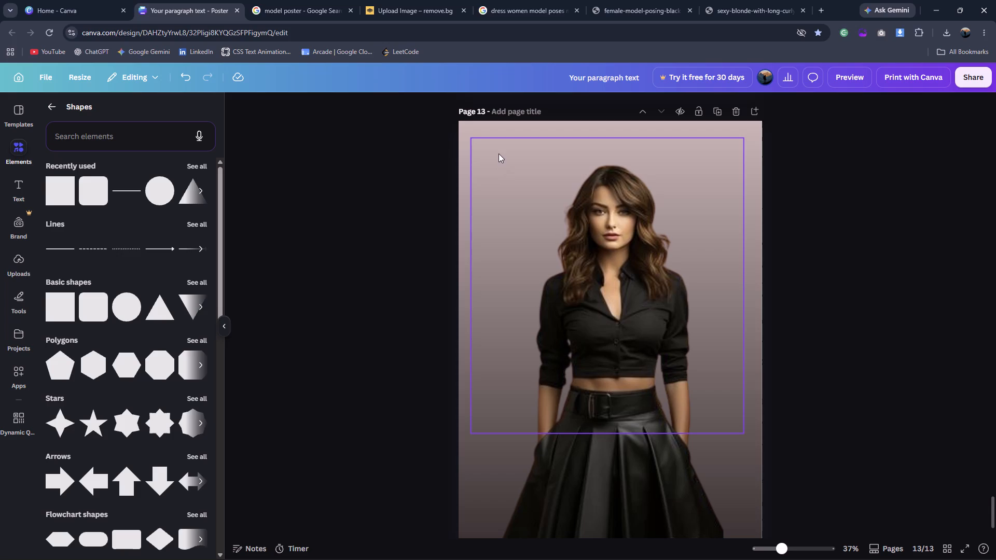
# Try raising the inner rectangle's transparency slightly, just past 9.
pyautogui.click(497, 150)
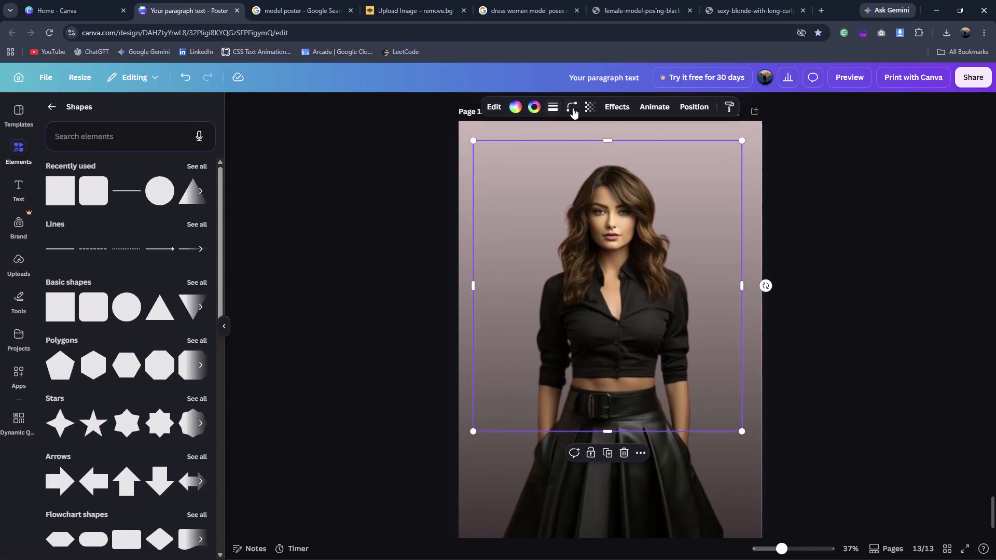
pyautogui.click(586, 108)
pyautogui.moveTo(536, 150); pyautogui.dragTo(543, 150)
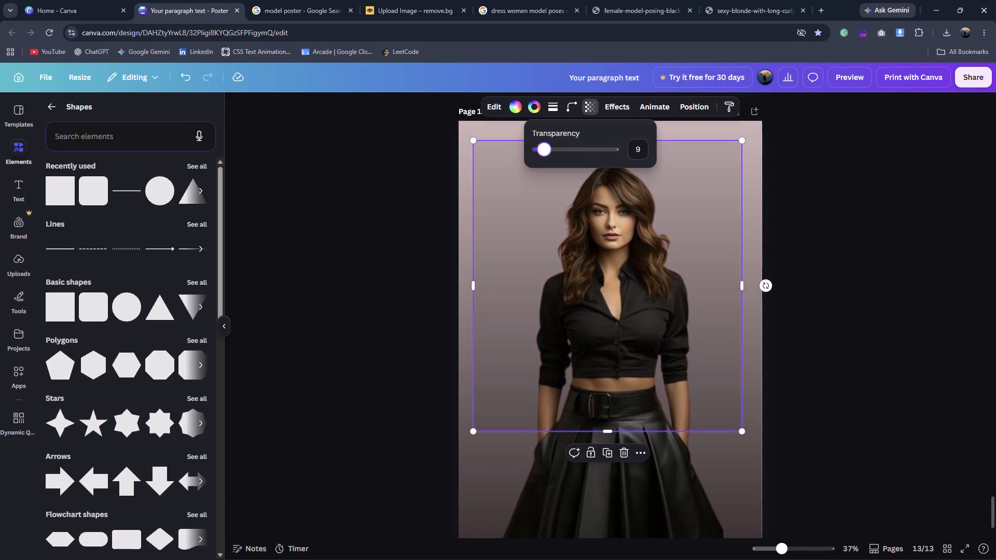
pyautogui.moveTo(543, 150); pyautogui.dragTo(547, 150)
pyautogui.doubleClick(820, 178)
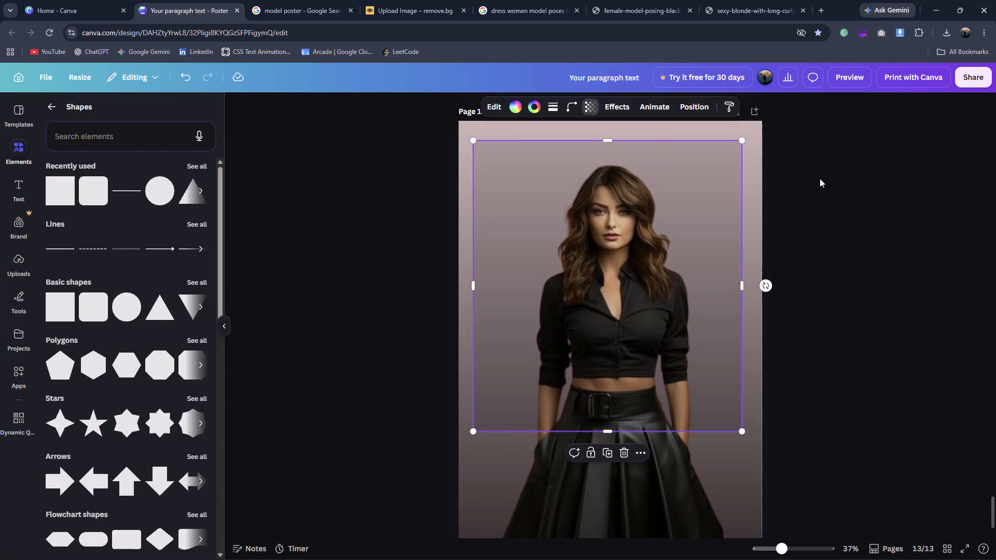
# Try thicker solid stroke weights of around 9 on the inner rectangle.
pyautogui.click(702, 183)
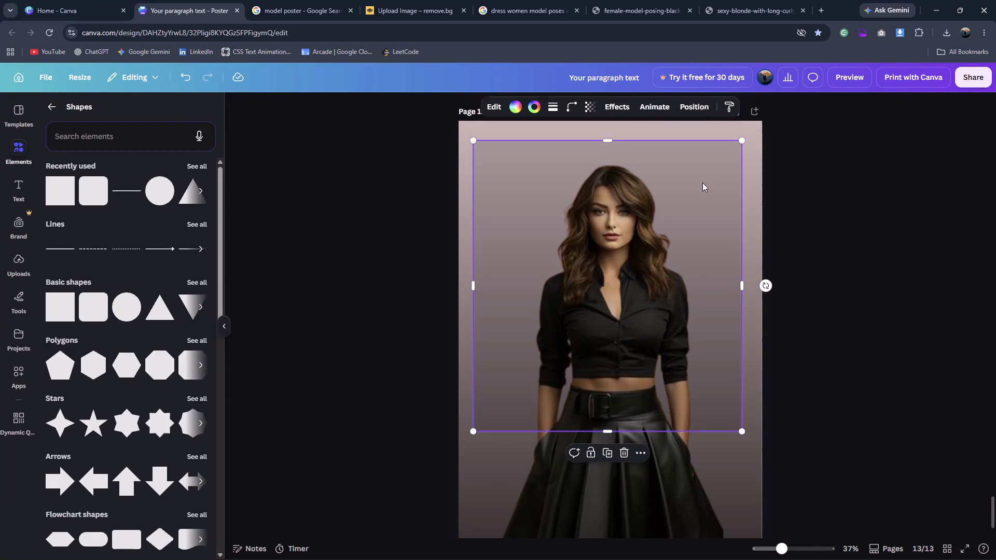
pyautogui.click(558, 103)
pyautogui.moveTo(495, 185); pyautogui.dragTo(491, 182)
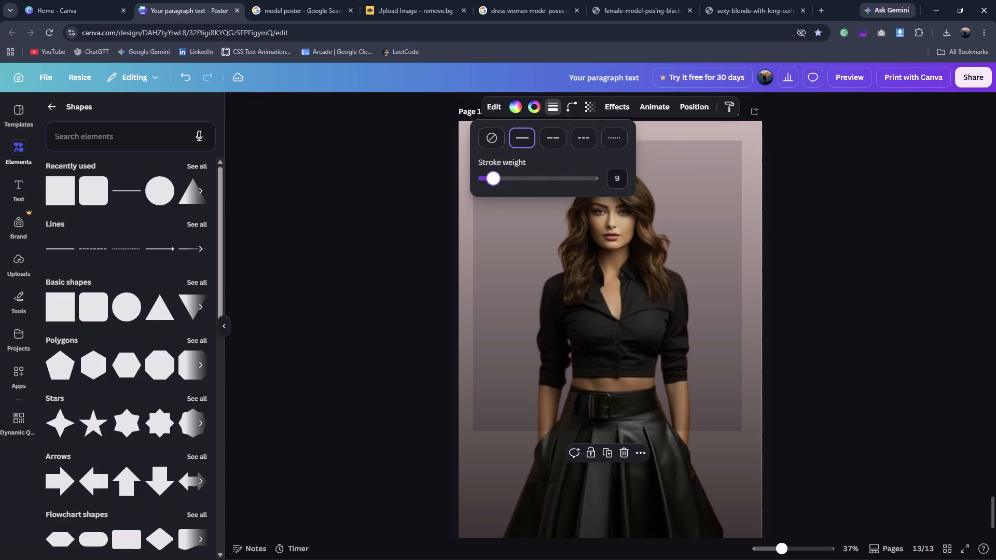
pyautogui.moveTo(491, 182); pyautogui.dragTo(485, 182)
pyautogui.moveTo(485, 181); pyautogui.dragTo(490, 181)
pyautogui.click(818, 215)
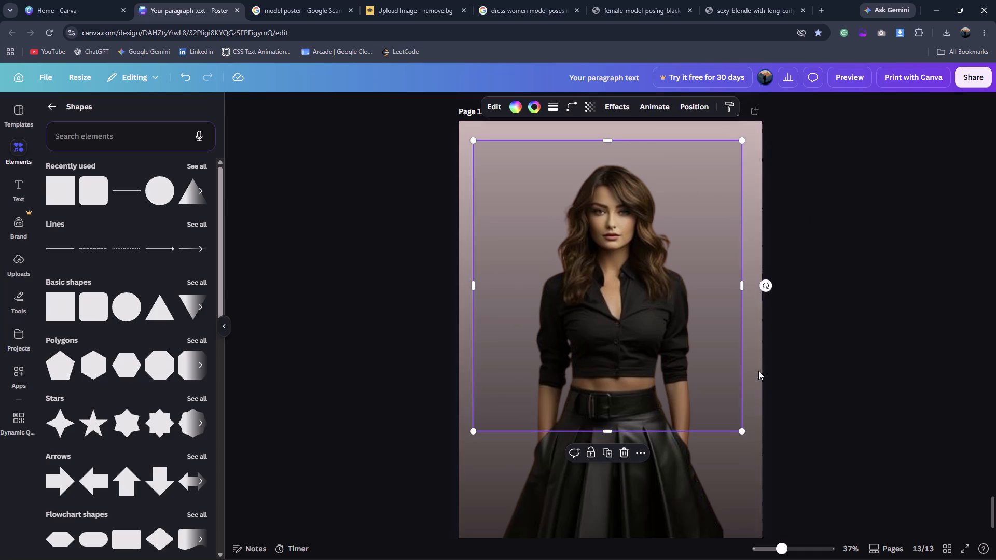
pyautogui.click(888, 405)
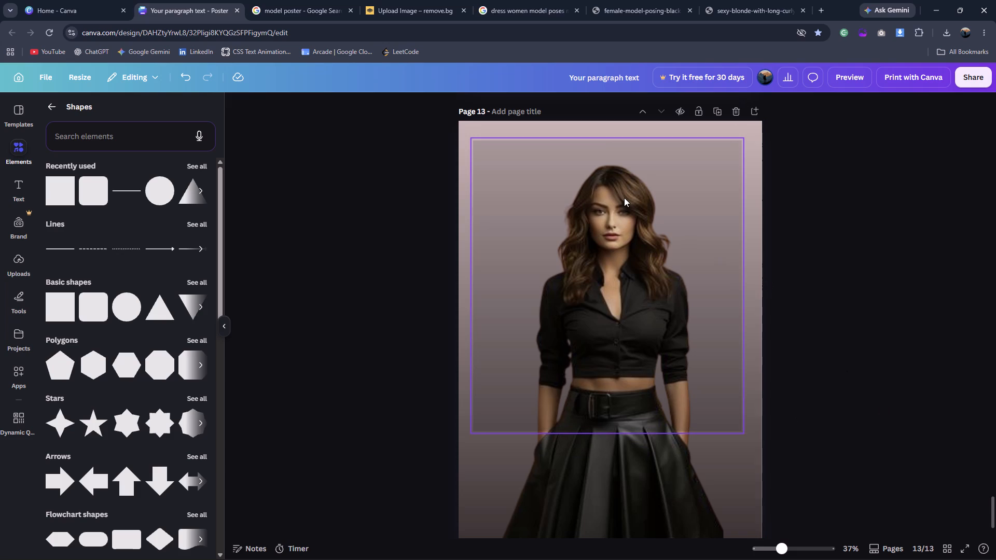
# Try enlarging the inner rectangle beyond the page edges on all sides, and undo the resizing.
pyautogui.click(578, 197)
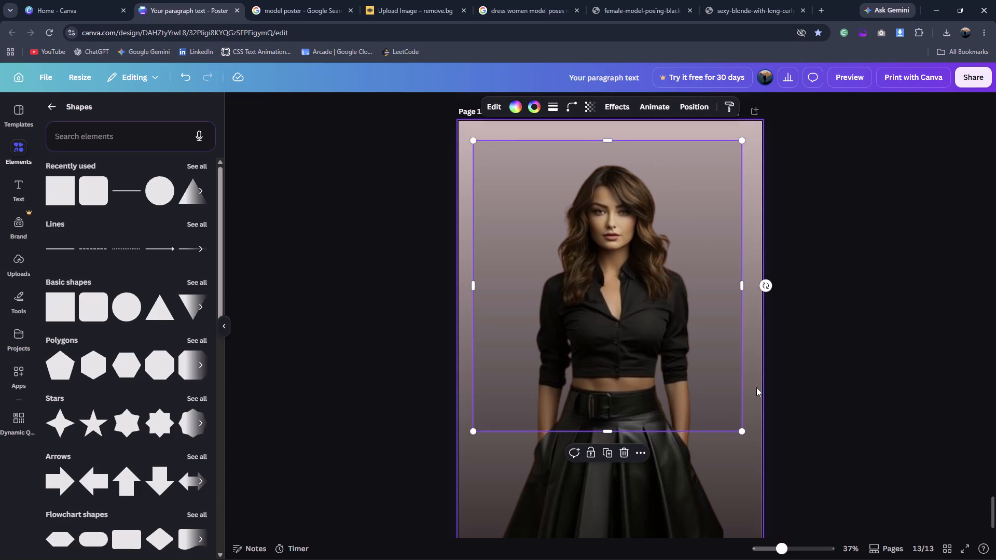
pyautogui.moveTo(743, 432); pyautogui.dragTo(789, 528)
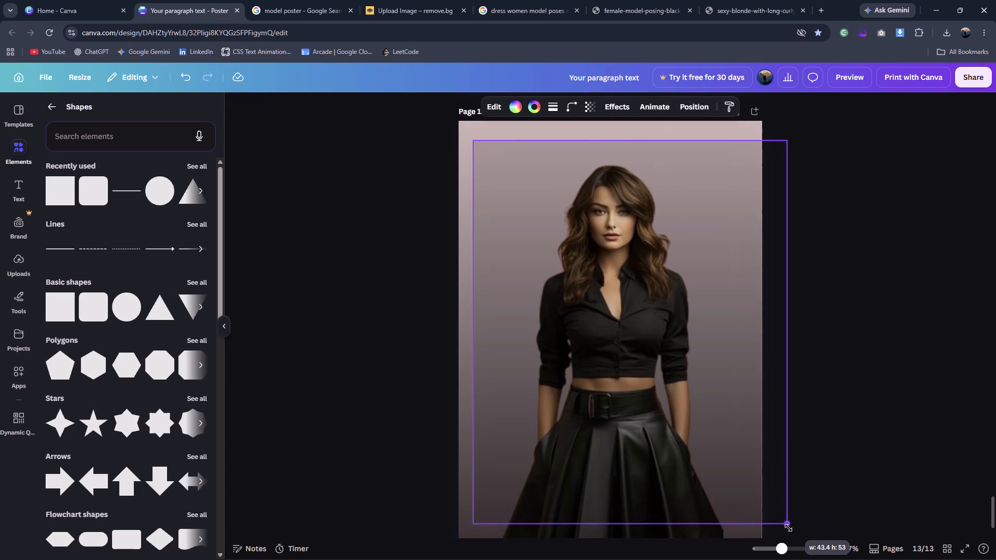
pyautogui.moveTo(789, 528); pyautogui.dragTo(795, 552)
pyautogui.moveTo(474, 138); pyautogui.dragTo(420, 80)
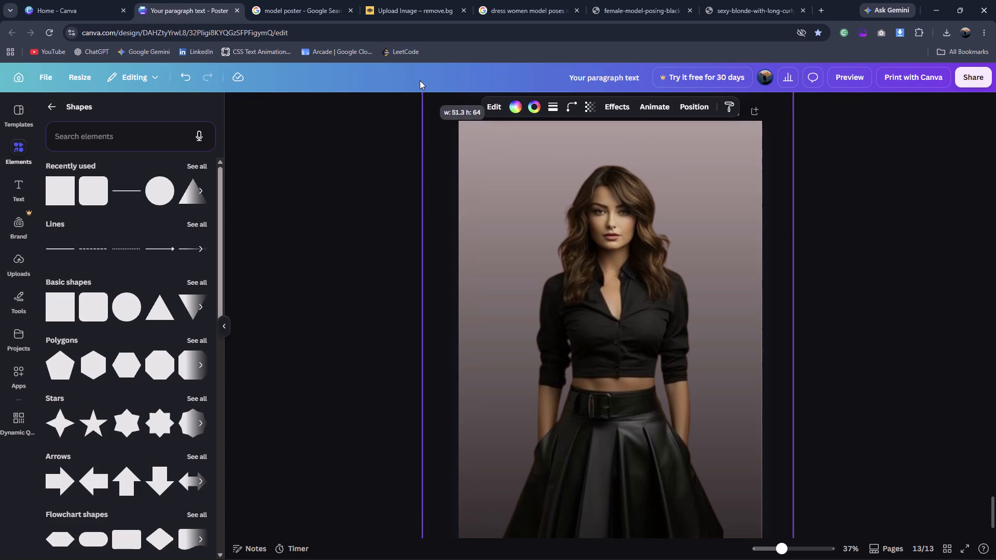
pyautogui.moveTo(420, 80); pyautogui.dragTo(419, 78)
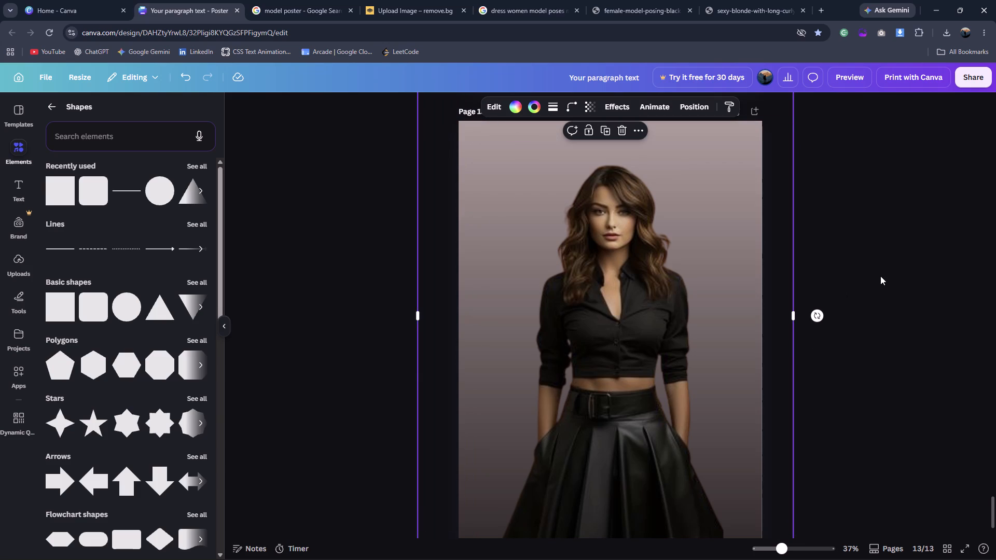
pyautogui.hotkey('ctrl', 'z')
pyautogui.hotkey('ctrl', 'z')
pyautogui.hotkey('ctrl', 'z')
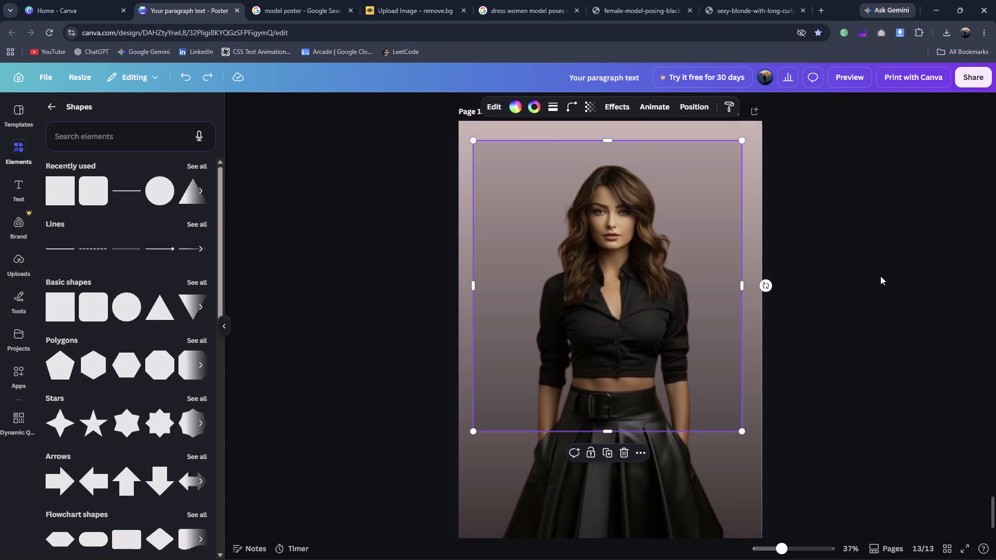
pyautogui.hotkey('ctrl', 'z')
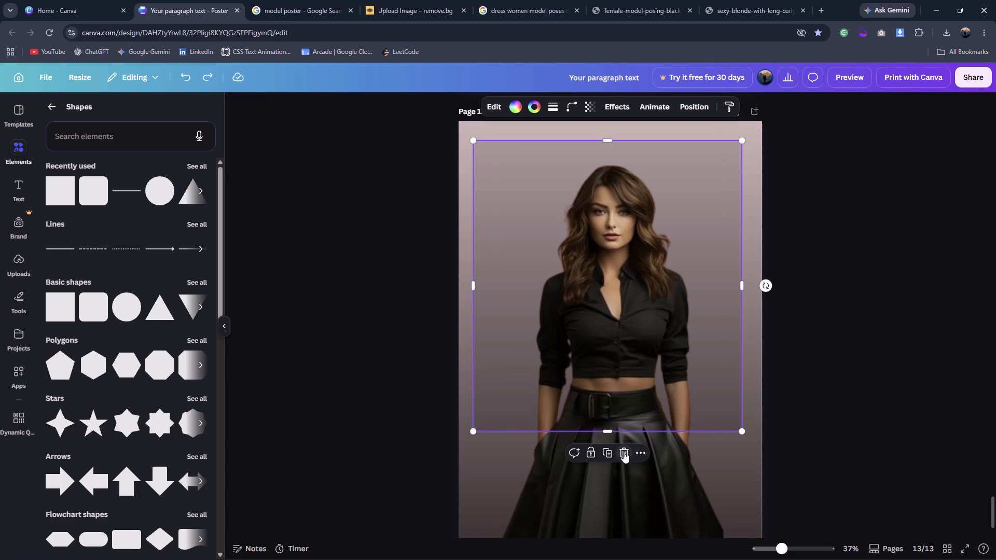
# Delete both the inner and the outer rectangle over the model cutout.
pyautogui.click(623, 452)
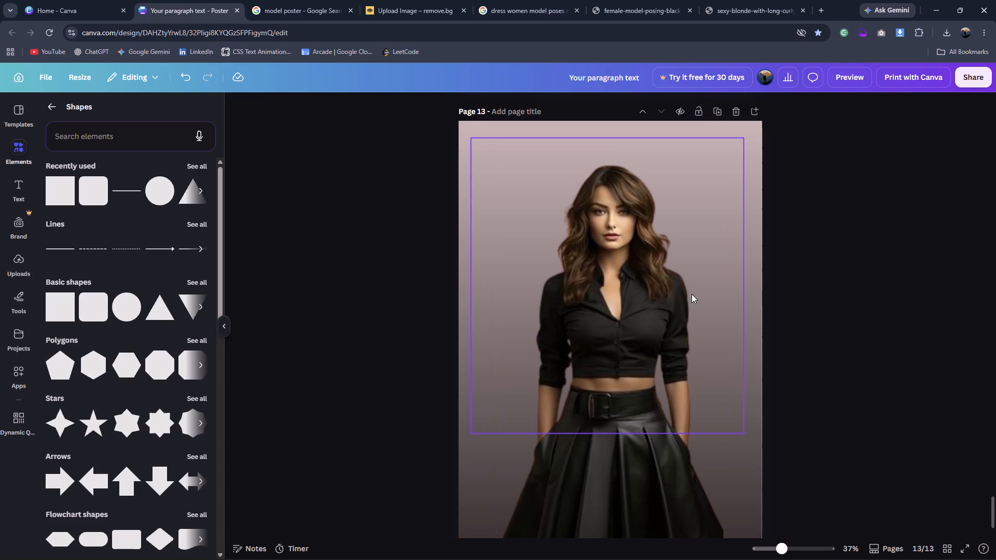
pyautogui.click(707, 298)
pyautogui.click(624, 454)
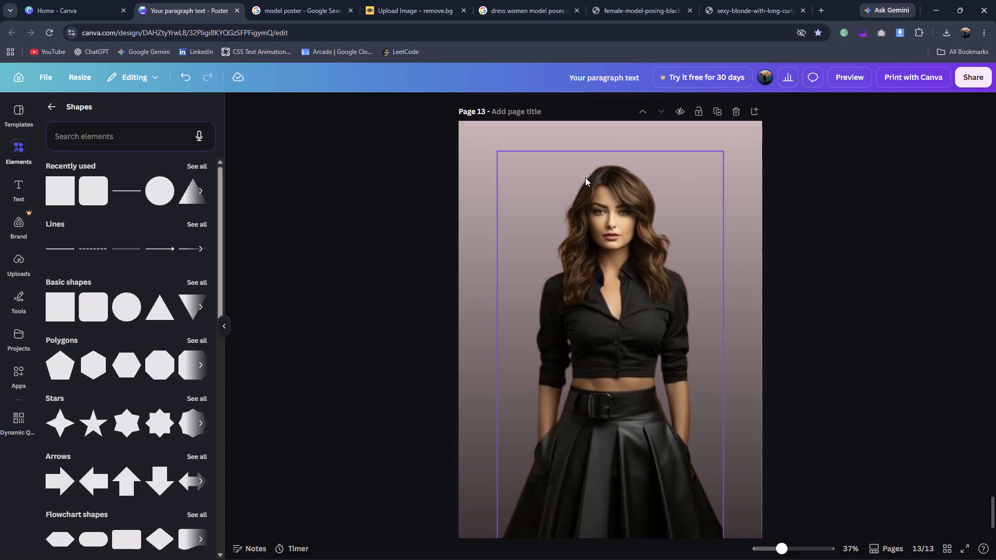
# Check the reference poster, add a plain solid line, rotate it to vertical and place it along the page's upper-left margin.
pyautogui.click(324, 0)
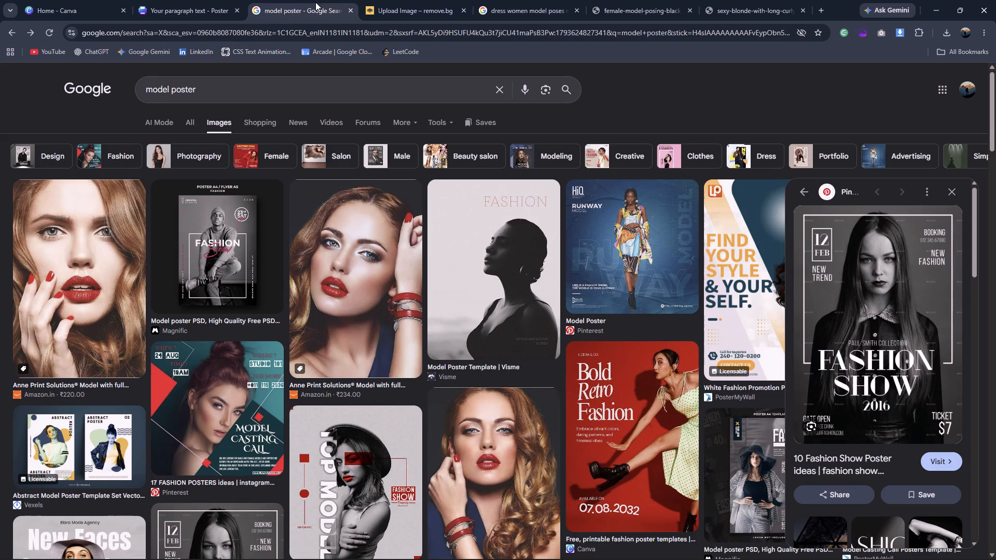
pyautogui.click(212, 0)
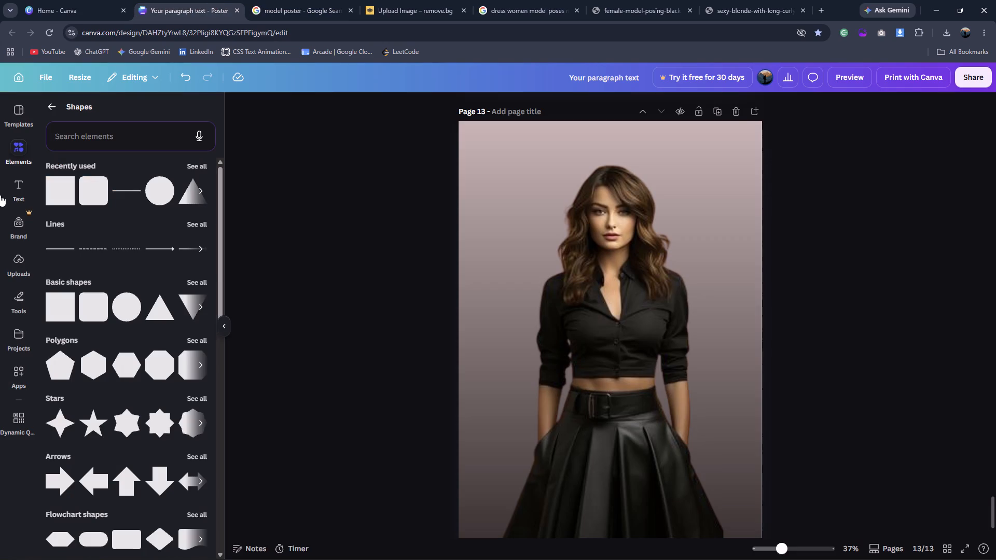
pyautogui.click(67, 251)
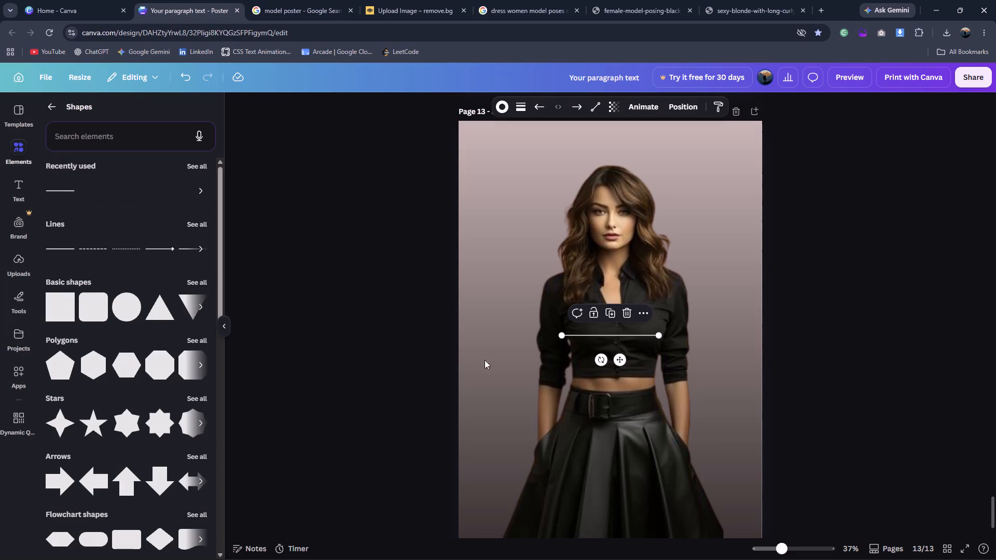
pyautogui.moveTo(597, 359); pyautogui.dragTo(622, 377)
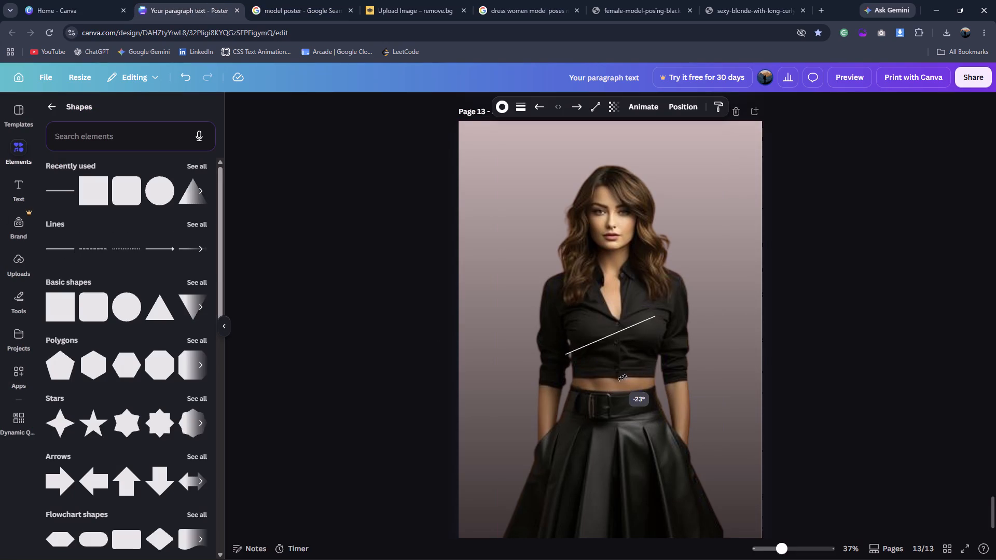
pyautogui.moveTo(622, 377); pyautogui.dragTo(689, 352)
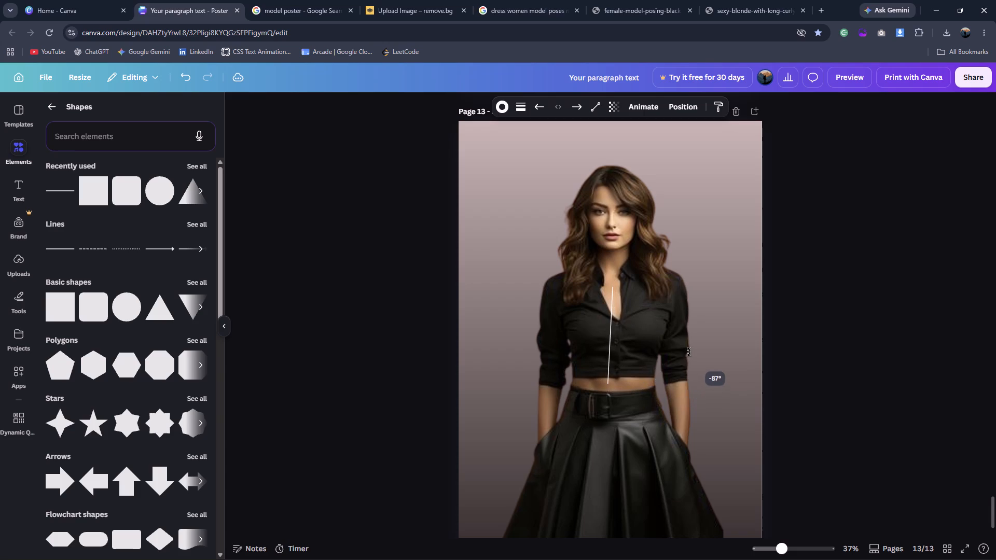
pyautogui.moveTo(689, 352); pyautogui.dragTo(690, 350)
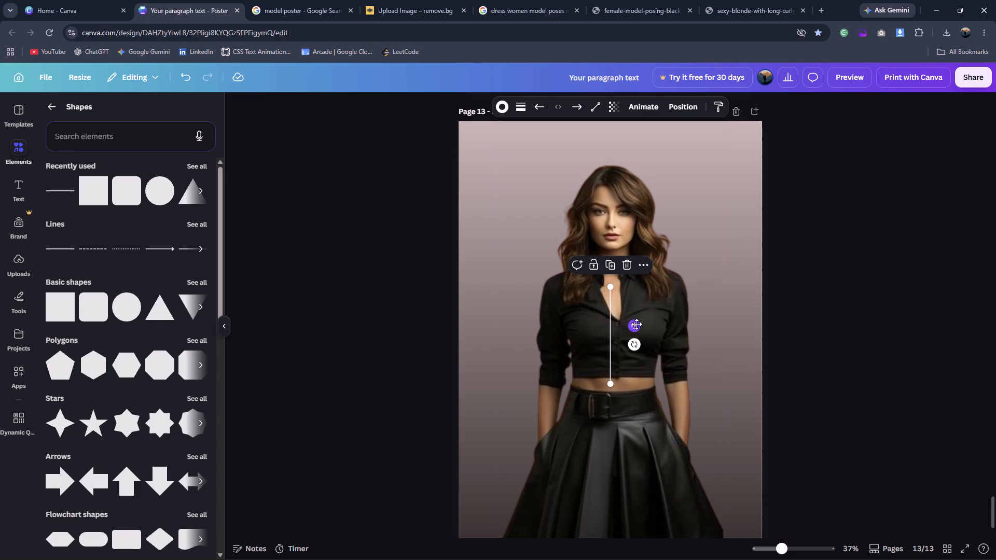
pyautogui.moveTo(637, 324); pyautogui.dragTo(513, 192)
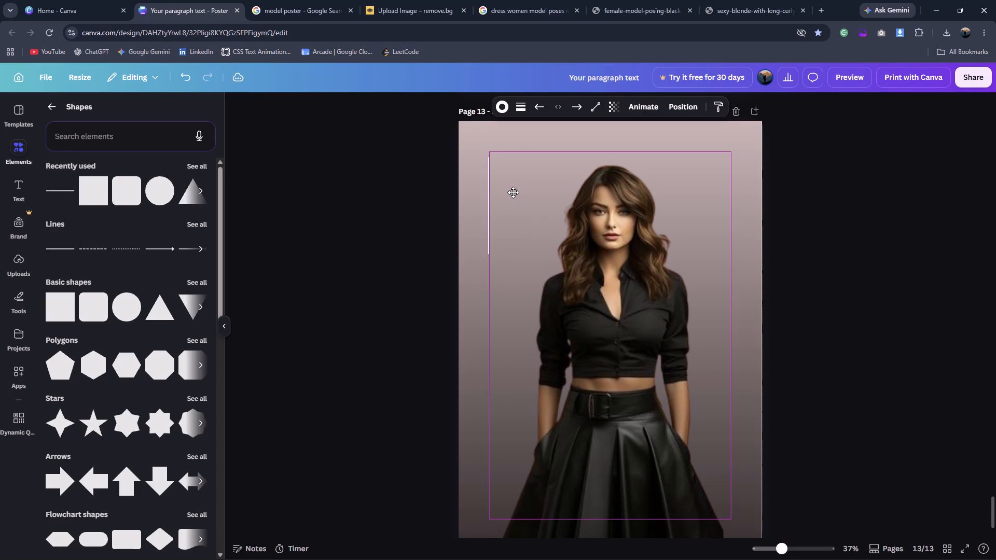
pyautogui.moveTo(513, 192); pyautogui.dragTo(513, 189)
# Set the vertical line's stroke weight to 7 and extend it straight down to about the model's belt level.
pyautogui.click(518, 106)
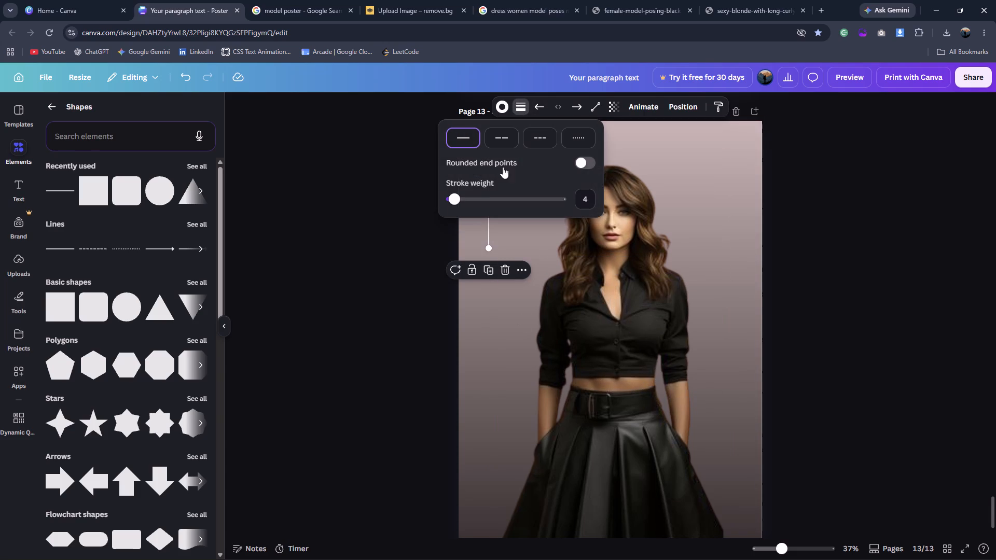
pyautogui.click(458, 198)
pyautogui.click(391, 273)
pyautogui.moveTo(487, 252); pyautogui.dragTo(486, 352)
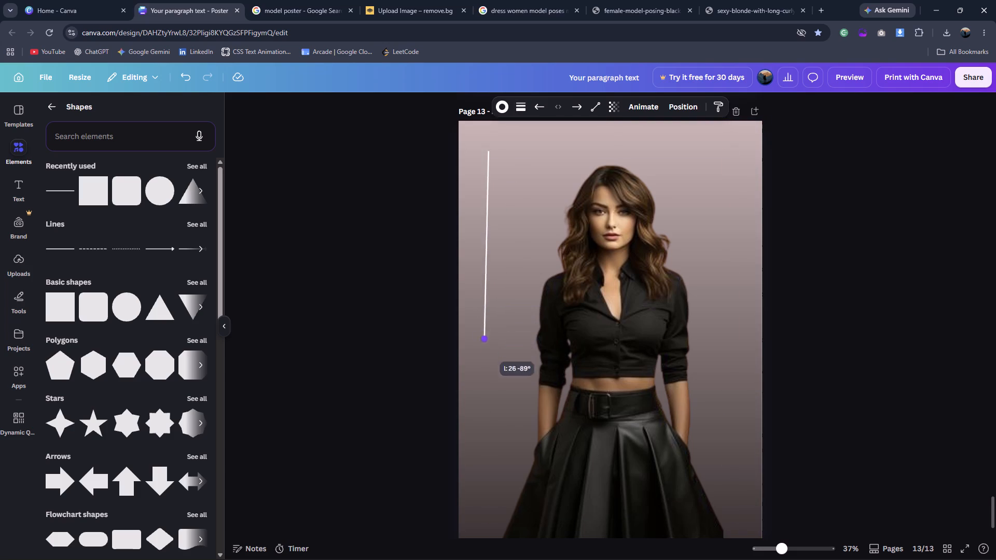
pyautogui.moveTo(486, 352); pyautogui.dragTo(487, 397)
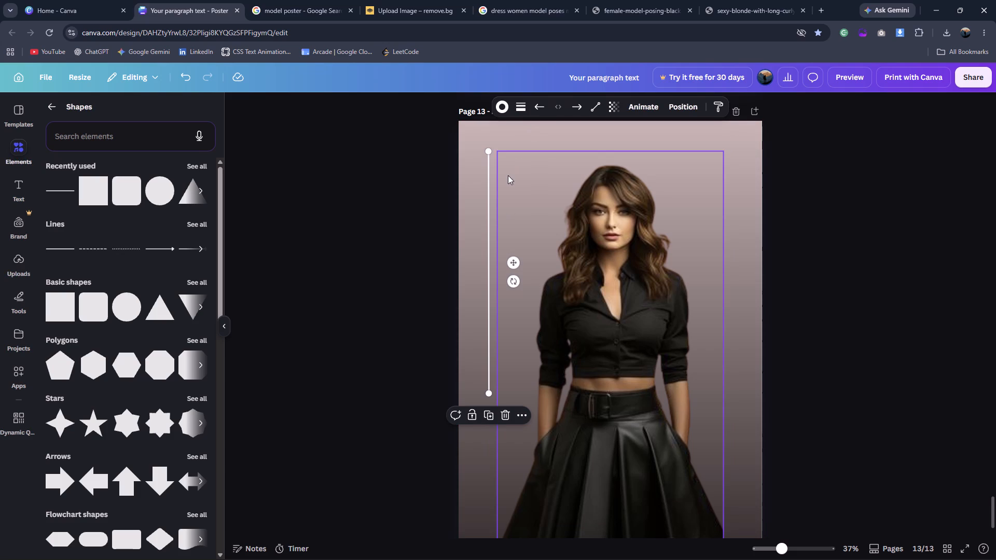
# Duplicate the vertical line and rotate the copy to horizontal.
pyautogui.hotkey('ctrl', 'd')
pyautogui.moveTo(520, 266); pyautogui.dragTo(554, 232)
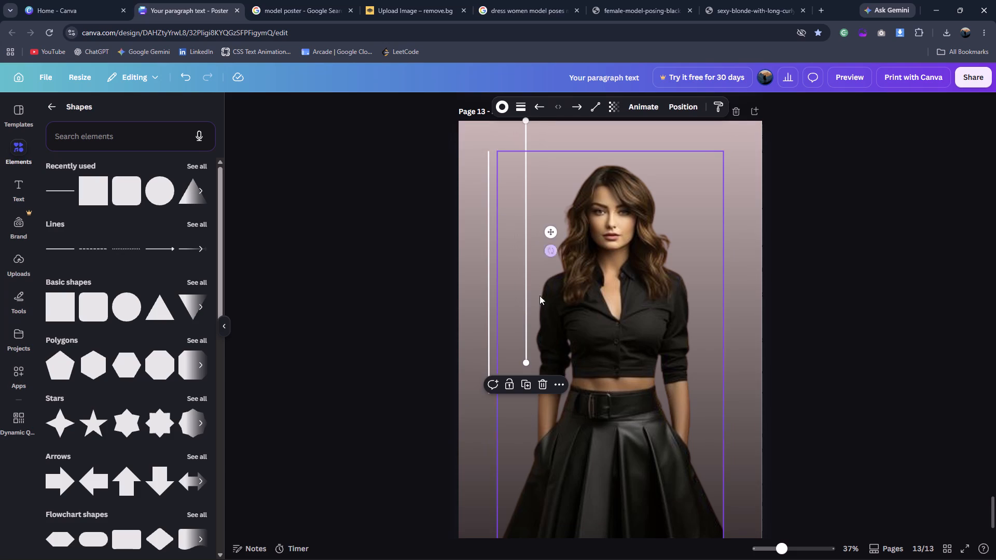
pyautogui.moveTo(551, 252); pyautogui.dragTo(720, 103)
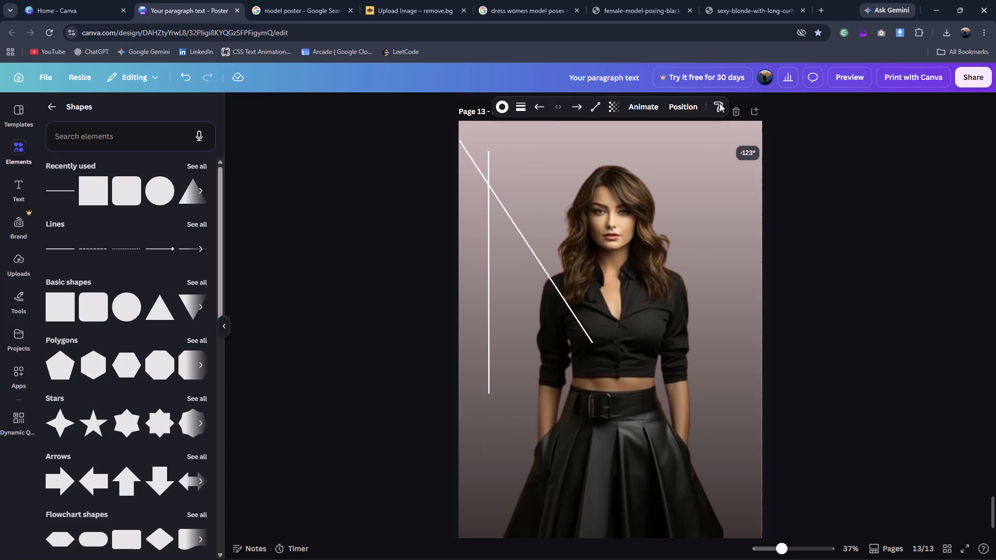
pyautogui.moveTo(720, 103); pyautogui.dragTo(549, 82)
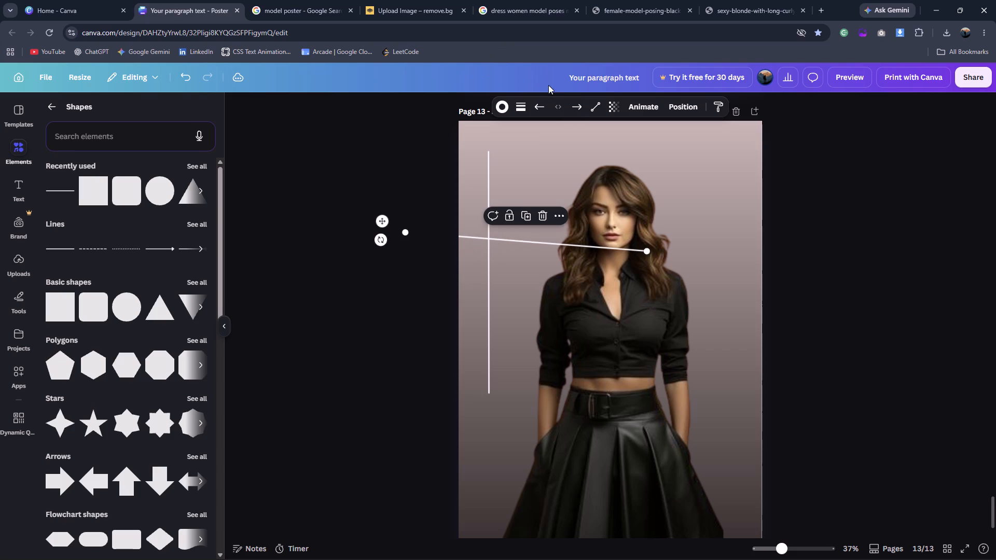
pyautogui.moveTo(380, 238); pyautogui.dragTo(379, 242)
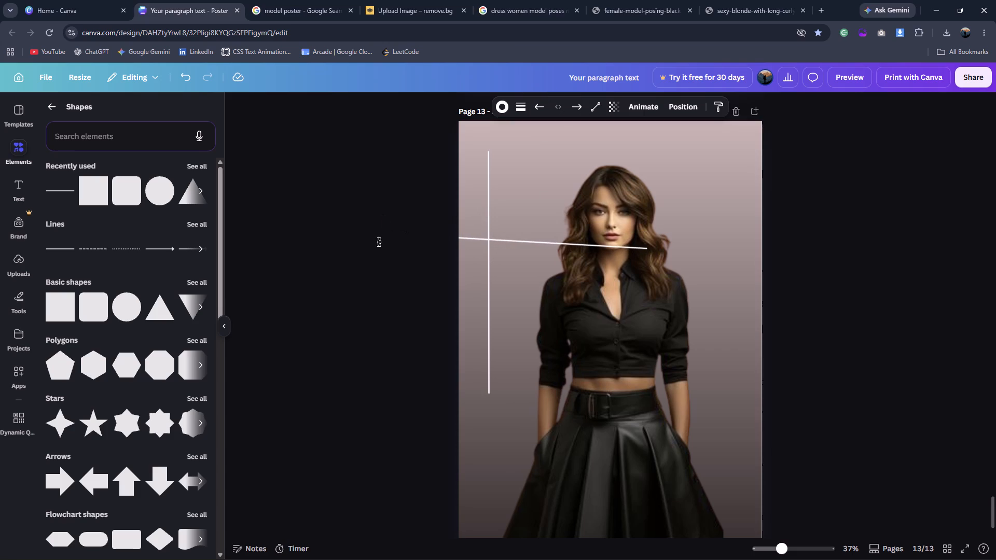
pyautogui.moveTo(379, 242); pyautogui.dragTo(379, 247)
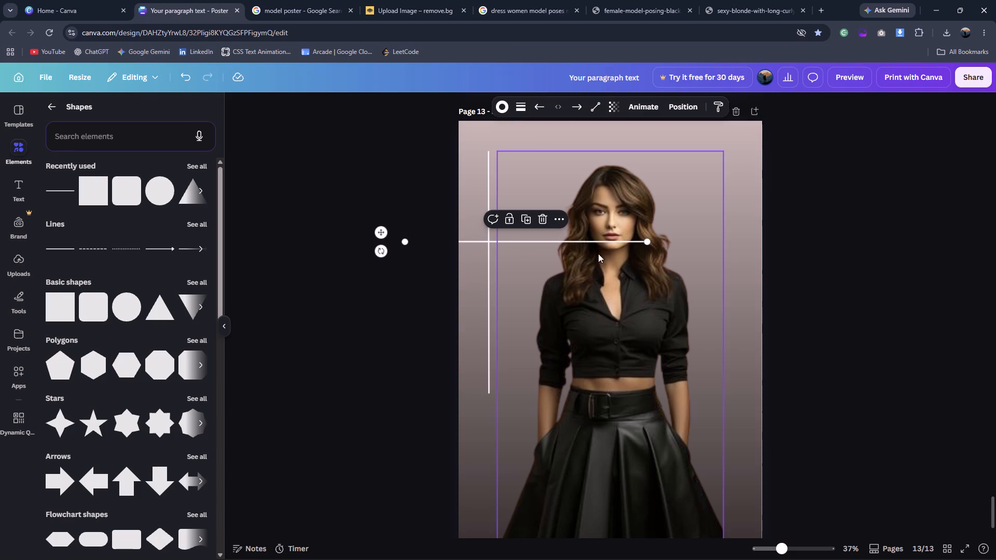
# Move the horizontal line above the model's head so its left end meets the vertical line's top, forming the frame's corner.
pyautogui.moveTo(382, 232); pyautogui.dragTo(445, 206)
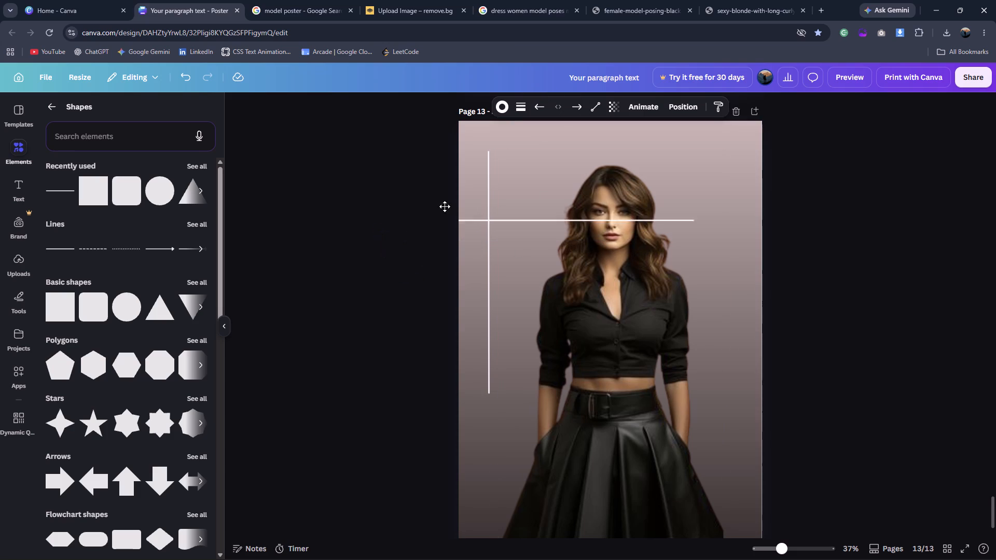
pyautogui.moveTo(445, 206); pyautogui.dragTo(466, 141)
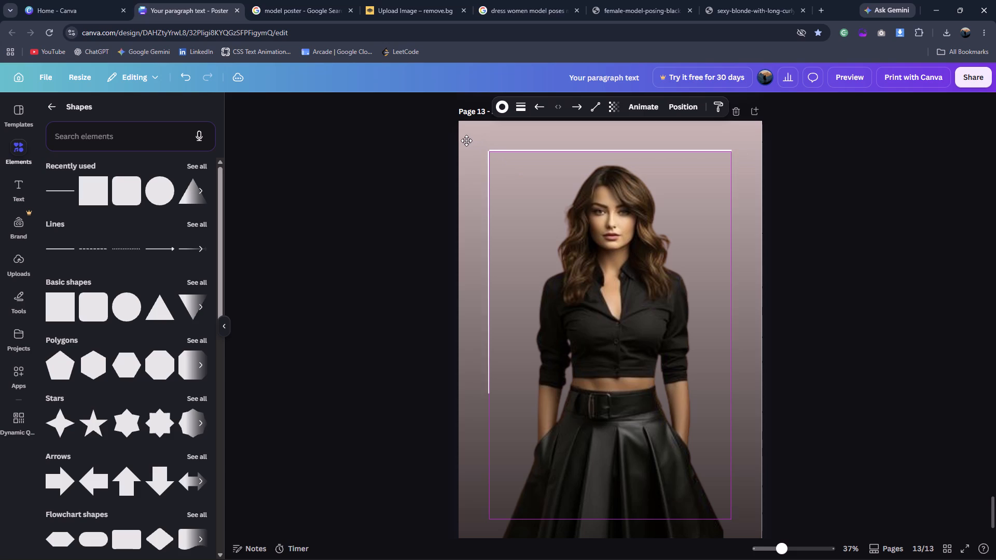
pyautogui.moveTo(466, 141); pyautogui.dragTo(464, 141)
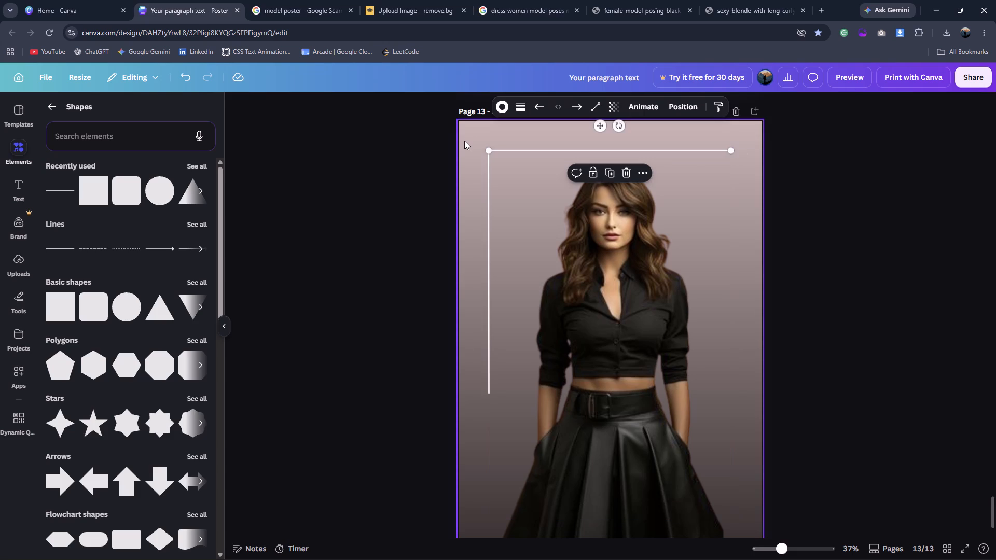
pyautogui.press('Left')
pyautogui.press('Left')
pyautogui.press('Left')
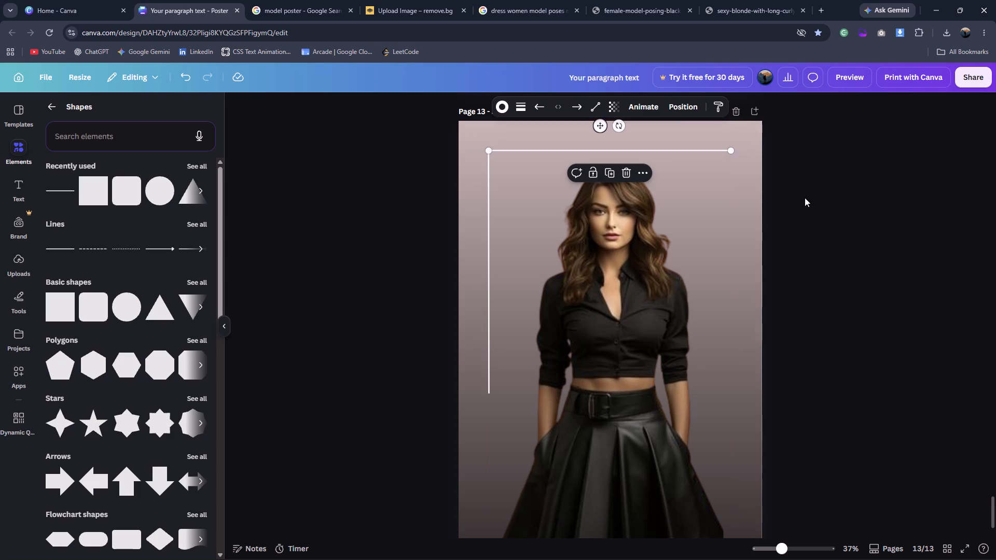
# Nudge the top horizontal line slightly left to align its end with the vertical line at the frame's corner.
pyautogui.click(891, 195)
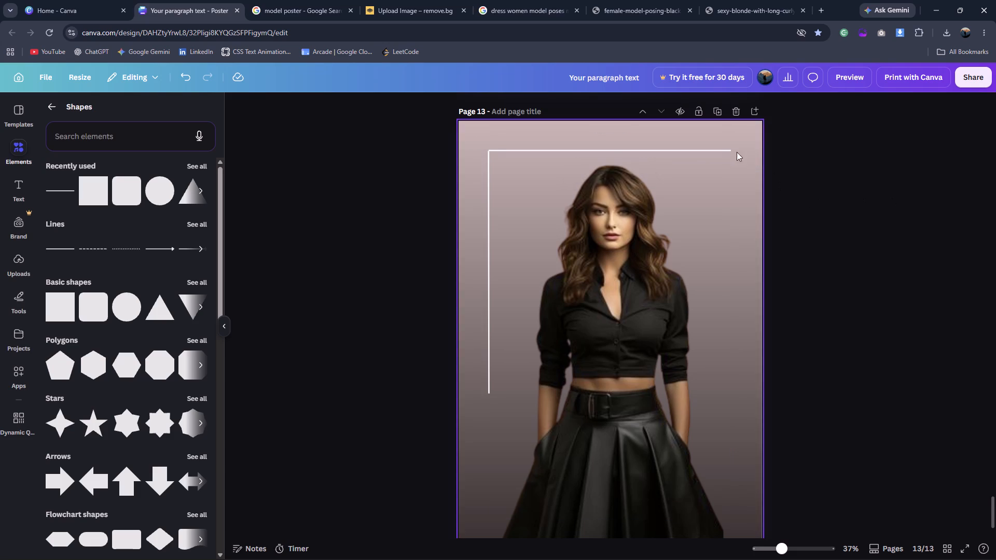
pyautogui.click(728, 151)
pyautogui.press('Left')
pyautogui.press('Left')
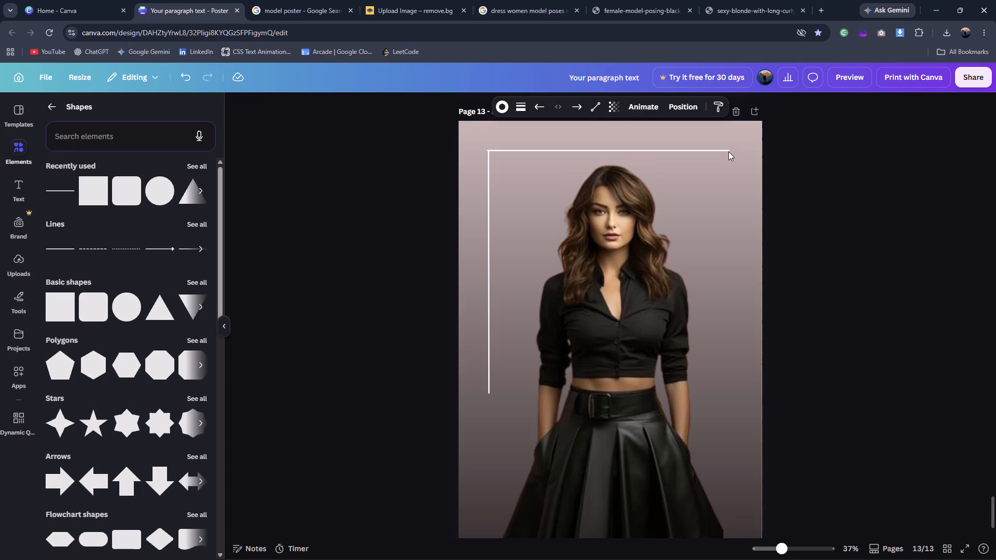
pyautogui.press('Right')
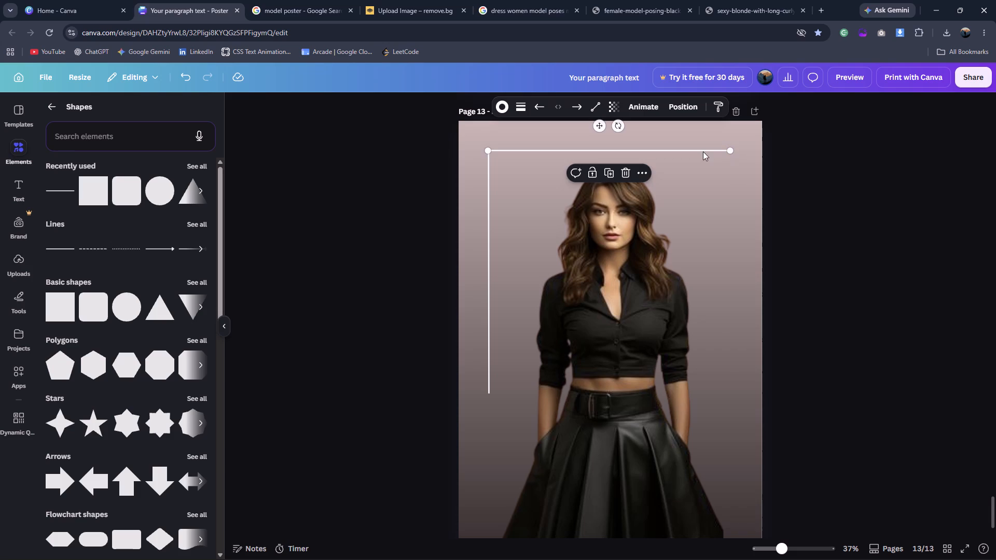
pyautogui.click(621, 120)
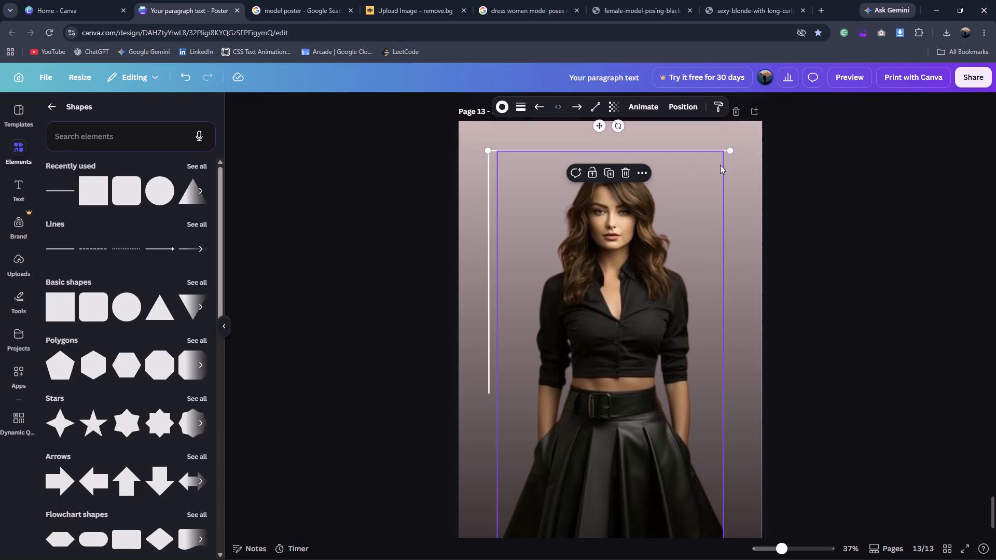
# Duplicate the left vertical line and place the copy at the top line's right end as the frame's right side.
pyautogui.press('d')
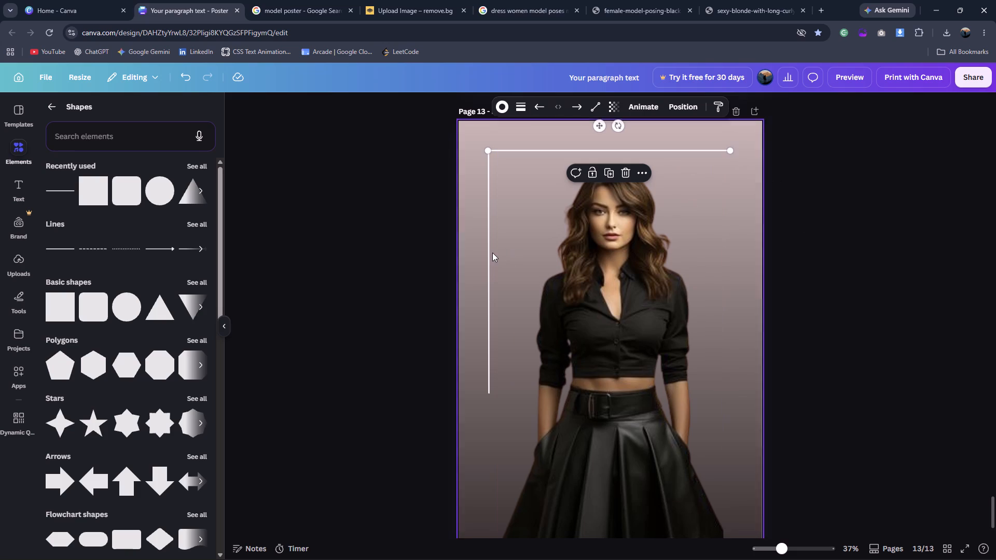
pyautogui.click(489, 253)
pyautogui.hotkey('ctrl', 'd')
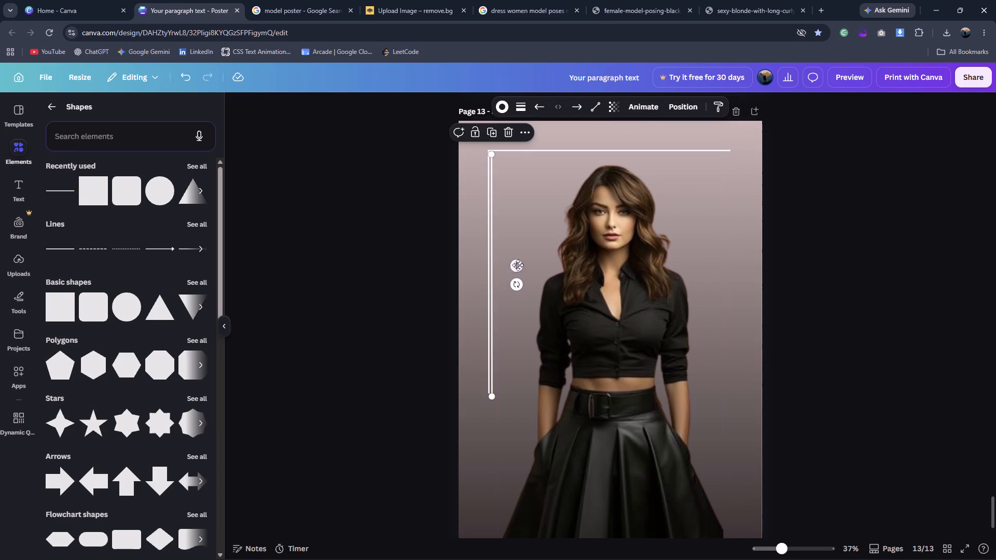
pyautogui.moveTo(516, 263); pyautogui.dragTo(746, 259)
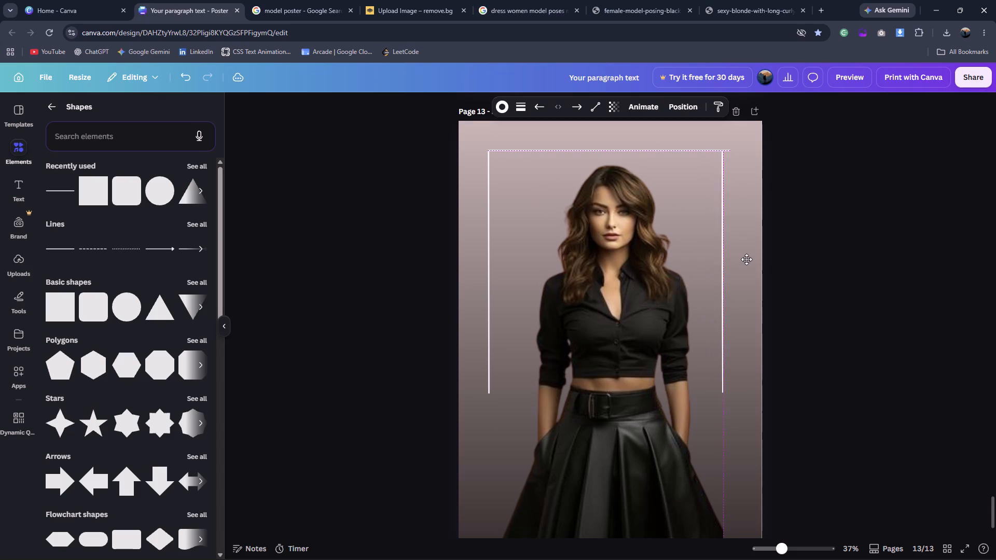
pyautogui.moveTo(746, 259); pyautogui.dragTo(751, 259)
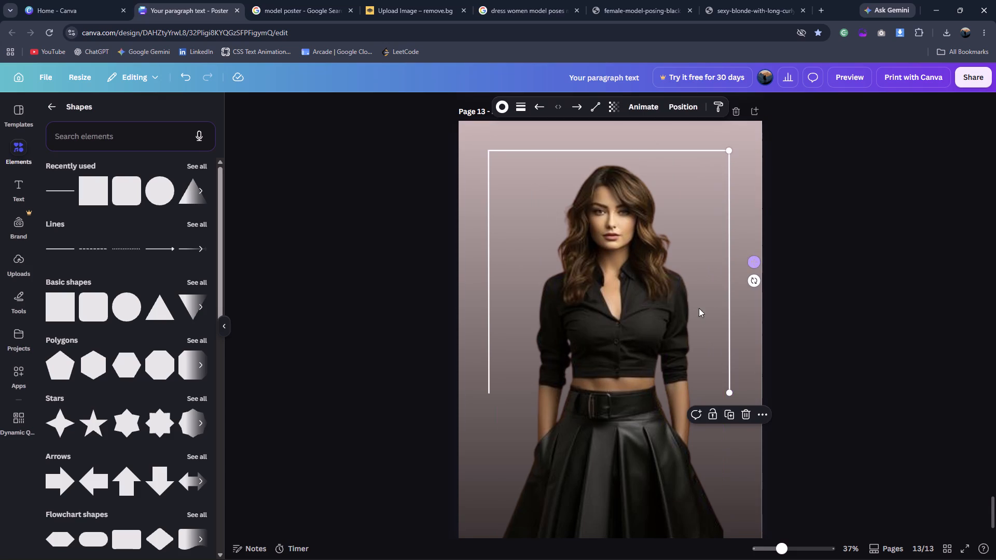
# Duplicate the top horizontal line and place the copy across the lower ends of both vertical lines, closing the frame.
pyautogui.click(598, 151)
pyautogui.hotkey('ctrl', 'd')
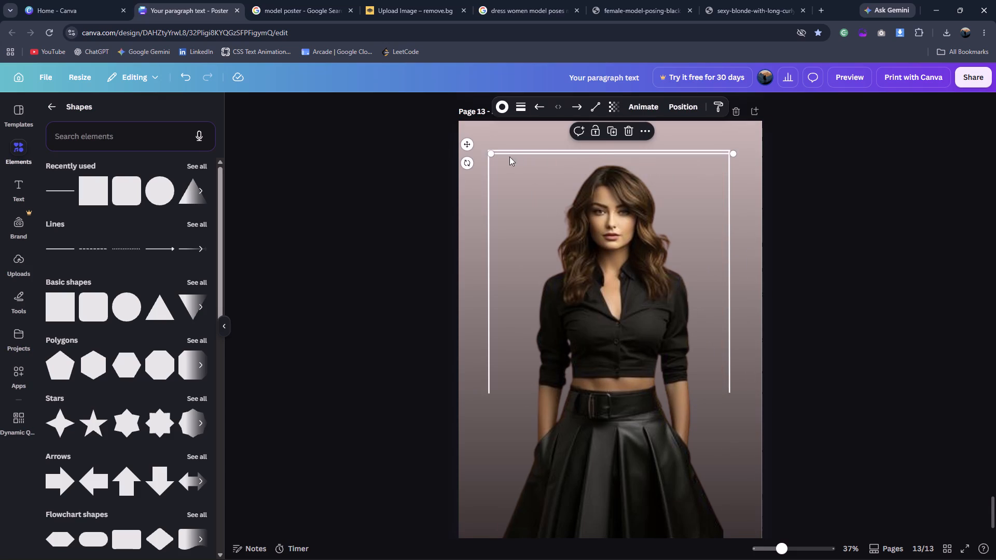
pyautogui.moveTo(466, 142); pyautogui.dragTo(467, 381)
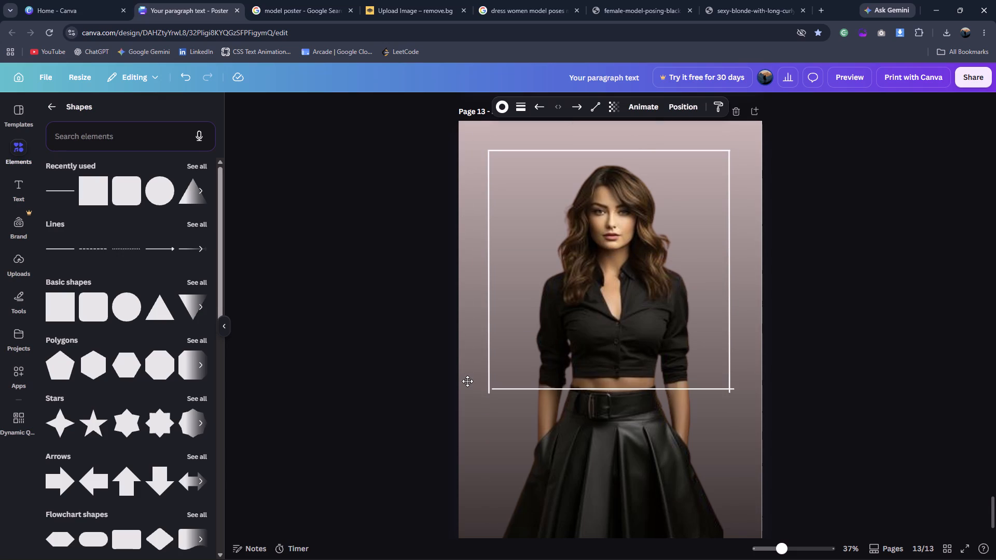
pyautogui.moveTo(467, 381); pyautogui.dragTo(463, 382)
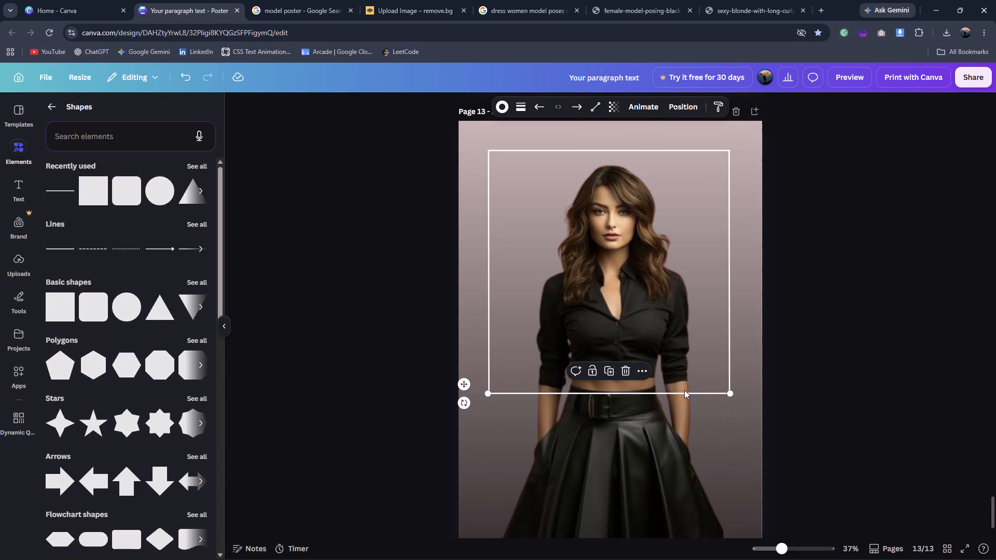
pyautogui.press('Right')
pyautogui.press('Right')
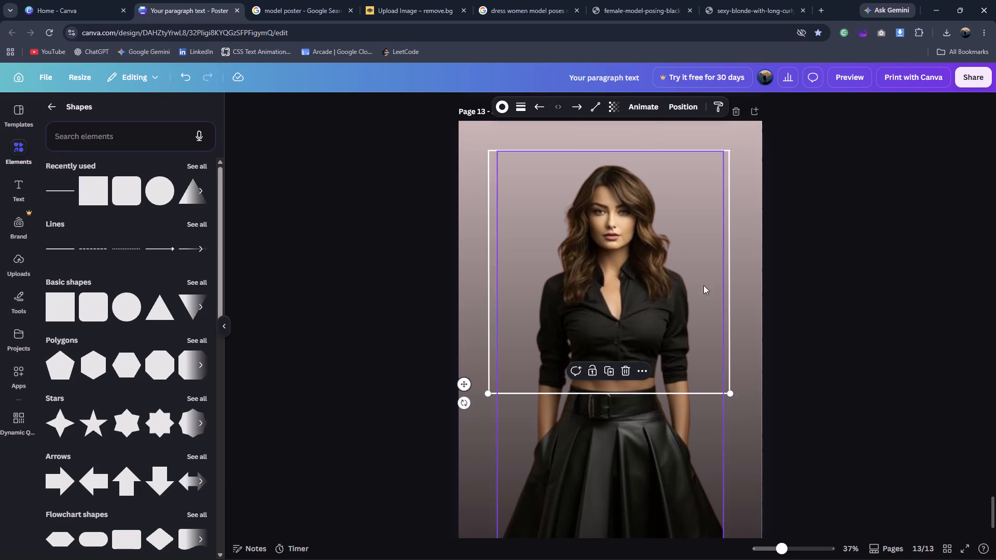
# Send the frame's bottom line to the back so it passes behind the model.
pyautogui.click(691, 107)
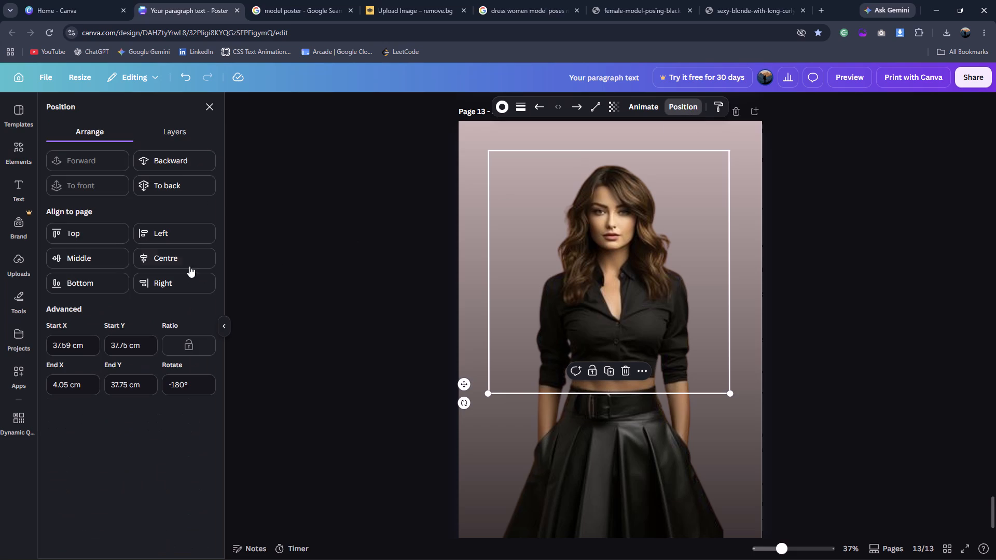
pyautogui.click(187, 164)
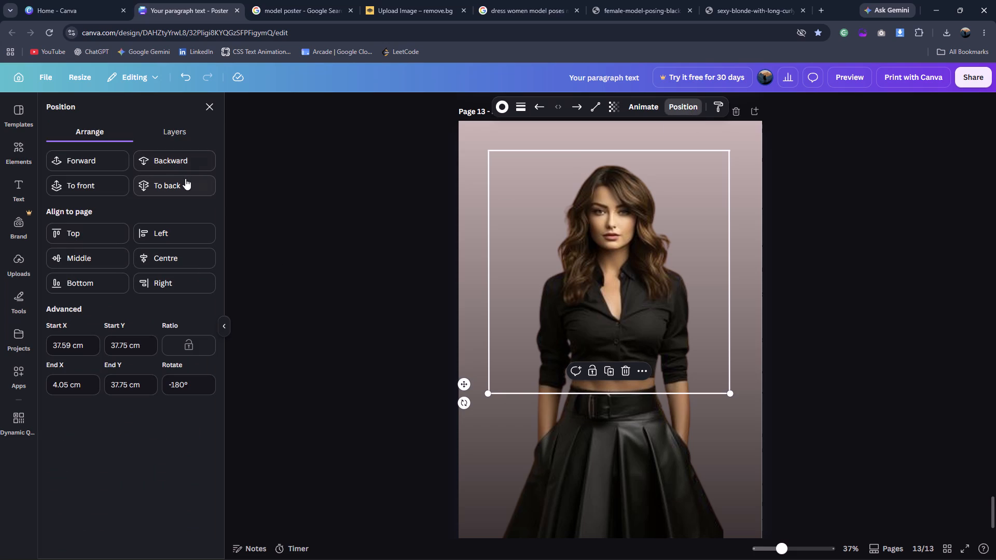
pyautogui.click(185, 178)
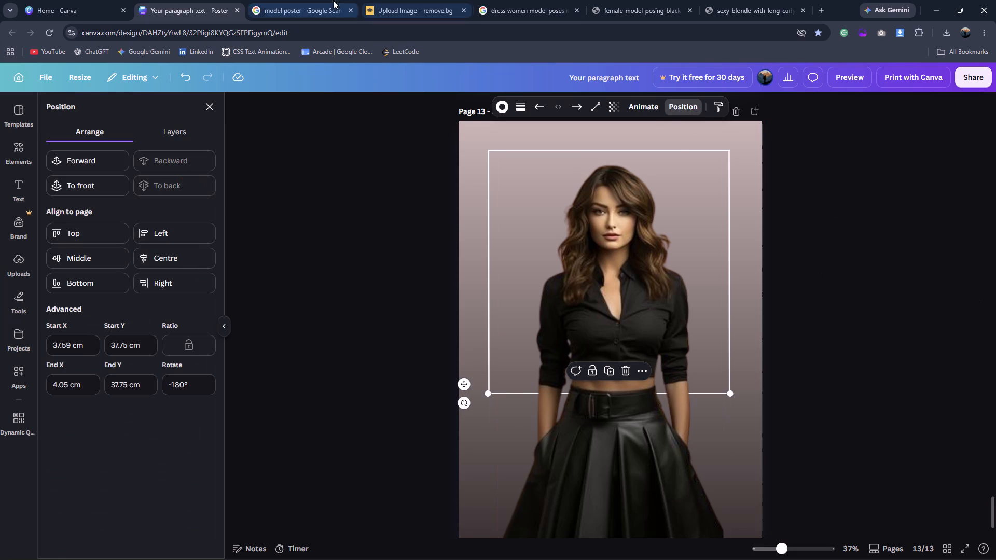
# Check the reference poster and move the model straight up so the top of her head overlaps the frame's top line.
pyautogui.click(299, 0)
pyautogui.click(195, 0)
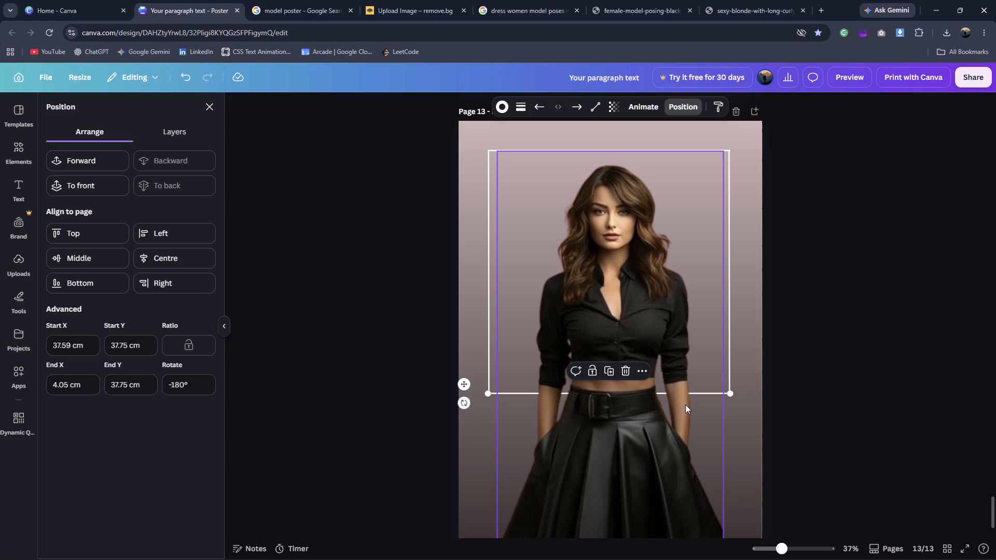
pyautogui.click(919, 356)
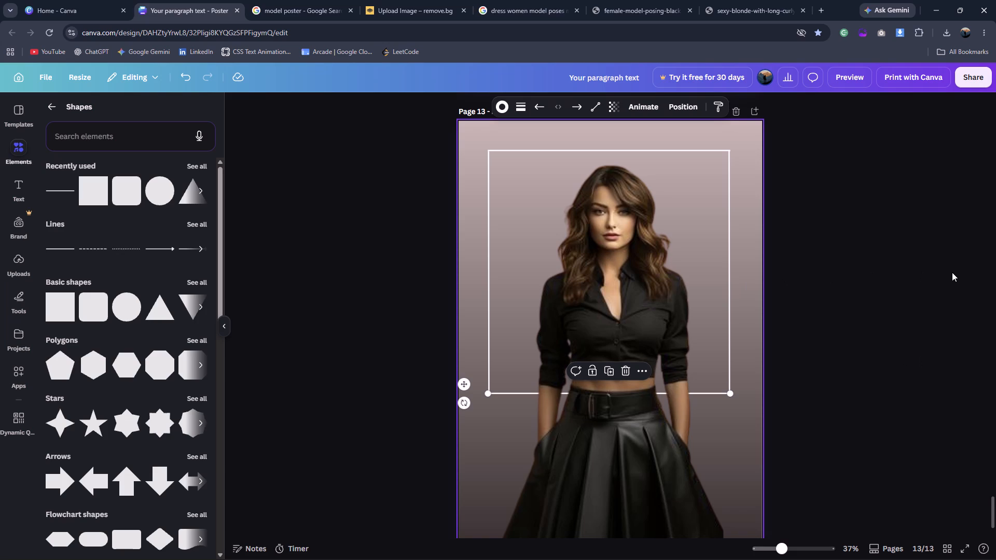
pyautogui.click(259, 0)
pyautogui.click(226, 0)
pyautogui.click(633, 267)
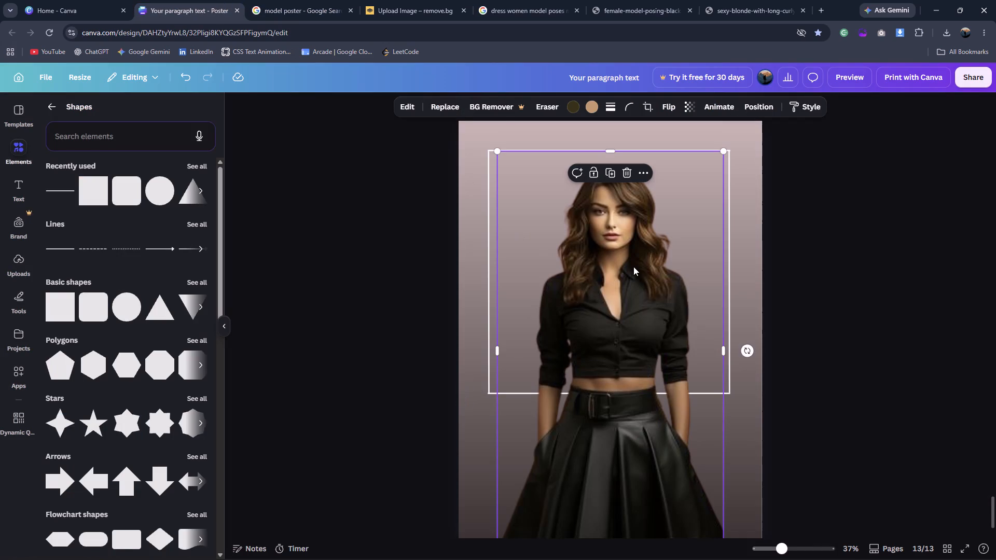
pyautogui.moveTo(633, 267); pyautogui.dragTo(635, 245)
pyautogui.click(841, 261)
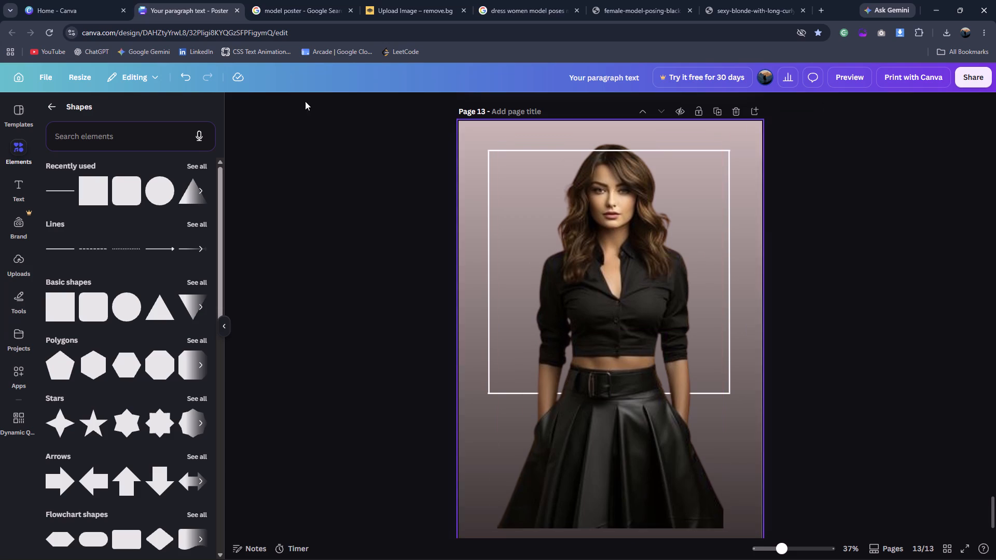
# Open the Fashion Show reference poster's image in its own browser tab beside the design's tab and examine its frame and layout.
pyautogui.click(262, 0)
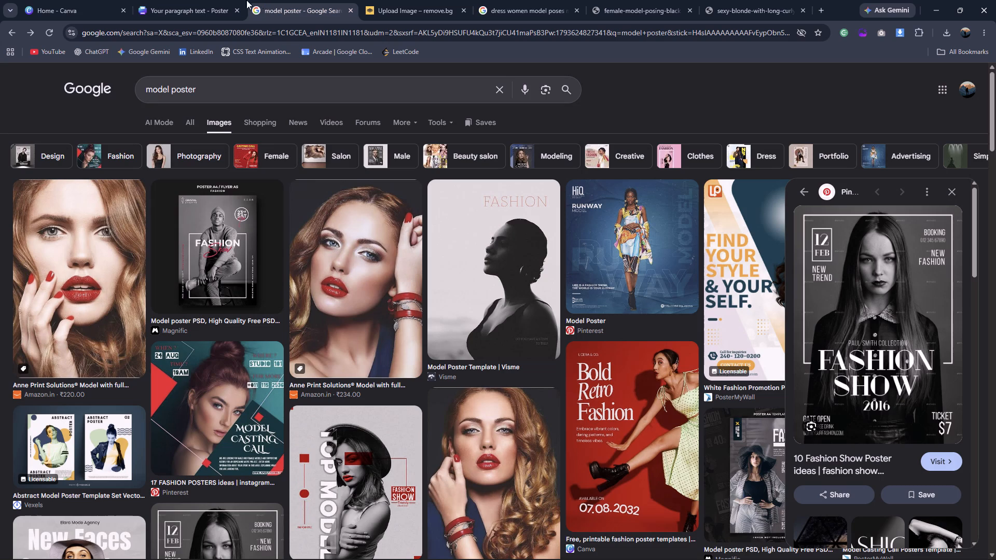
pyautogui.click(190, 0)
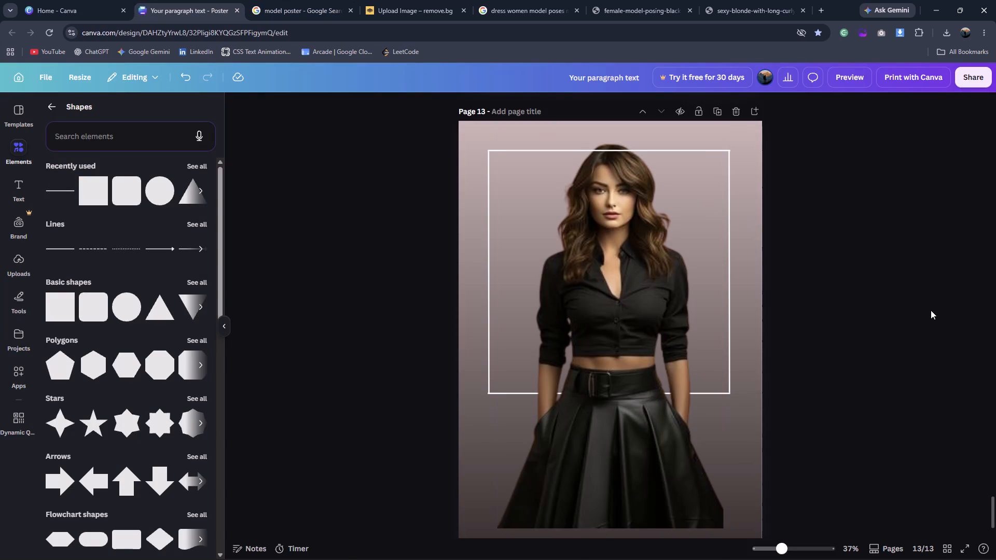
pyautogui.click(333, 0)
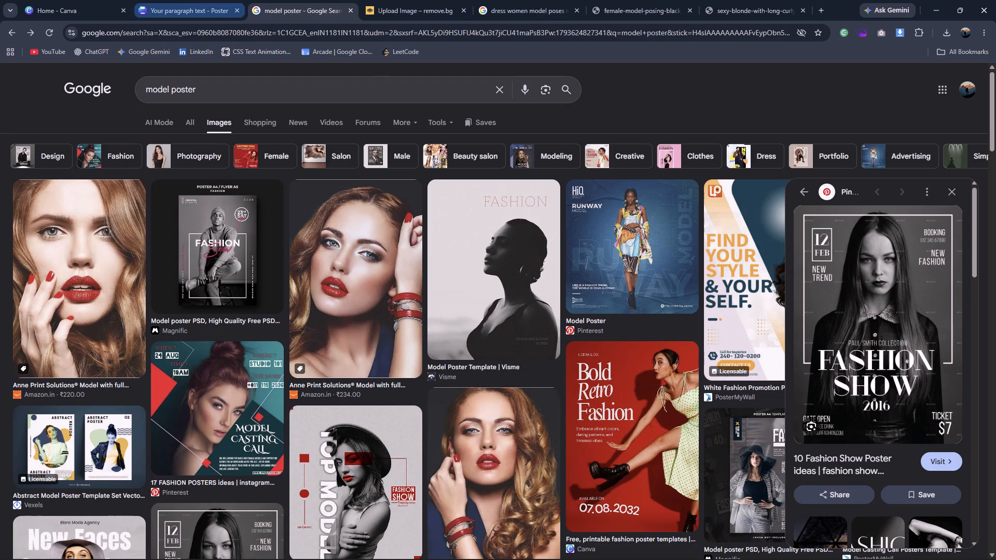
pyautogui.rightClick(884, 354)
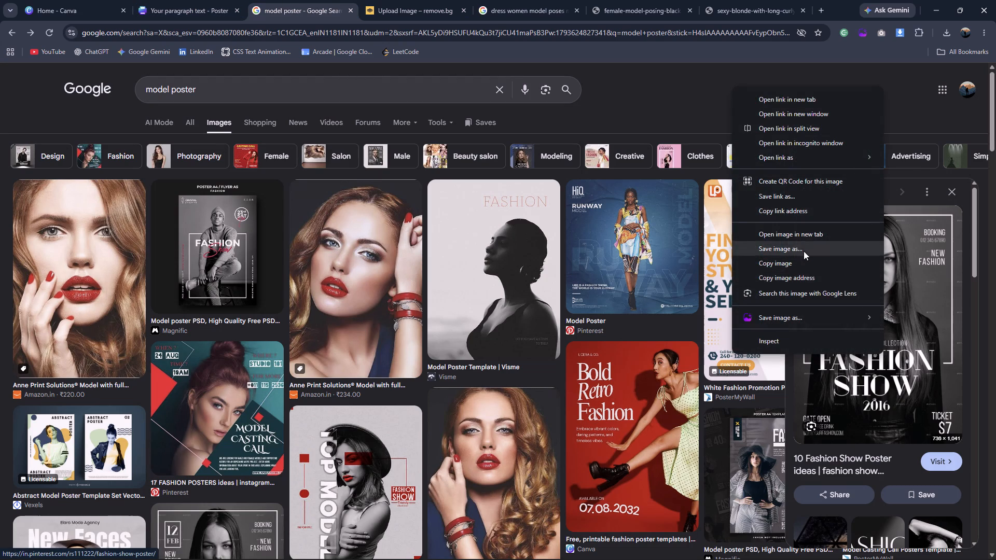
pyautogui.click(800, 234)
pyautogui.click(351, 10)
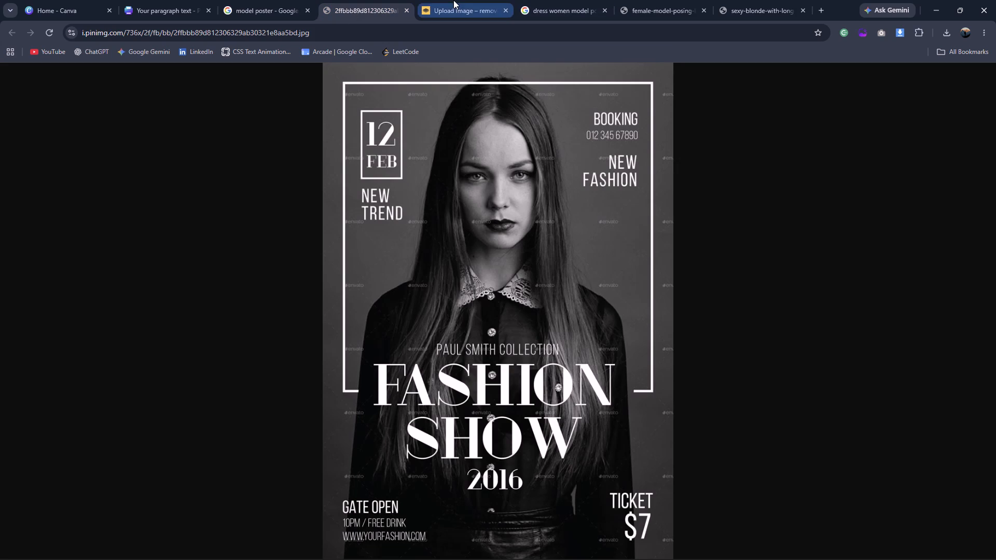
pyautogui.moveTo(341, 0); pyautogui.dragTo(285, 0)
pyautogui.click(147, 0)
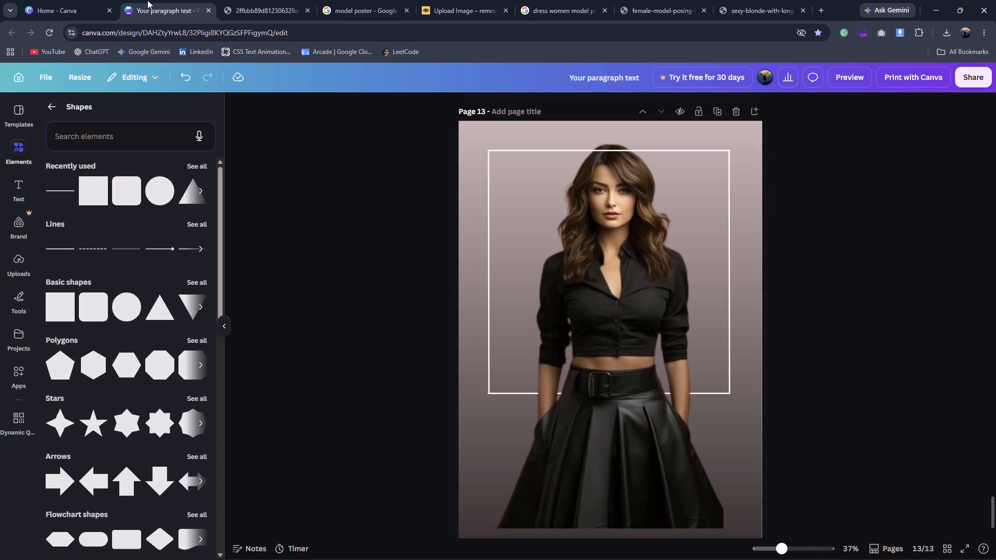
pyautogui.click(257, 0)
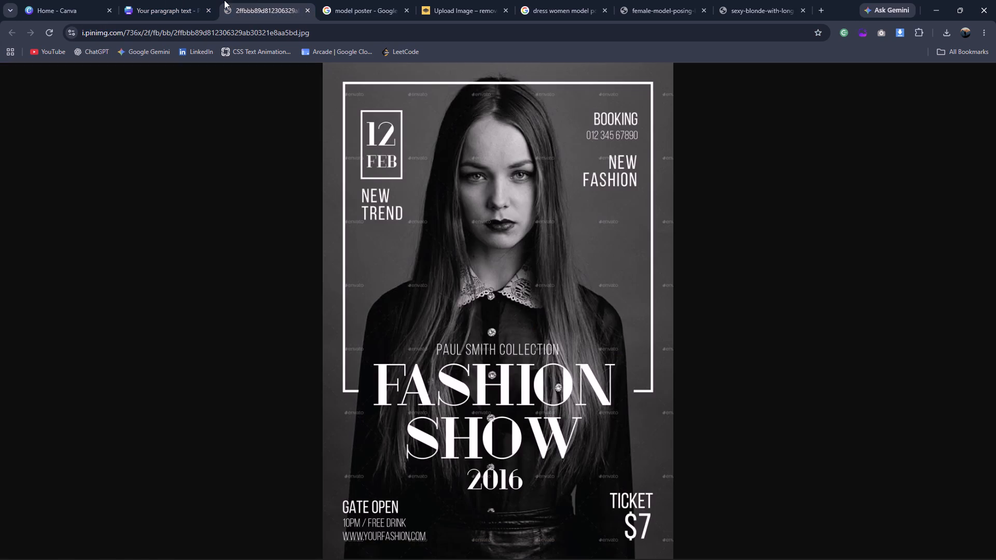
pyautogui.click(189, 0)
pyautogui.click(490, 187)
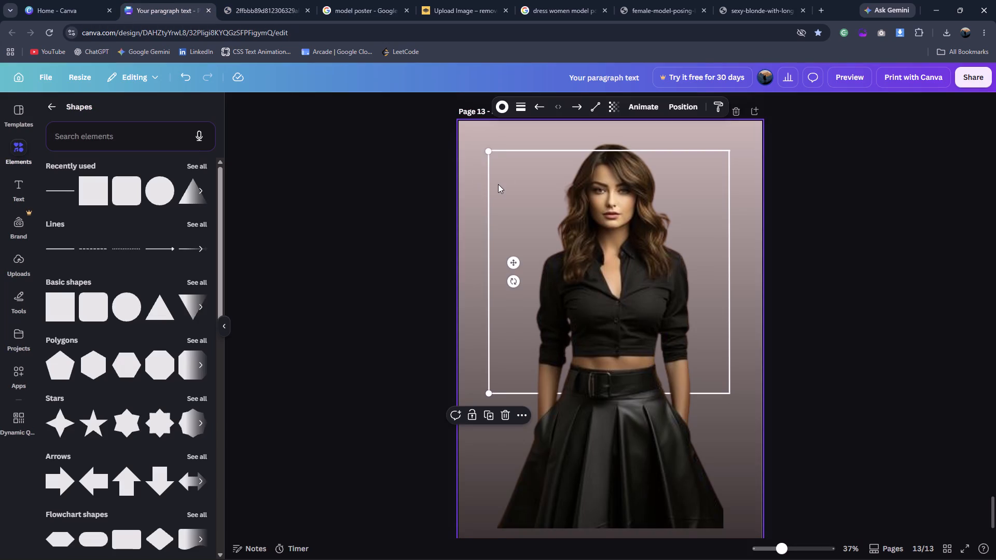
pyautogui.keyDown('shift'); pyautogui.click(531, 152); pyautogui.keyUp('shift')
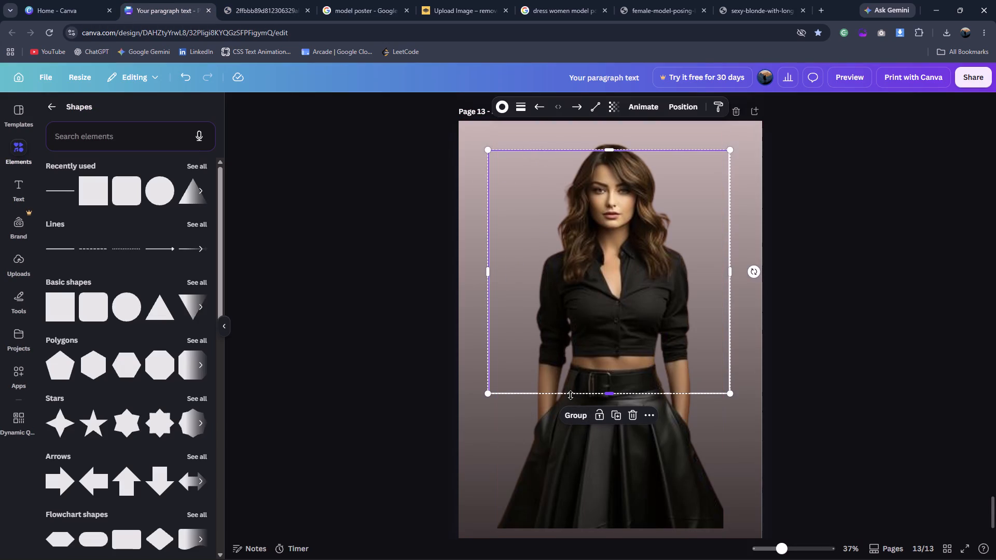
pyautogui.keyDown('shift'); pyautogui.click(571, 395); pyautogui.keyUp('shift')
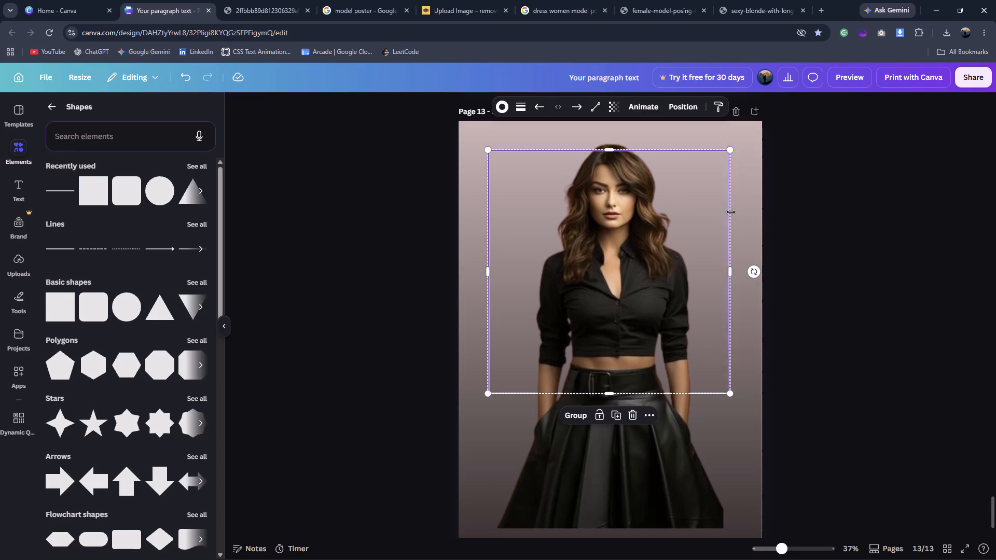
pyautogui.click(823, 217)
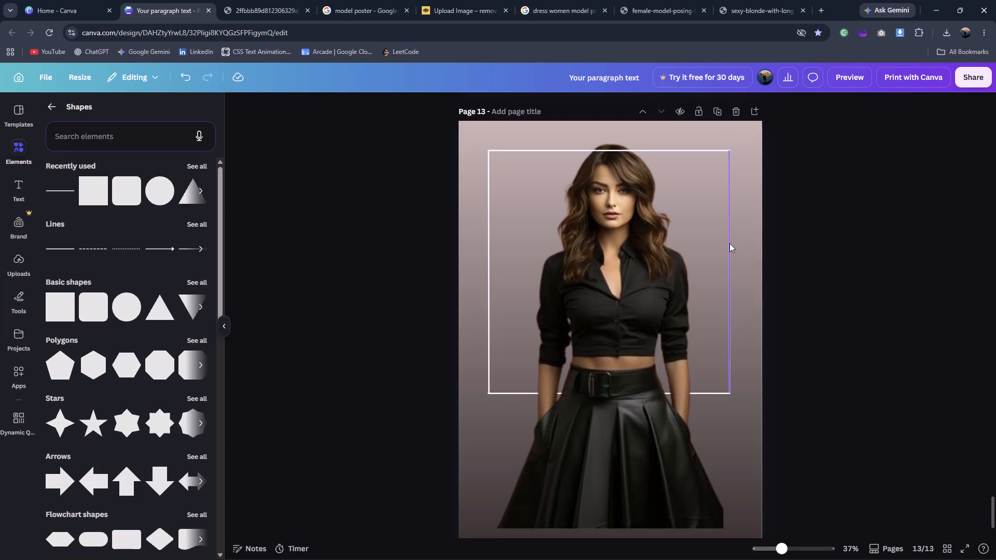
# Set the stroke weight of the frame's left and right vertical lines to 12.
pyautogui.click(728, 243)
pyautogui.keyDown('shift'); pyautogui.click(488, 259); pyautogui.keyUp('shift')
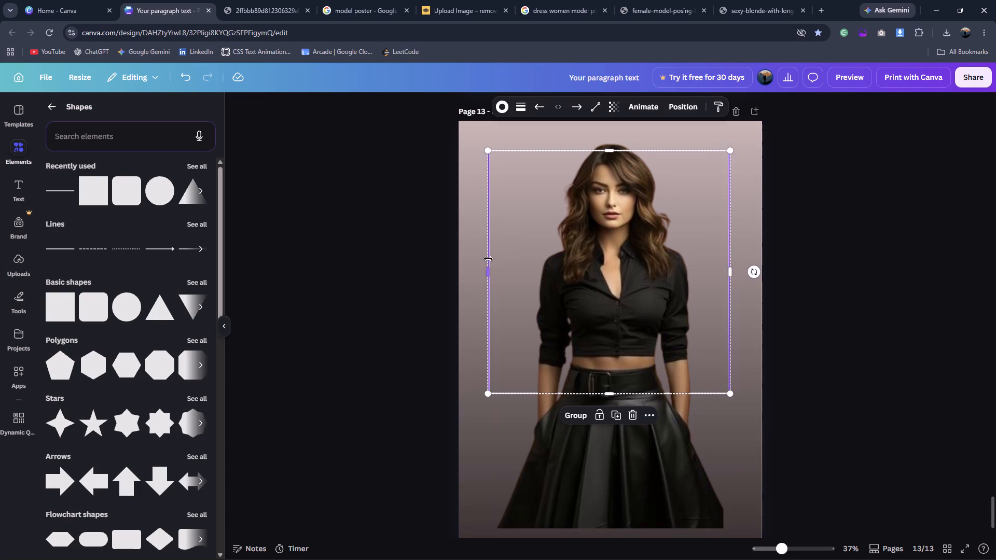
pyautogui.keyDown('shift'); pyautogui.click(570, 149); pyautogui.keyUp('shift')
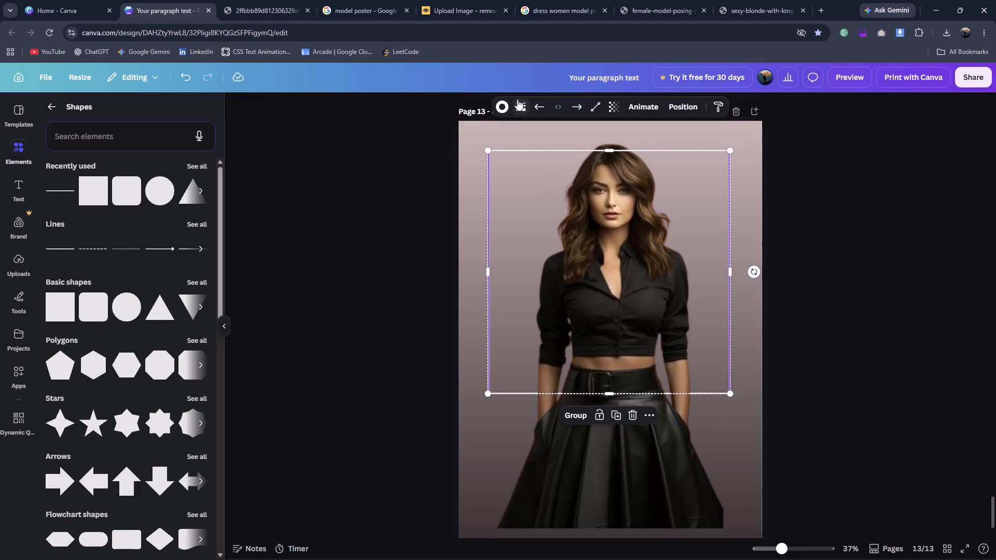
pyautogui.click(518, 106)
pyautogui.click(462, 198)
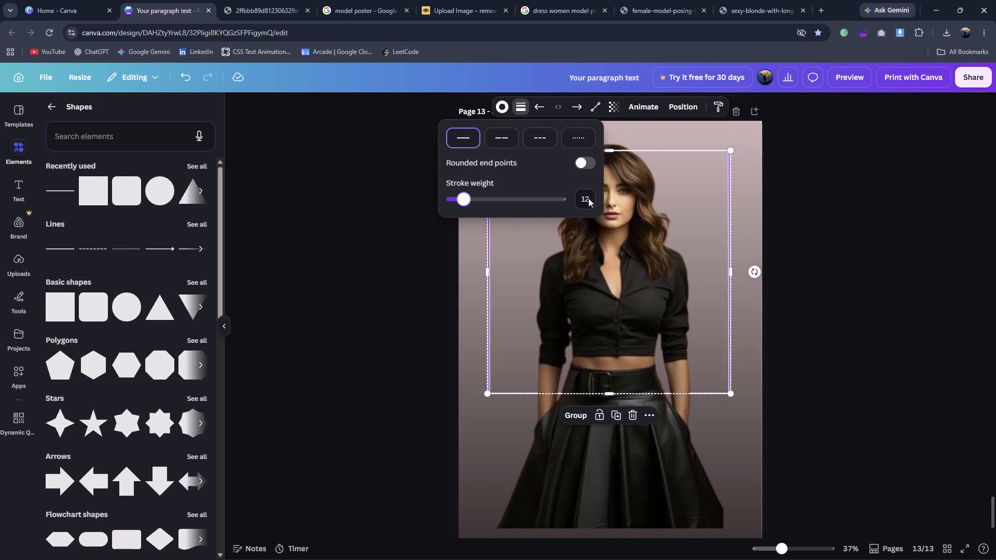
pyautogui.click(933, 215)
pyautogui.click(873, 173)
# Set the stroke weight of the frame's top line to 12.
pyautogui.click(697, 153)
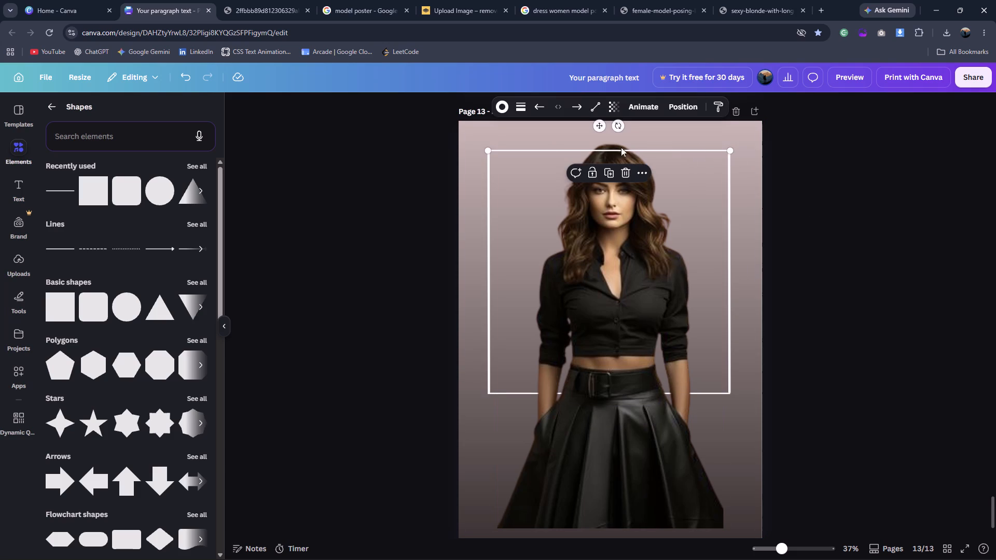
pyautogui.click(526, 111)
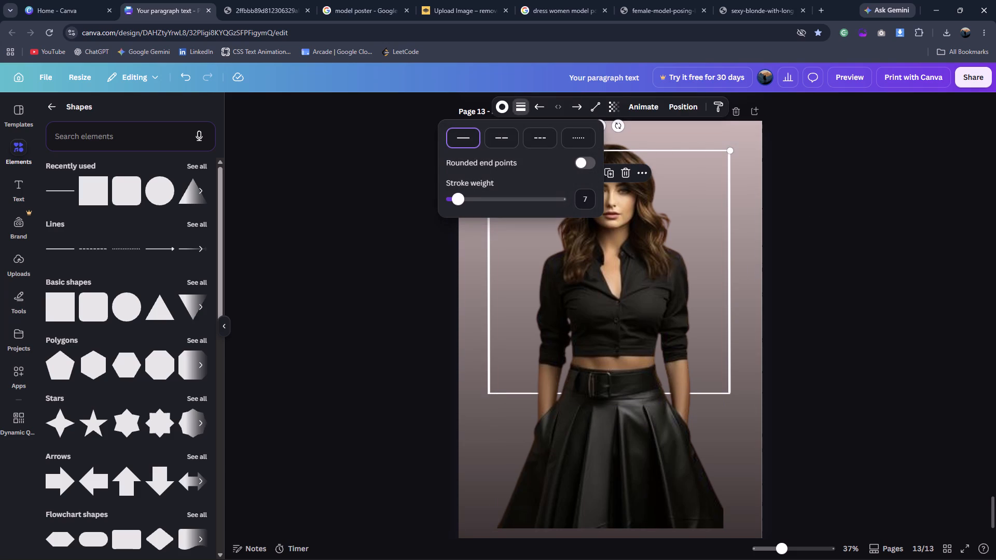
pyautogui.moveTo(456, 196); pyautogui.dragTo(463, 199)
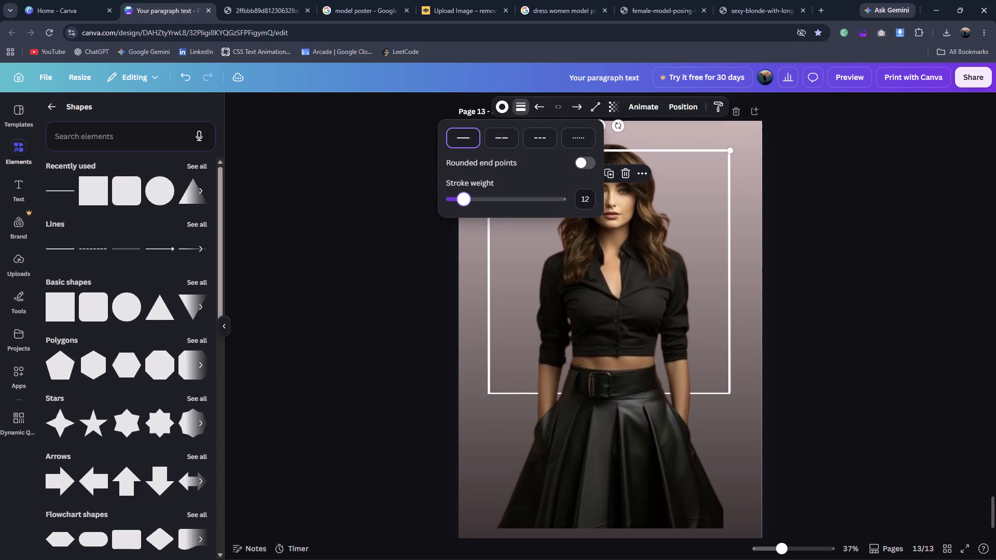
pyautogui.doubleClick(815, 331)
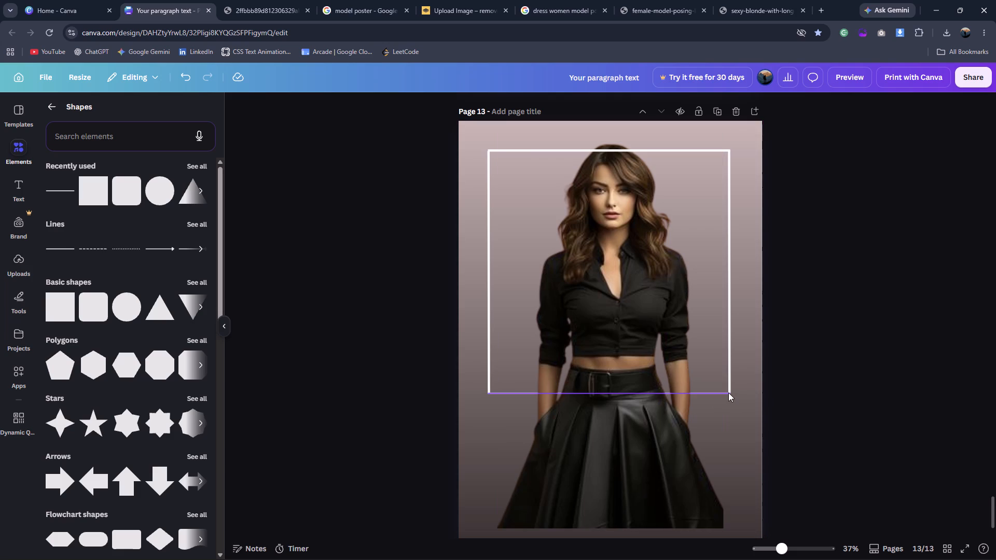
# Set the stroke weight of the frame's bottom line to 11.
pyautogui.click(493, 397)
pyautogui.click(527, 110)
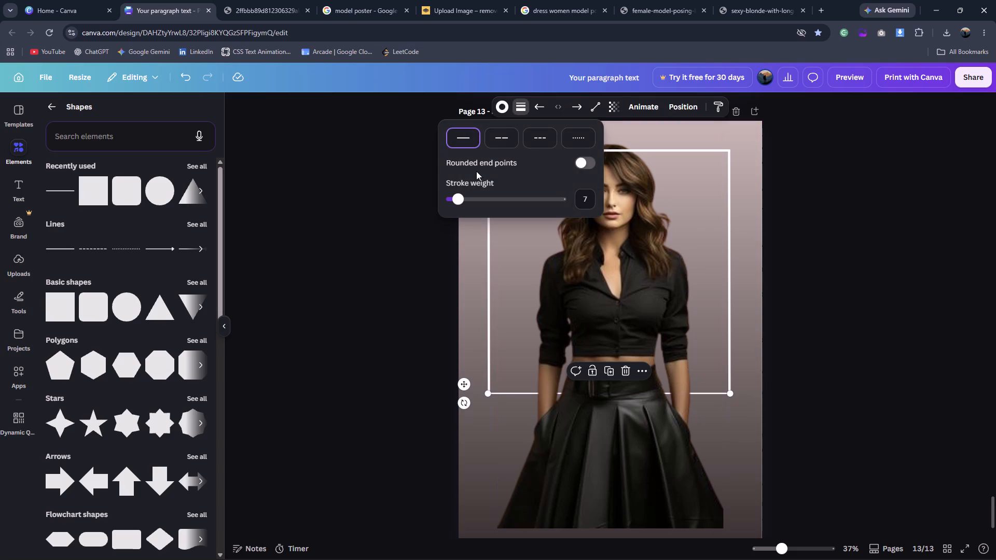
pyautogui.click(459, 201)
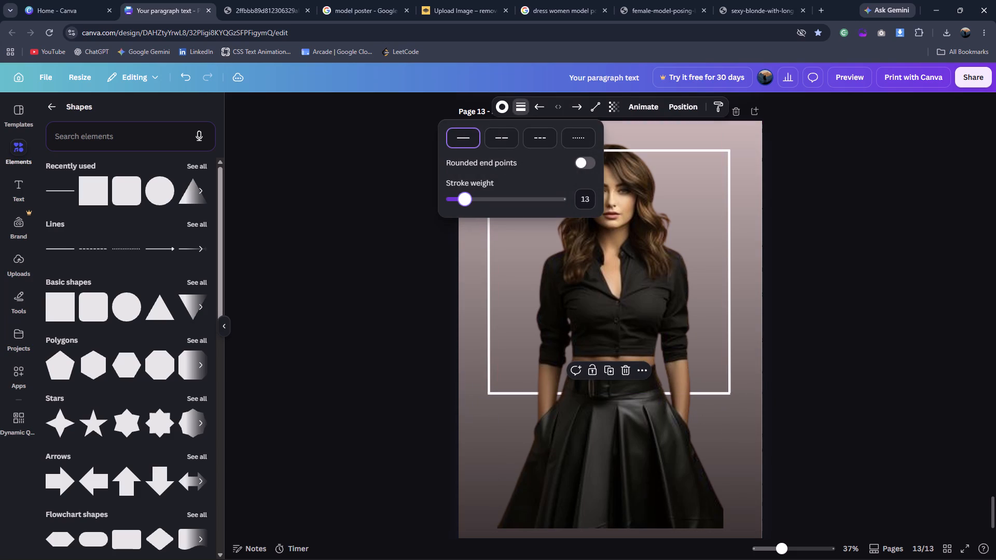
pyautogui.click(462, 204)
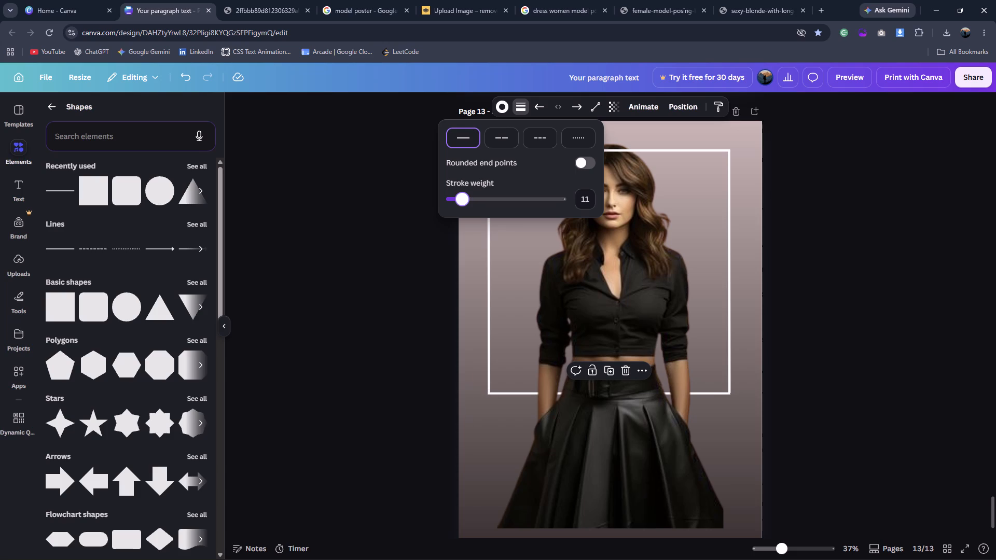
pyautogui.click(808, 236)
pyautogui.click(808, 236)
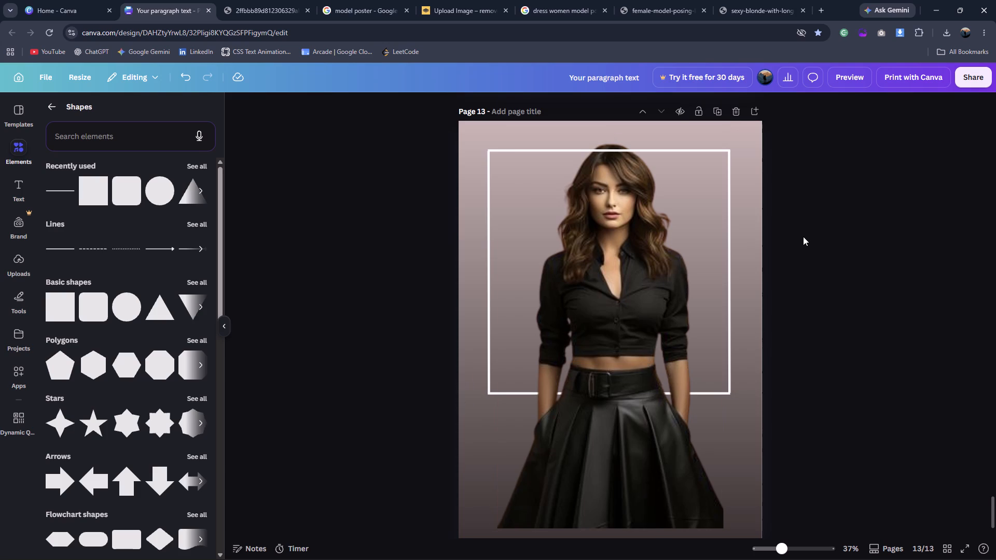
pyautogui.click(863, 291)
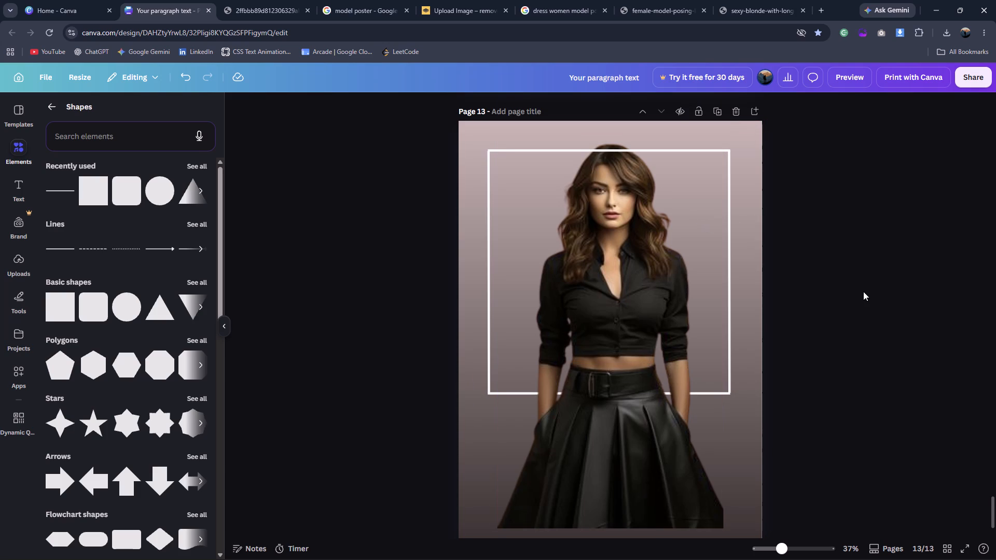
pyautogui.click(863, 291)
# Compare with the Fashion Show reference and enlarge the model slightly so her skirt extends to the page's bottom edge.
pyautogui.click(287, 0)
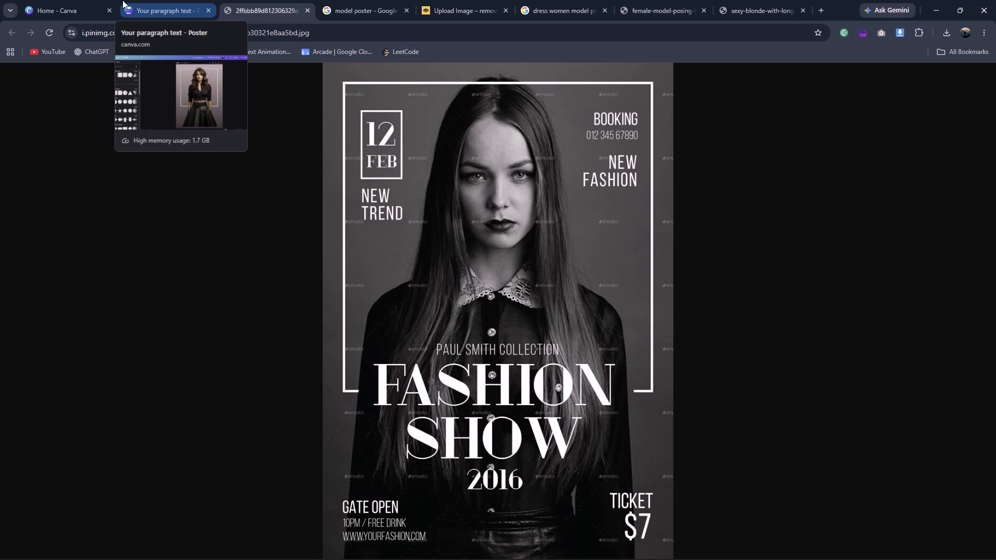
pyautogui.click(195, 3)
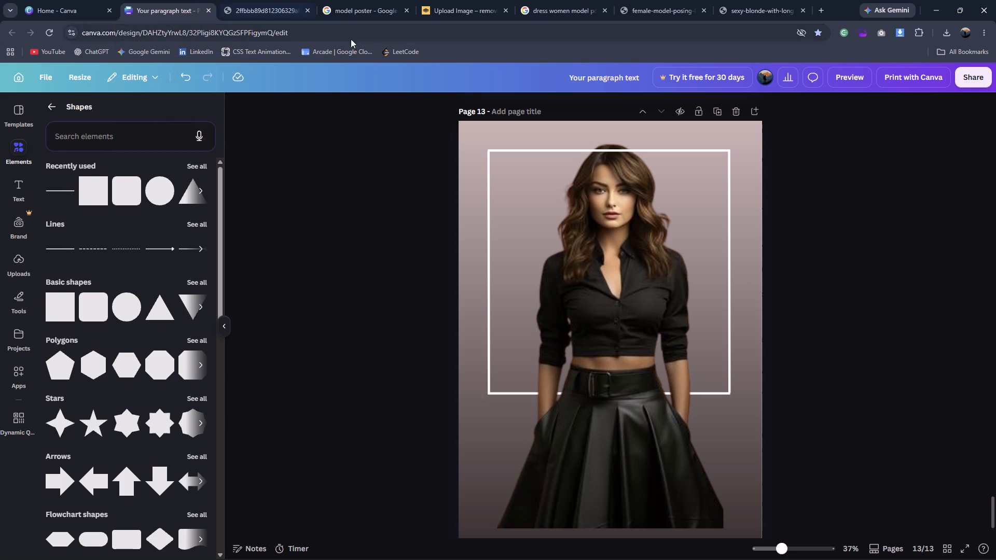
pyautogui.click(224, 0)
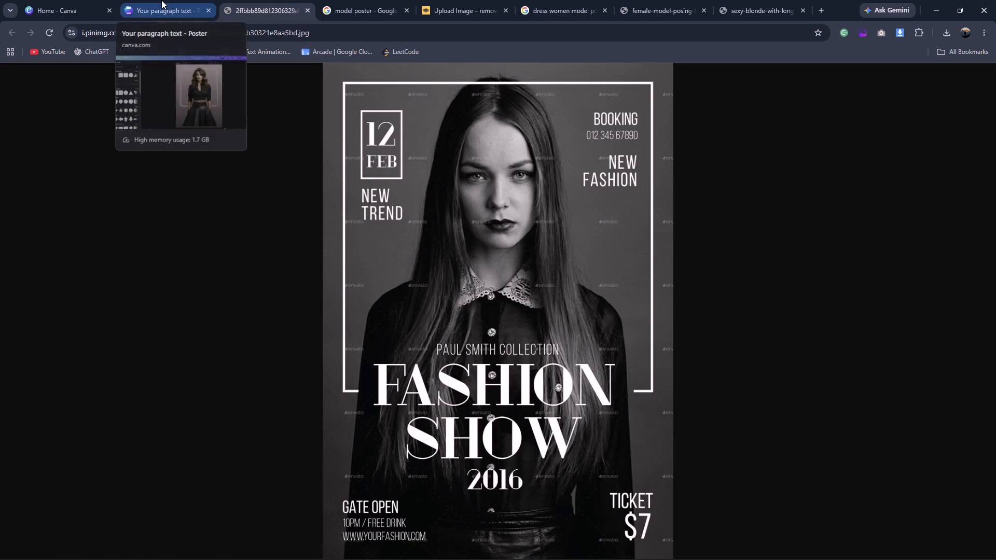
pyautogui.click(161, 0)
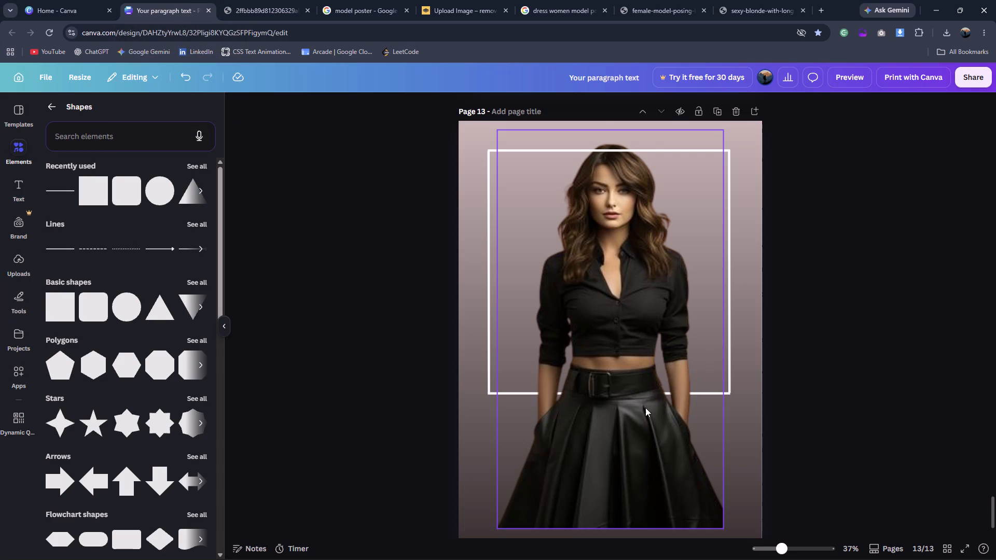
pyautogui.click(642, 442)
pyautogui.moveTo(723, 529); pyautogui.dragTo(724, 533)
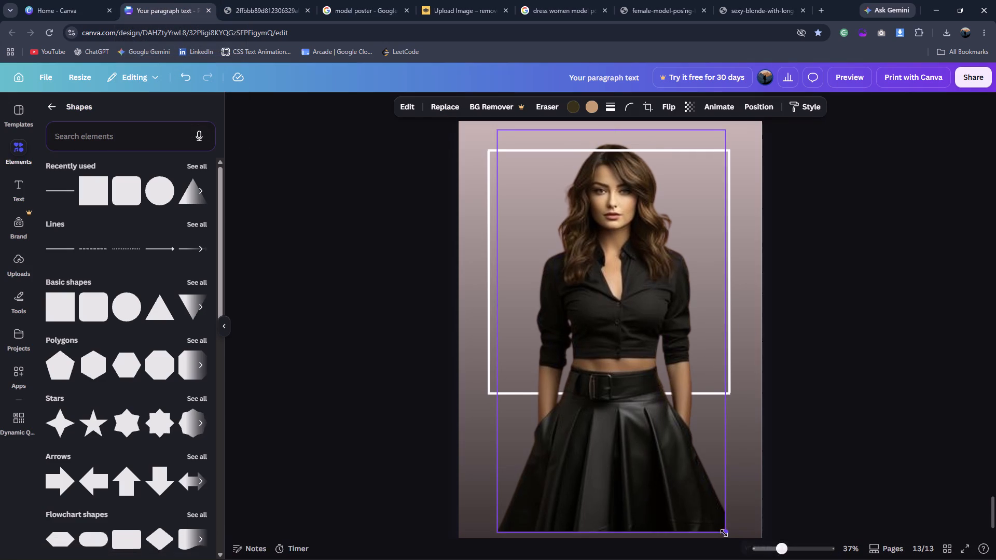
pyautogui.moveTo(724, 533); pyautogui.dragTo(724, 540)
pyautogui.click(954, 484)
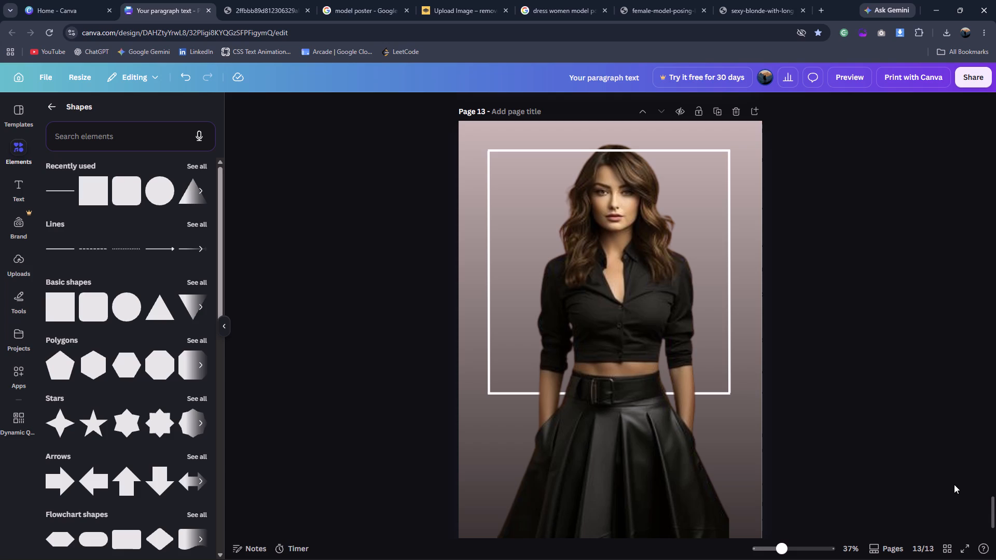
# Check the reference's text, add a text box over the model's torso and enlarge it to font size 48.1.
pyautogui.click(226, 0)
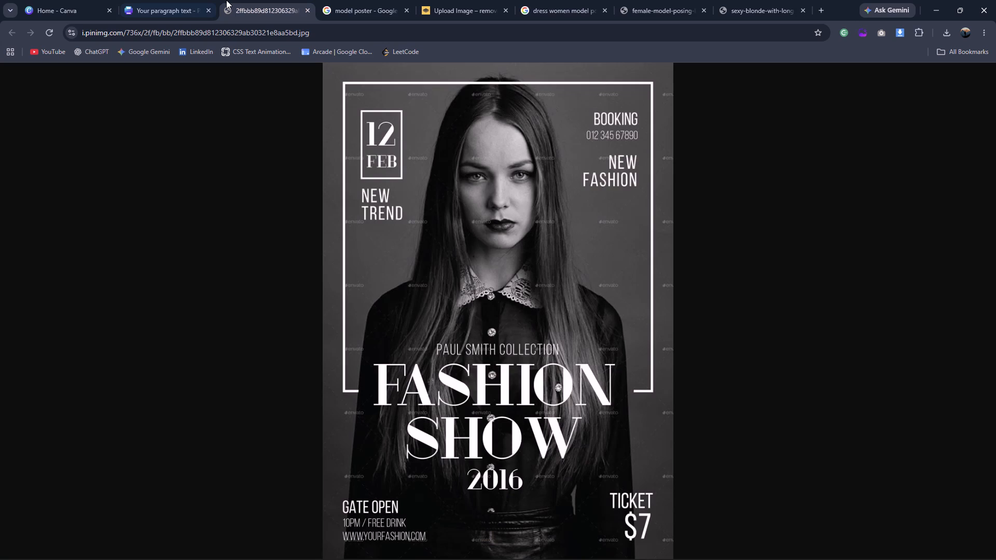
pyautogui.click(170, 0)
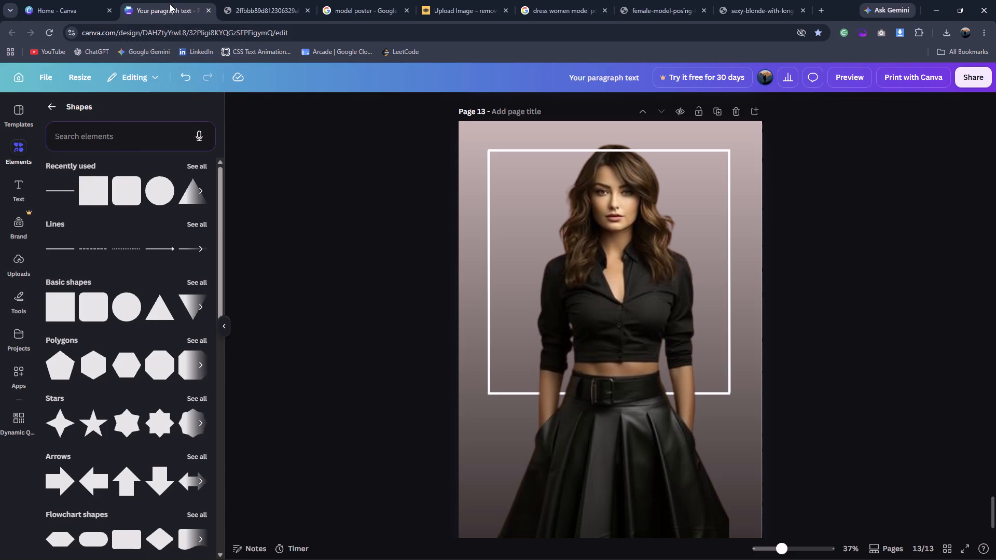
pyautogui.click(18, 183)
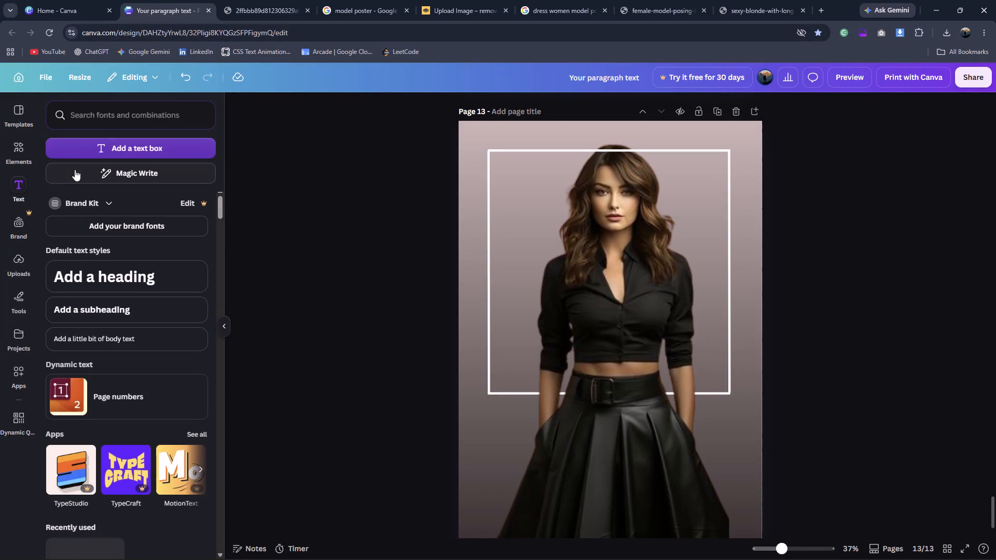
pyautogui.click(79, 148)
pyautogui.moveTo(594, 327); pyautogui.dragTo(572, 306)
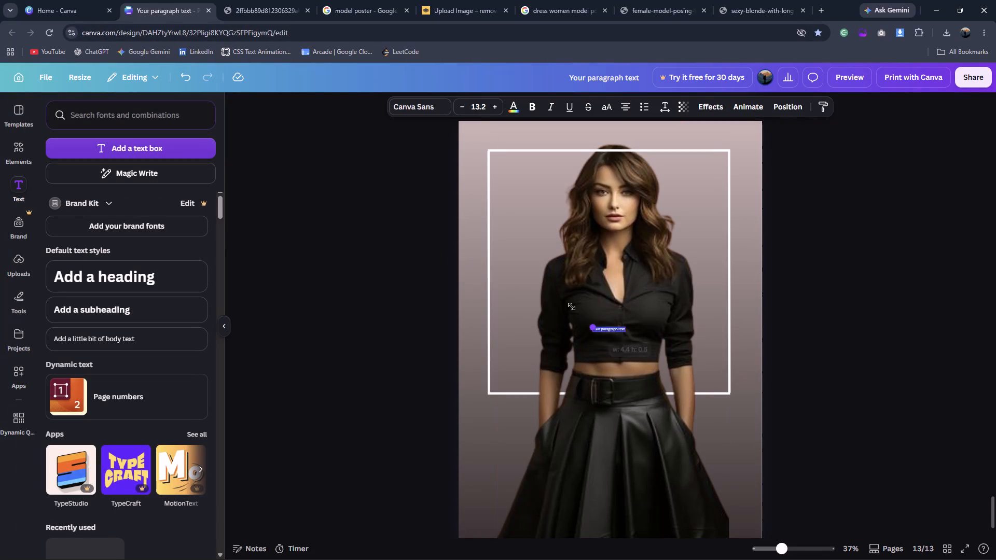
pyautogui.moveTo(572, 306); pyautogui.dragTo(511, 280)
# Replace the new text box's placeholder with the reference poster's line "PAUL SMITH COLLECTION".
pyautogui.click(246, 13)
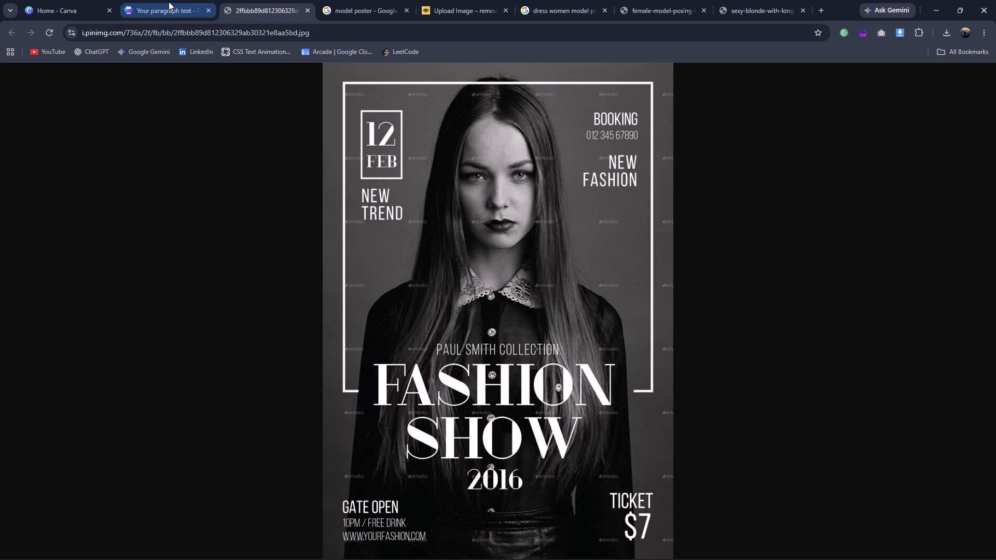
pyautogui.click(167, 1)
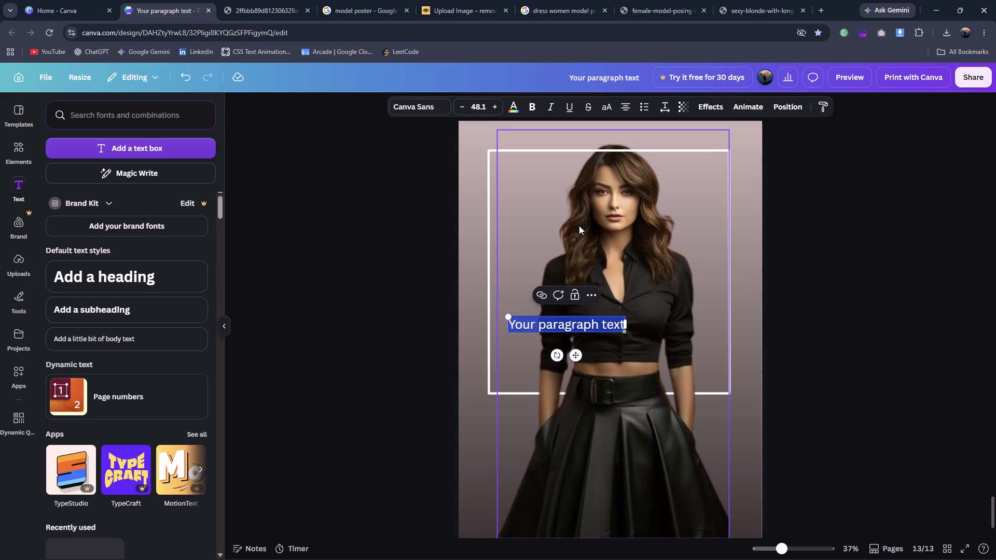
pyautogui.write('PAUL')
pyautogui.press('space')
pyautogui.hotkey('ctrl', 'Tab')
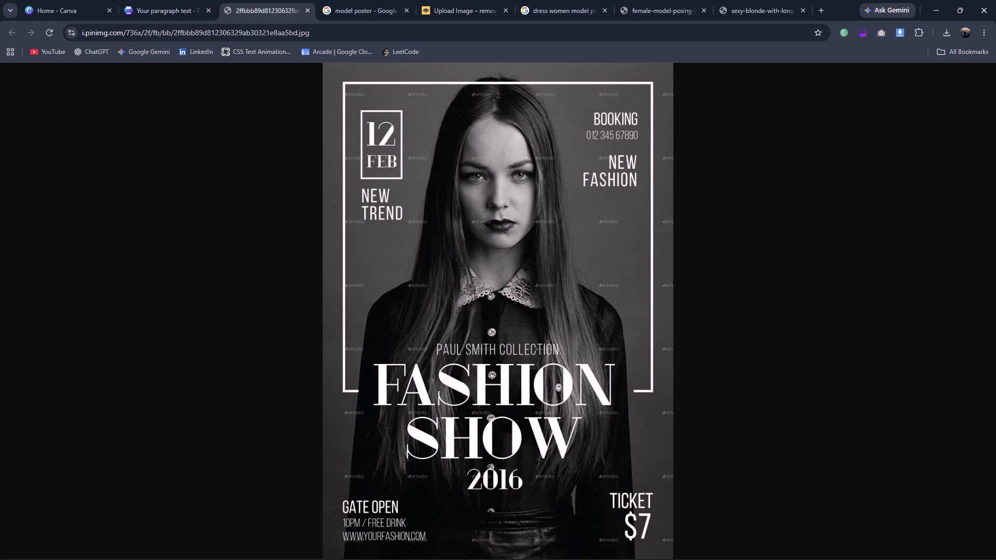
pyautogui.hotkey('ctrl', 'shift', 'Tab')
pyautogui.press('space')
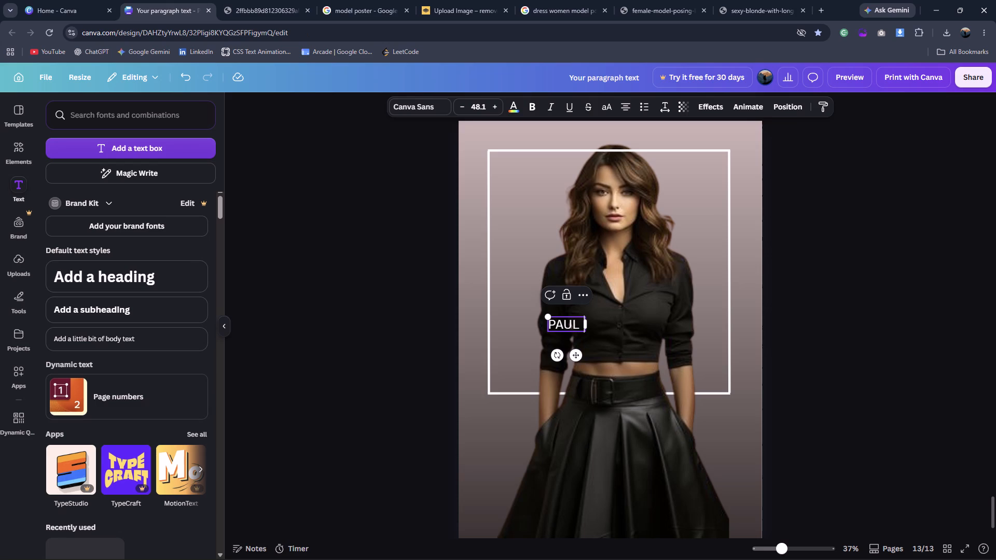
pyautogui.press('BackSpace')
pyautogui.press('BackSpace')
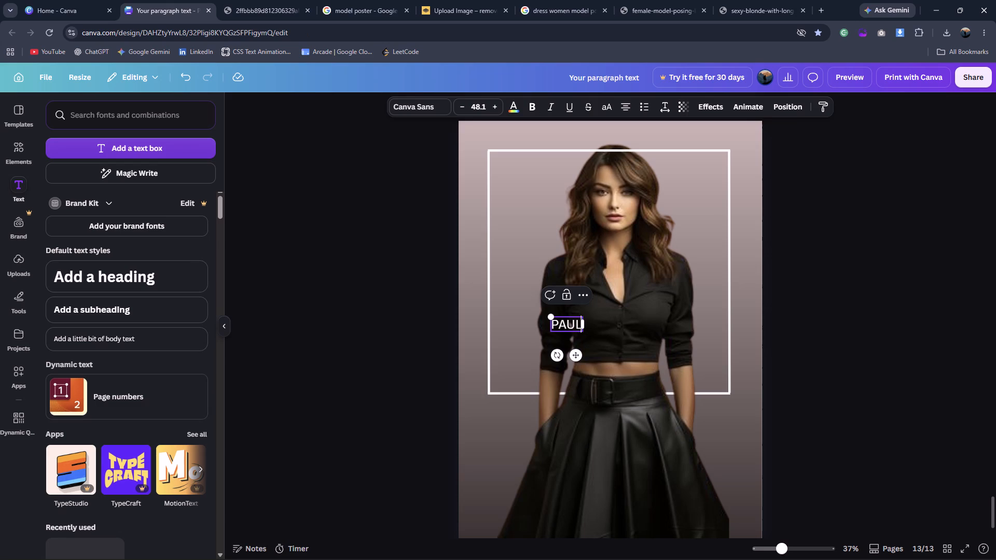
pyautogui.press('space')
pyautogui.write('SMITH')
pyautogui.hotkey('ctrl', 'Tab')
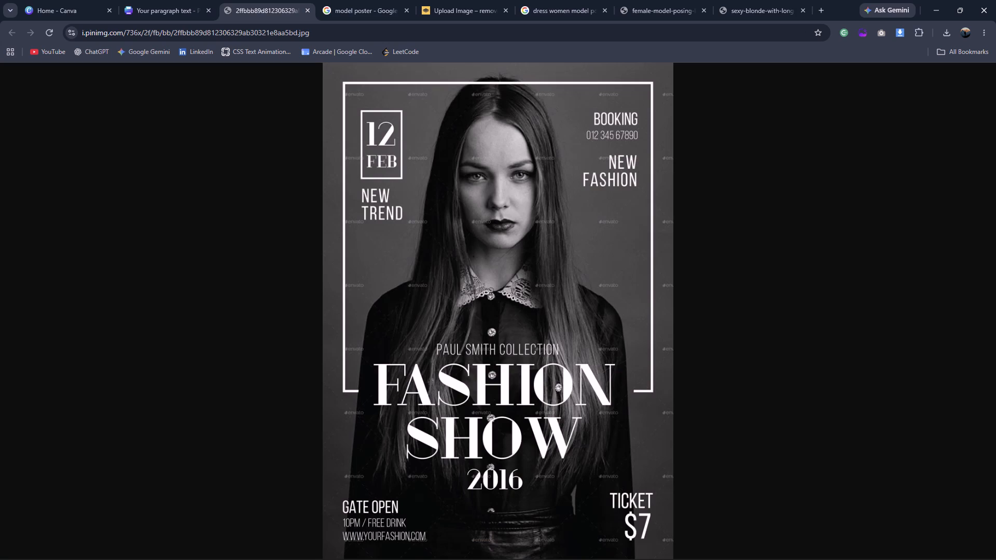
pyautogui.hotkey('ctrl', 'shift', 'Tab')
pyautogui.press('space')
pyautogui.write('COLL')
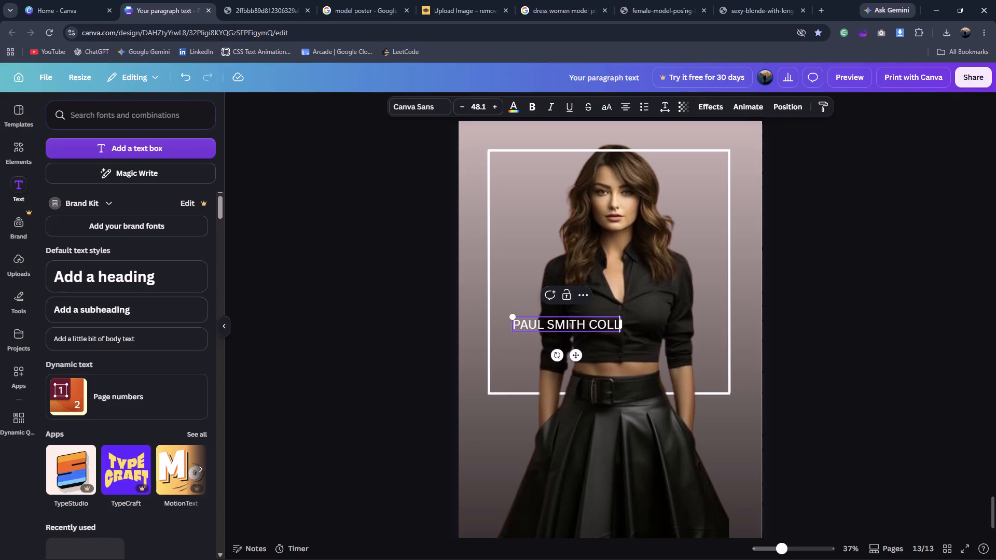
pyautogui.write('ECTION')
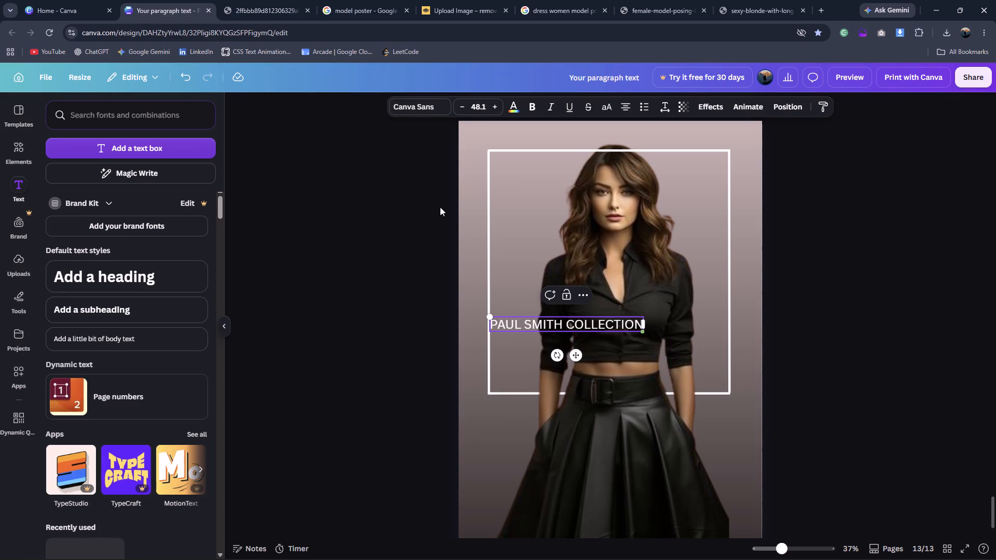
# Try DM Sans on the collection line, compare it with the reference, and set the font to Glacial Indifference.
pyautogui.click(407, 105)
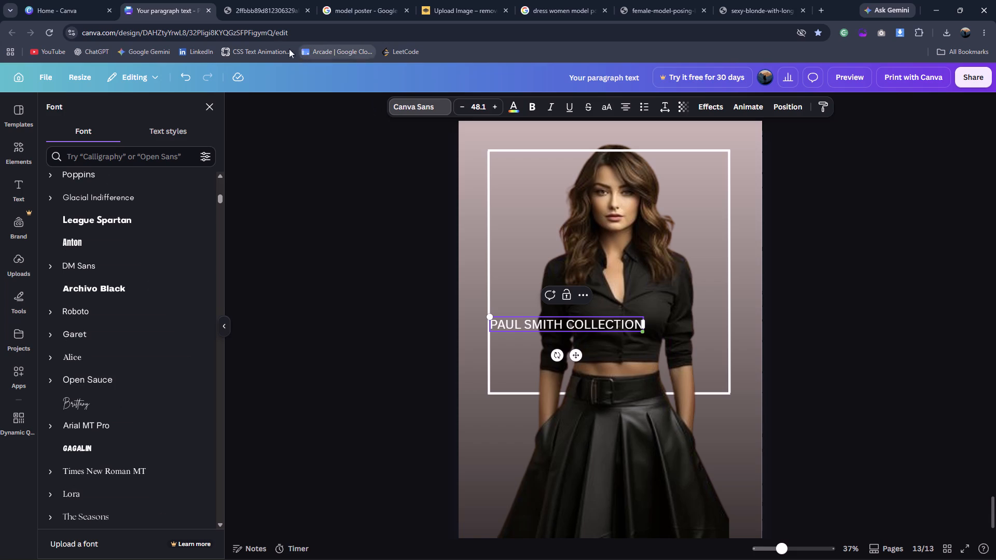
pyautogui.click(78, 267)
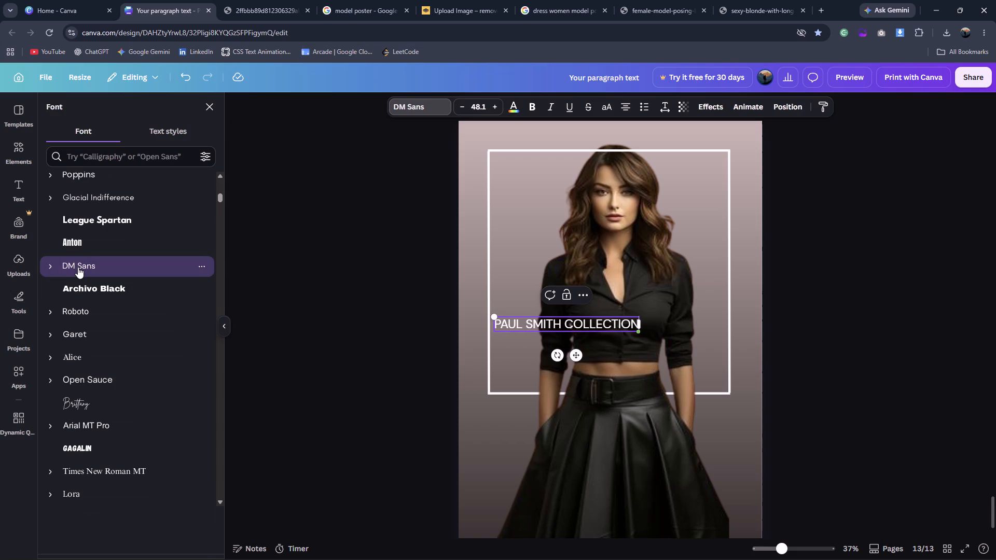
pyautogui.click(230, 6)
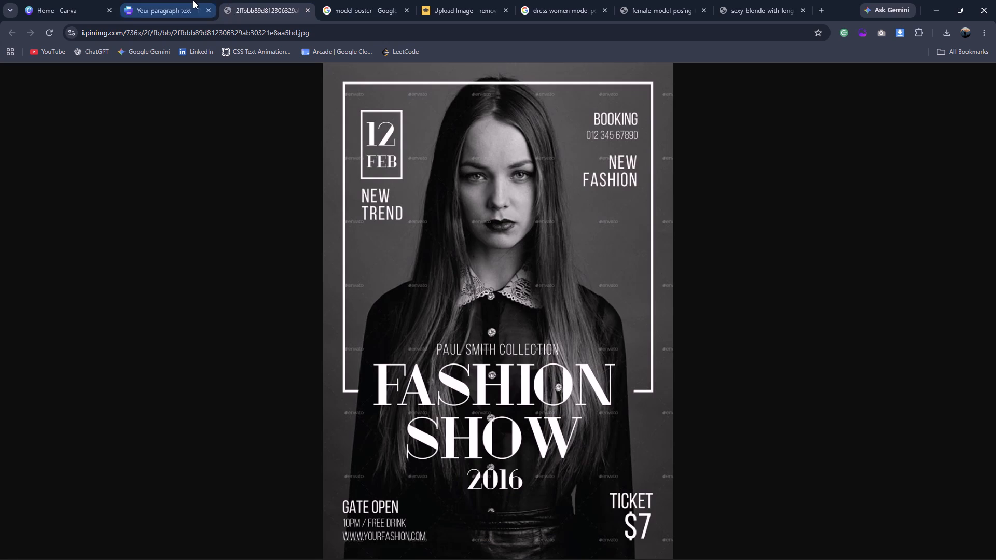
pyautogui.click(193, 0)
pyautogui.click(120, 189)
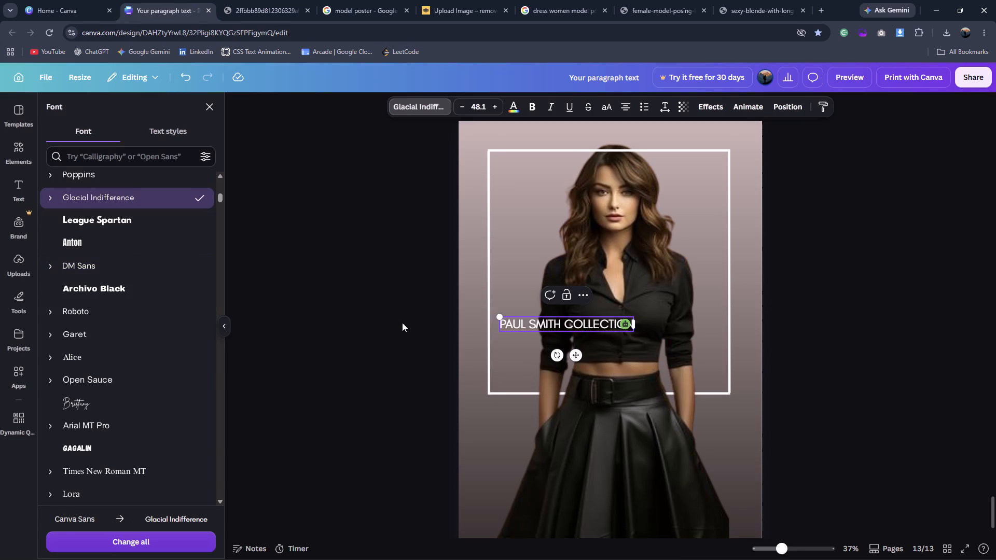
pyautogui.click(377, 356)
pyautogui.click(417, 337)
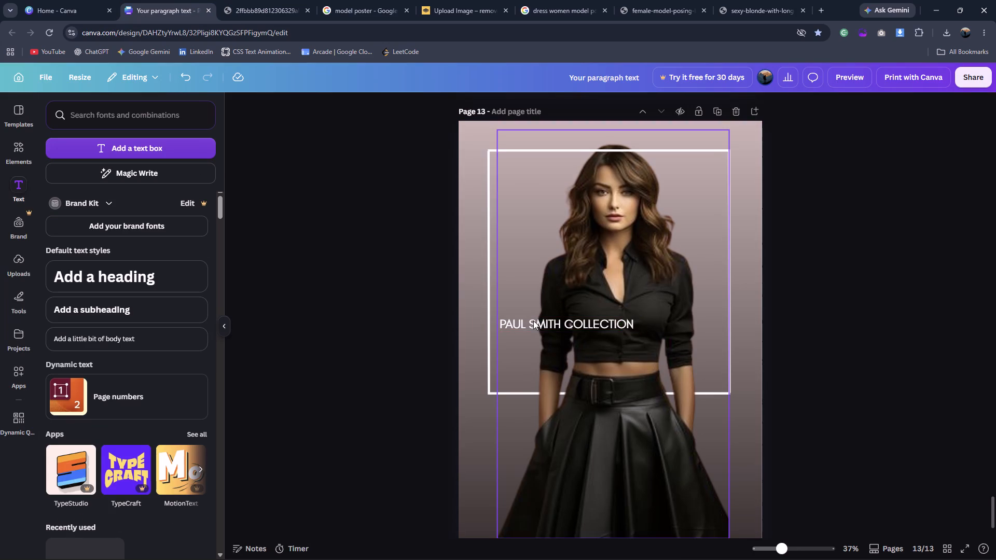
# Move the PAUL SMITH COLLECTION line down over the model's lower torso, compare with the reference, and reduce it to font size 46.2.
pyautogui.moveTo(557, 325); pyautogui.dragTo(607, 349)
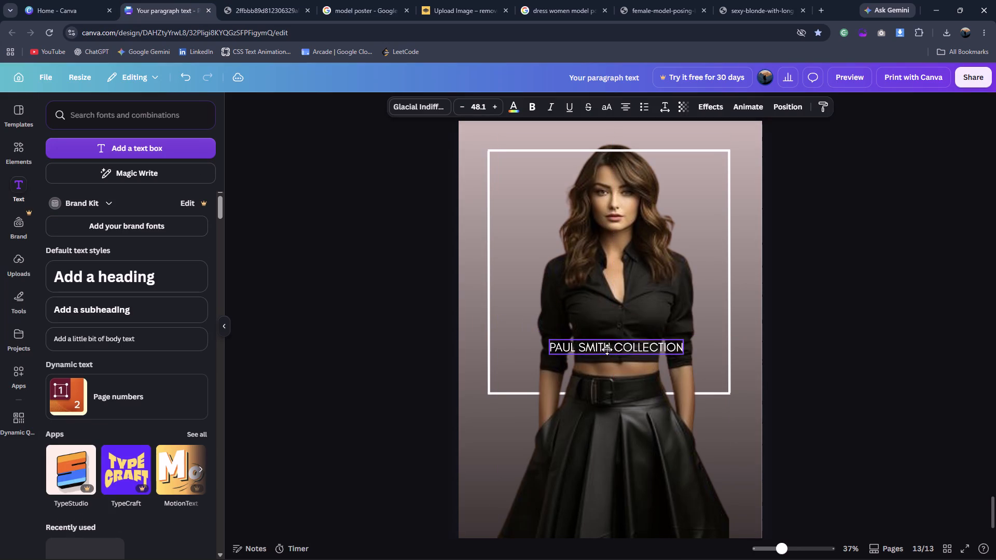
pyautogui.moveTo(607, 349); pyautogui.dragTo(612, 367)
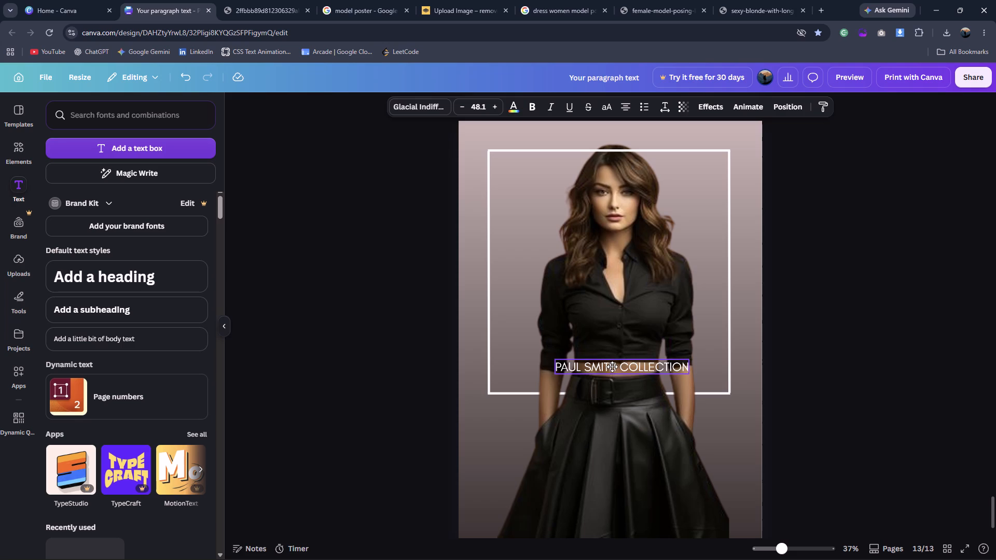
pyautogui.moveTo(612, 367); pyautogui.dragTo(612, 371)
pyautogui.click(927, 326)
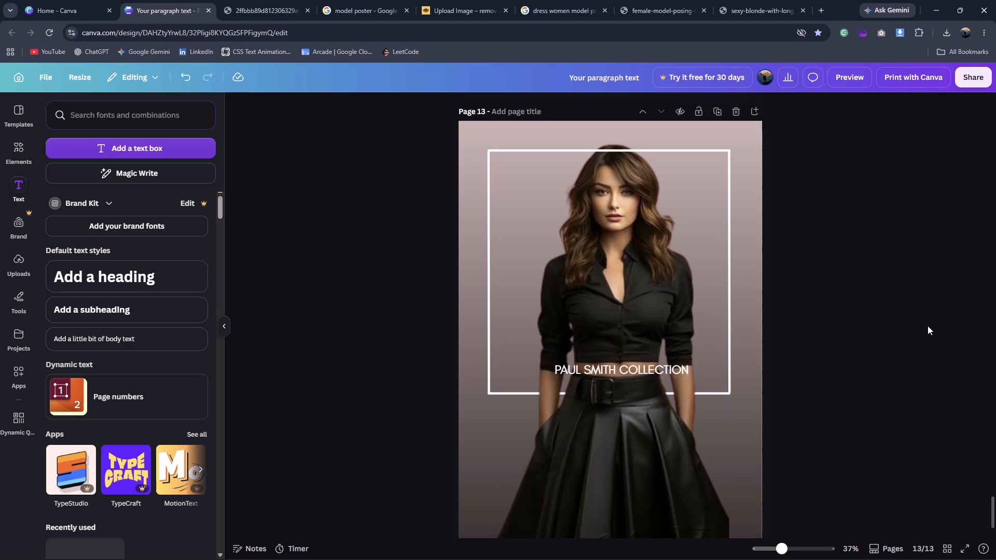
pyautogui.moveTo(612, 370); pyautogui.dragTo(612, 360)
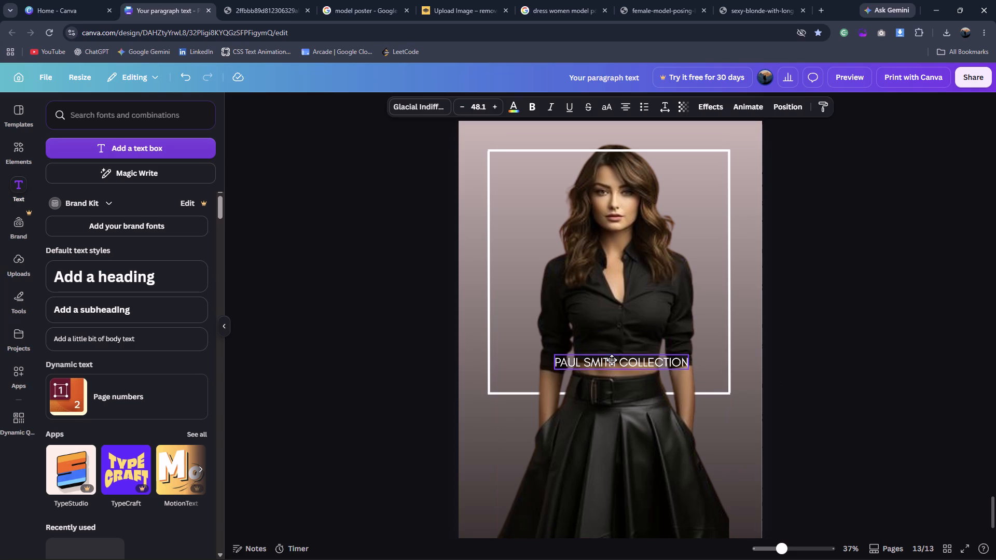
pyautogui.moveTo(612, 360); pyautogui.dragTo(612, 356)
pyautogui.click(248, 0)
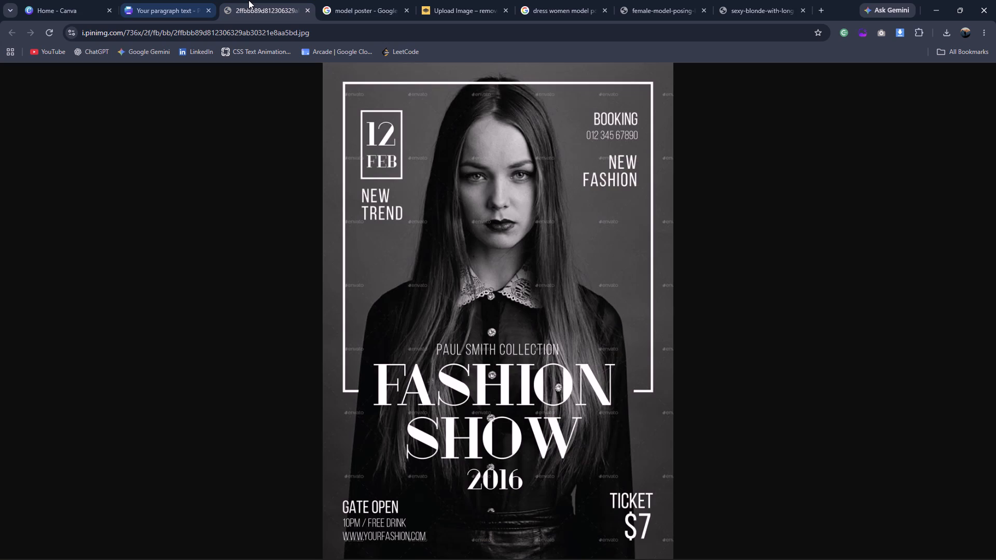
pyautogui.click(156, 0)
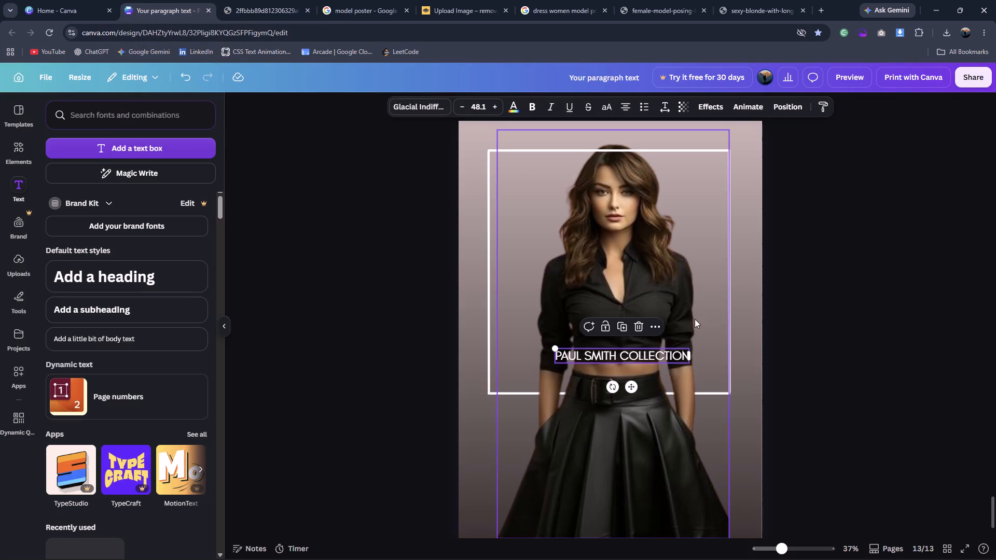
pyautogui.moveTo(554, 346); pyautogui.dragTo(559, 349)
pyautogui.moveTo(632, 384); pyautogui.dragTo(631, 381)
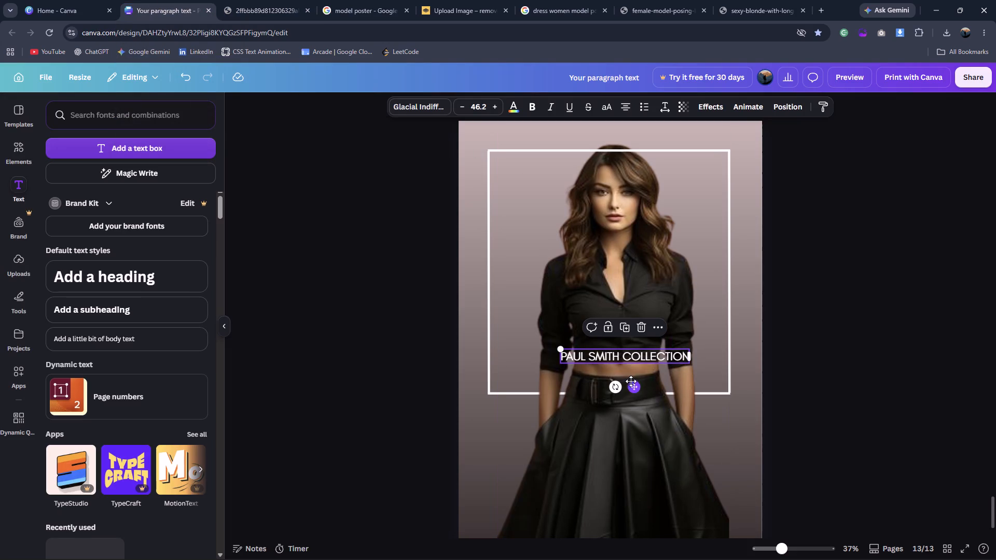
pyautogui.moveTo(631, 381); pyautogui.dragTo(627, 377)
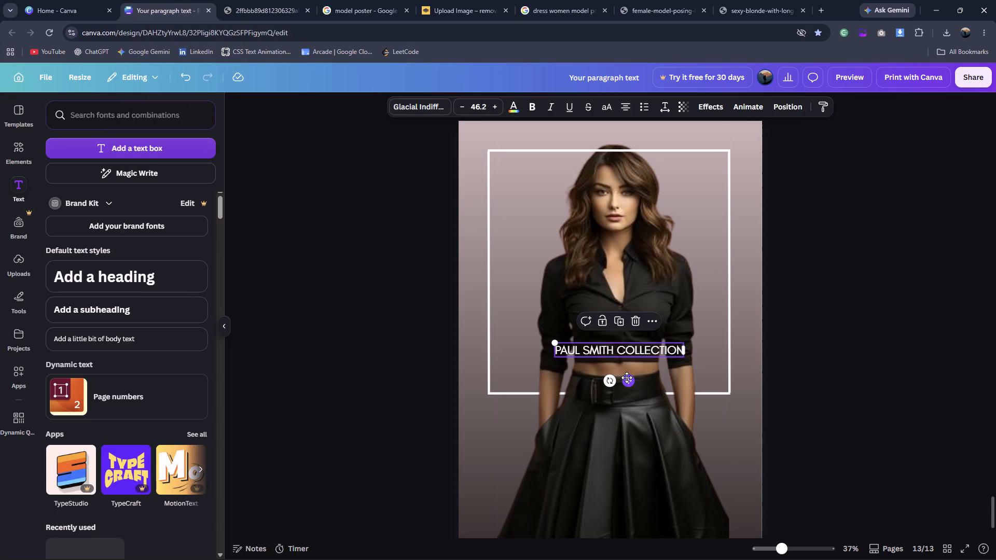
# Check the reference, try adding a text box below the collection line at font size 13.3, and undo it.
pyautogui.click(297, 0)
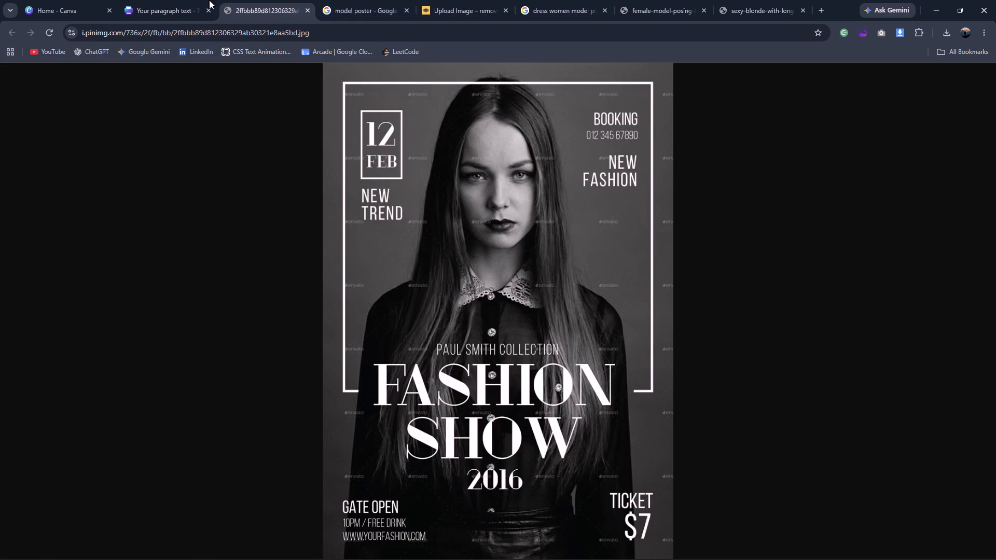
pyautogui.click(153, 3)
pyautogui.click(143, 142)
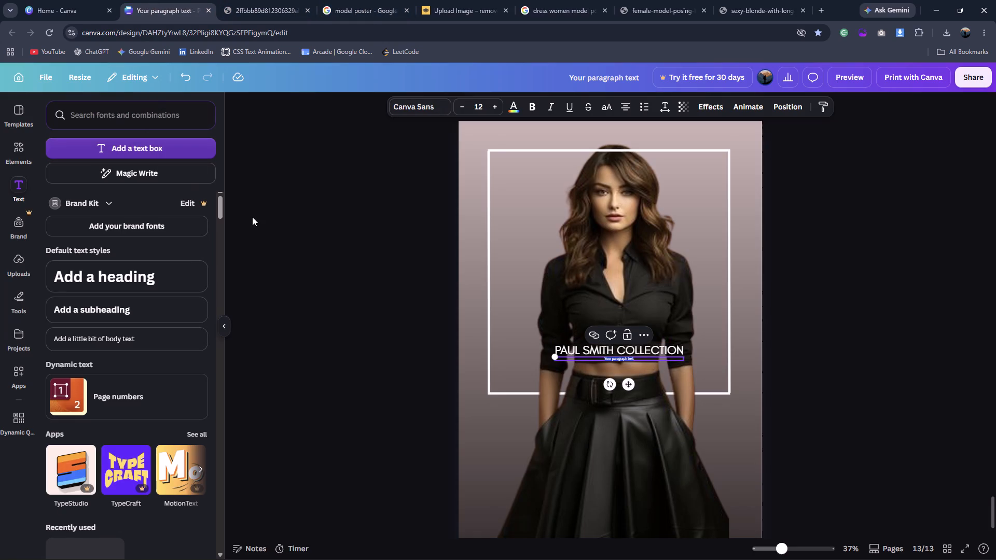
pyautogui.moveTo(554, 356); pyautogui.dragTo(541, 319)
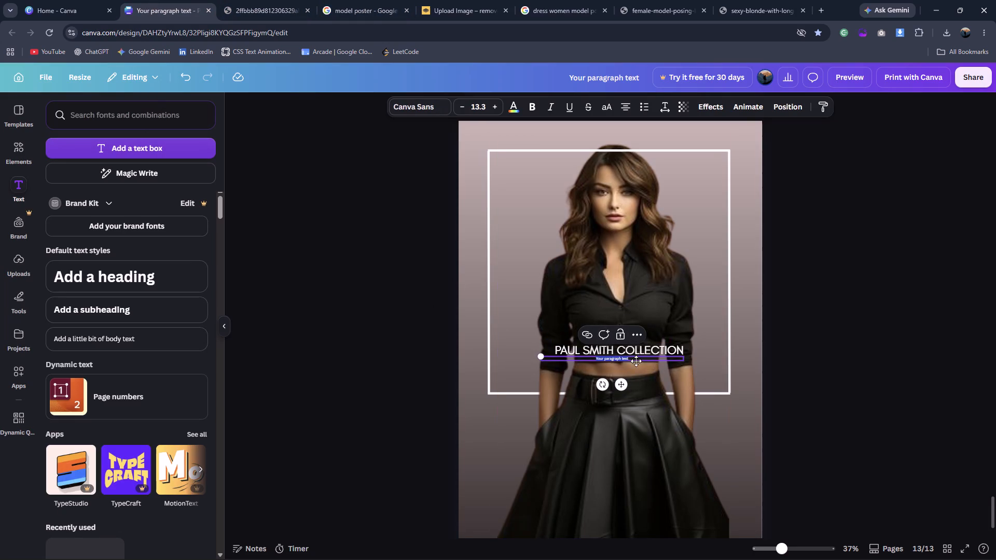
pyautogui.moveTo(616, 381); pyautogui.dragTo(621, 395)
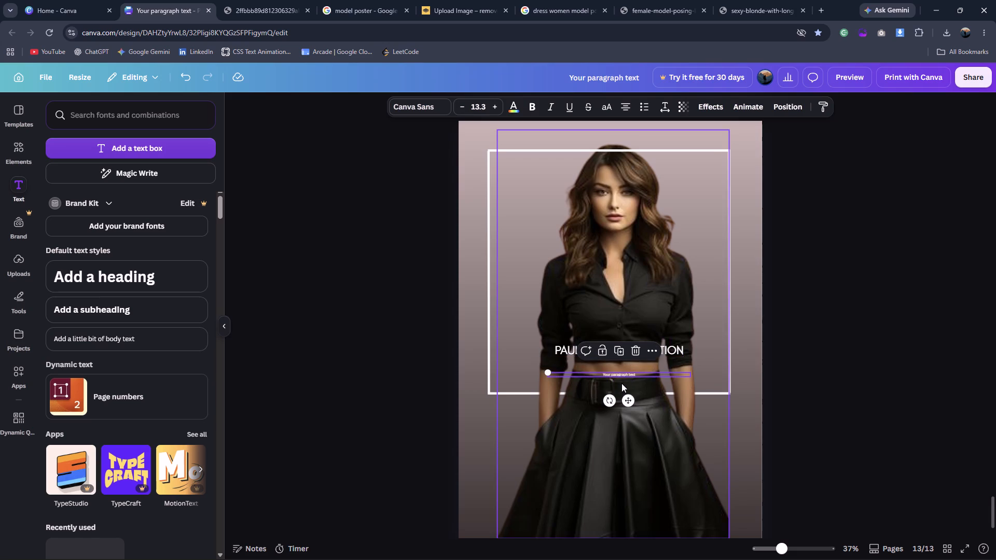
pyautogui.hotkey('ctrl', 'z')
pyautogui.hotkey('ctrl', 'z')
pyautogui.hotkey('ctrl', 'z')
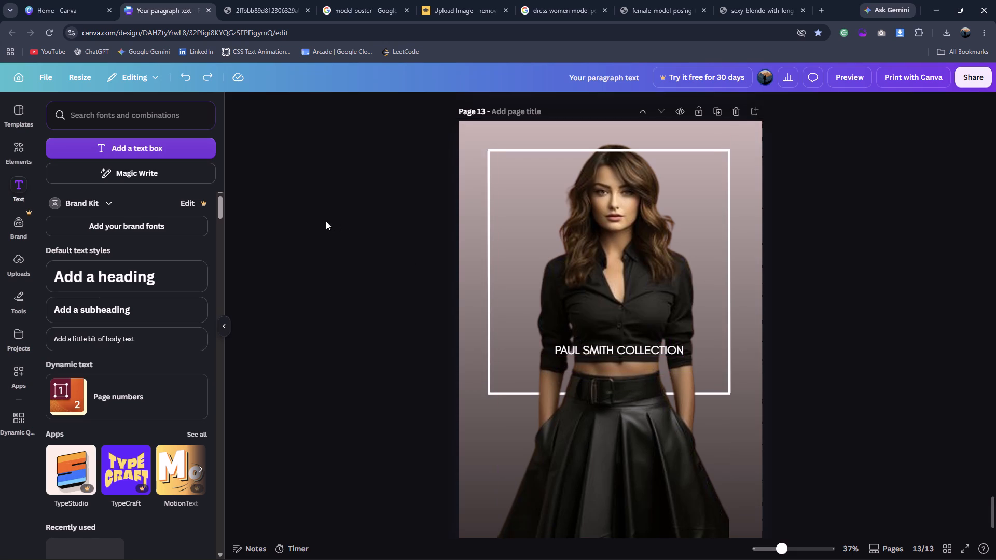
# Add a new text box at font size 51 and replace its placeholder with "FASHION".
pyautogui.click(158, 136)
pyautogui.click(154, 150)
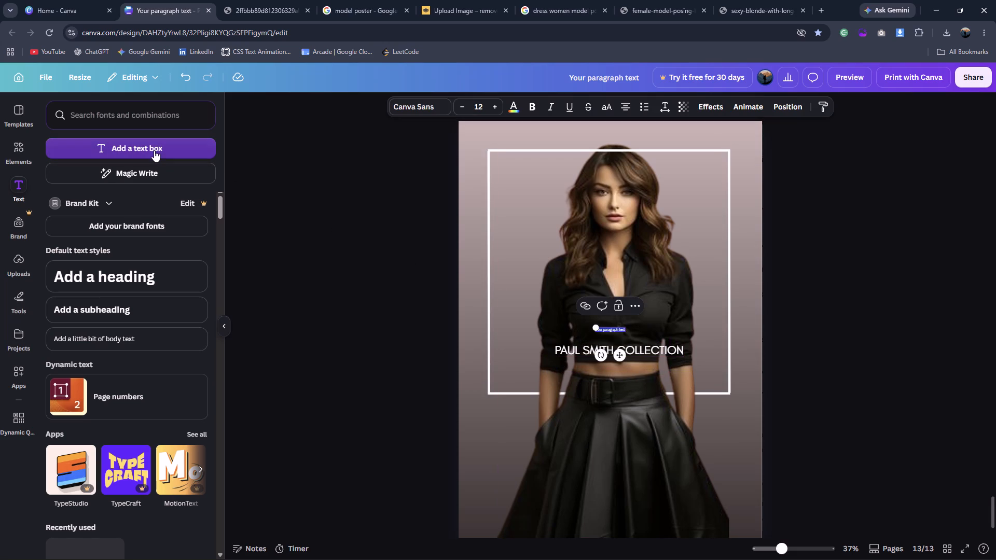
pyautogui.moveTo(595, 329); pyautogui.dragTo(507, 267)
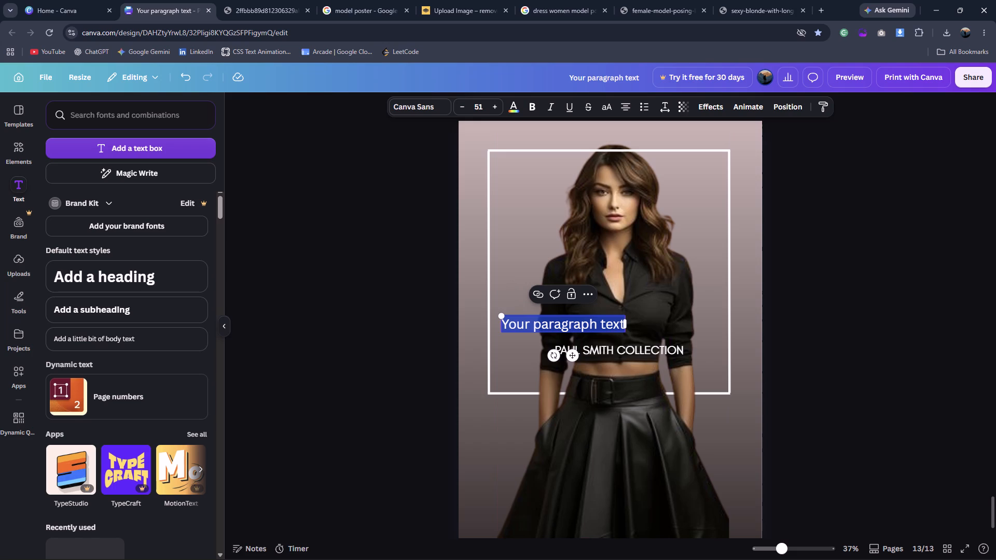
pyautogui.write('FF')
pyautogui.press('BackSpace')
pyautogui.press('a')
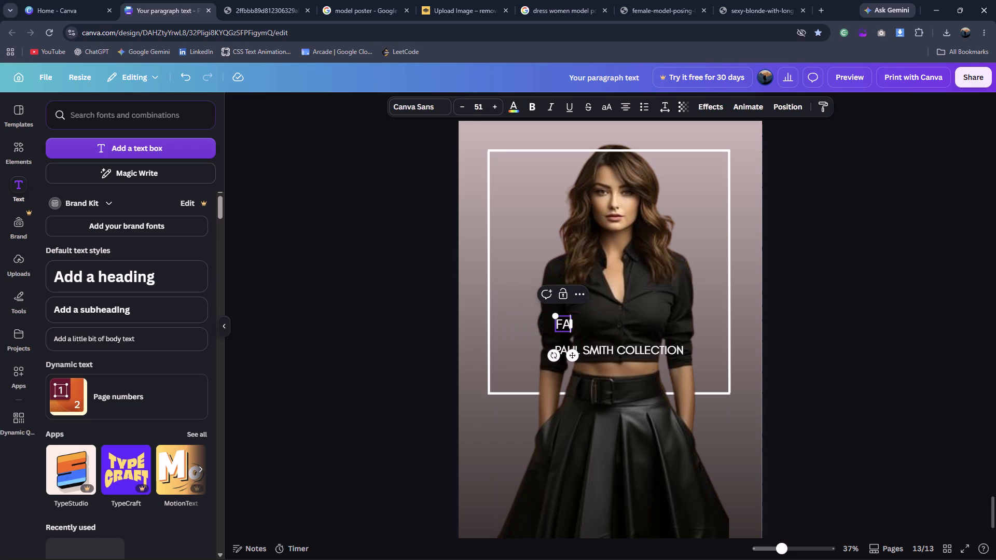
pyautogui.write('SHION')
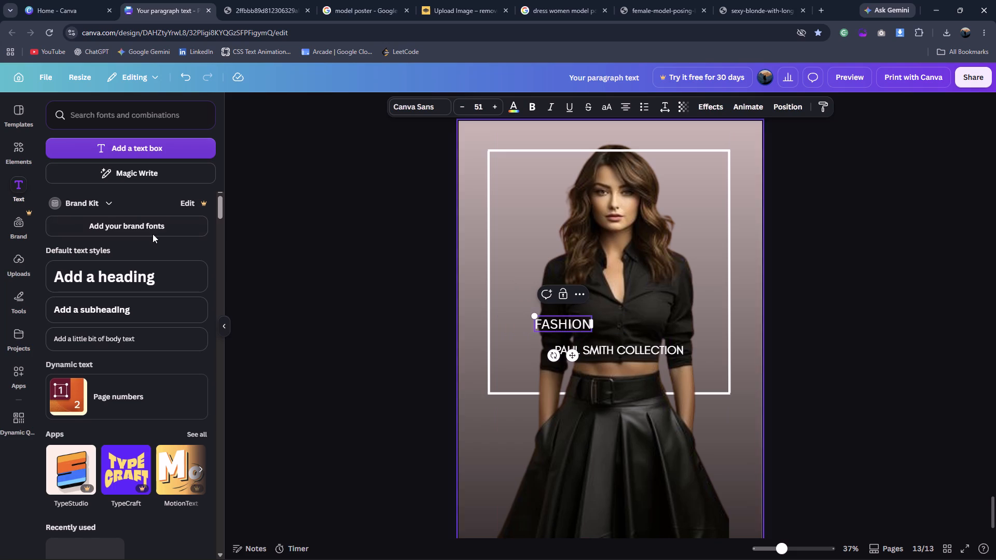
# Enlarge FASHION to font size 125, place it below the collection line and centre the collection line above it.
pyautogui.click(270, 5)
pyautogui.click(156, 4)
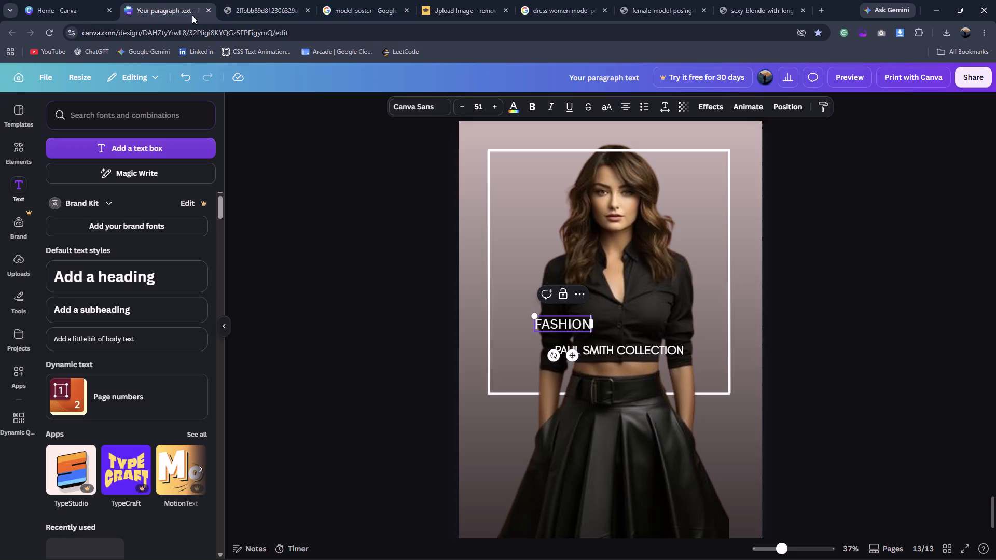
pyautogui.moveTo(531, 315); pyautogui.dragTo(515, 301)
pyautogui.moveTo(515, 301); pyautogui.dragTo(457, 261)
pyautogui.click(335, 340)
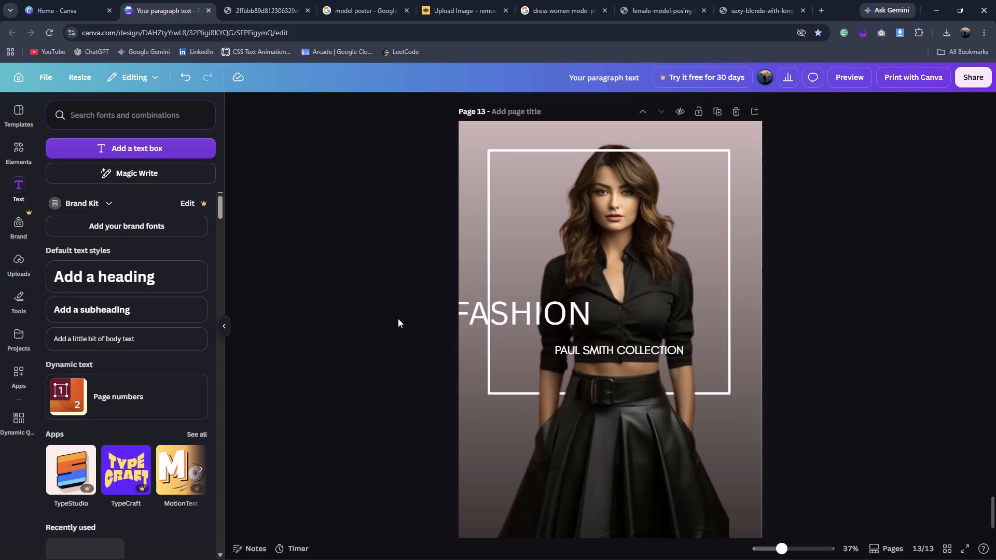
pyautogui.click(545, 306)
pyautogui.moveTo(545, 306); pyautogui.dragTo(629, 373)
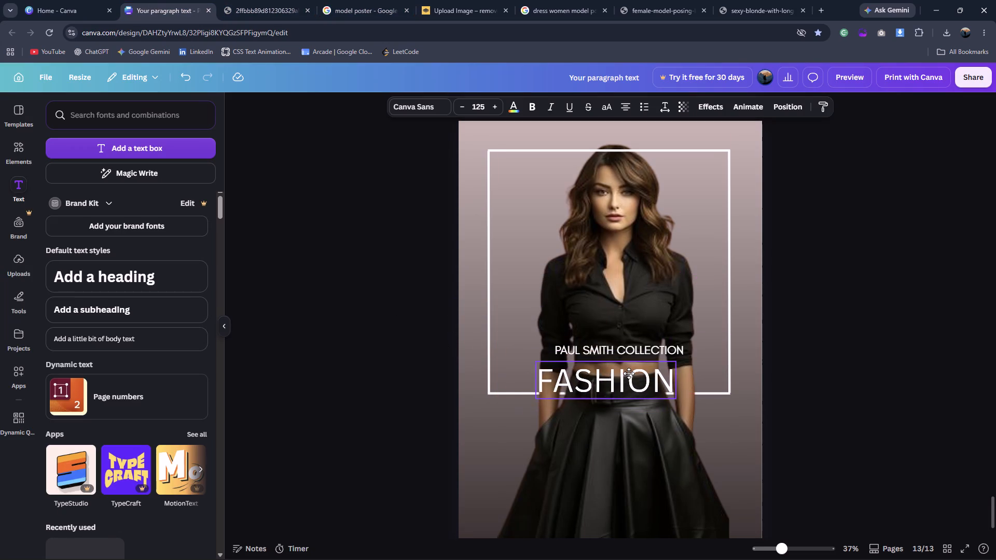
pyautogui.moveTo(629, 373); pyautogui.dragTo(636, 372)
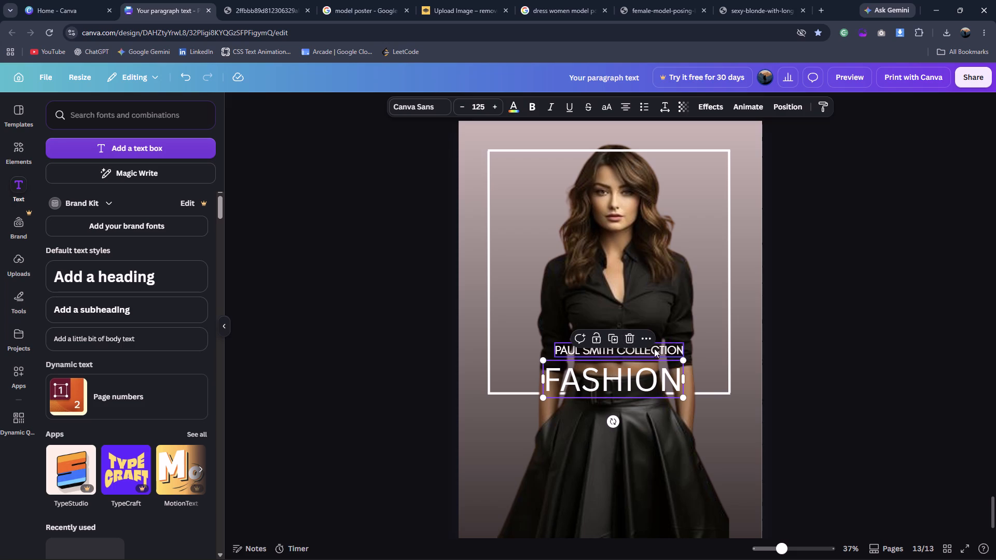
pyautogui.moveTo(654, 348); pyautogui.dragTo(649, 349)
# Compare with the reference, enlarge FASHION to font size 197 and centre it across the frame's bottom edge.
pyautogui.click(234, 0)
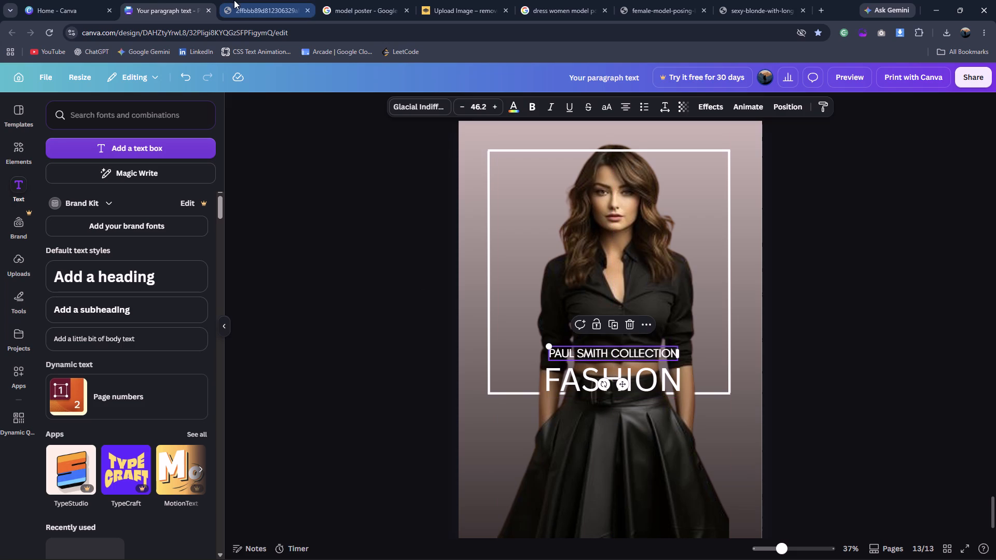
pyautogui.click(196, 0)
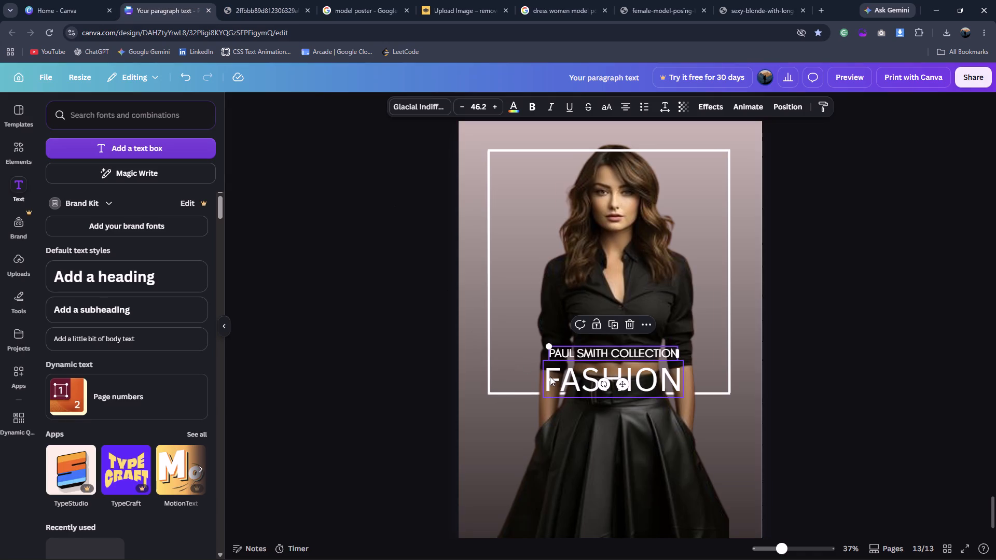
pyautogui.click(552, 379)
pyautogui.moveTo(542, 363); pyautogui.dragTo(466, 323)
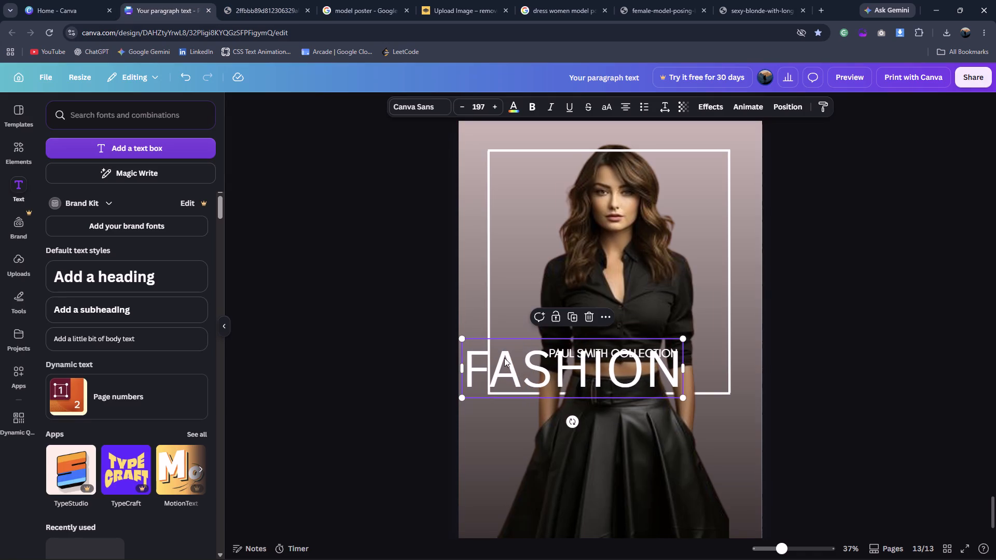
pyautogui.moveTo(555, 382); pyautogui.dragTo(590, 400)
pyautogui.click(234, 0)
pyautogui.click(210, 0)
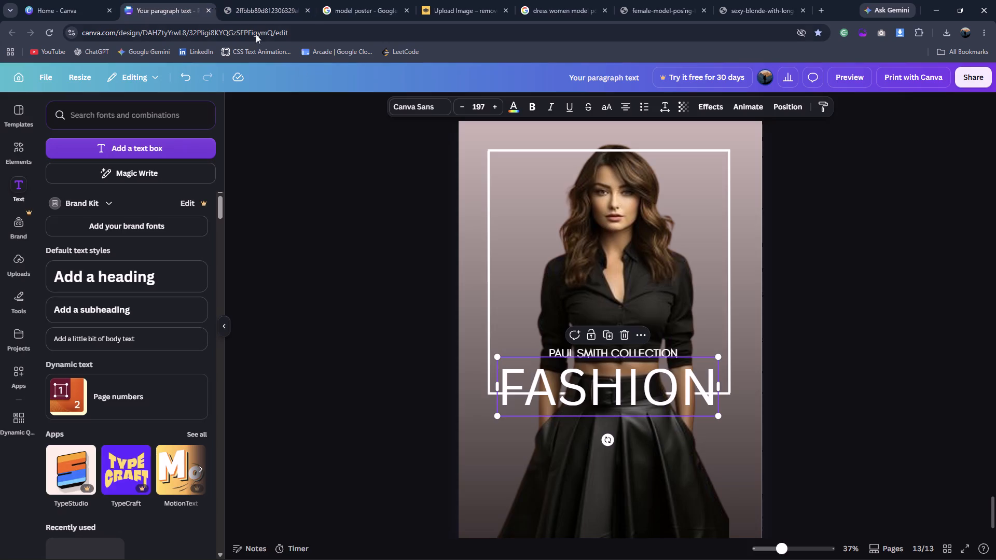
pyautogui.moveTo(604, 378); pyautogui.dragTo(606, 381)
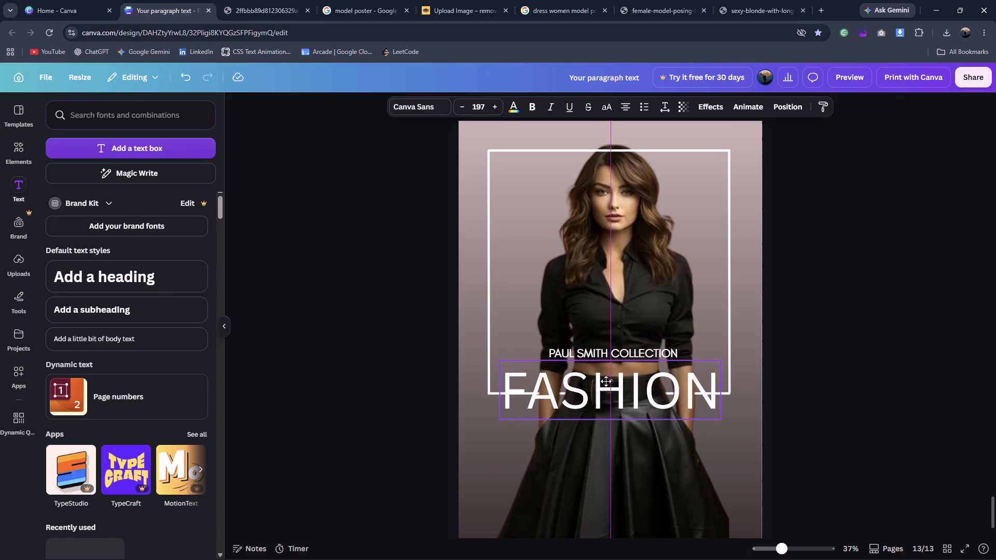
pyautogui.moveTo(606, 381); pyautogui.dragTo(605, 383)
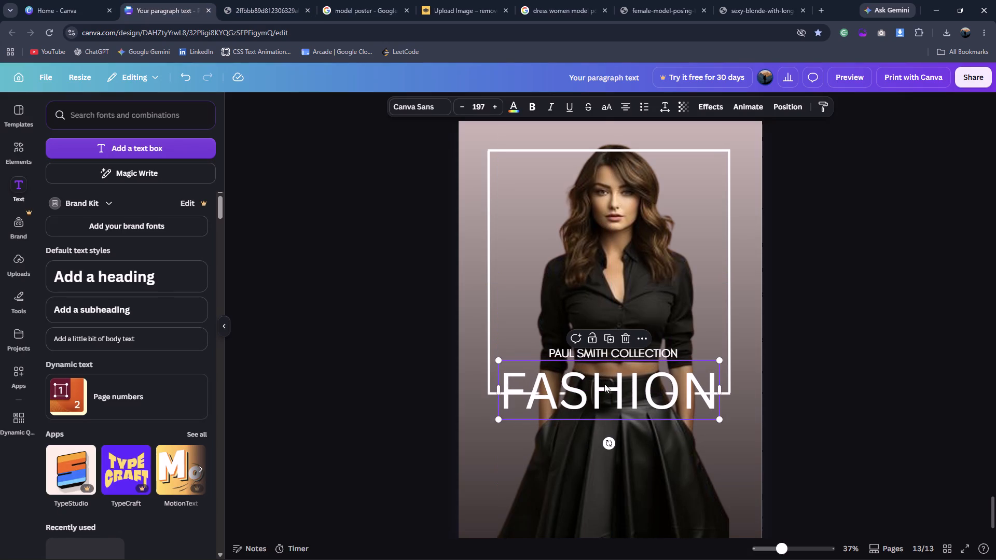
# Set FASHION's font to Times New Roman MT and move the word down onto the top of the skirt.
pyautogui.click(406, 115)
pyautogui.click(405, 107)
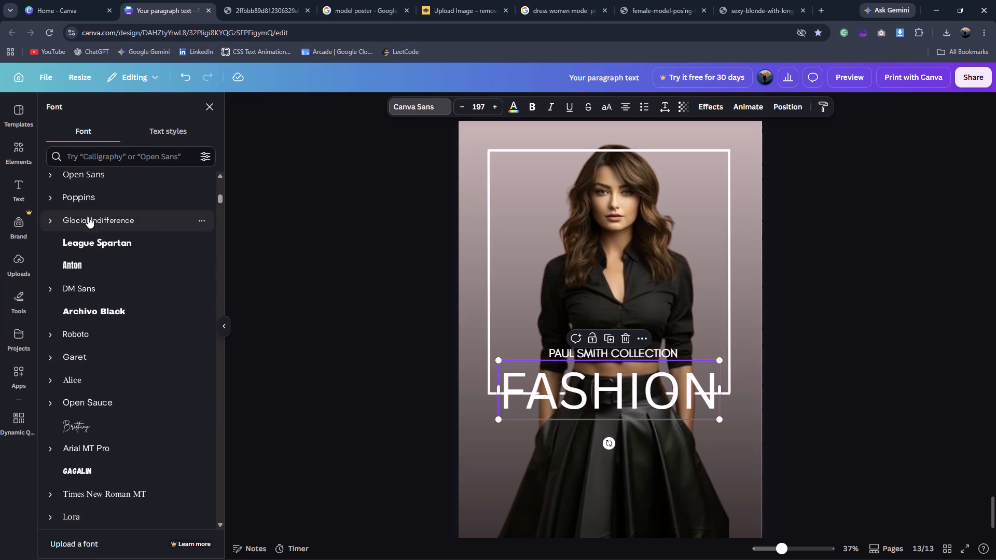
pyautogui.click(91, 489)
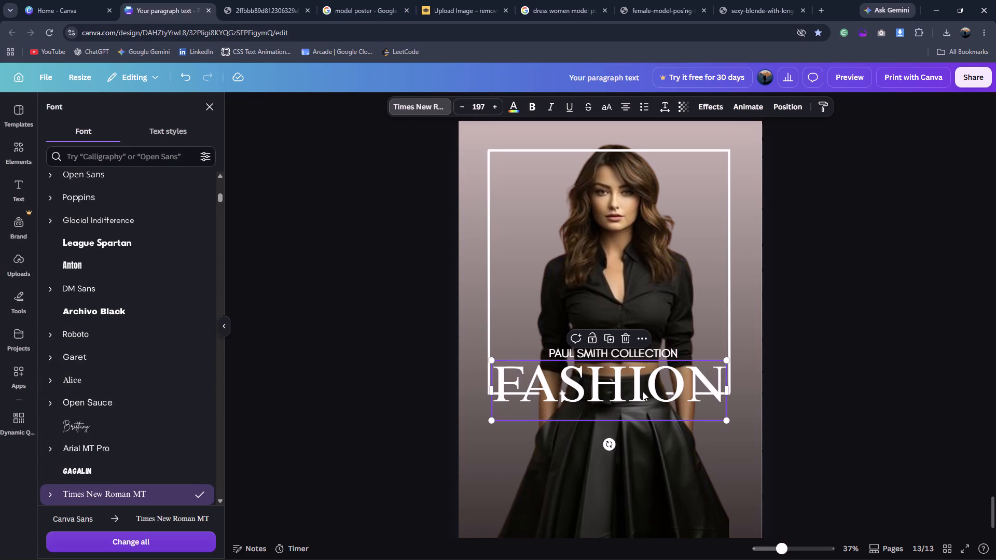
pyautogui.moveTo(643, 391); pyautogui.dragTo(647, 418)
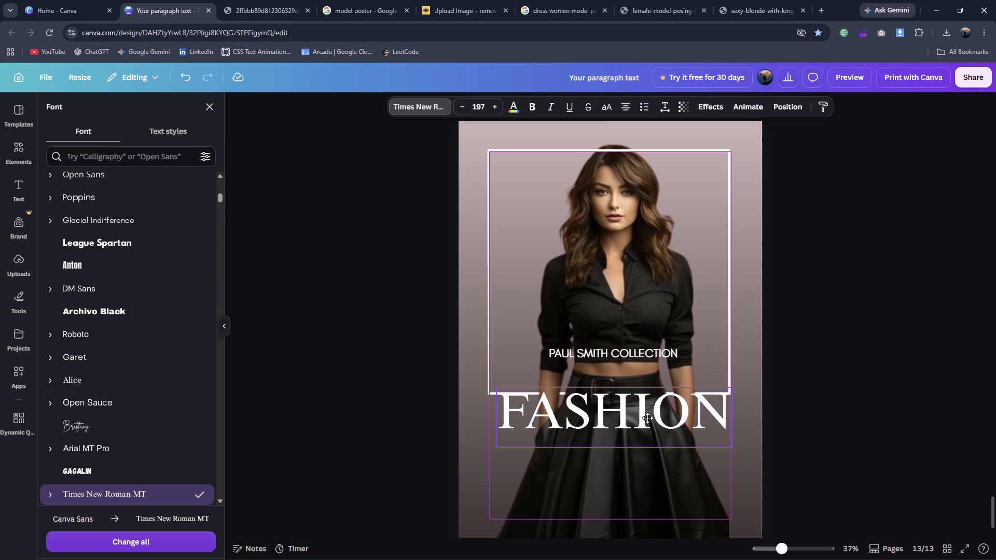
pyautogui.moveTo(647, 418); pyautogui.dragTo(655, 416)
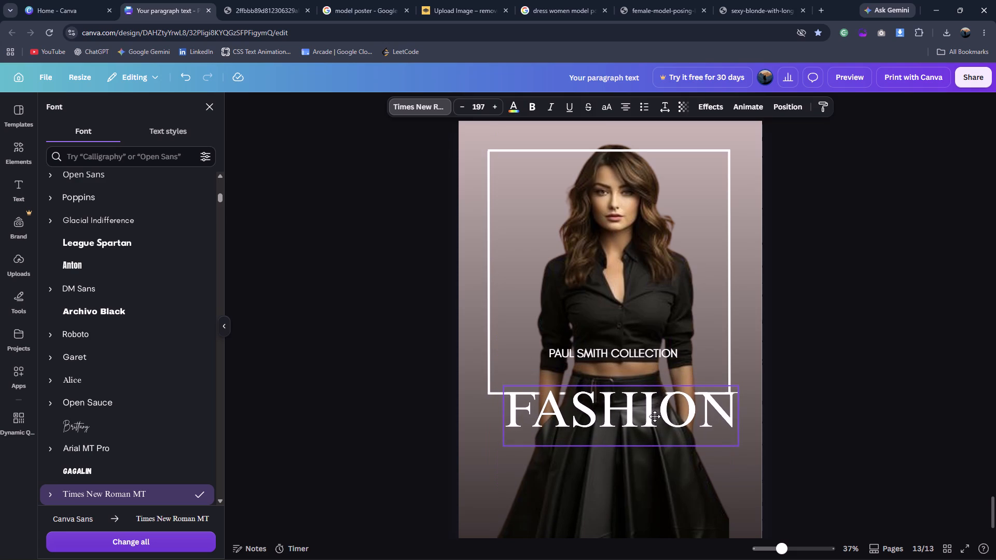
pyautogui.moveTo(655, 416); pyautogui.dragTo(653, 417)
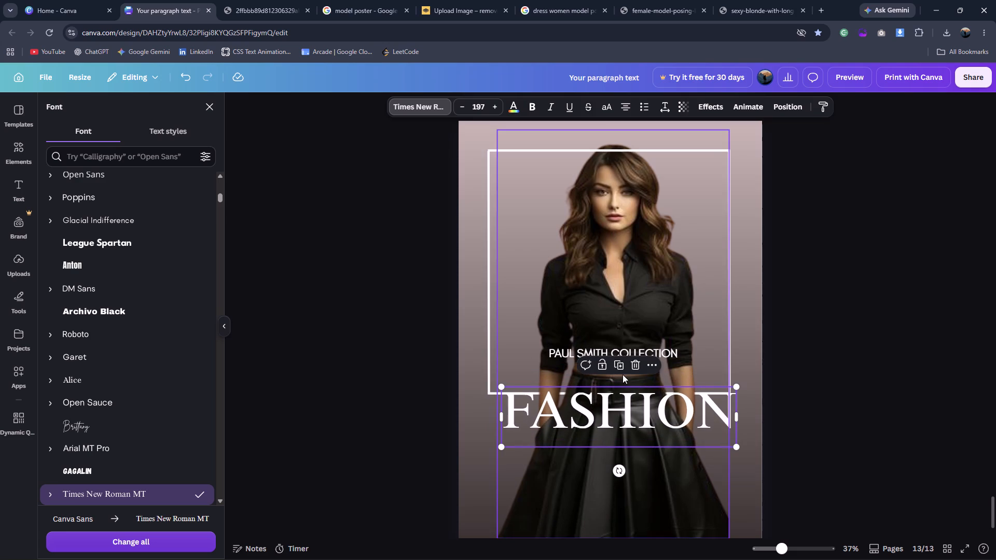
# Move the PAUL SMITH COLLECTION line down to the model's belt, directly above FASHION.
pyautogui.click(560, 354)
pyautogui.moveTo(612, 351); pyautogui.dragTo(615, 359)
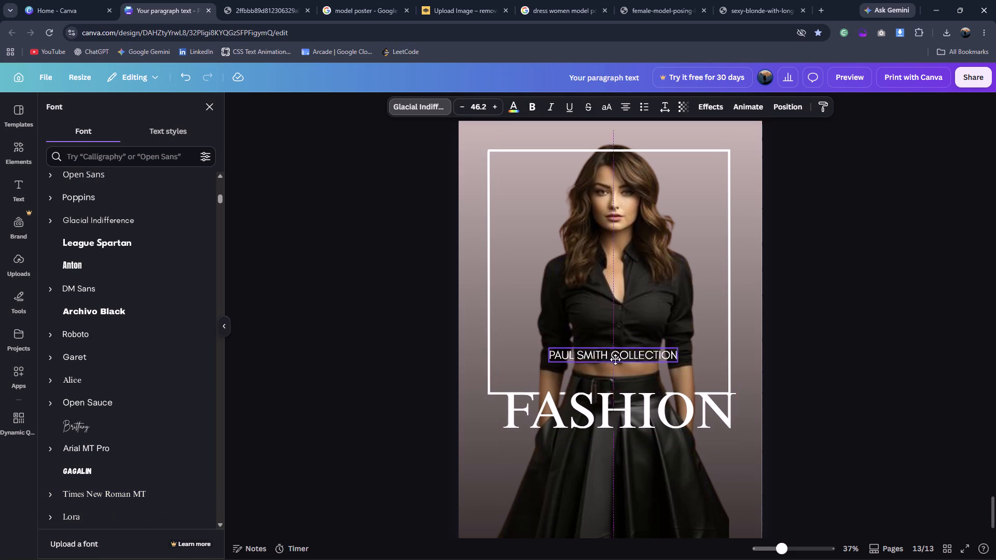
pyautogui.moveTo(615, 359); pyautogui.dragTo(613, 377)
pyautogui.click(750, 352)
pyautogui.click(815, 324)
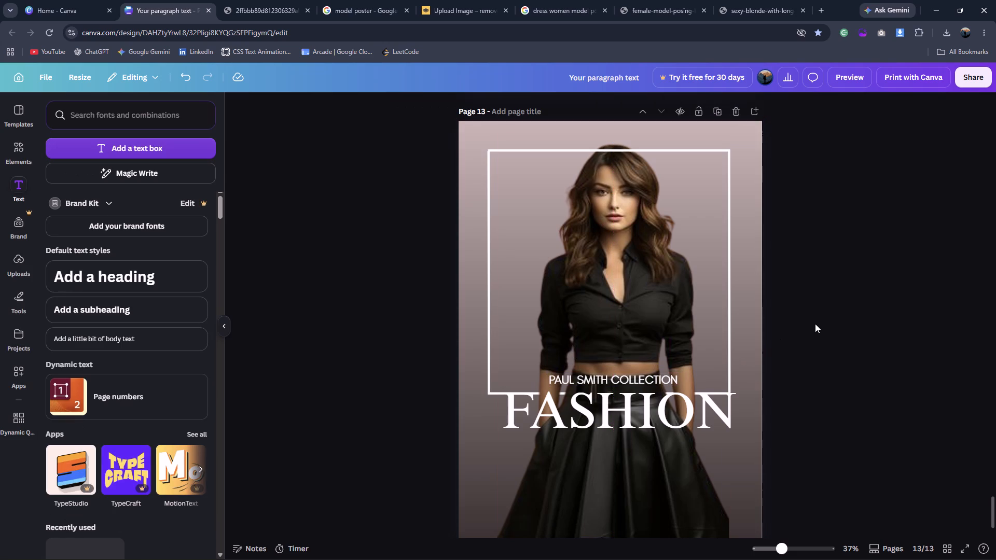
# Check FASHION against the reference poster and make the word bold.
pyautogui.click(658, 411)
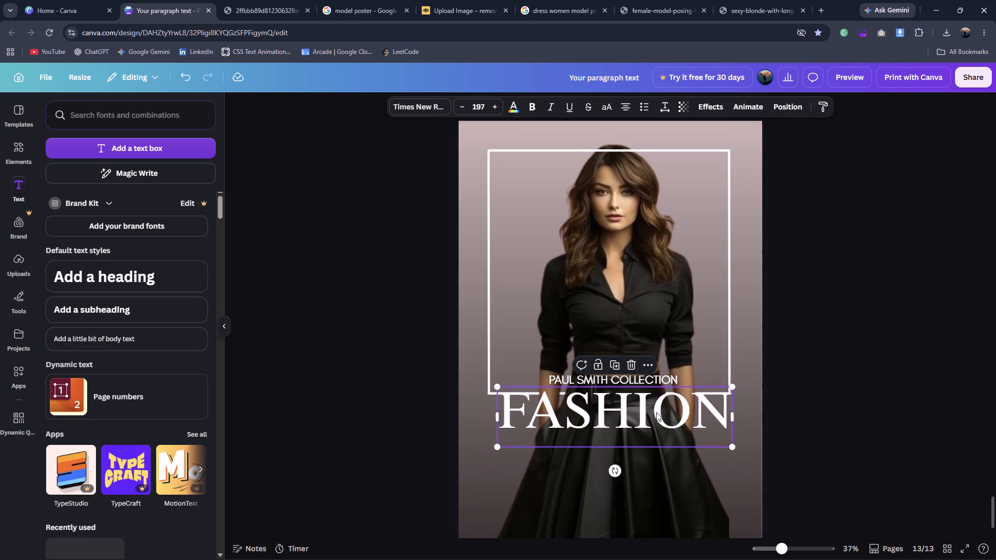
pyautogui.click(275, 0)
pyautogui.click(195, 0)
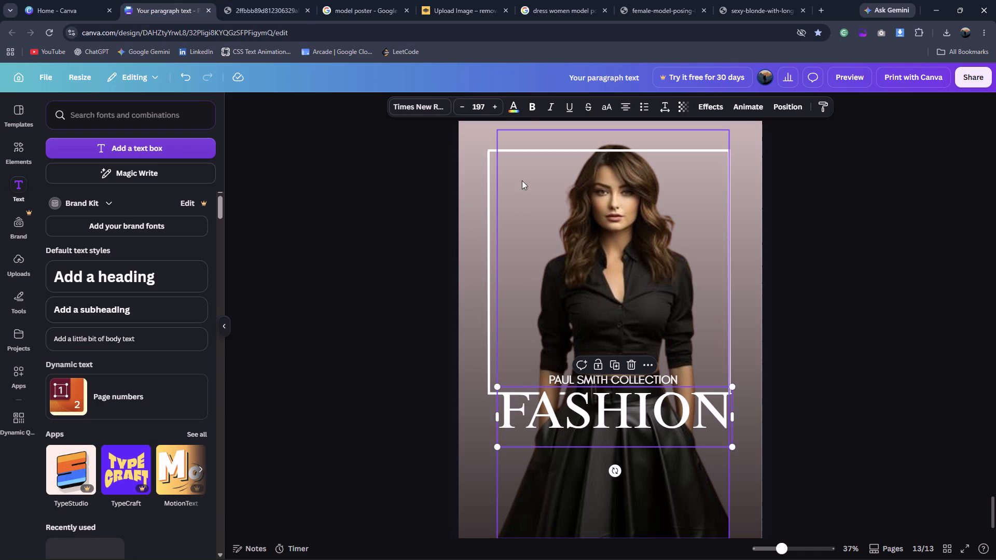
pyautogui.doubleClick(579, 416)
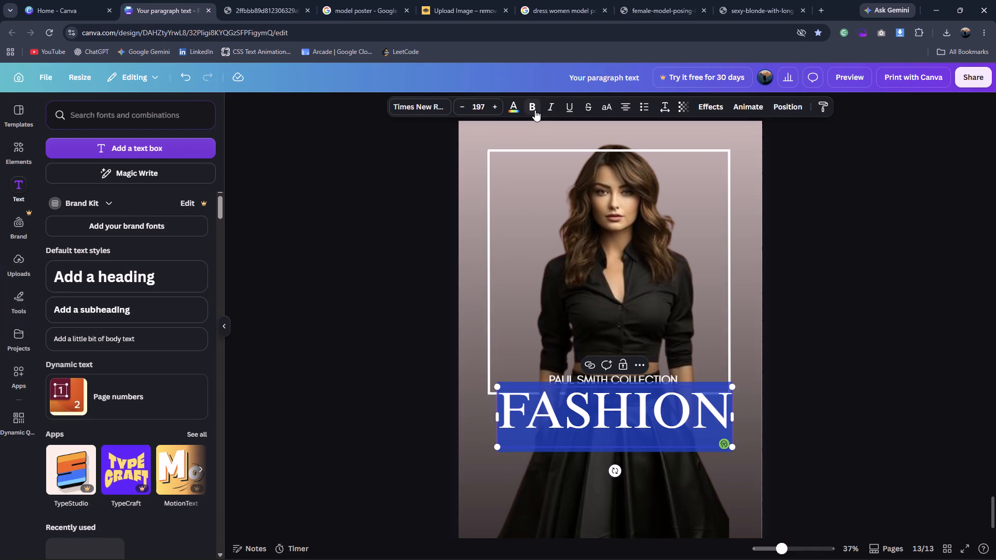
pyautogui.click(535, 110)
pyautogui.click(836, 274)
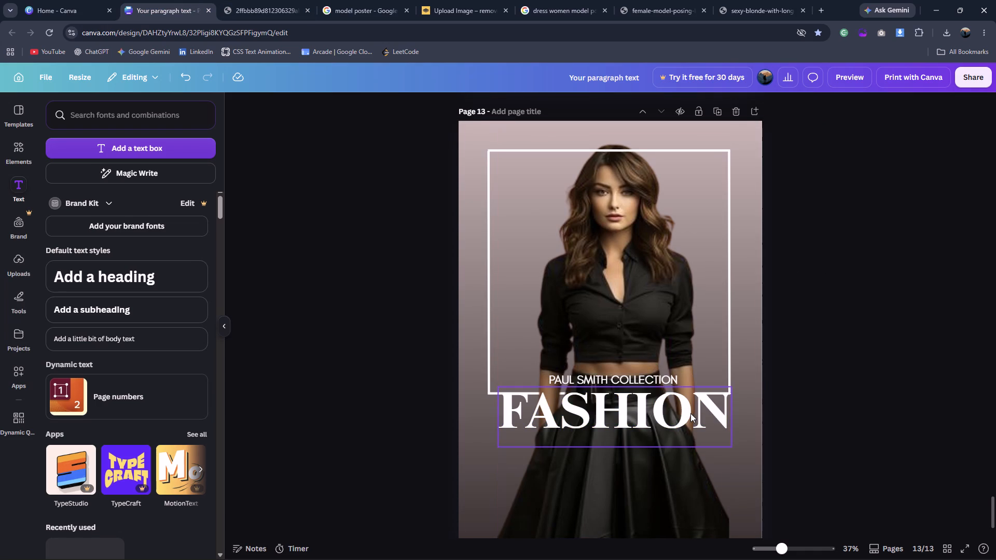
# Compare with the reference again and move the PAUL SMITH COLLECTION line up slightly, widening its gap above FASHION.
pyautogui.click(690, 413)
pyautogui.click(296, 0)
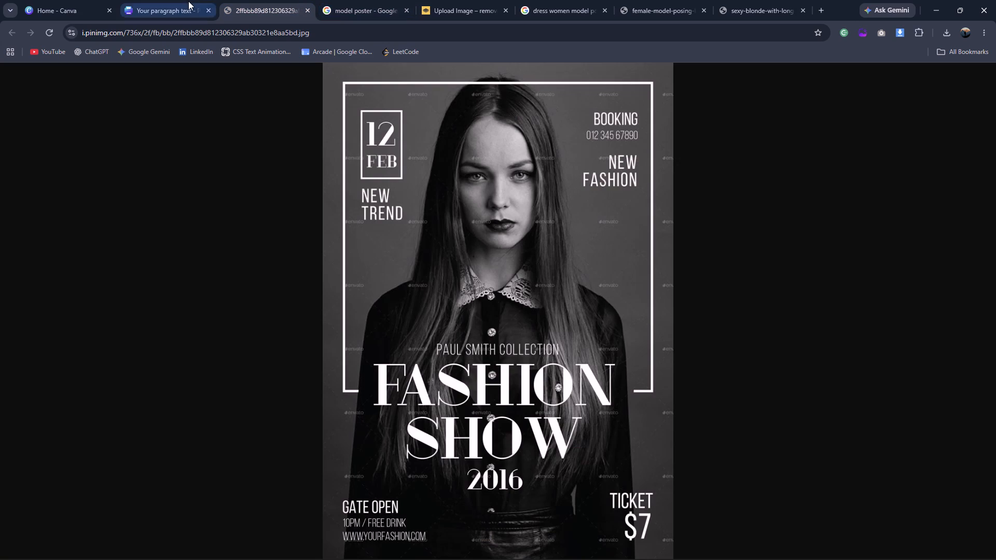
pyautogui.click(188, 1)
pyautogui.moveTo(596, 377); pyautogui.dragTo(596, 375)
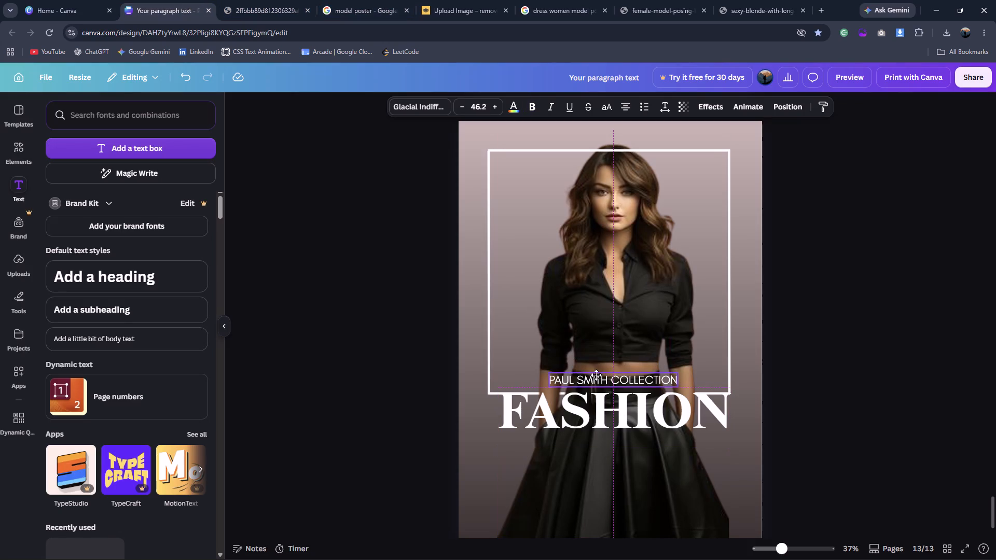
pyautogui.moveTo(596, 375); pyautogui.dragTo(596, 370)
pyautogui.click(798, 367)
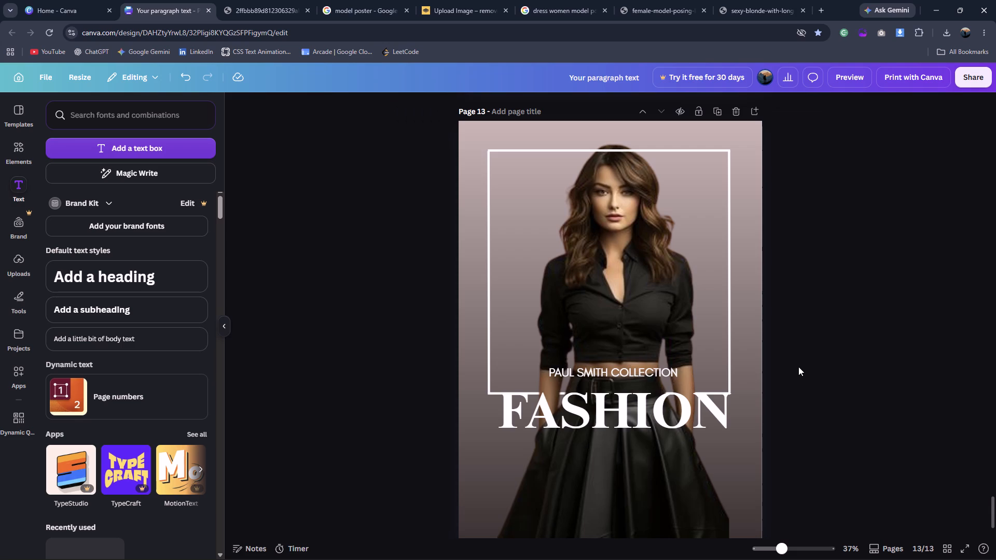
# Duplicate FASHION, place the copy directly below it, change its text to SHOW and shift it slightly left under FASHION.
pyautogui.click(669, 390)
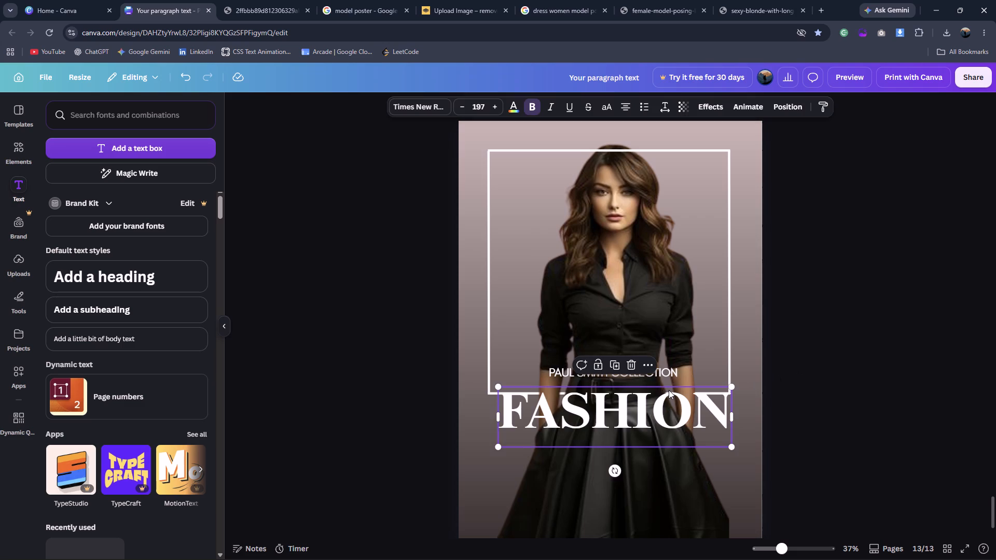
pyautogui.hotkey('ctrl', 'd')
pyautogui.moveTo(639, 412); pyautogui.dragTo(633, 431)
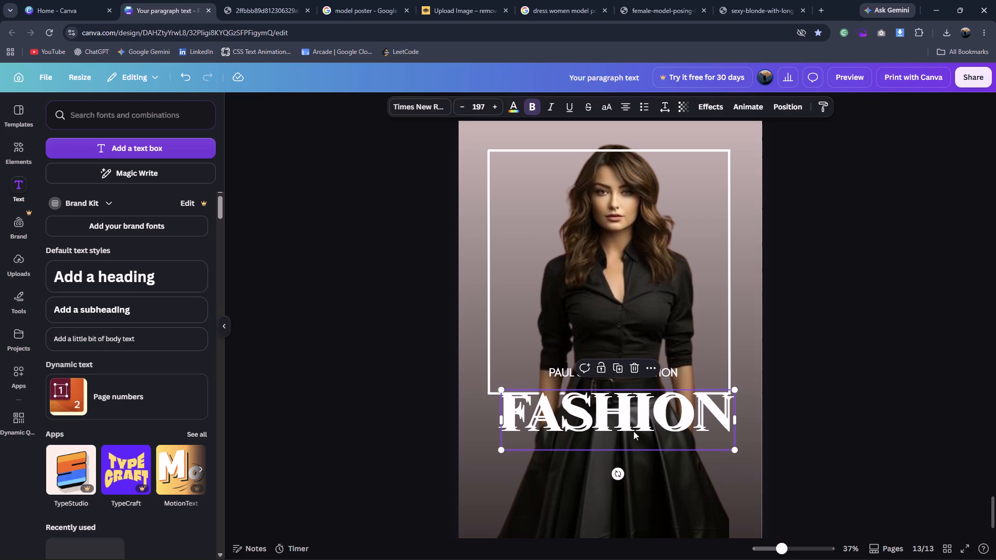
pyautogui.moveTo(633, 431); pyautogui.dragTo(639, 452)
pyautogui.doubleClick(629, 454)
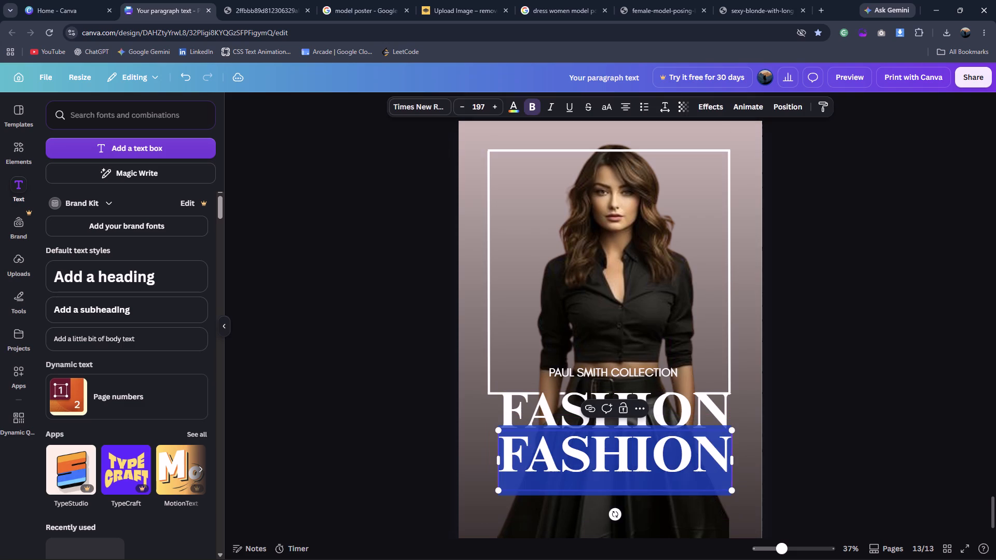
pyautogui.click(244, 0)
pyautogui.click(196, 3)
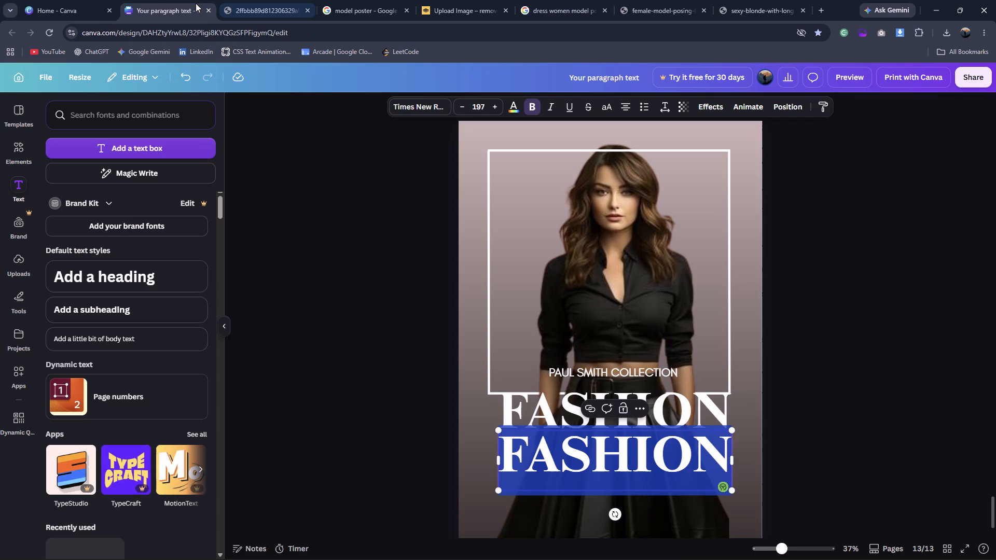
pyautogui.write('SHOW')
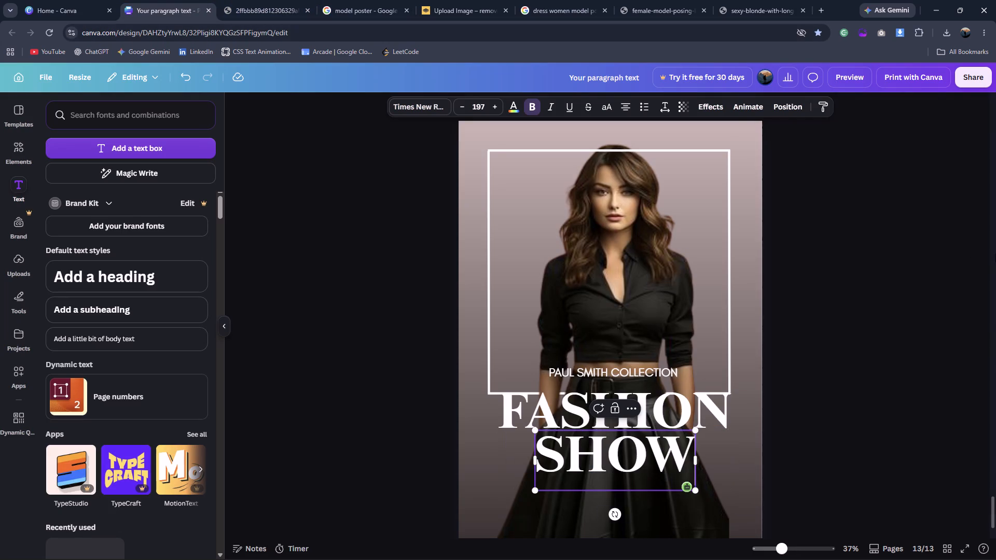
pyautogui.click(883, 411)
pyautogui.click(883, 411)
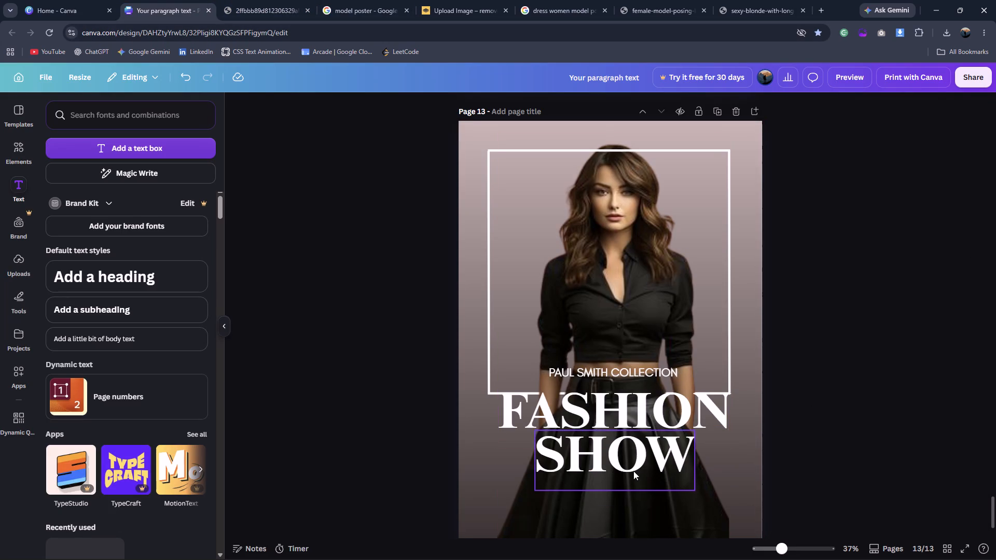
pyautogui.moveTo(630, 468); pyautogui.dragTo(622, 468)
pyautogui.click(990, 371)
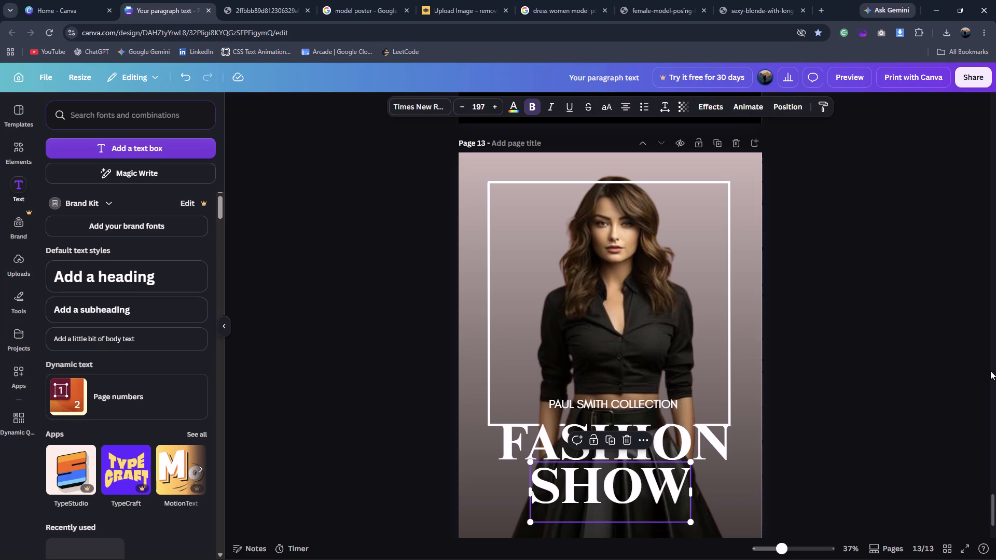
# Compare the page 13 layout with the reference poster, examining the title placement and the remaining text blocks.
pyautogui.click(287, 0)
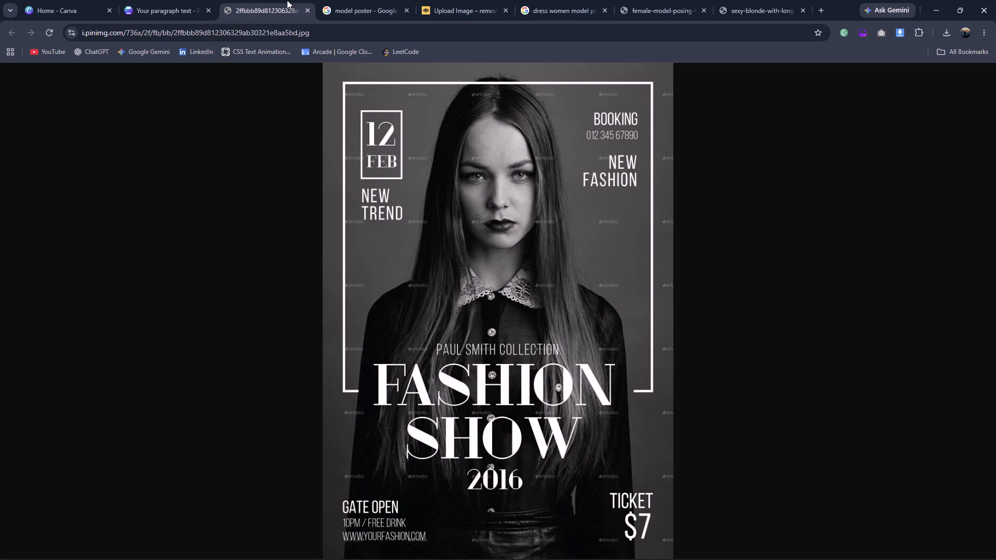
pyautogui.click(121, 0)
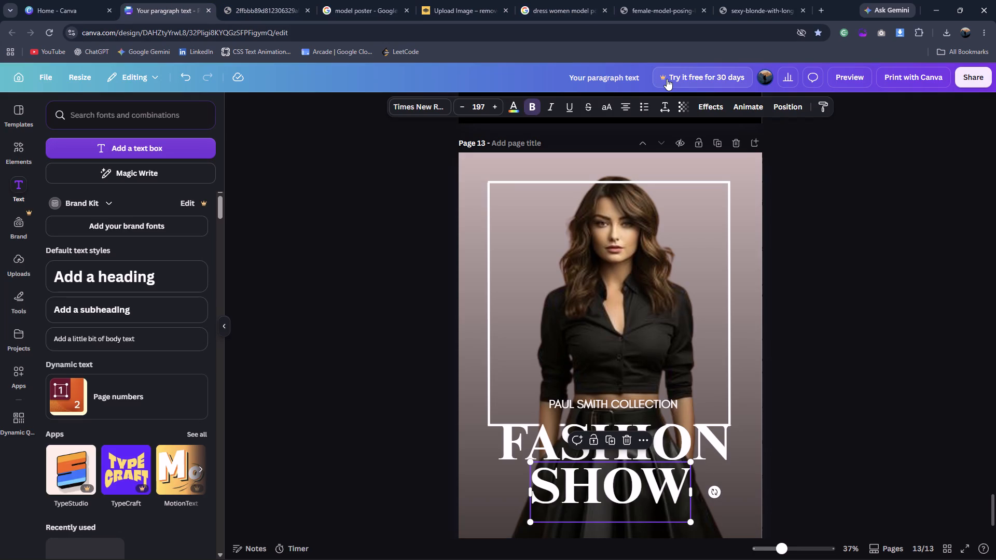
pyautogui.click(880, 233)
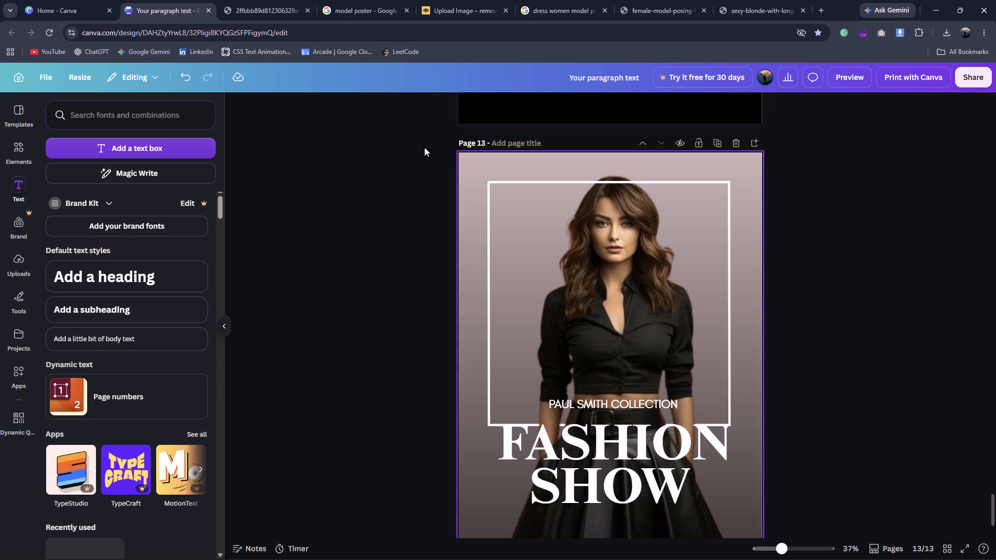
pyautogui.click(285, 5)
pyautogui.click(185, 16)
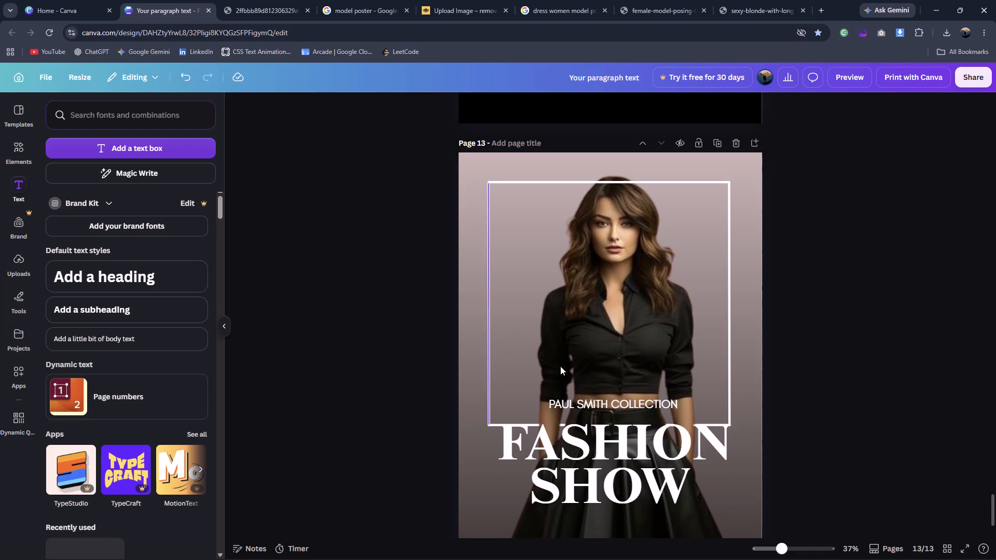
pyautogui.click(219, 0)
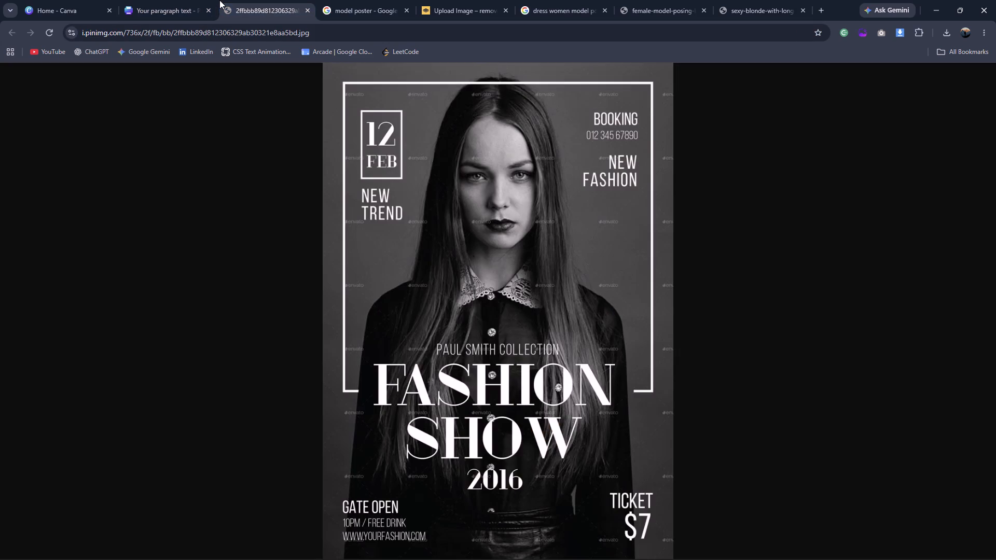
pyautogui.click(189, 0)
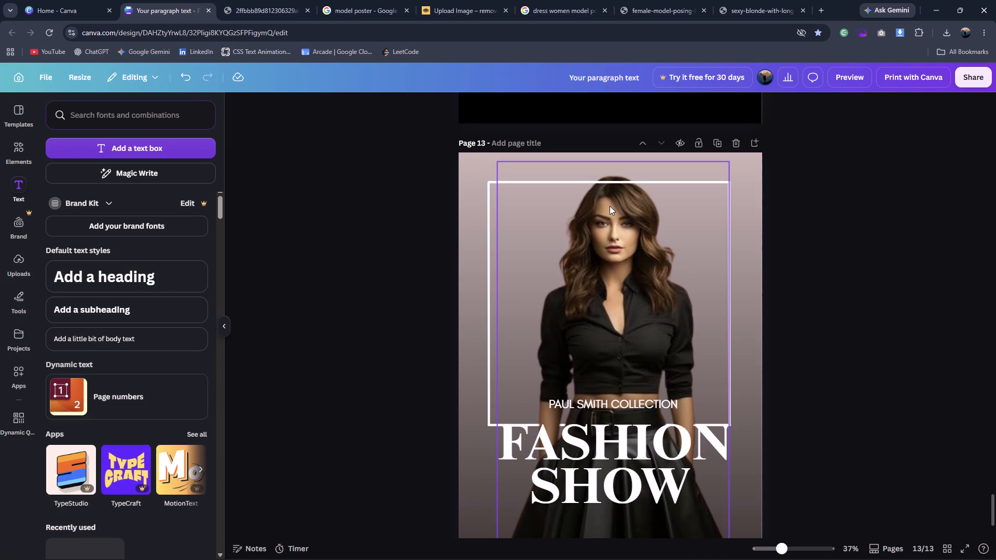
# Select the model, frame lines and all three text lines together and move them up and slightly left on the page.
pyautogui.click(537, 233)
pyautogui.click(759, 102)
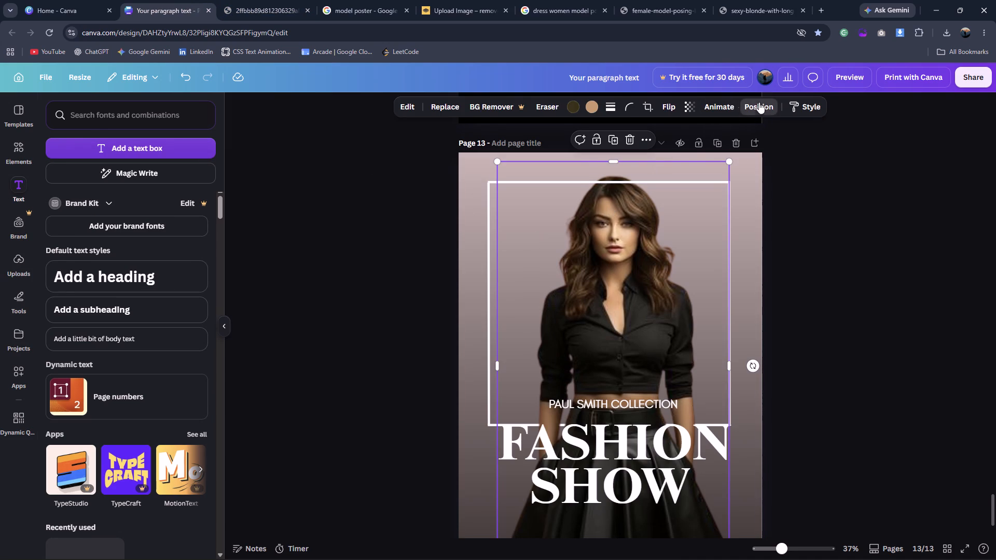
pyautogui.click(185, 125)
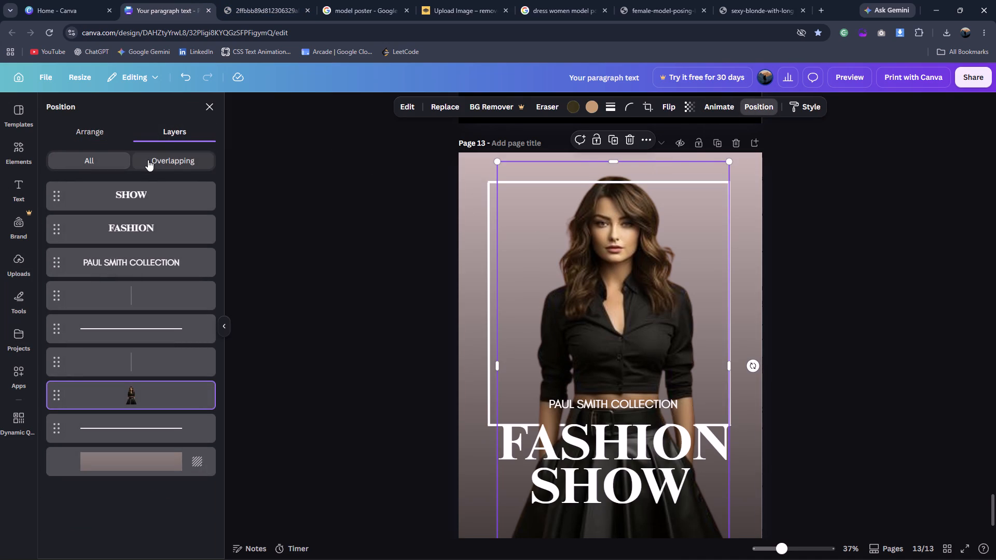
pyautogui.click(106, 292)
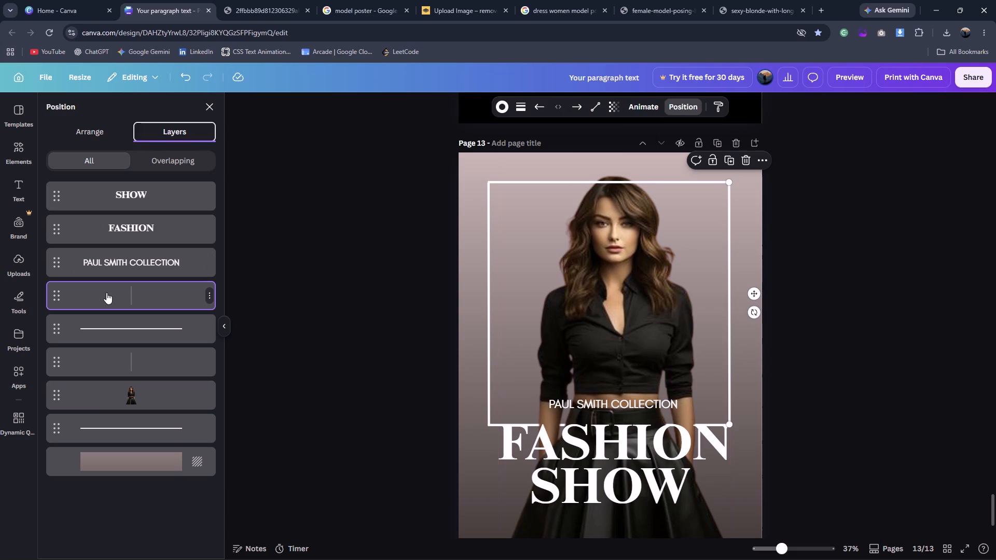
pyautogui.keyDown('shift'); pyautogui.click(130, 274); pyautogui.keyUp('shift')
pyautogui.keyDown('shift'); pyautogui.click(144, 214); pyautogui.keyUp('shift')
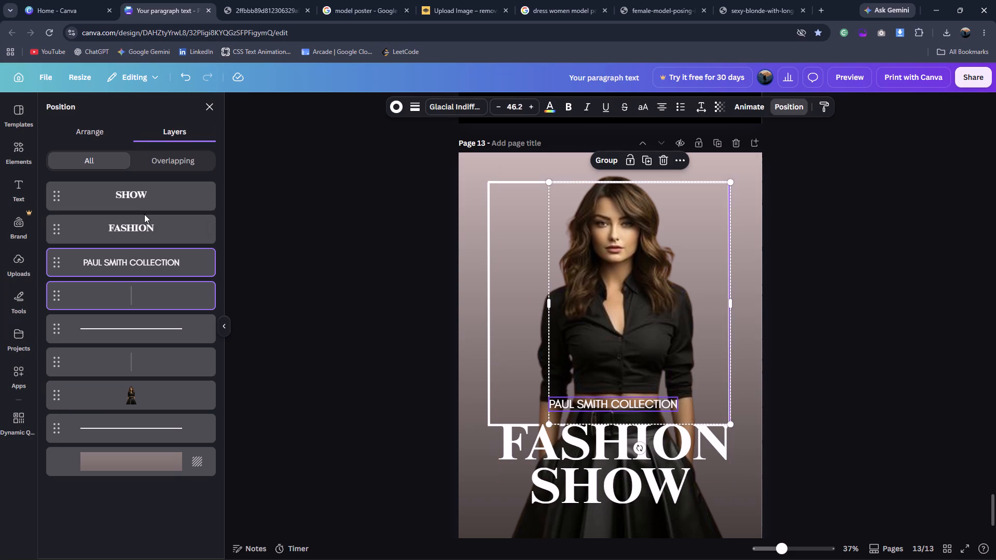
pyautogui.click(68, 523)
pyautogui.click(115, 425)
pyautogui.hotkey('ctrl', 'a')
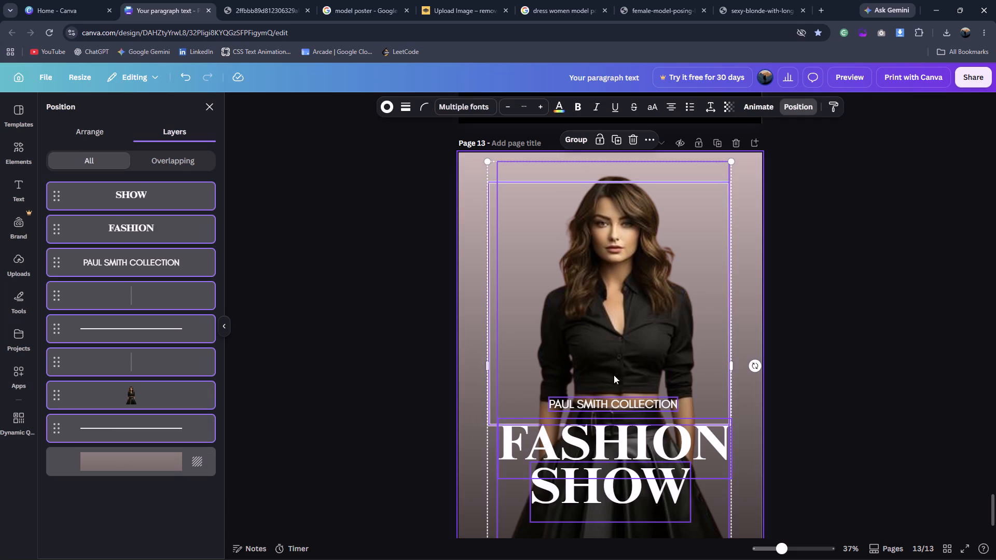
pyautogui.moveTo(645, 353); pyautogui.dragTo(645, 345)
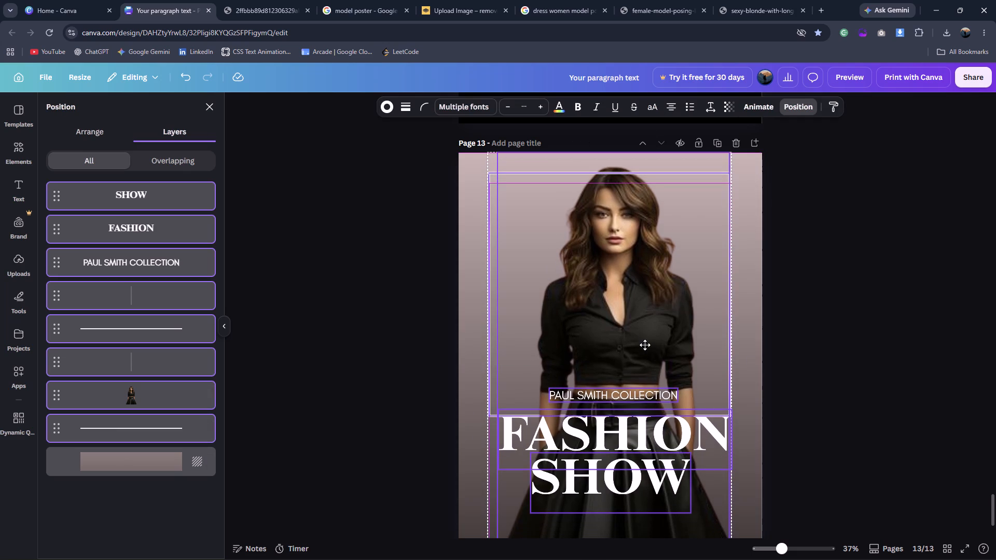
pyautogui.moveTo(645, 345); pyautogui.dragTo(639, 335)
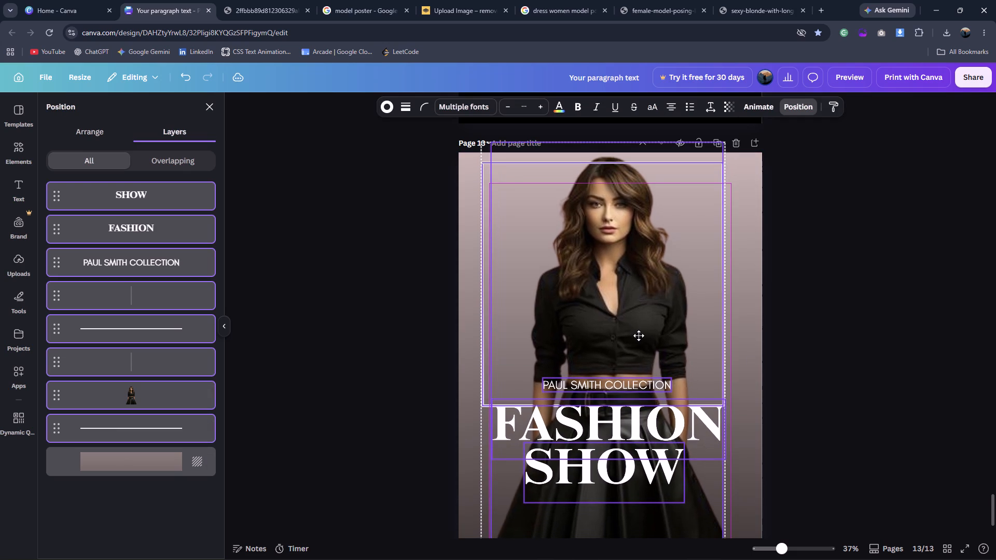
pyautogui.moveTo(639, 335); pyautogui.dragTo(639, 334)
pyautogui.click(861, 298)
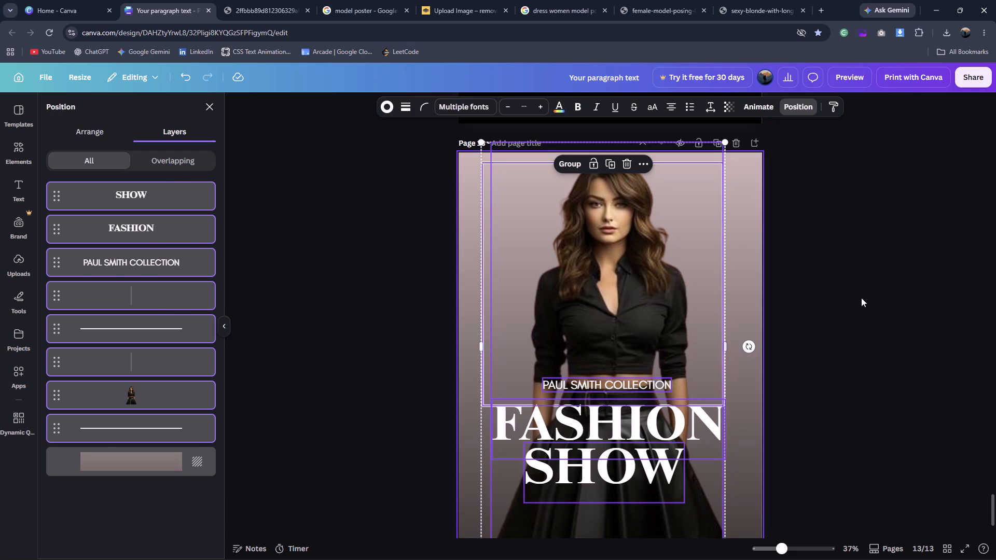
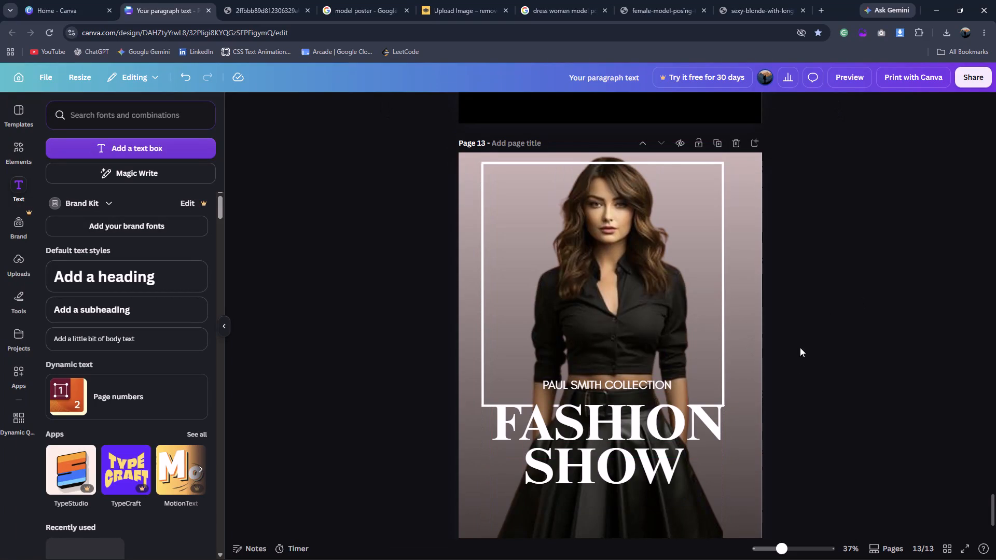
# Nudge the FASHION text slightly left within the white frame on page 13.
pyautogui.click(683, 453)
pyautogui.click(712, 433)
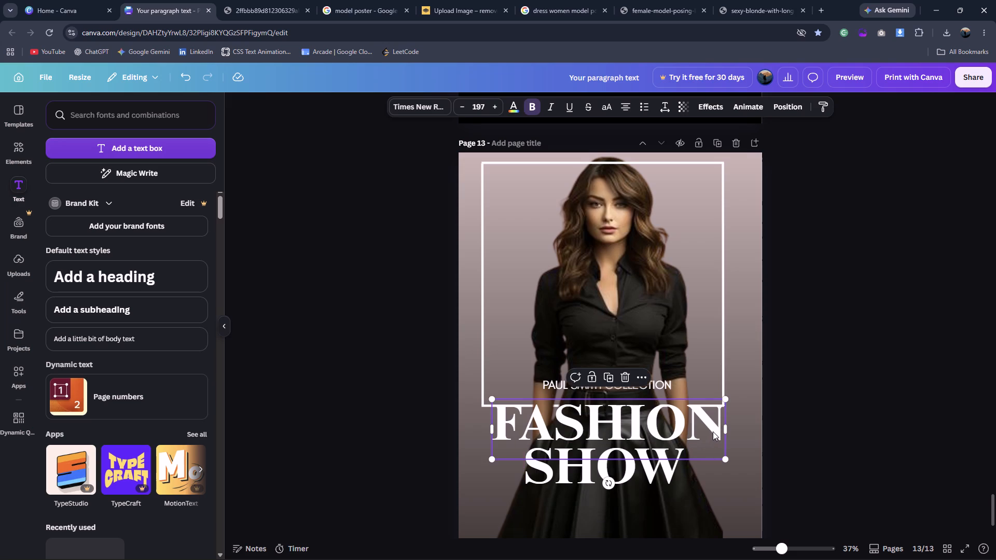
pyautogui.press('Left')
pyautogui.press('Left')
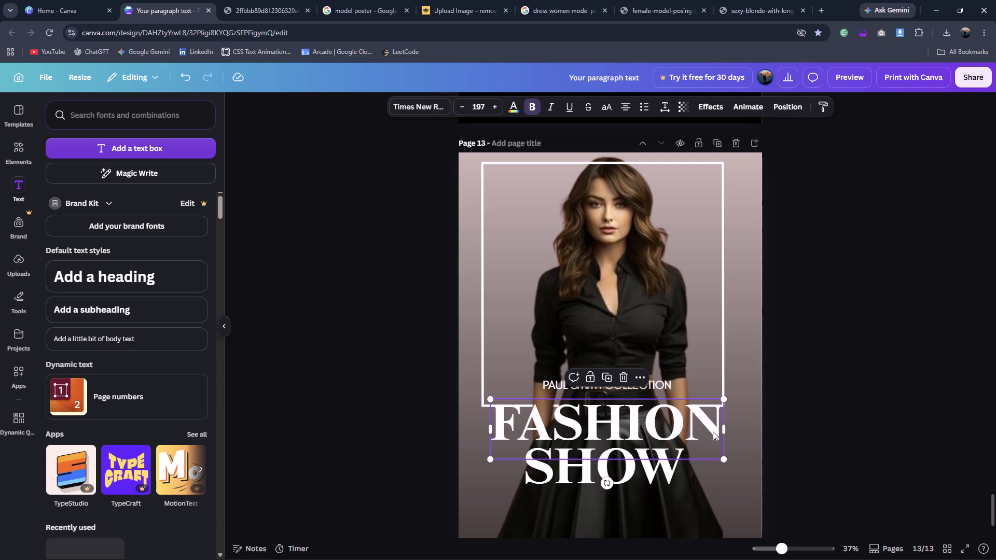
# Following the reference poster, duplicate the SHOW text, change the copy to 2016 and remove its bold formatting.
pyautogui.click(221, 1)
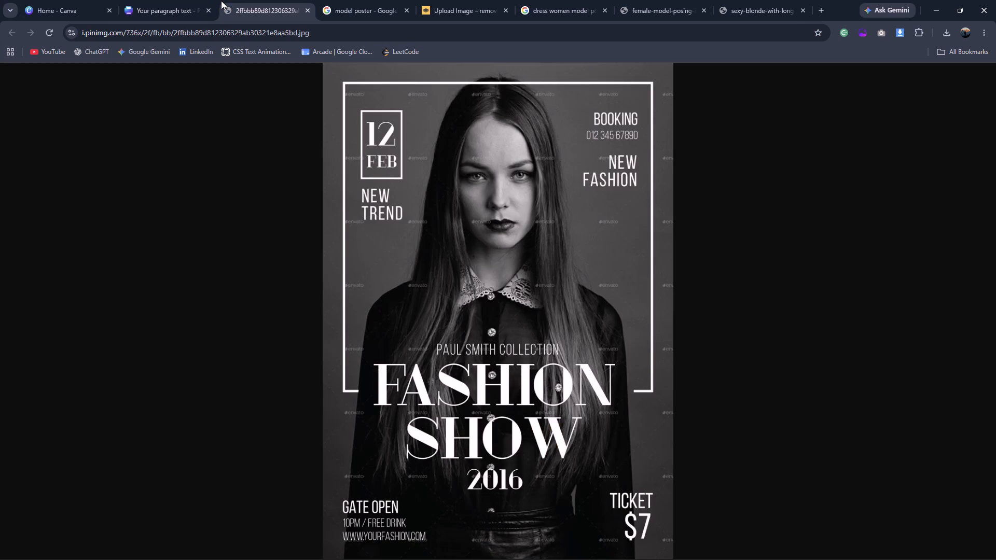
pyautogui.click(170, 0)
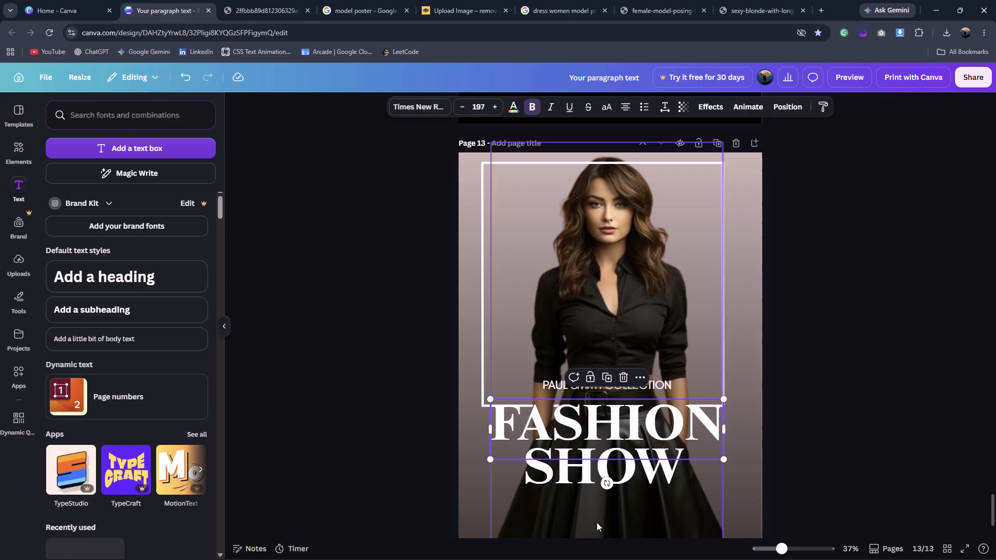
pyautogui.click(408, 462)
pyautogui.click(573, 456)
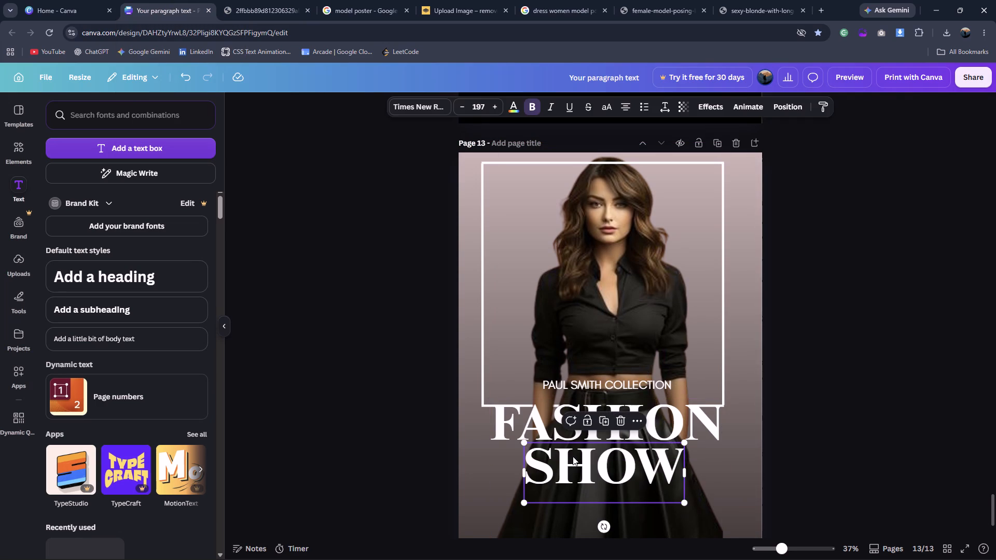
pyautogui.hotkey('ctrl', 'd')
pyautogui.doubleClick(632, 524)
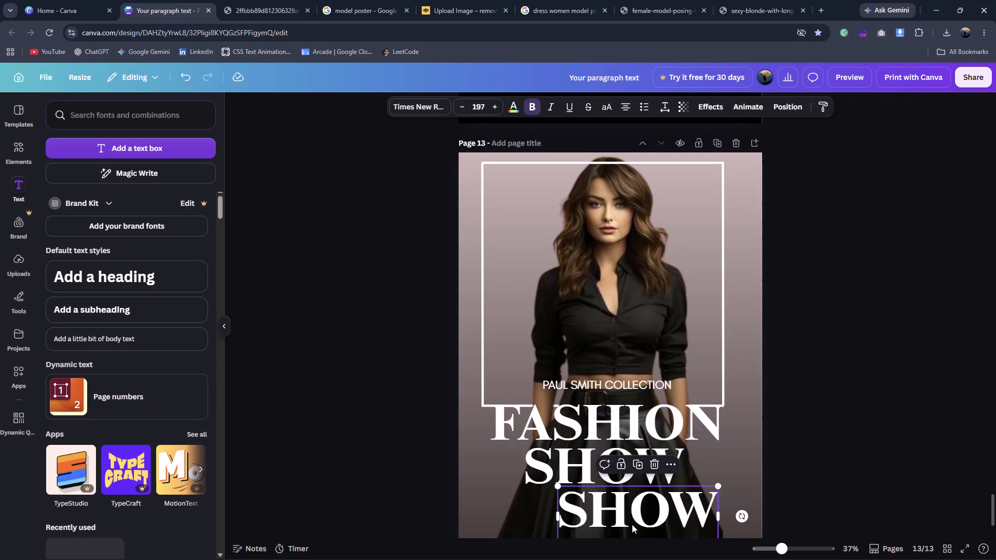
pyautogui.write('2016')
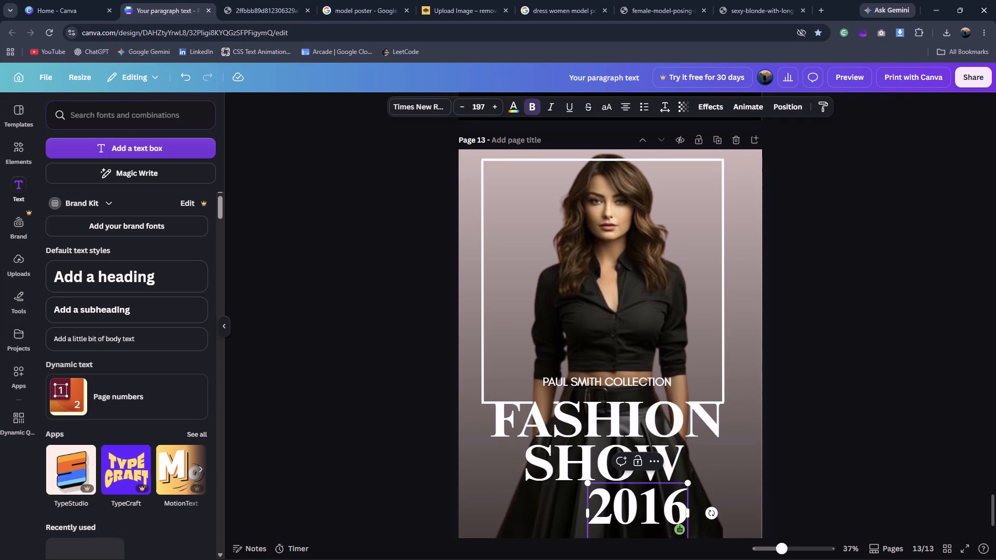
pyautogui.click(538, 106)
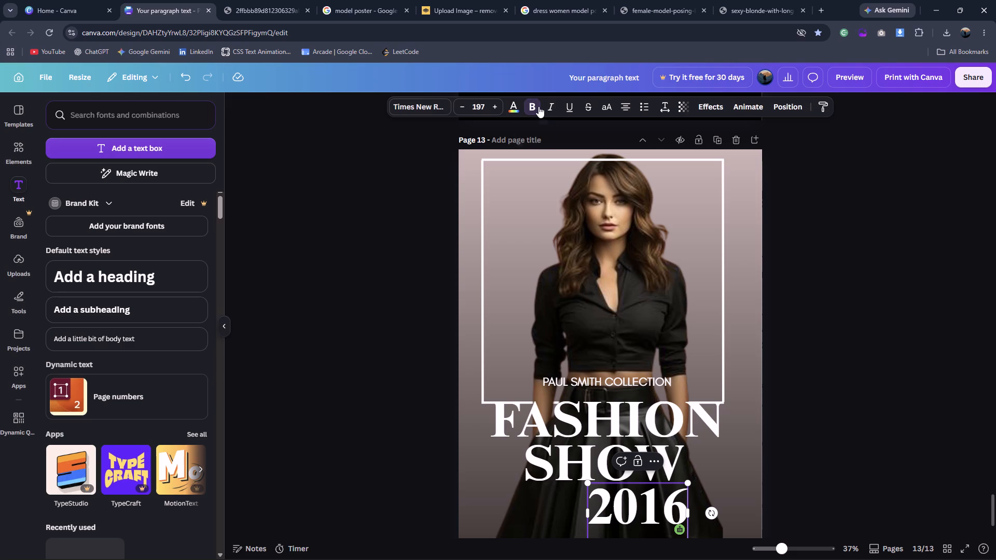
pyautogui.doubleClick(632, 522)
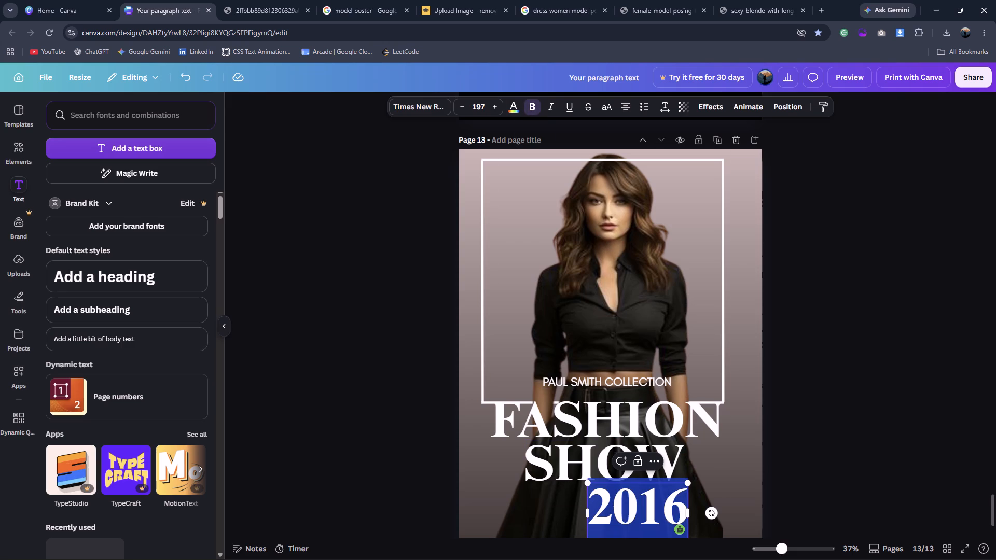
pyautogui.click(529, 111)
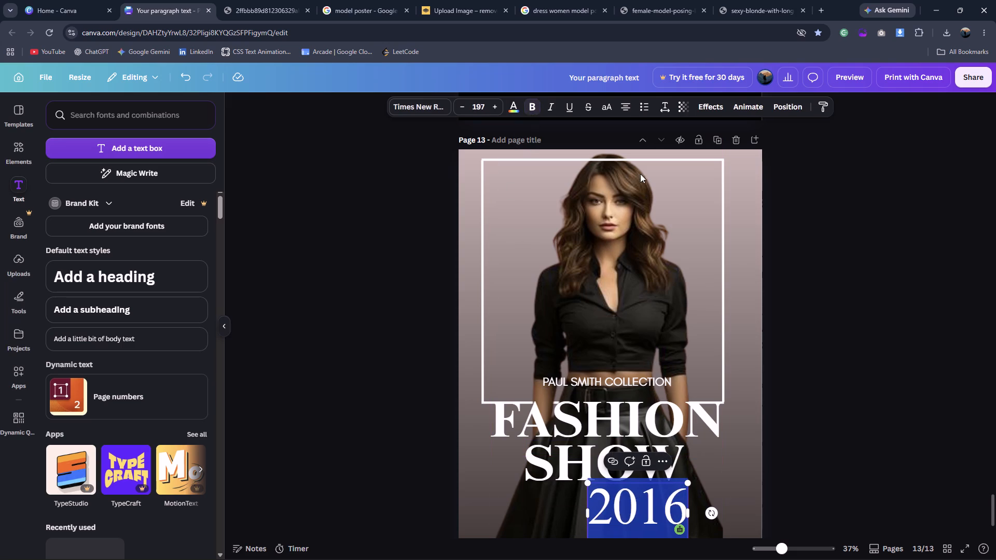
pyautogui.click(995, 347)
pyautogui.click(837, 386)
pyautogui.scroll(-3, 837, 386)
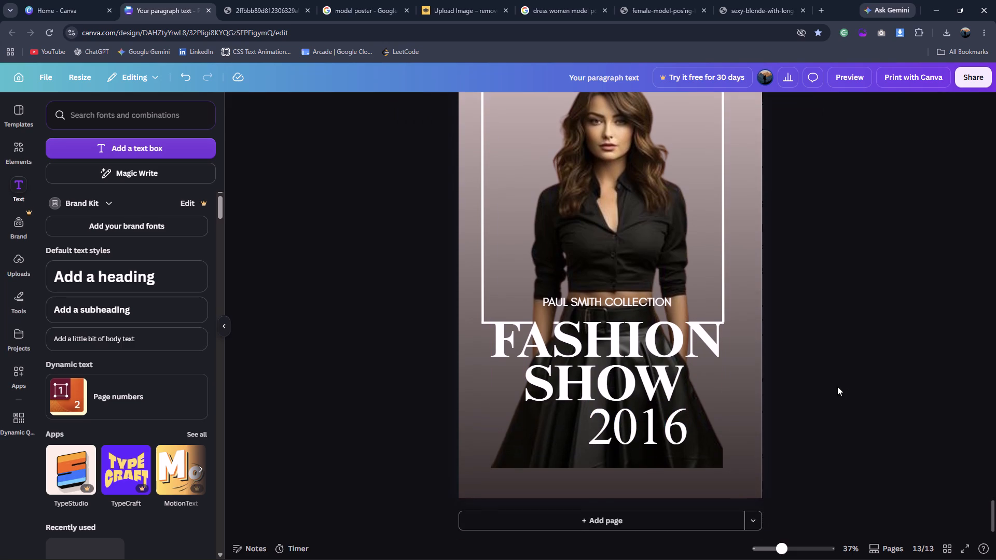
# Shrink the 2016 text to font size 124 and centre it directly beneath SHOW.
pyautogui.moveTo(648, 415); pyautogui.dragTo(614, 418)
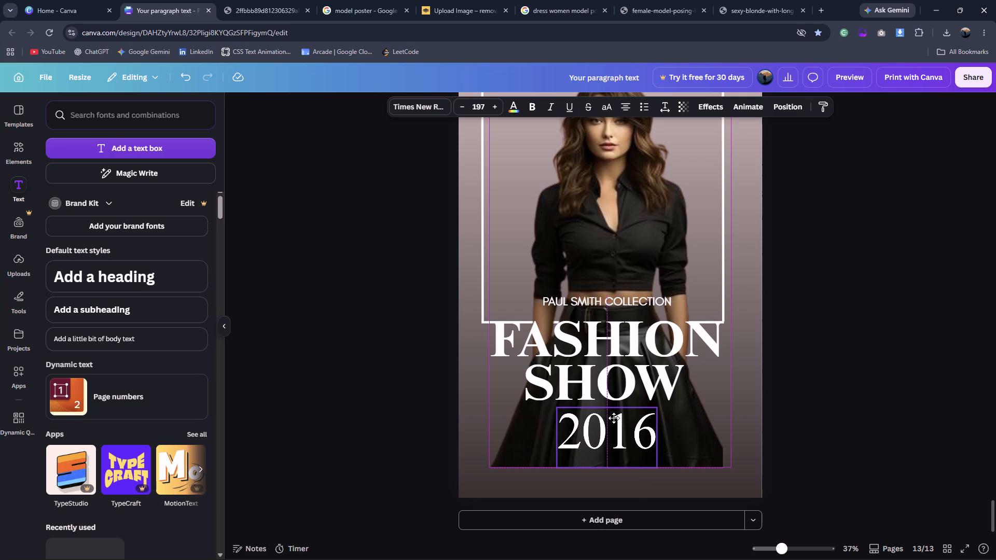
pyautogui.moveTo(614, 418); pyautogui.dragTo(611, 417)
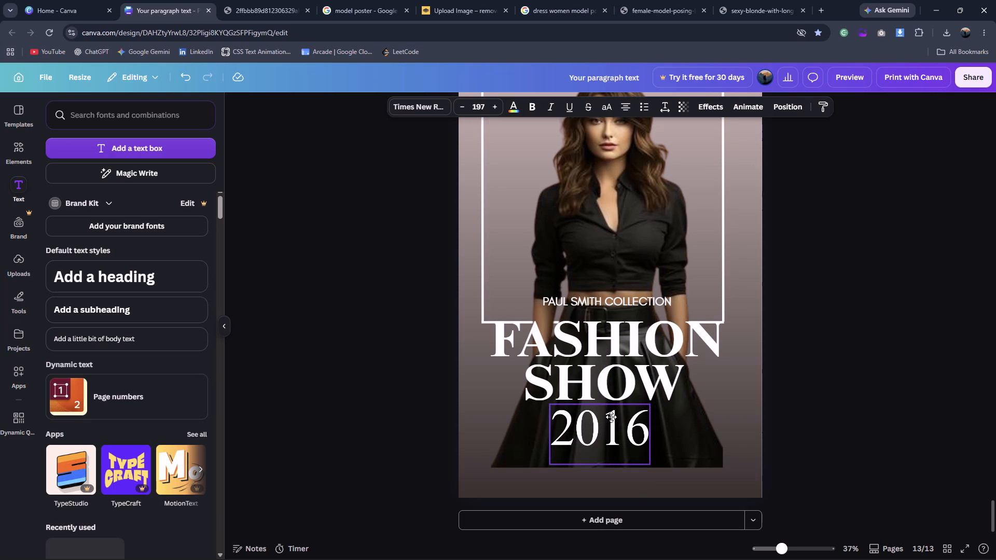
pyautogui.moveTo(611, 417); pyautogui.dragTo(612, 416)
pyautogui.click(650, 462)
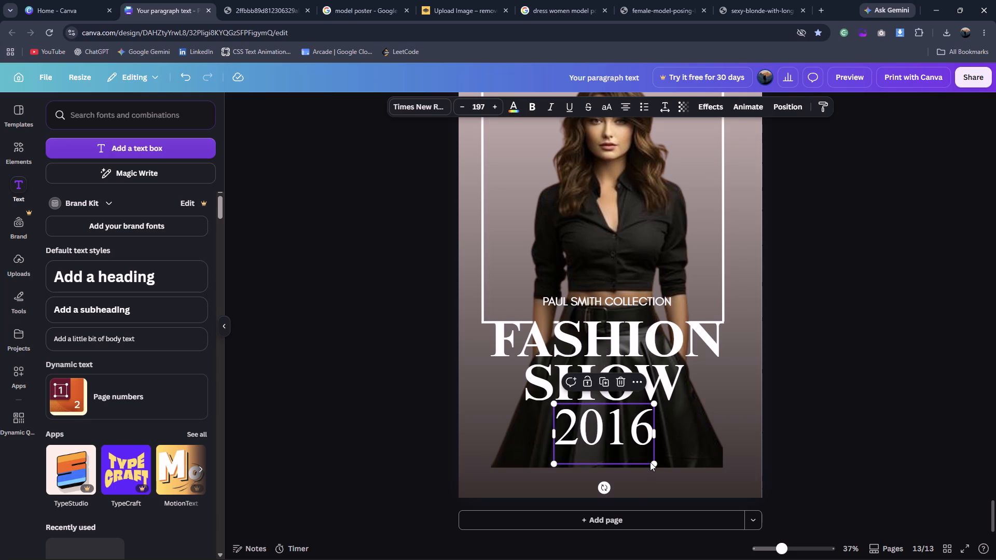
pyautogui.moveTo(652, 462); pyautogui.dragTo(617, 436)
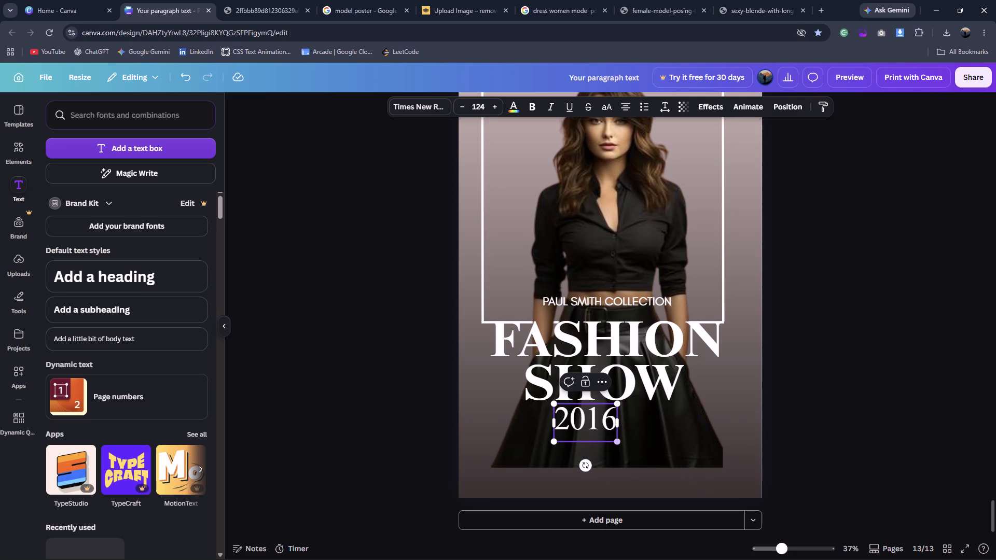
pyautogui.moveTo(584, 420); pyautogui.dragTo(599, 420)
pyautogui.click(779, 418)
pyautogui.moveTo(606, 422); pyautogui.dragTo(624, 422)
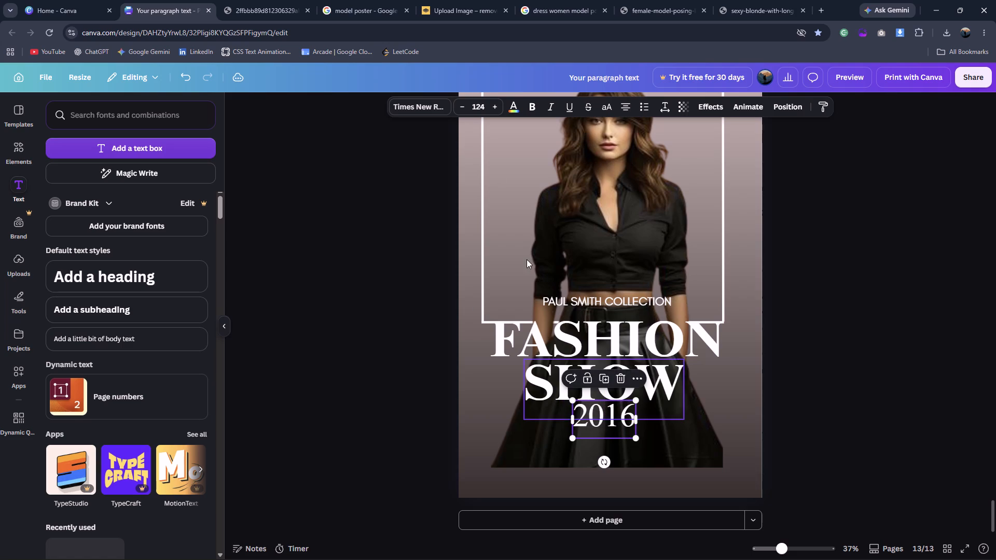
# Change the font of the 2016 text to Glacial Indifference.
pyautogui.click(435, 107)
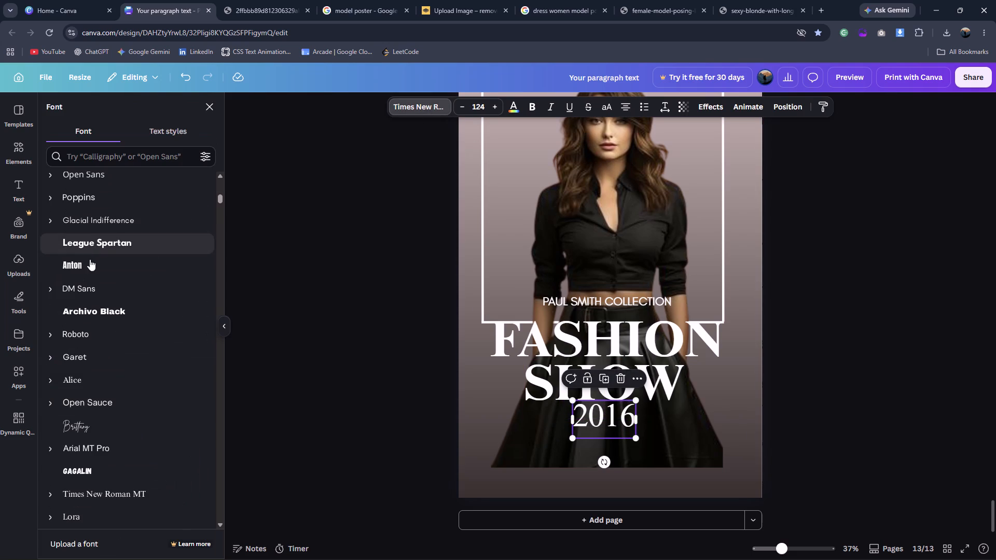
pyautogui.click(89, 219)
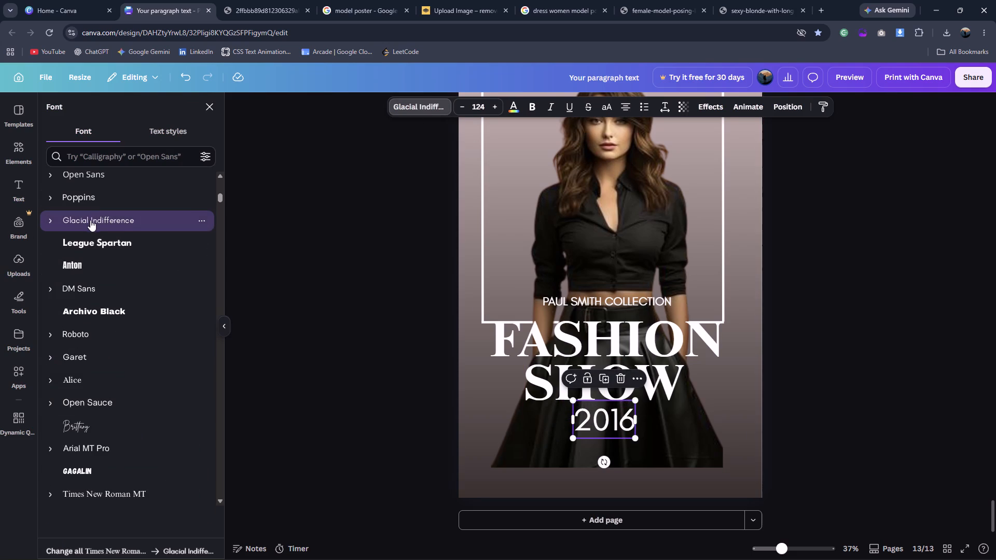
pyautogui.click(845, 403)
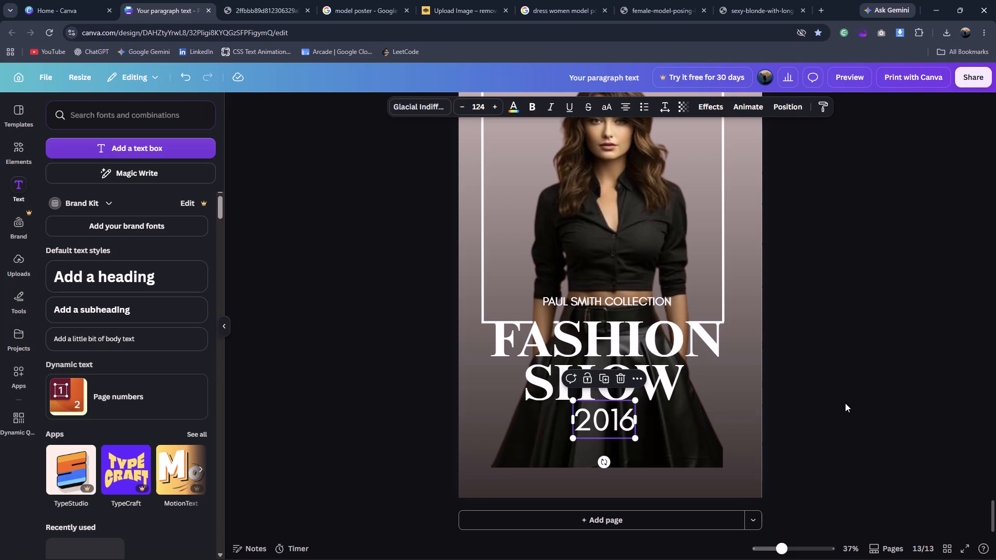
pyautogui.click(914, 415)
# Enlarge the model image slightly so the skirt reaches the page's bottom edge, and shift it left to centre it within the white frame.
pyautogui.scroll(2, 865, 429)
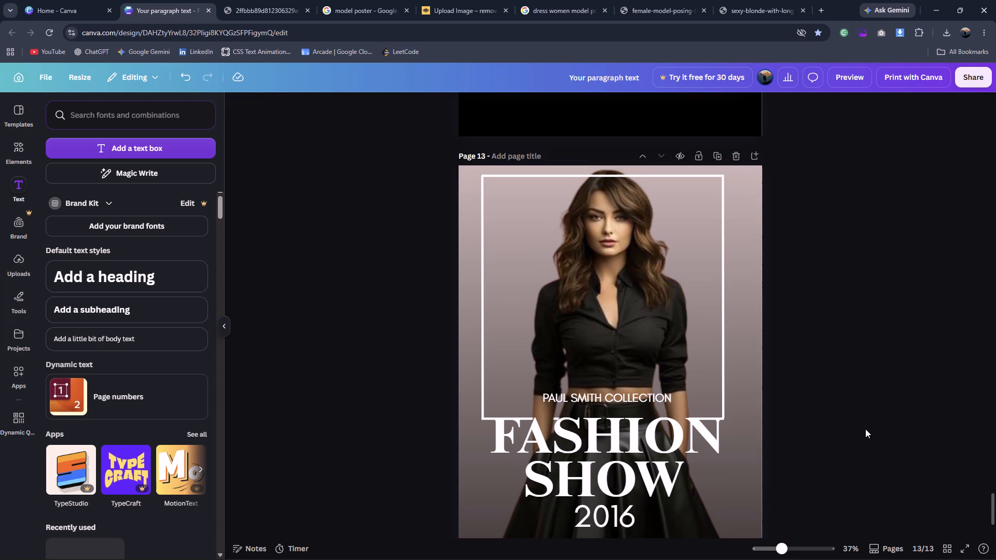
pyautogui.scroll(-1, 864, 429)
pyautogui.click(711, 516)
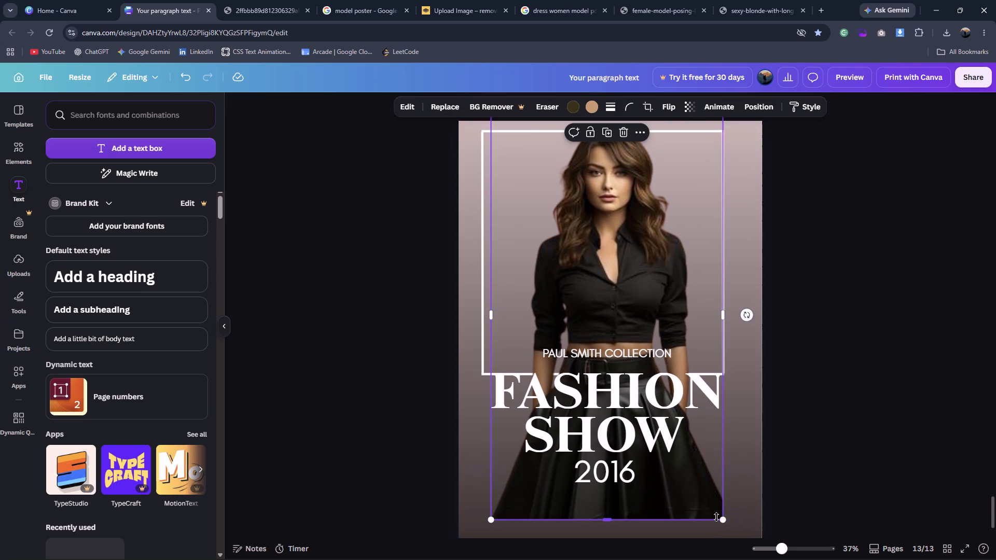
pyautogui.moveTo(726, 522); pyautogui.dragTo(735, 550)
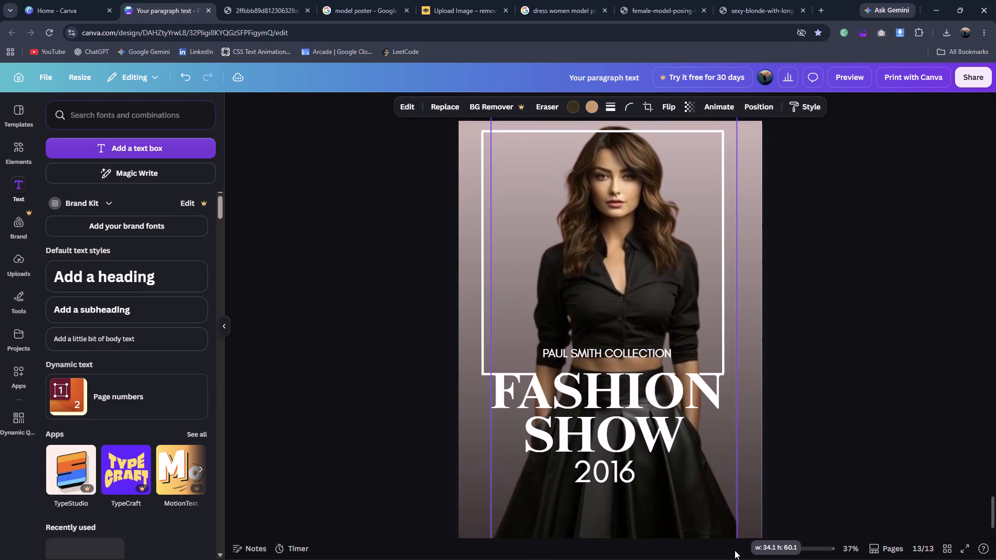
pyautogui.moveTo(735, 550); pyautogui.dragTo(728, 540)
pyautogui.moveTo(674, 491); pyautogui.dragTo(668, 491)
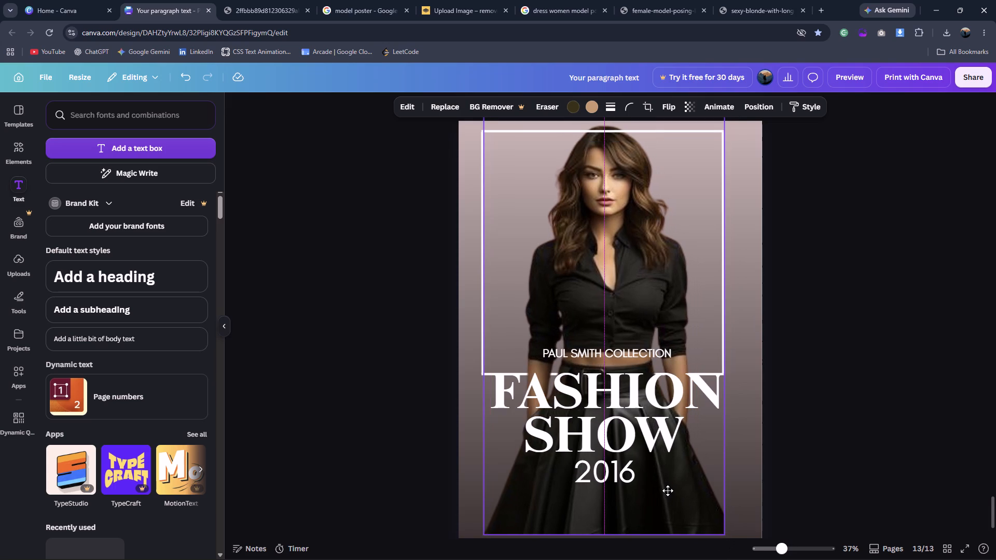
pyautogui.moveTo(668, 491); pyautogui.dragTo(665, 490)
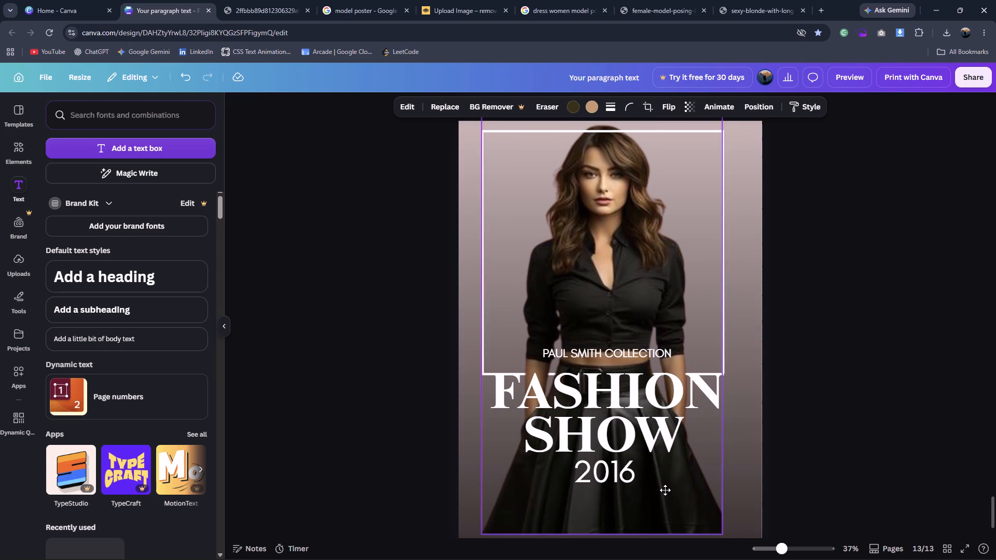
pyautogui.moveTo(665, 490); pyautogui.dragTo(666, 492)
pyautogui.click(896, 454)
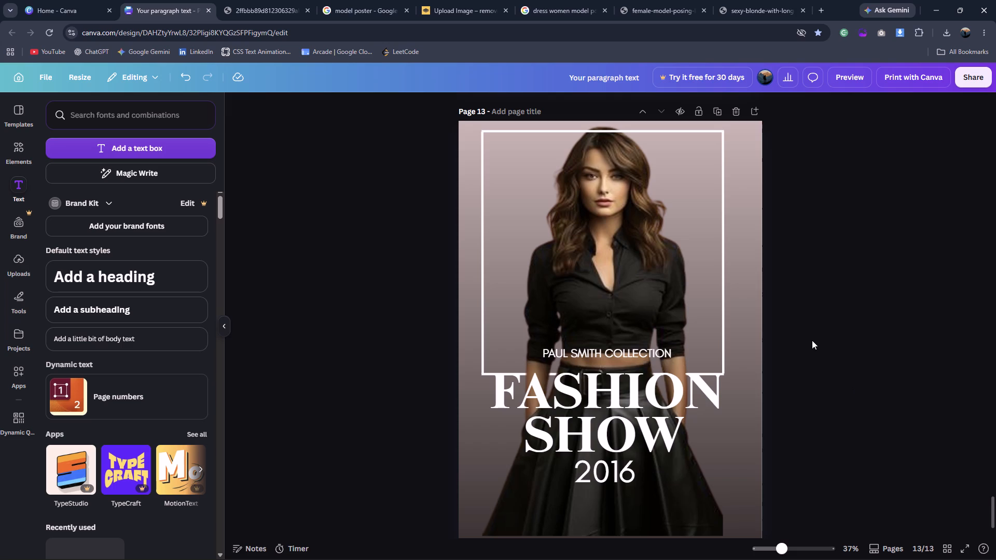
pyautogui.click(668, 490)
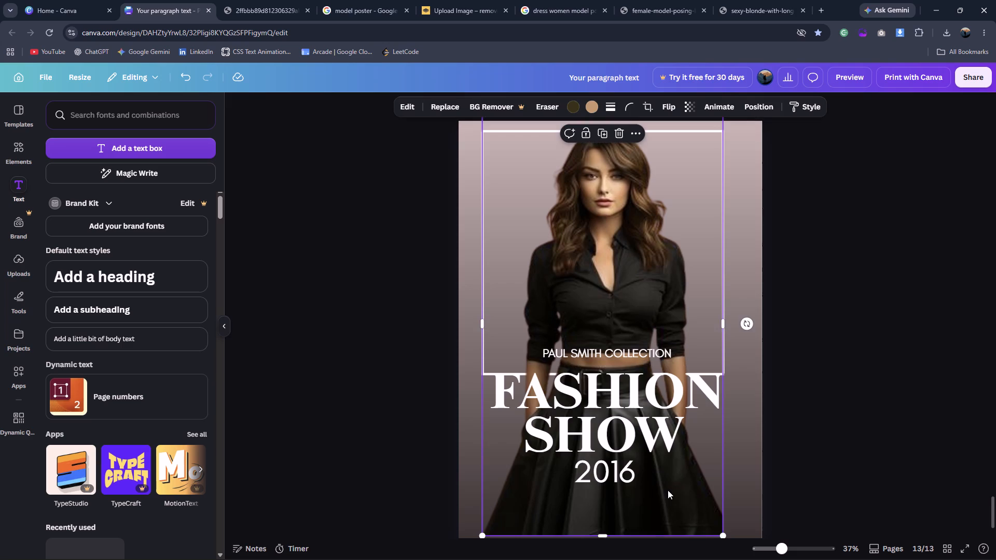
pyautogui.click(724, 535)
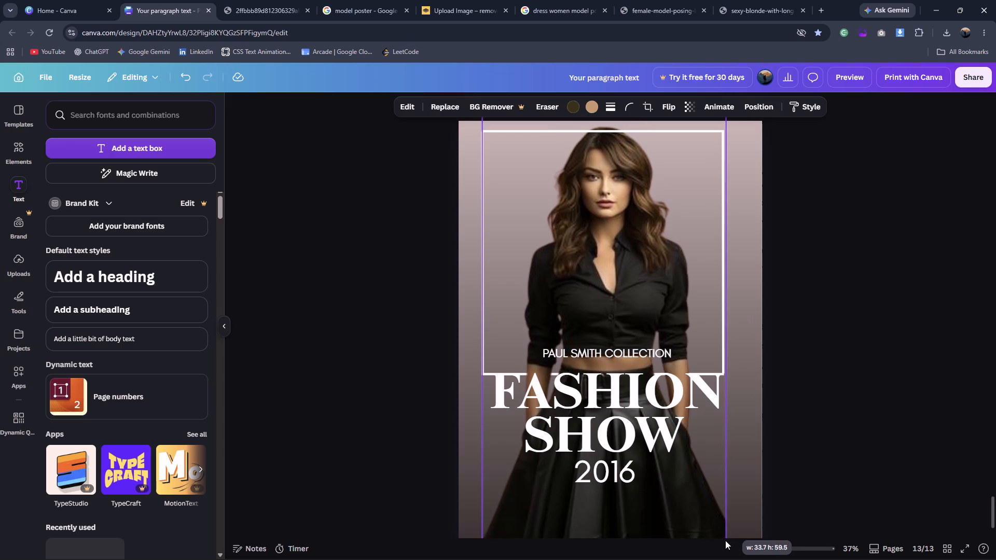
pyautogui.click(883, 455)
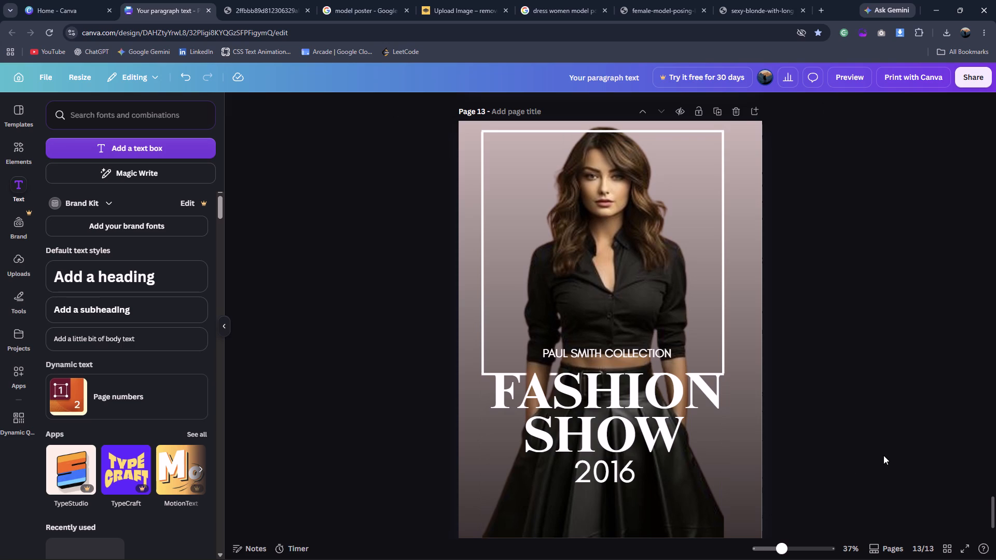
# Check the reference, add a thin line, rotate it vertical, place it inside the frame's upper-left corner and shorten it to roughly half length.
pyautogui.click(230, 8)
pyautogui.click(162, 12)
pyautogui.click(24, 160)
pyautogui.click(59, 187)
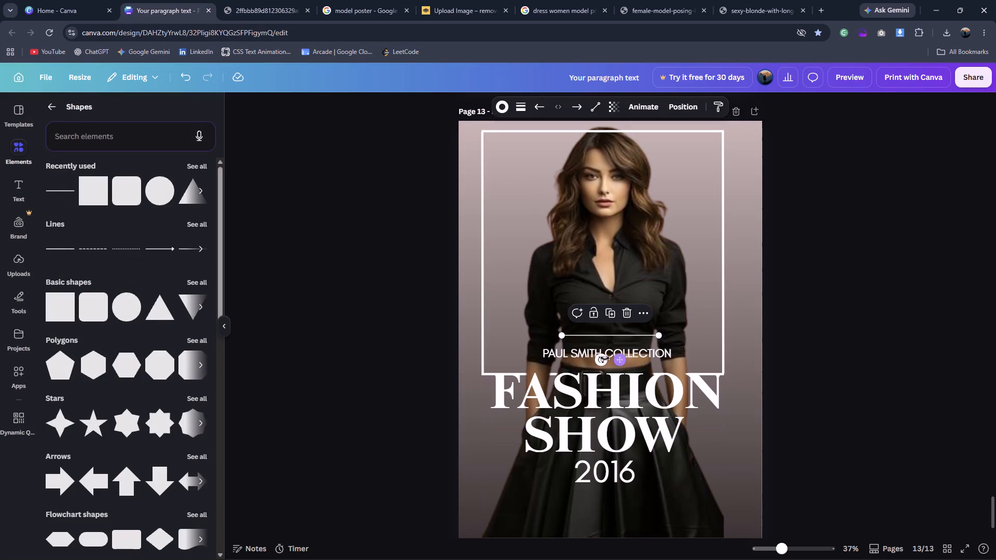
pyautogui.moveTo(605, 358); pyautogui.dragTo(644, 340)
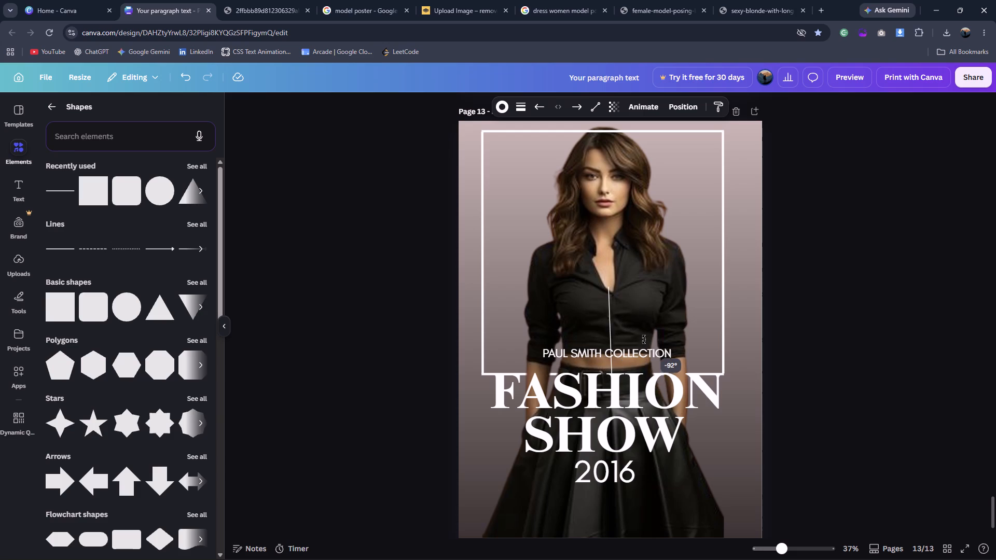
pyautogui.moveTo(644, 340); pyautogui.dragTo(643, 341)
pyautogui.moveTo(635, 323); pyautogui.dragTo(531, 187)
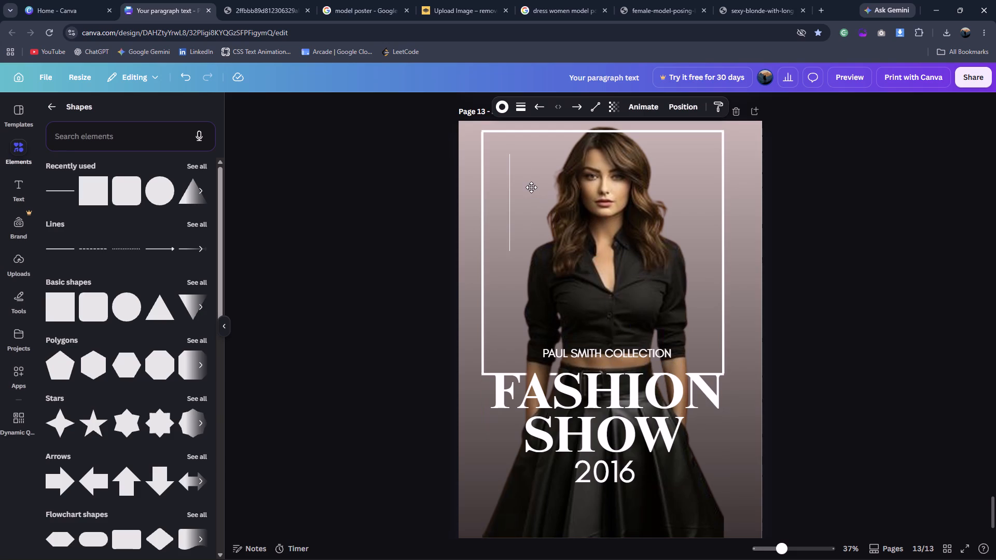
pyautogui.moveTo(531, 187); pyautogui.dragTo(523, 183)
pyautogui.moveTo(495, 243); pyautogui.dragTo(496, 243)
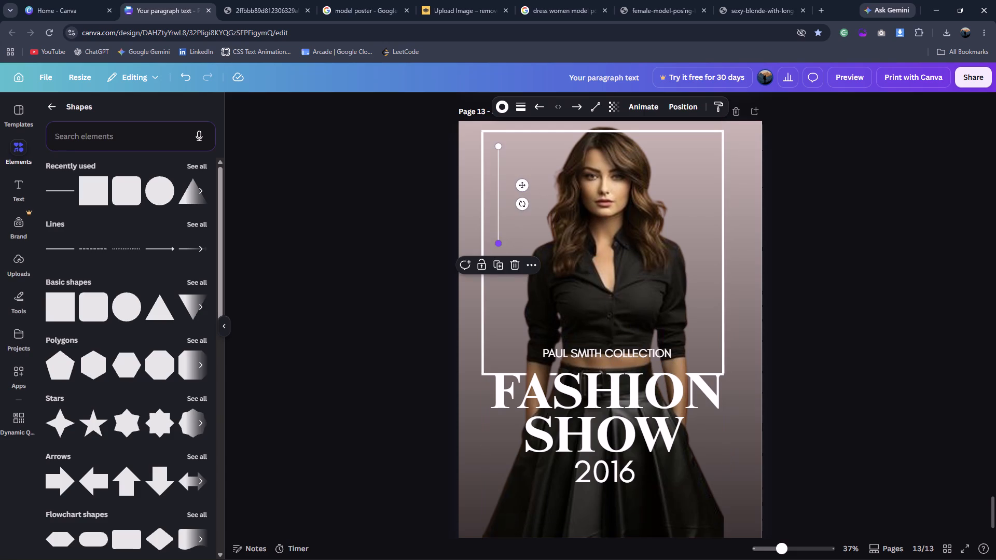
pyautogui.moveTo(496, 243); pyautogui.dragTo(495, 199)
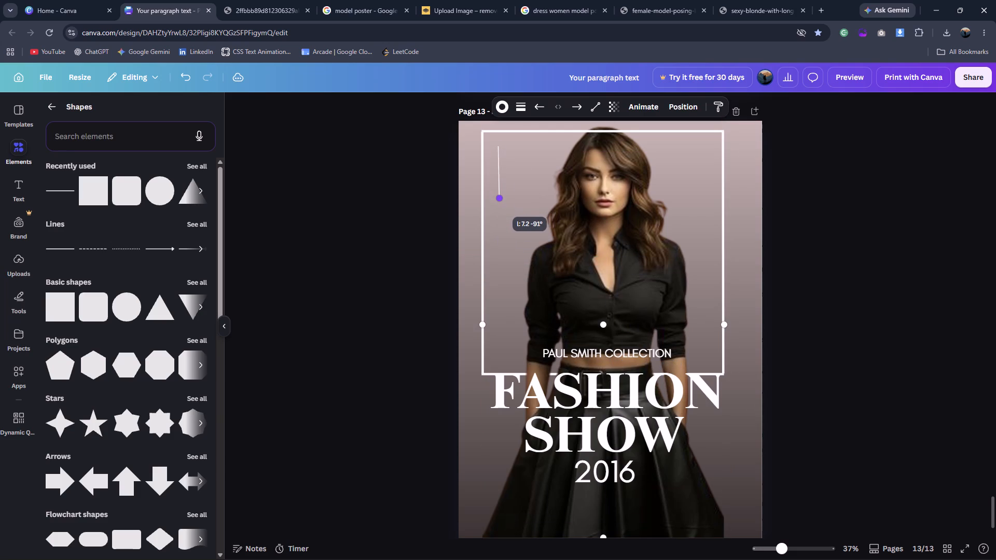
pyautogui.moveTo(495, 199); pyautogui.dragTo(495, 201)
pyautogui.click(462, 201)
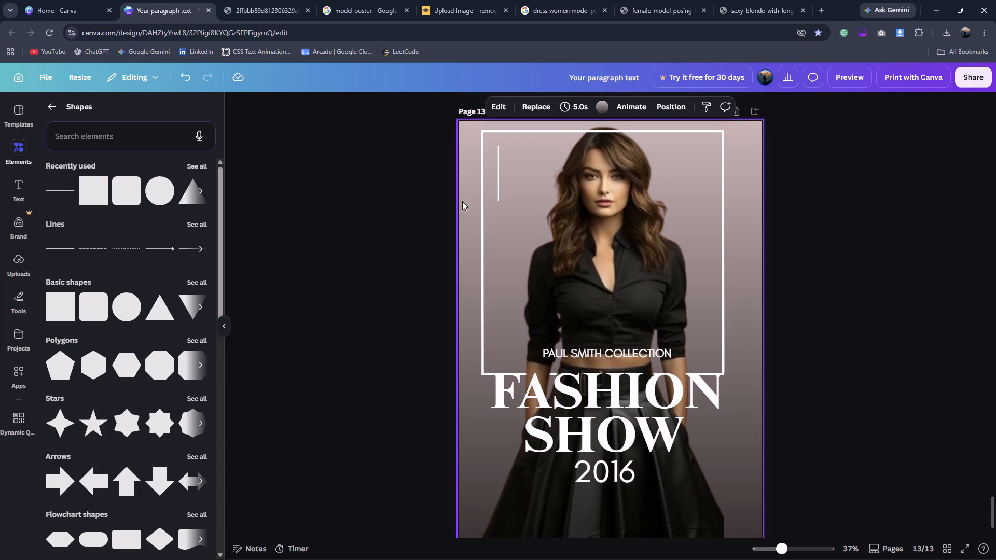
# Duplicate the thin vertical line and place the copy parallel to its right, level with the original, inside the frame's upper-left corner.
pyautogui.click(502, 178)
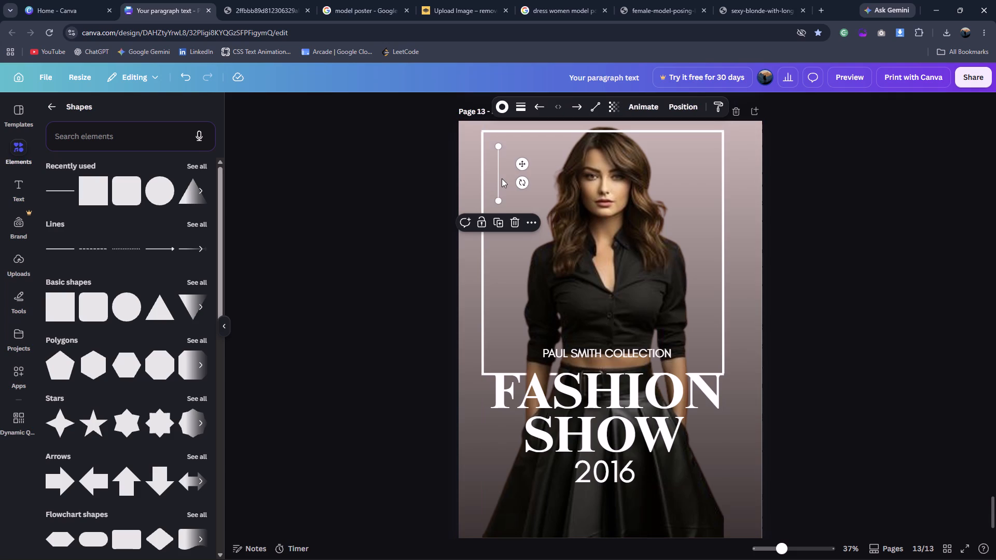
pyautogui.hotkey('ctrl', 'd')
pyautogui.moveTo(520, 167); pyautogui.dragTo(528, 167)
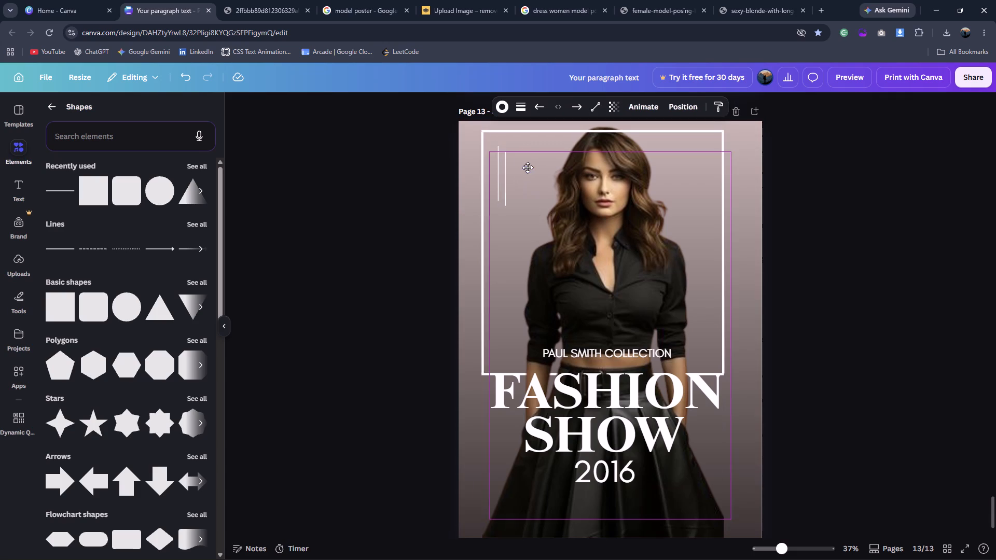
pyautogui.moveTo(528, 167); pyautogui.dragTo(551, 165)
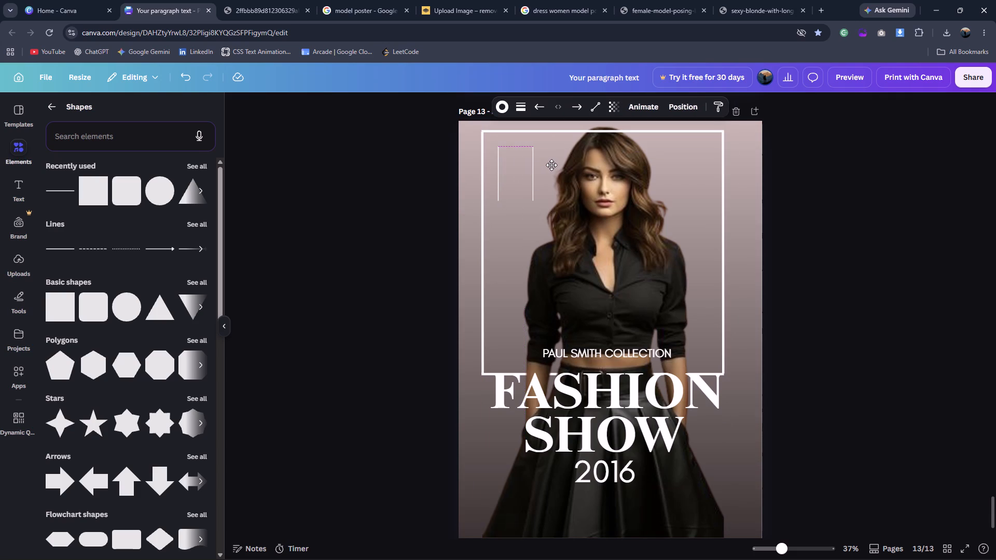
pyautogui.moveTo(551, 165); pyautogui.dragTo(552, 165)
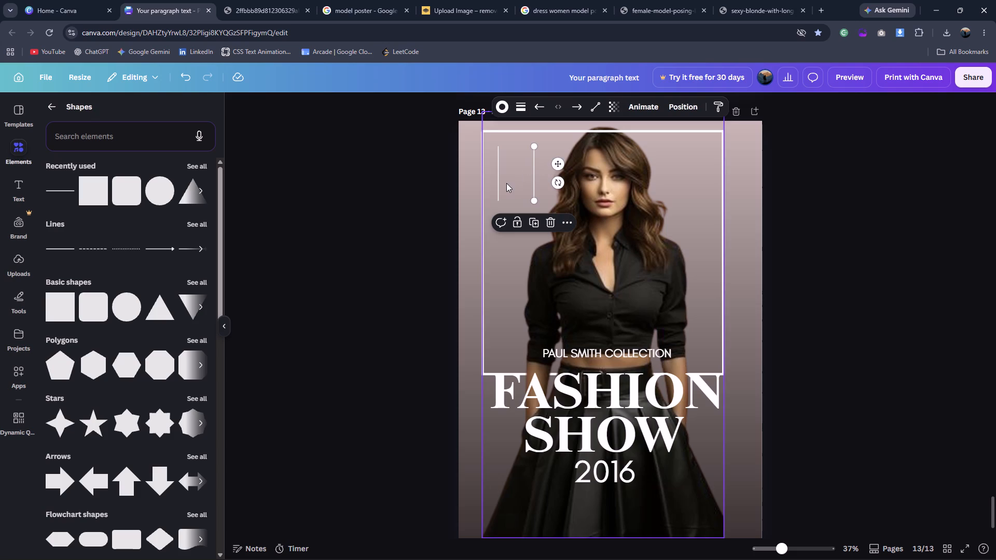
# Set the stroke weight of both vertical lines to 9.
pyautogui.keyDown('shift'); pyautogui.click(495, 184); pyautogui.keyUp('shift')
pyautogui.click(522, 110)
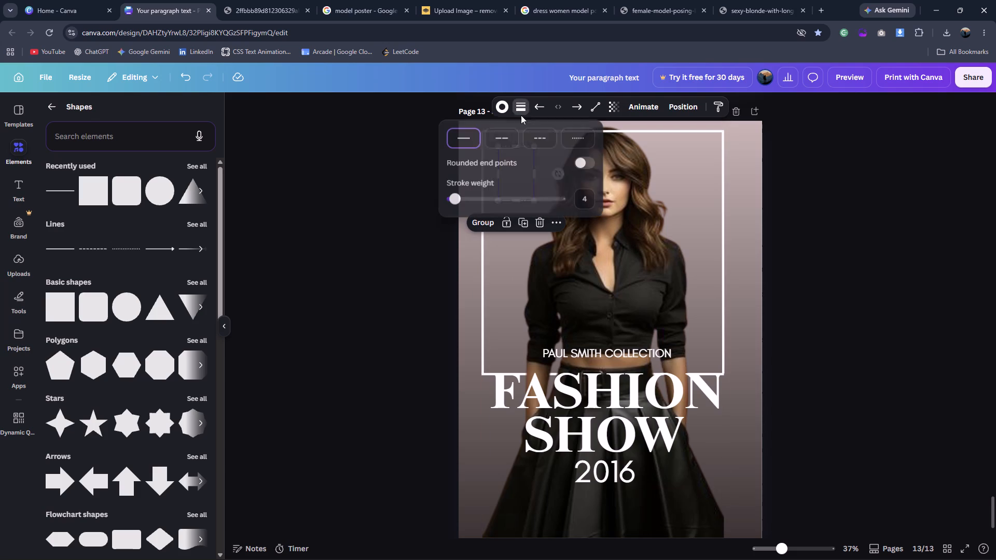
pyautogui.click(458, 197)
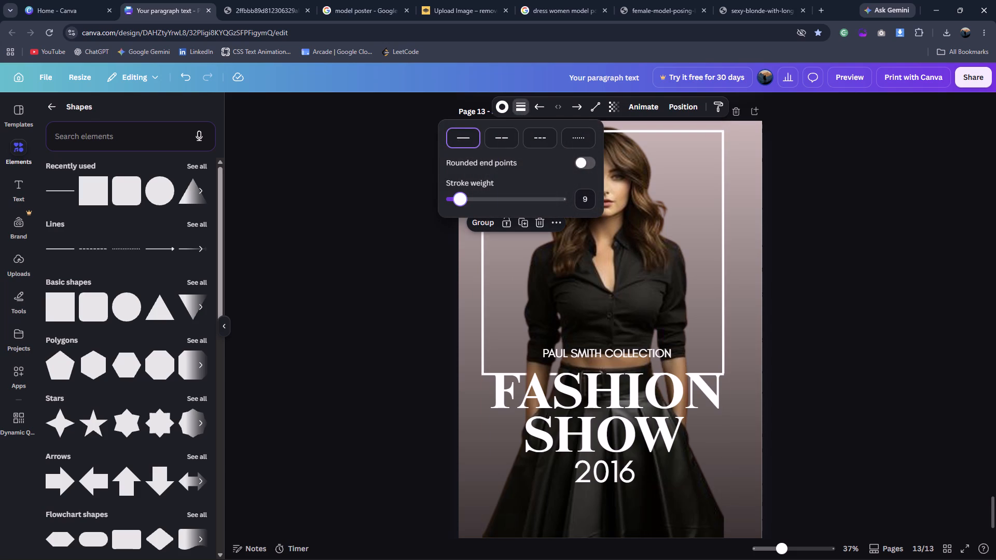
pyautogui.click(405, 206)
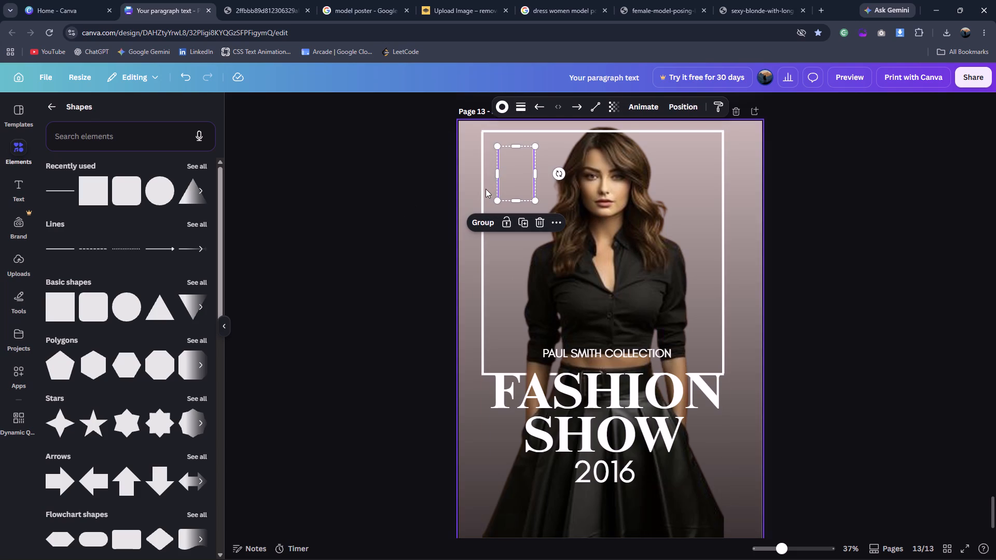
pyautogui.click(455, 195)
# Duplicate the left vertical line, rotate the copy horizontal, shorten it and align it so it joins the tops of the two vertical lines.
pyautogui.click(503, 191)
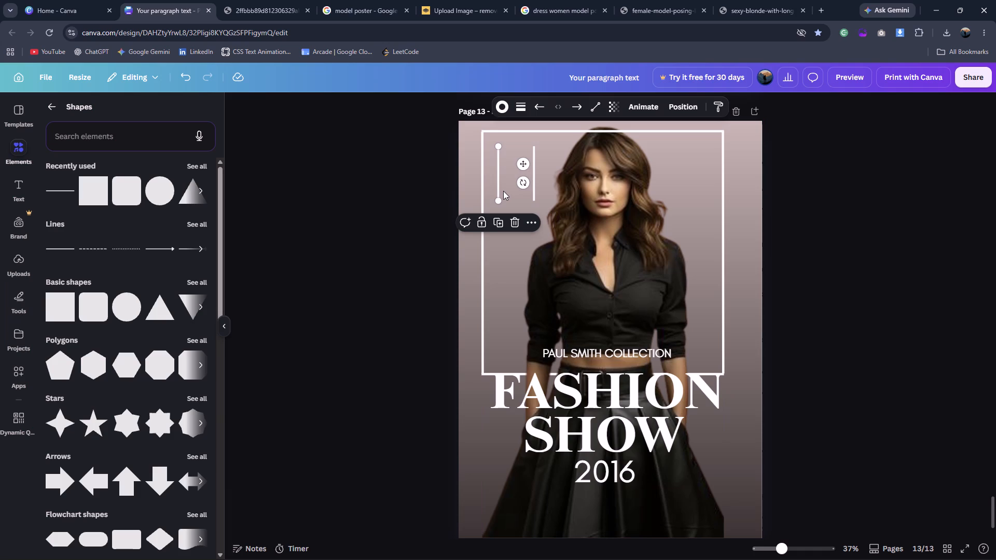
pyautogui.hotkey('ctrl', 'd')
pyautogui.moveTo(527, 186); pyautogui.dragTo(547, 151)
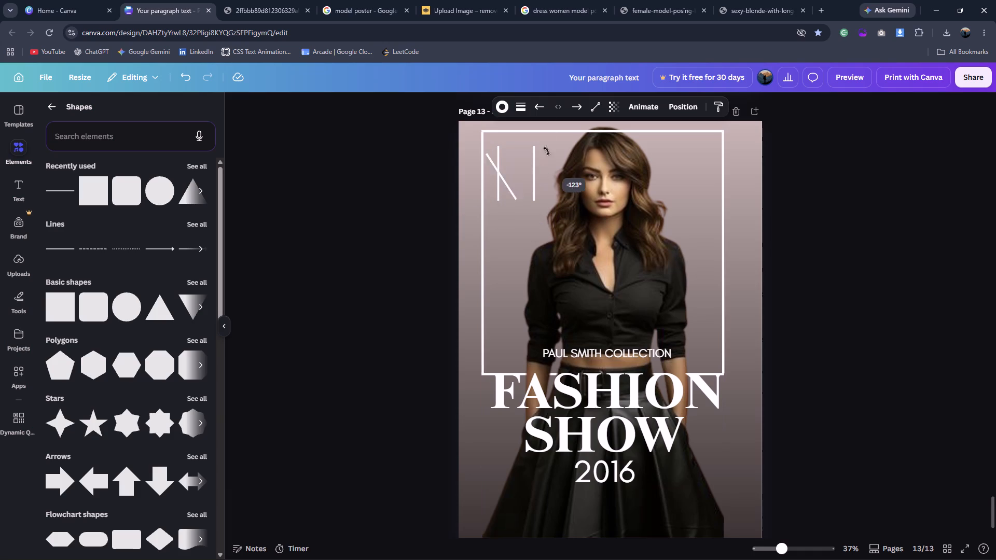
pyautogui.moveTo(547, 151); pyautogui.dragTo(526, 102)
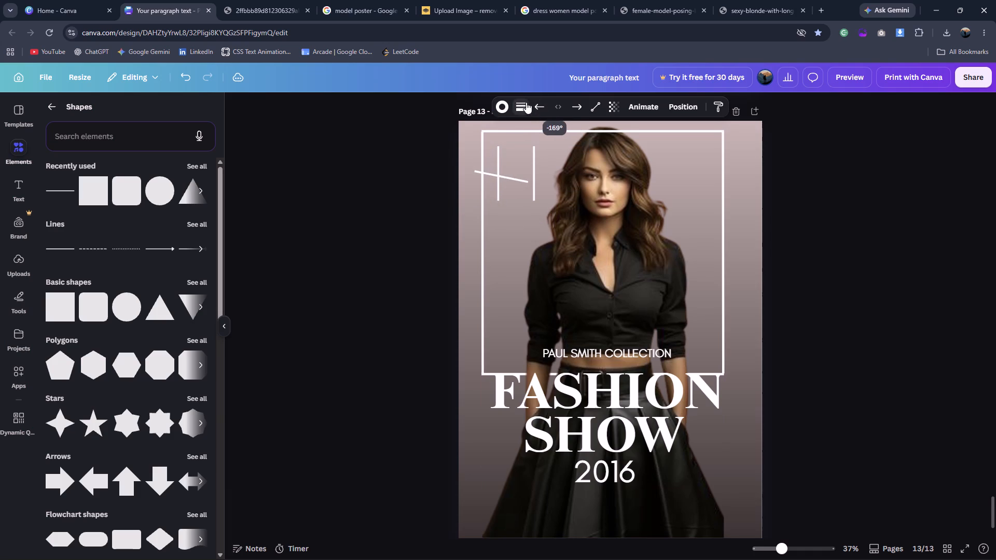
pyautogui.moveTo(526, 102); pyautogui.dragTo(511, 111)
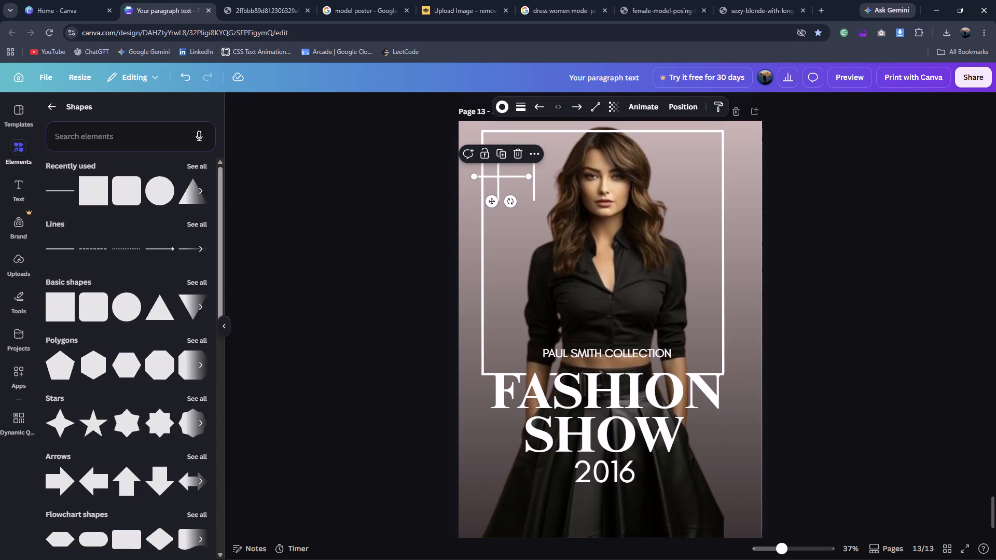
pyautogui.moveTo(529, 174); pyautogui.dragTo(518, 174)
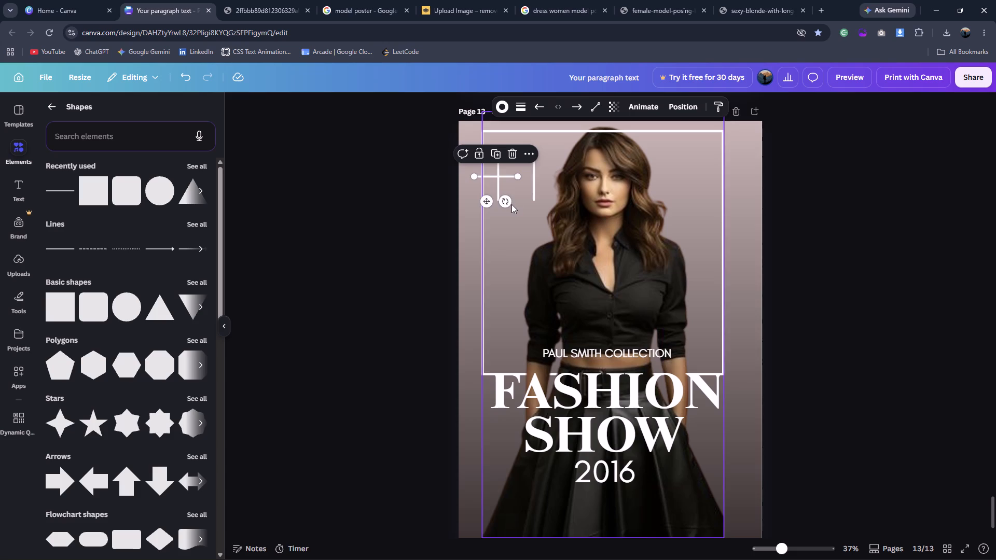
pyautogui.moveTo(482, 204); pyautogui.dragTo(504, 172)
pyautogui.moveTo(543, 146); pyautogui.dragTo(542, 146)
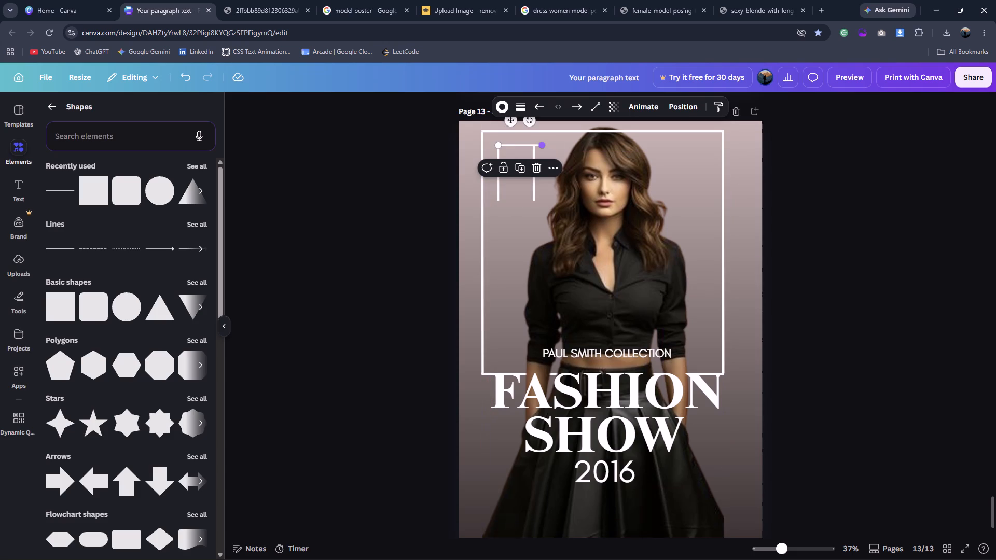
pyautogui.moveTo(542, 146); pyautogui.dragTo(536, 144)
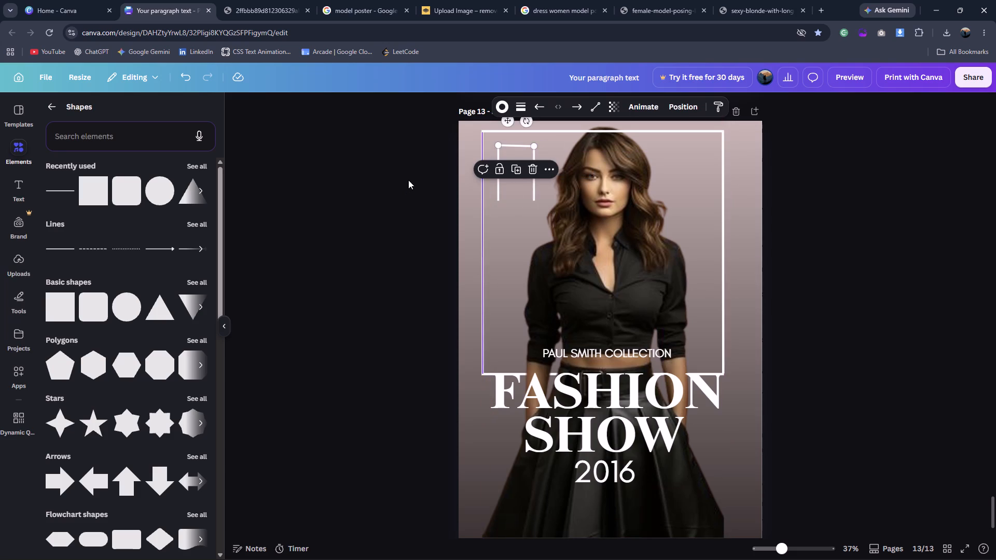
pyautogui.click(408, 180)
pyautogui.click(507, 145)
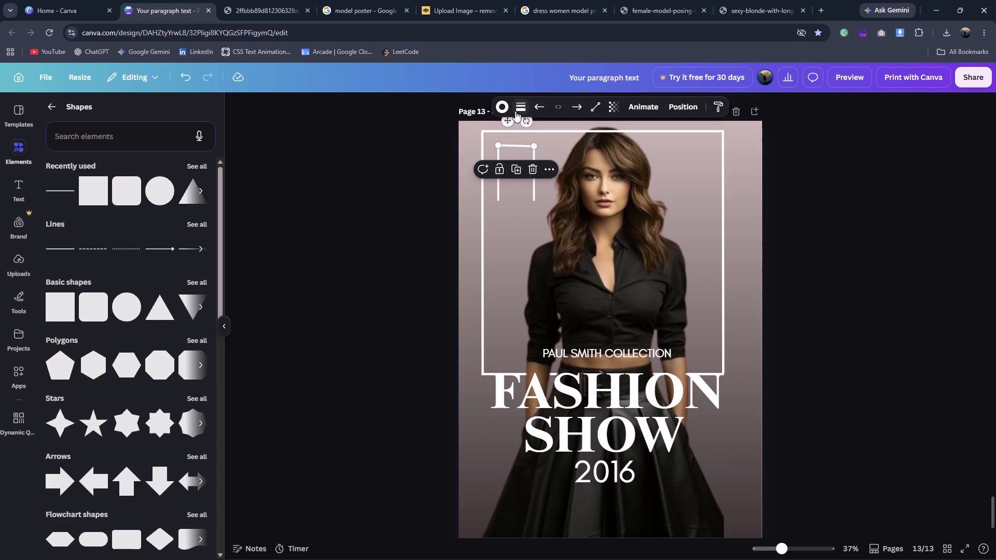
pyautogui.moveTo(526, 118); pyautogui.dragTo(527, 115)
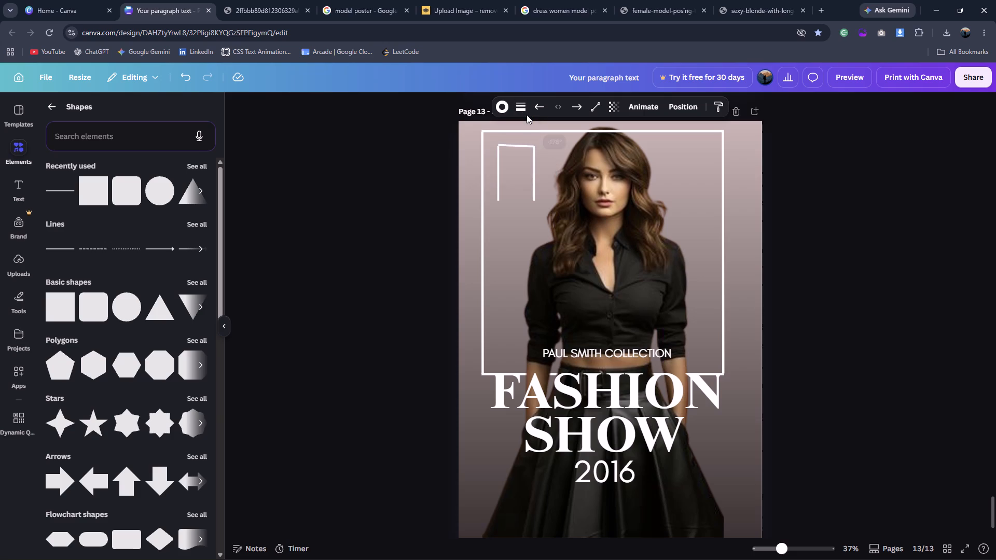
pyautogui.moveTo(527, 115); pyautogui.dragTo(526, 103)
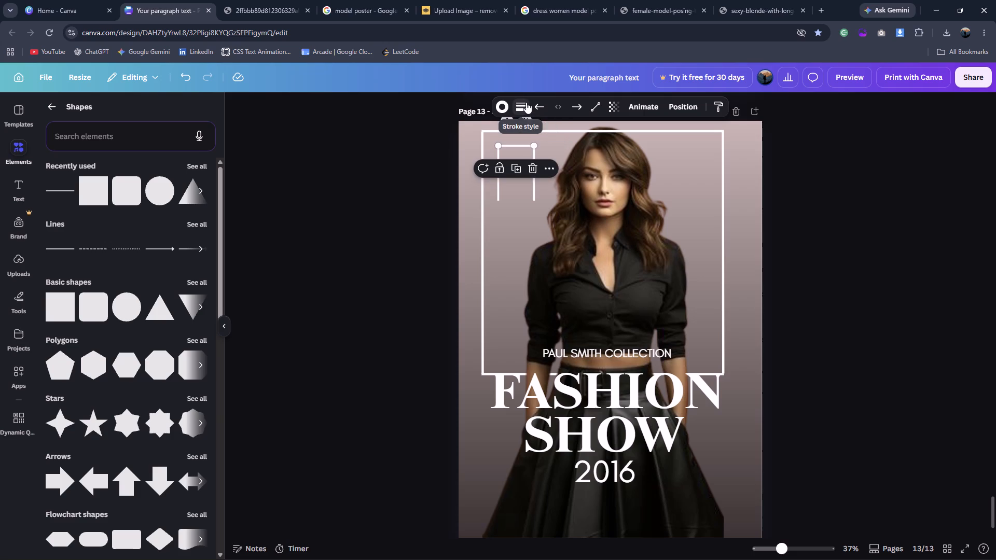
# Duplicate the short horizontal line and place the copy across the bottom ends of the vertical lines to close the small box.
pyautogui.hotkey('ctrl', 'd')
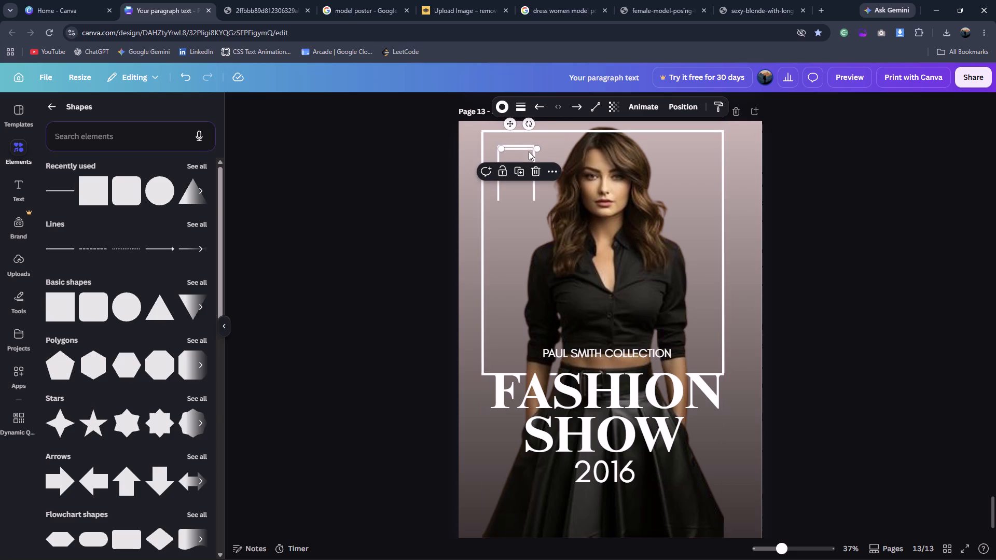
pyautogui.moveTo(514, 127); pyautogui.dragTo(513, 174)
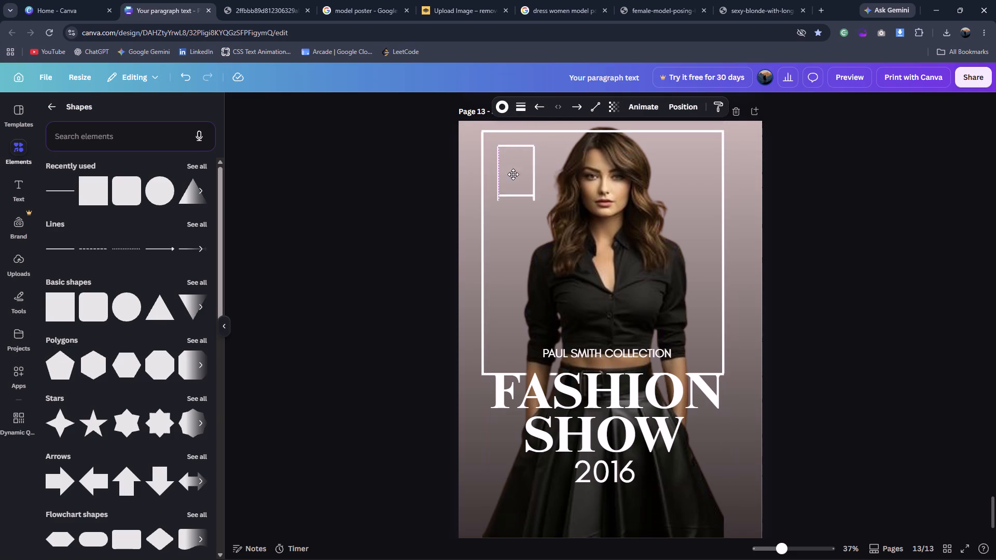
pyautogui.moveTo(513, 174); pyautogui.dragTo(509, 172)
pyautogui.click(428, 171)
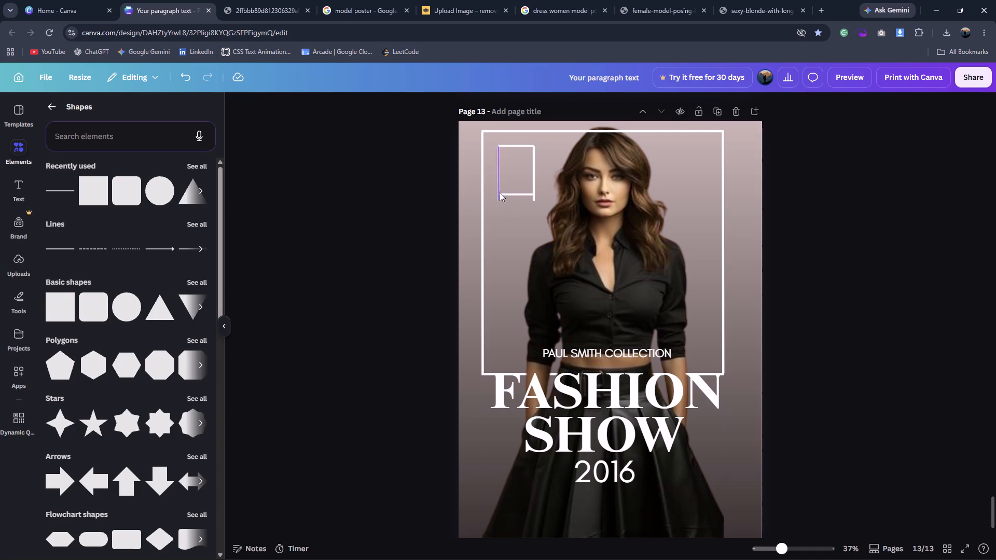
pyautogui.click(503, 193)
pyautogui.moveTo(508, 217); pyautogui.dragTo(508, 221)
pyautogui.click(401, 215)
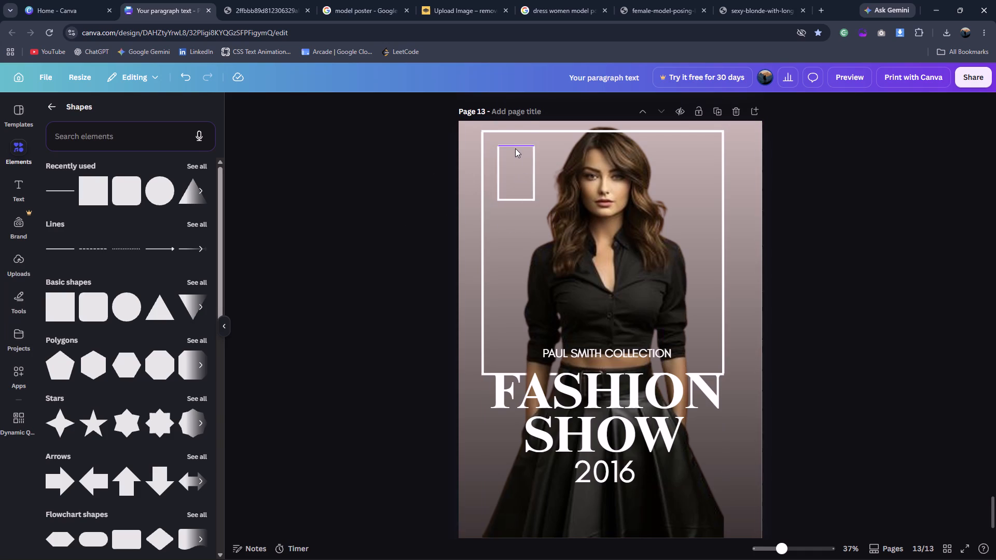
pyautogui.click(515, 148)
pyautogui.click(508, 122)
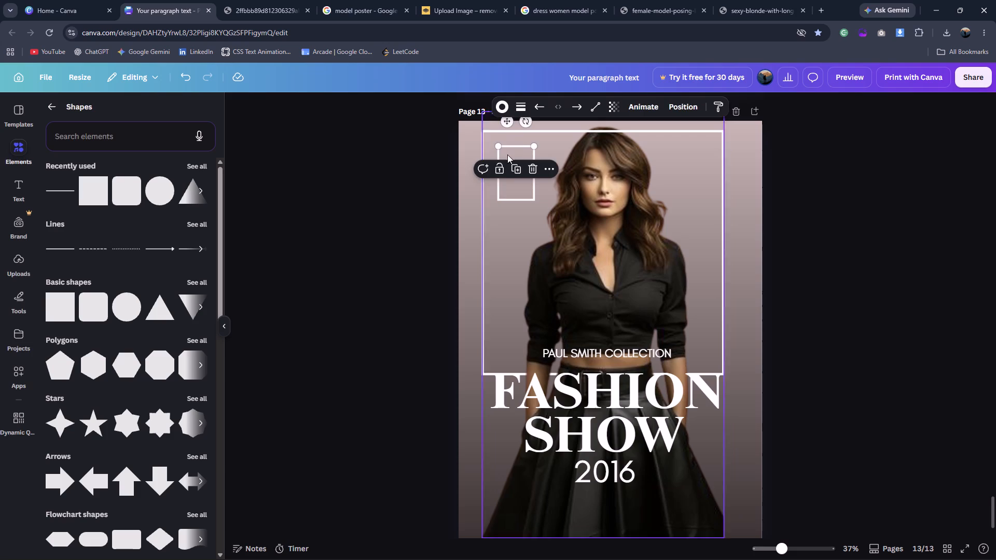
pyautogui.click(498, 147)
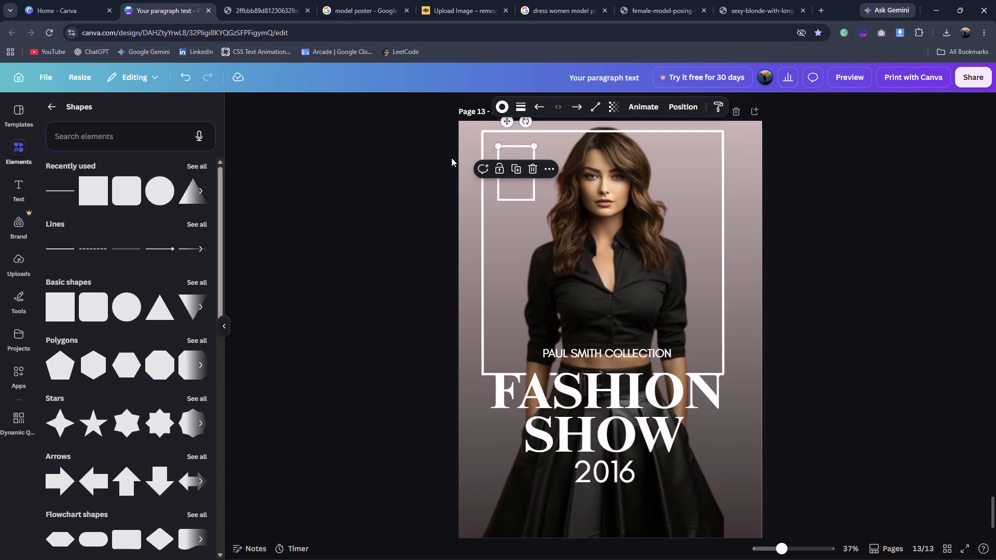
pyautogui.click(451, 158)
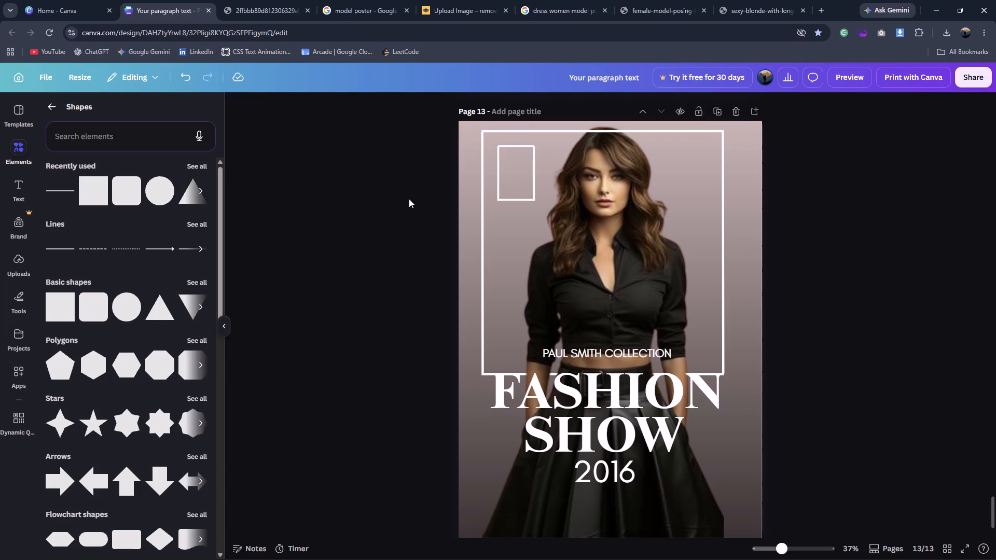
# Check the reference, duplicate the PAUL SMITH COLLECTION text, place the copy beside the model's face and replace its wording with BOOKING.
pyautogui.click(248, 0)
pyautogui.click(153, 1)
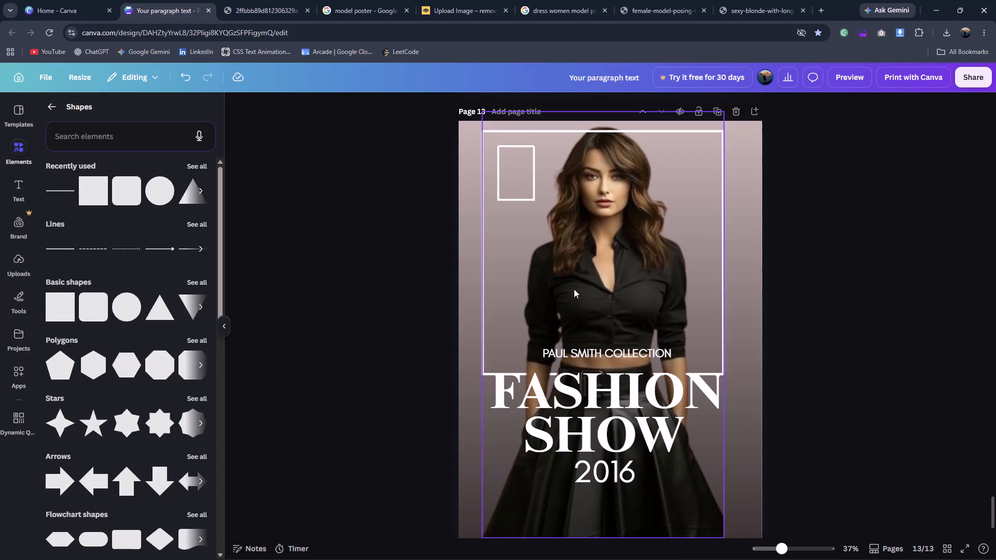
pyautogui.click(548, 346)
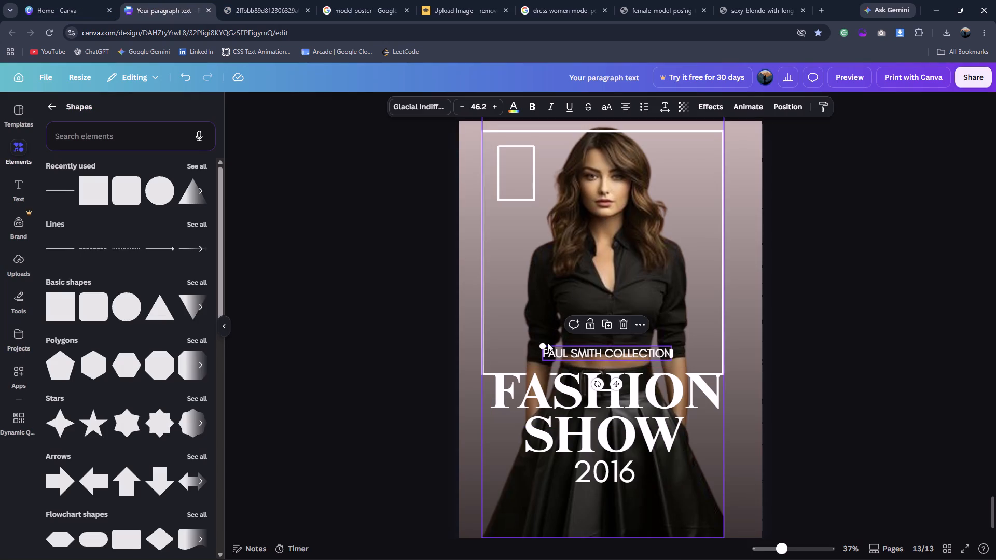
pyautogui.hotkey('ctrl', 'd')
pyautogui.moveTo(620, 386); pyautogui.dragTo(669, 202)
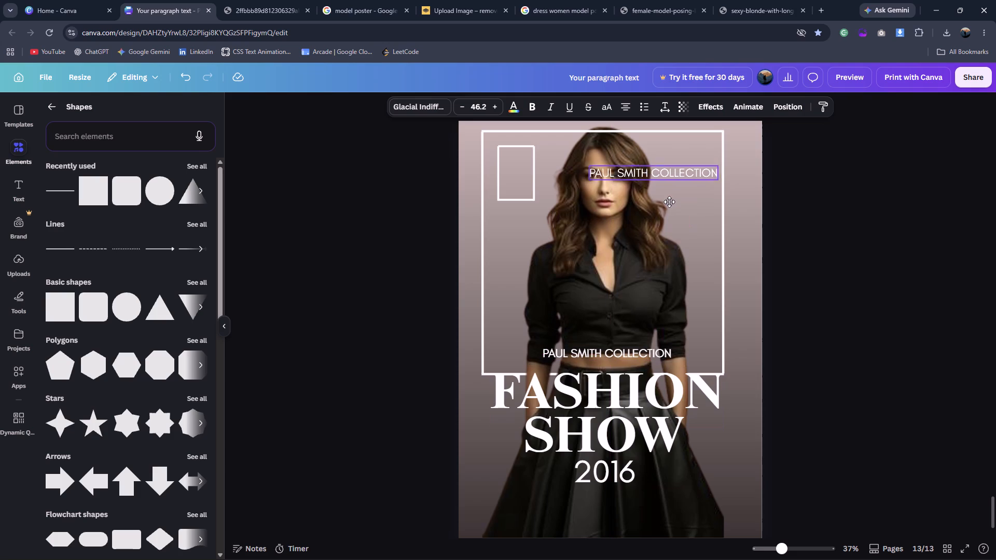
pyautogui.moveTo(669, 202); pyautogui.dragTo(670, 202)
pyautogui.doubleClick(671, 166)
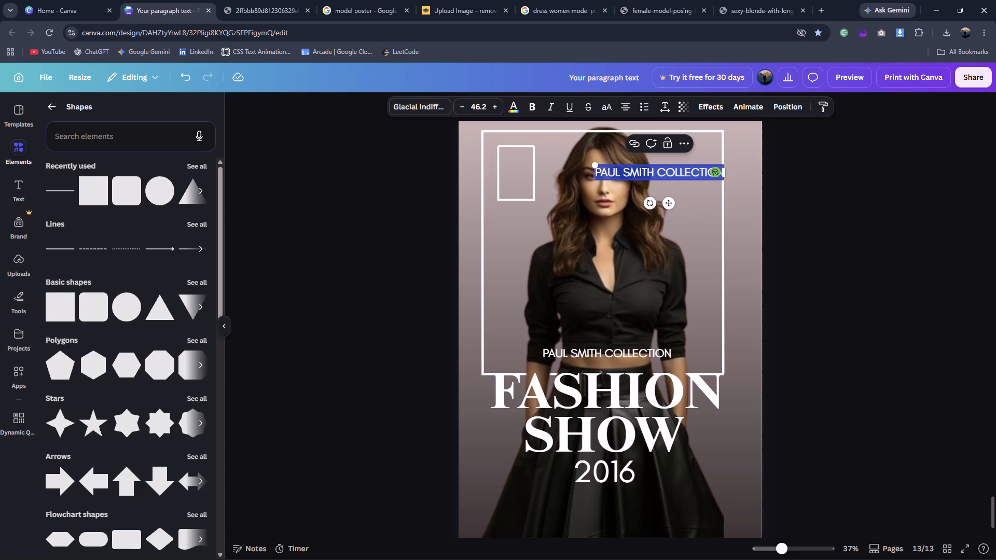
pyautogui.write('BOOKING +')
pyautogui.press('BackSpace')
pyautogui.press('BackSpace')
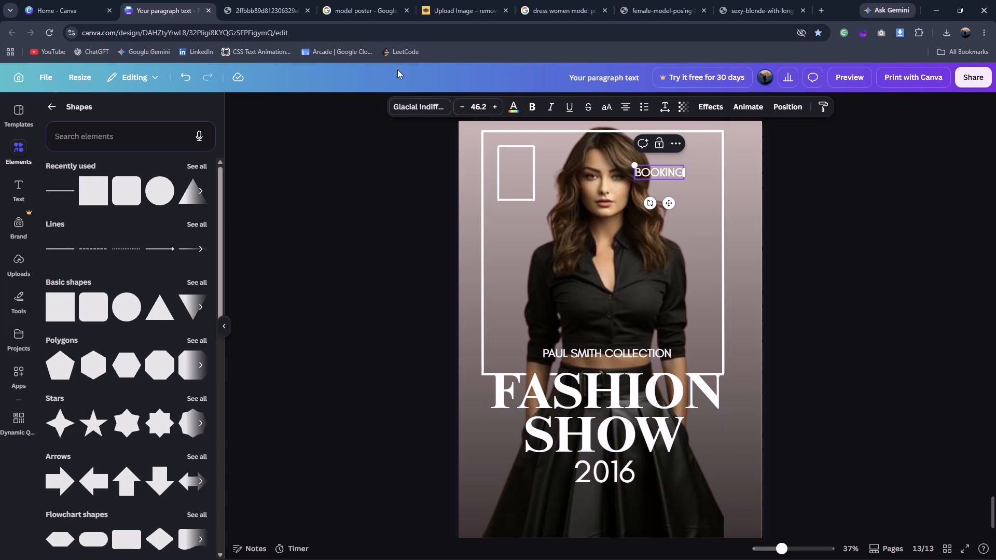
# Check the reference and move the BOOKING text into the frame's upper-right corner.
pyautogui.click(273, 0)
pyautogui.click(199, 4)
pyautogui.moveTo(671, 207); pyautogui.dragTo(702, 194)
pyautogui.click(780, 187)
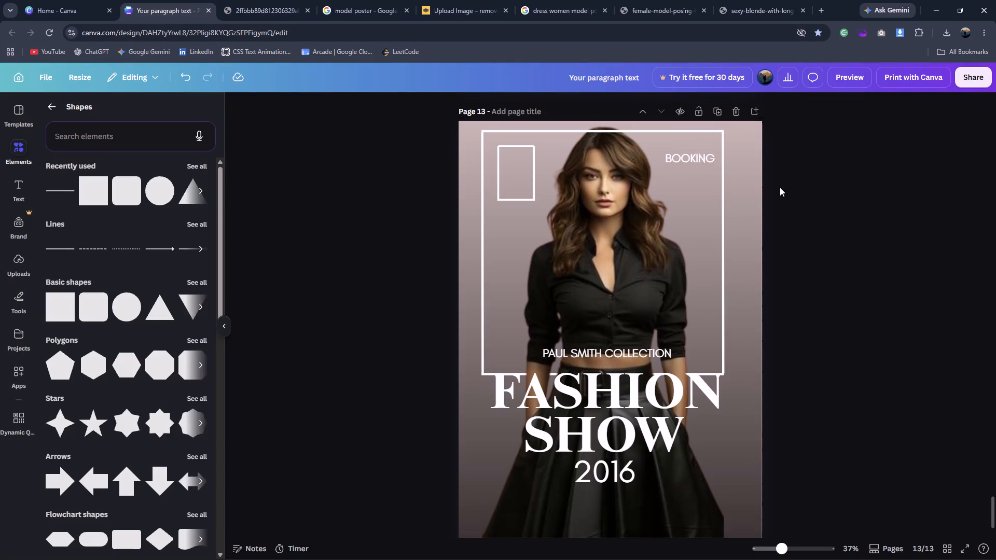
# Check the reference, duplicate the BOOKING text in the frame's upper-right corner and align the copy directly beneath the original.
pyautogui.click(692, 159)
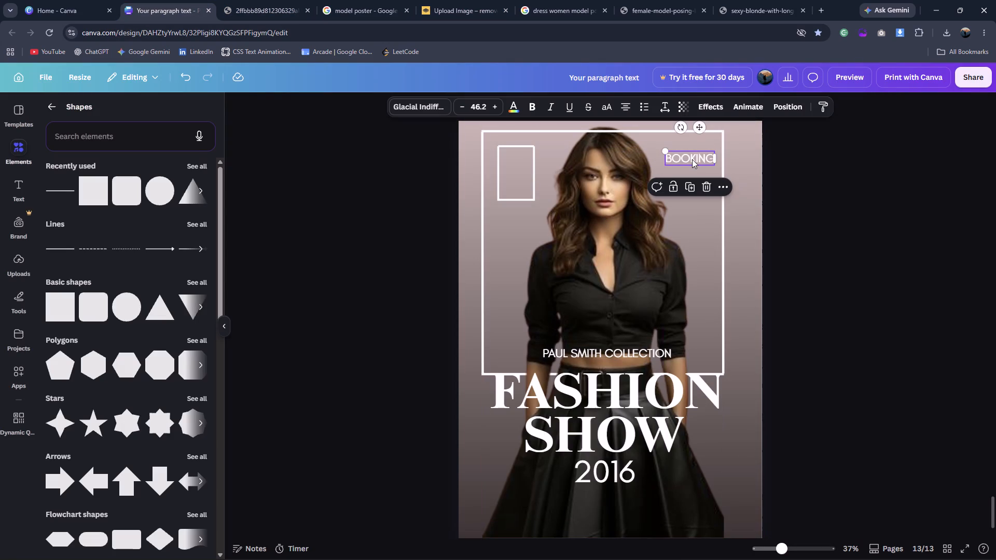
pyautogui.click(256, 0)
pyautogui.click(184, 1)
pyautogui.click(683, 158)
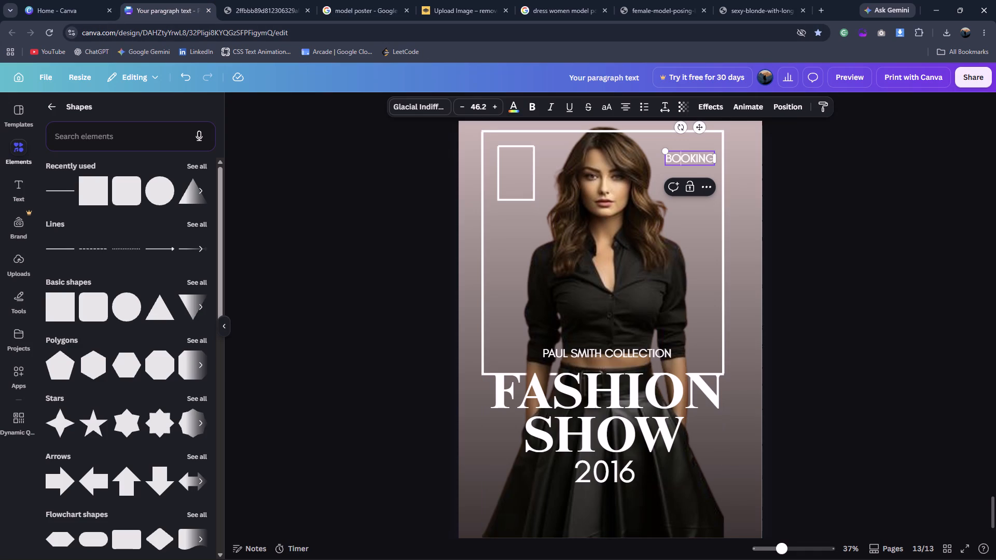
pyautogui.click(825, 180)
pyautogui.click(689, 162)
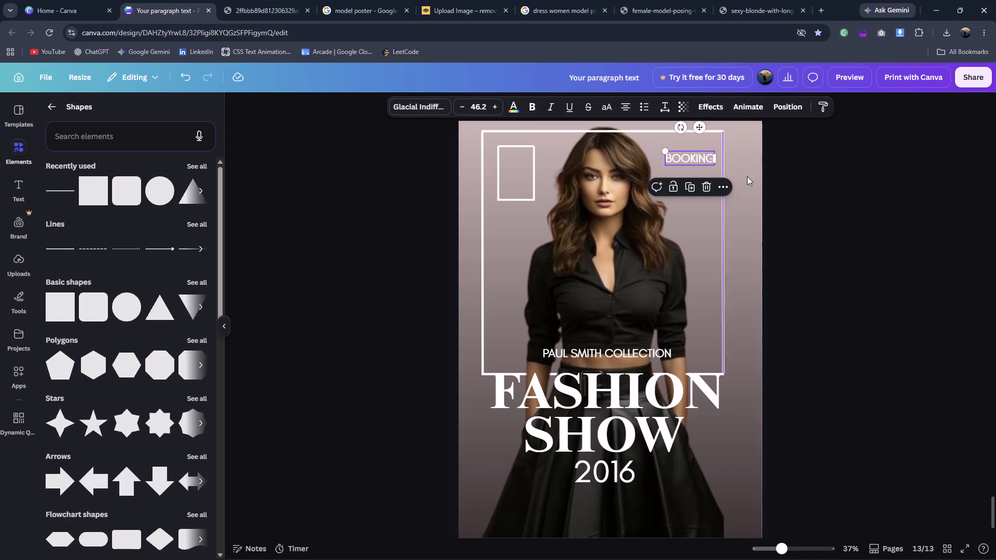
pyautogui.click(696, 185)
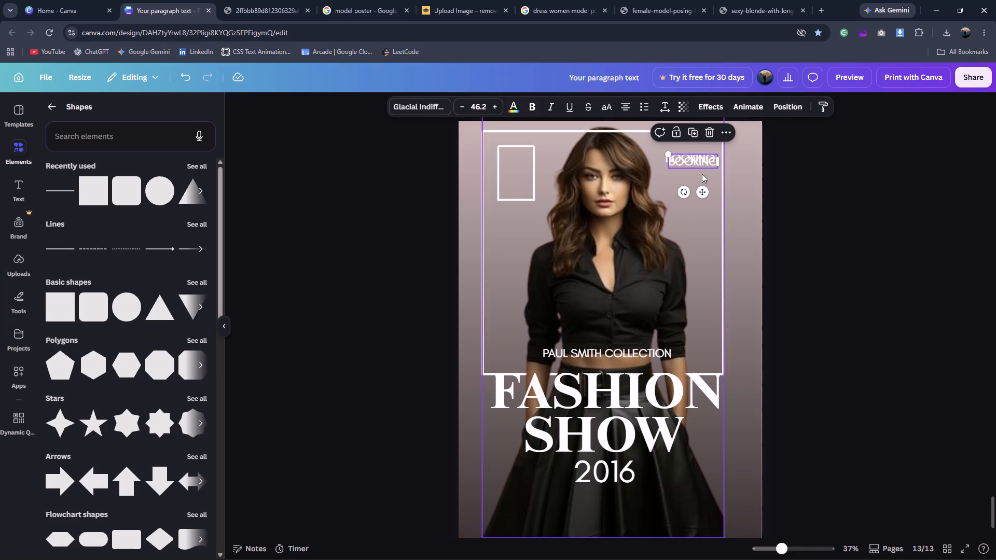
pyautogui.moveTo(706, 189); pyautogui.dragTo(702, 201)
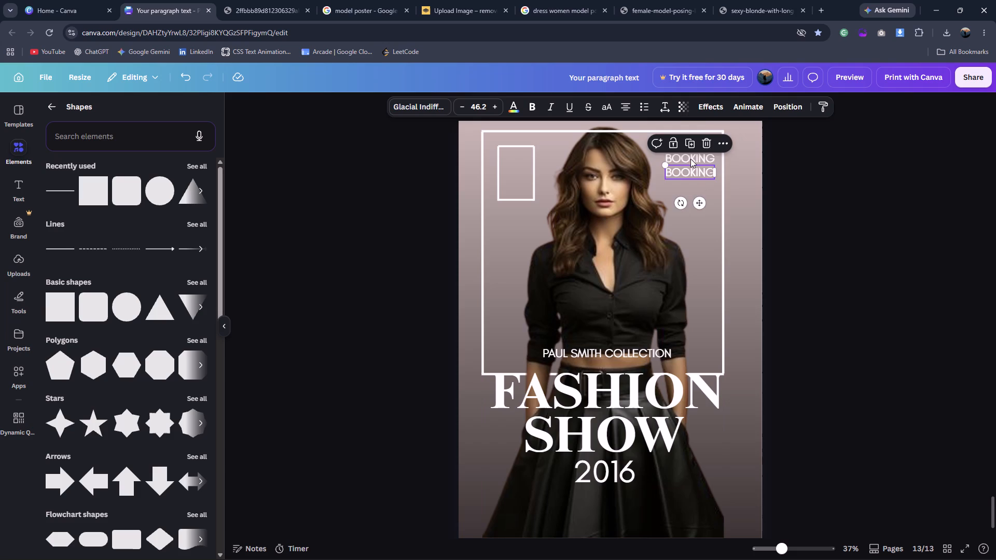
# Try the Alice and Lora fonts on the upper BOOKING text, and settle on Cinzel.
pyautogui.click(690, 155)
pyautogui.click(438, 107)
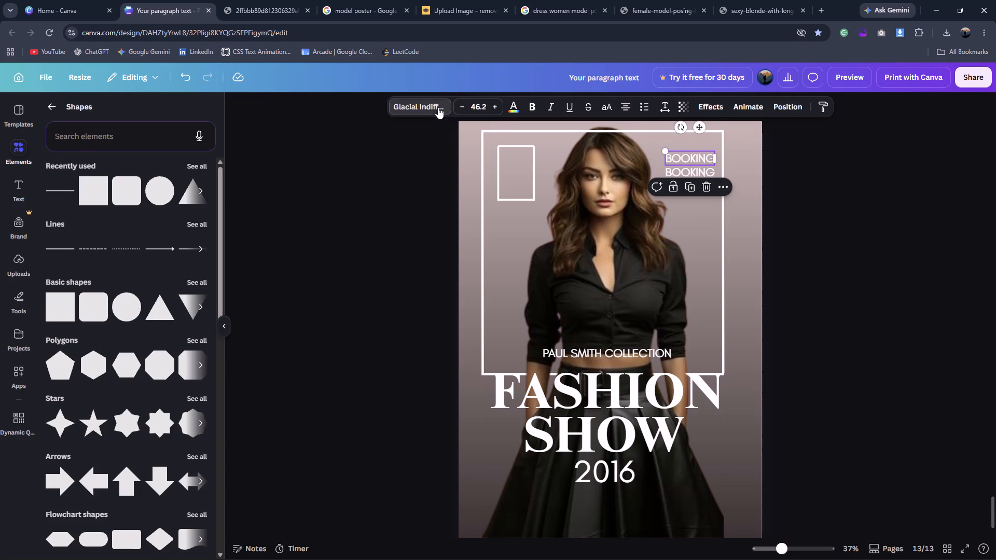
pyautogui.scroll(-1, 109, 329)
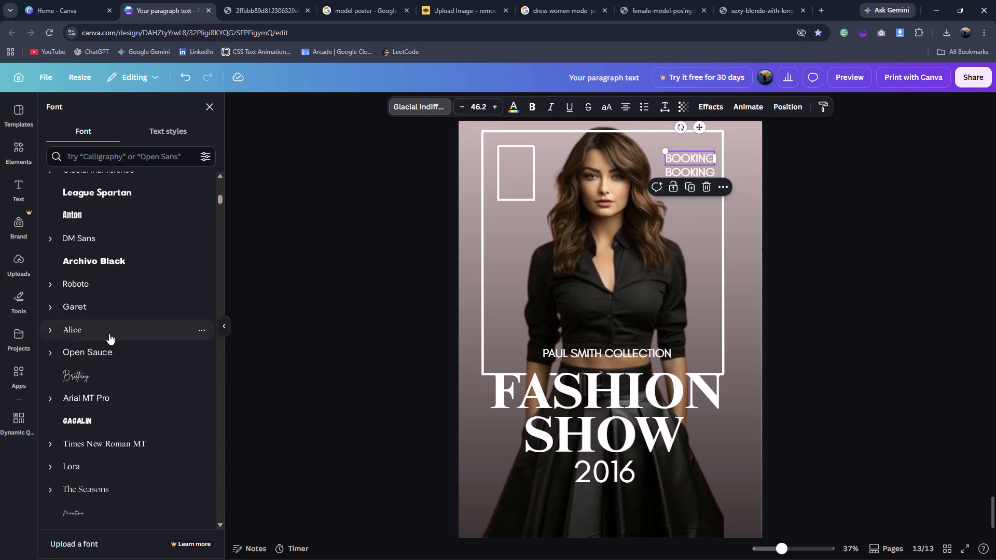
pyautogui.click(109, 333)
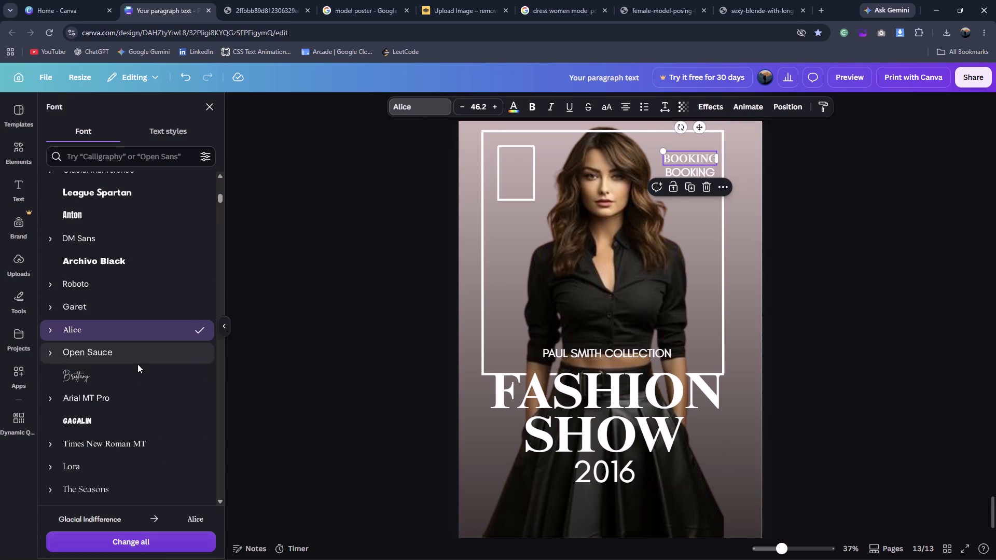
pyautogui.click(119, 469)
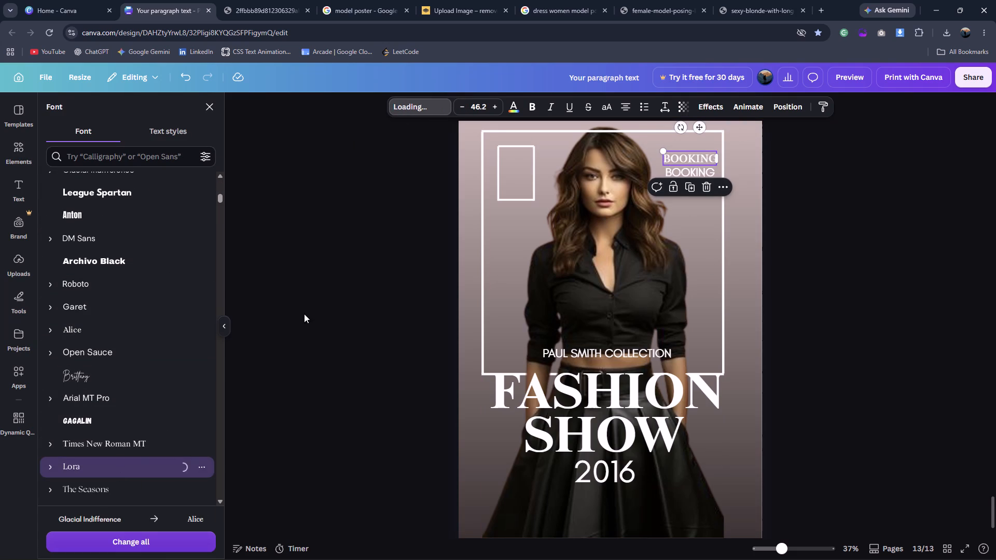
pyautogui.scroll(-2, 151, 326)
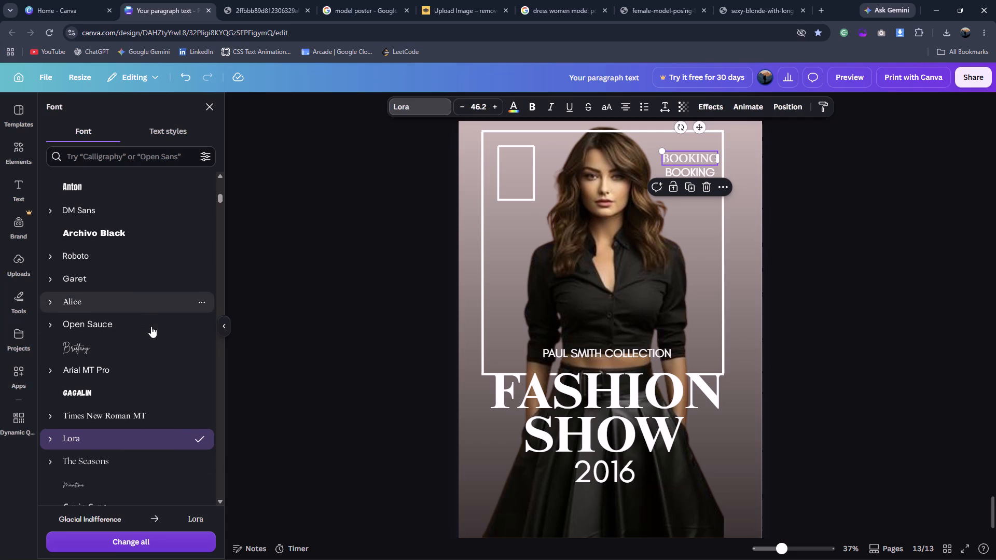
pyautogui.scroll(-4, 118, 380)
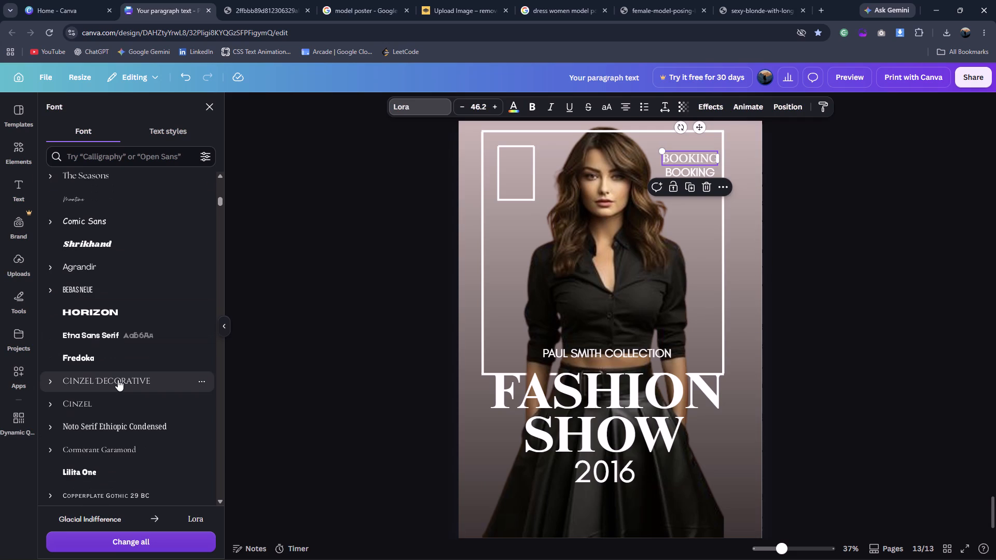
pyautogui.click(113, 406)
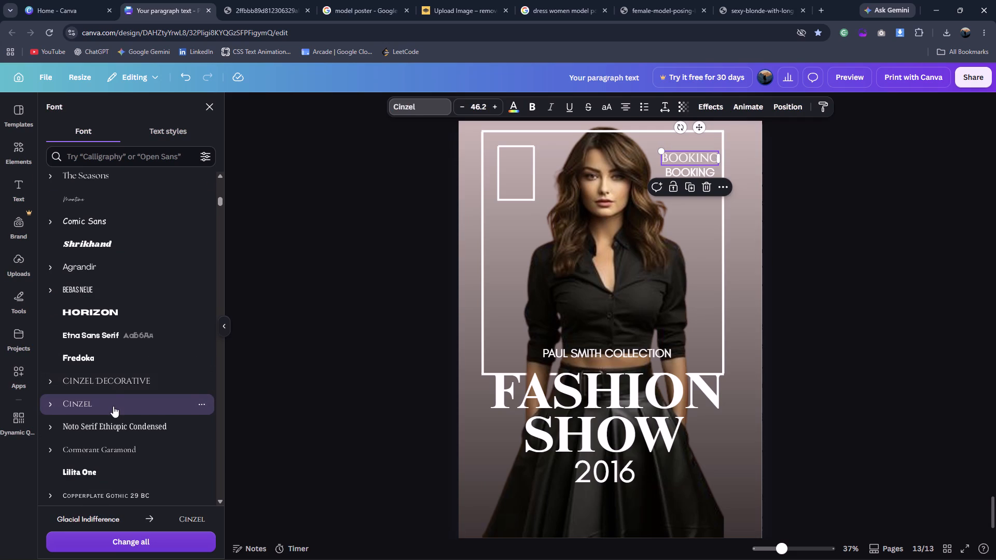
pyautogui.click(784, 220)
pyautogui.click(770, 160)
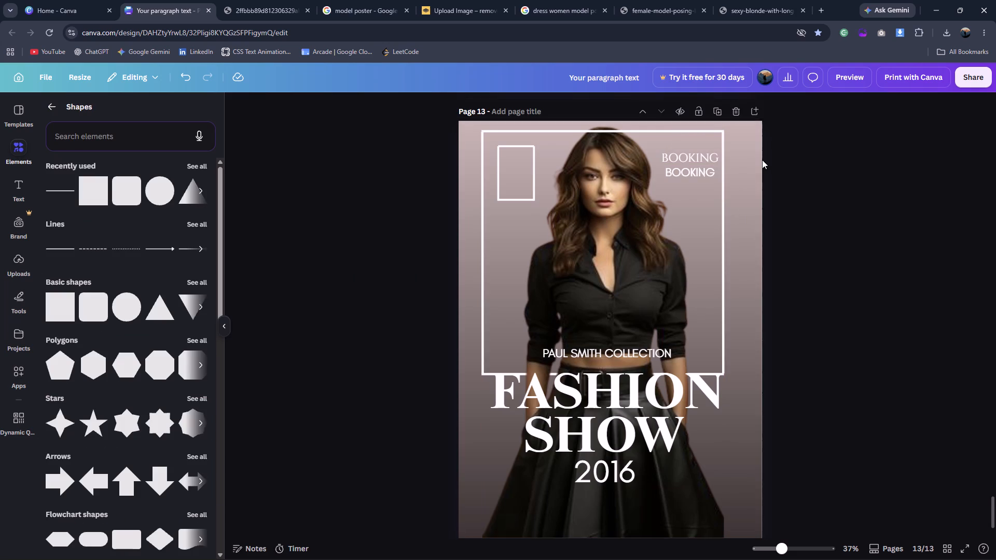
# Replace the lower BOOKING copy with a booking phone number as in the reference, shrink it and centre it under the heading.
pyautogui.click(698, 172)
pyautogui.click(239, 0)
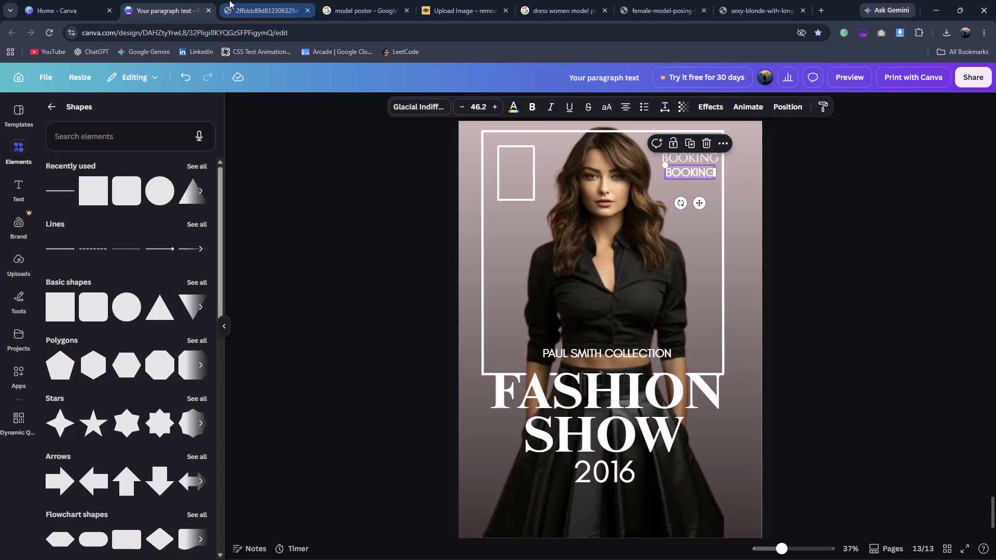
pyautogui.click(182, 0)
pyautogui.doubleClick(695, 173)
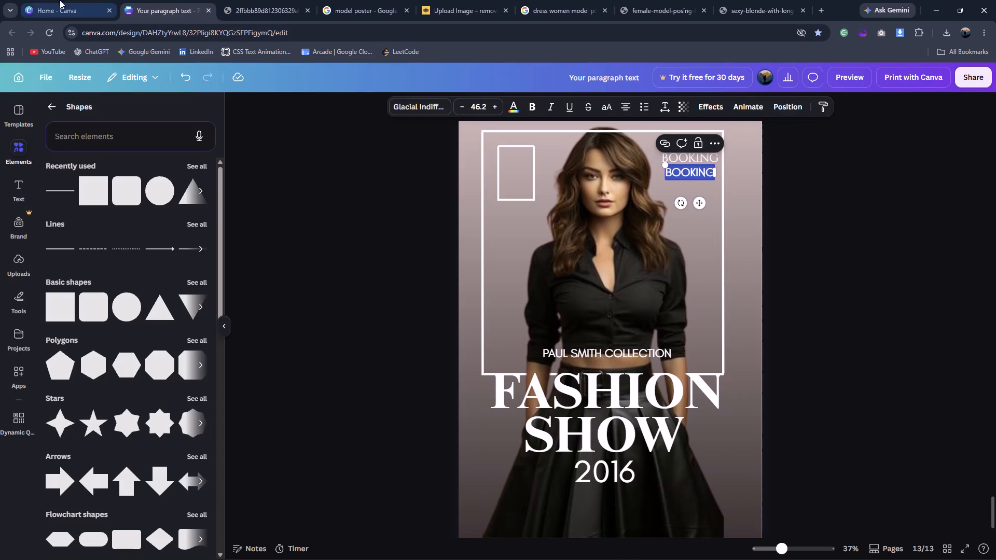
pyautogui.click(225, 0)
pyautogui.click(185, 8)
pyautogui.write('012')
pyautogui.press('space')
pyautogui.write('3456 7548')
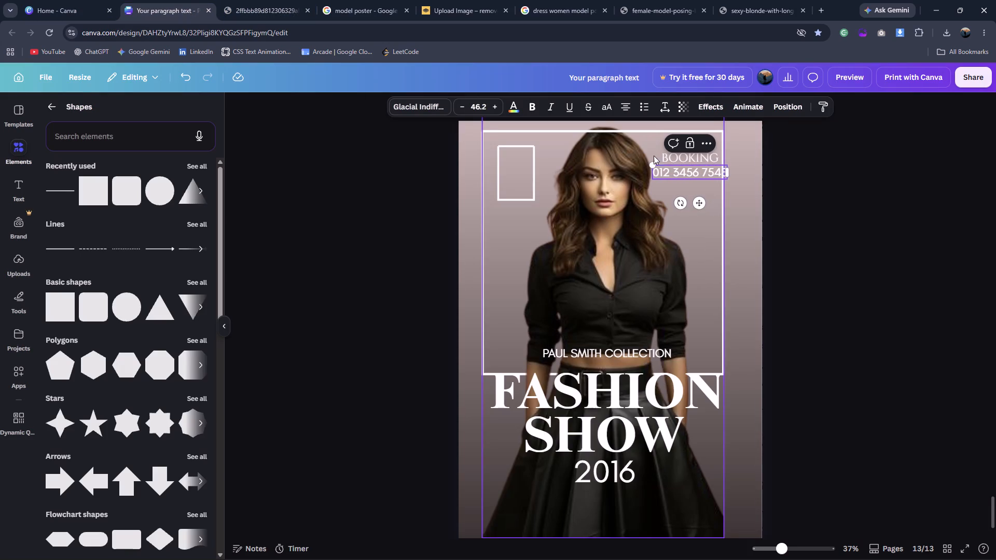
pyautogui.moveTo(652, 164); pyautogui.dragTo(670, 171)
pyautogui.moveTo(709, 206); pyautogui.dragTo(702, 204)
pyautogui.click(785, 196)
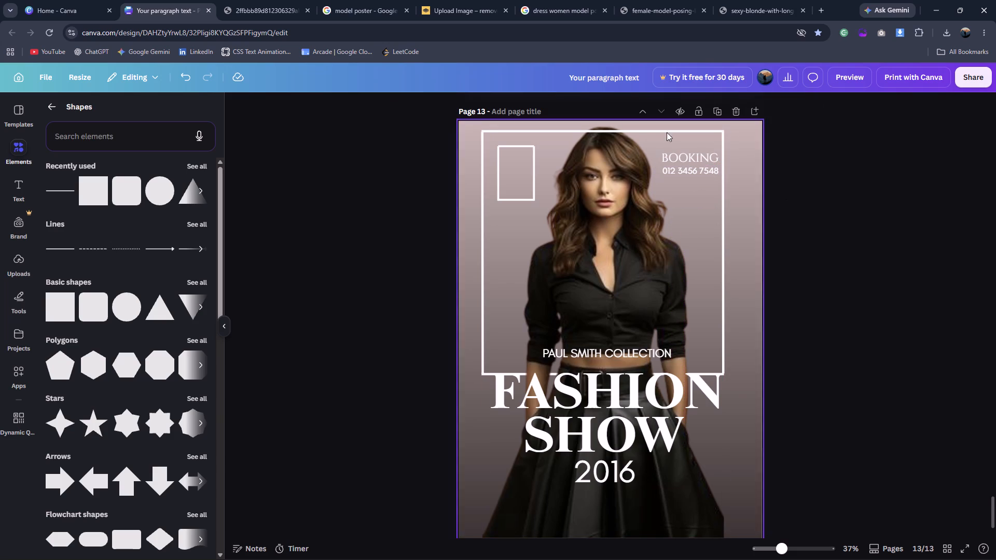
# Duplicate the Cinzel BOOKING text, place the copy below the phone number, reword it as NEW per the reference and shift it slightly right.
pyautogui.click(252, 0)
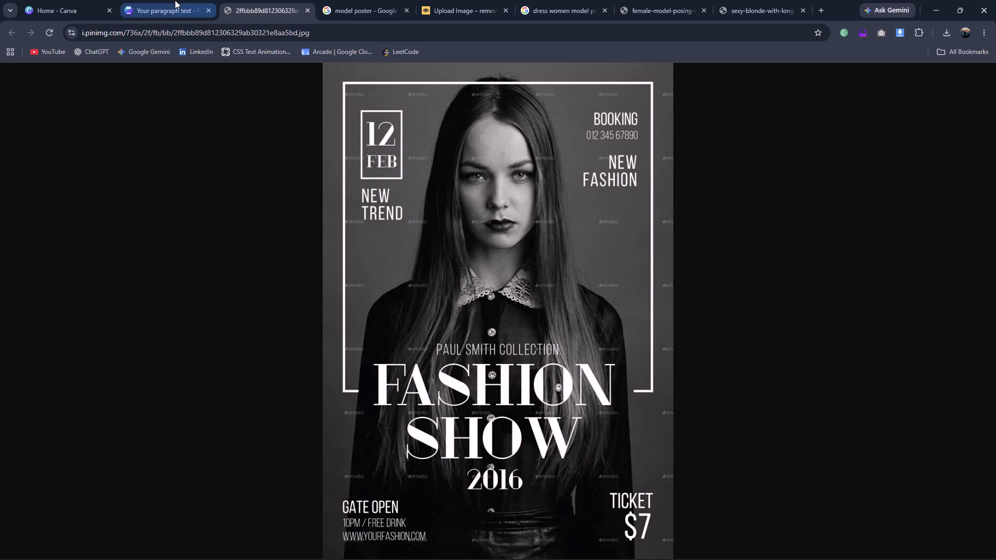
pyautogui.click(175, 0)
pyautogui.click(696, 152)
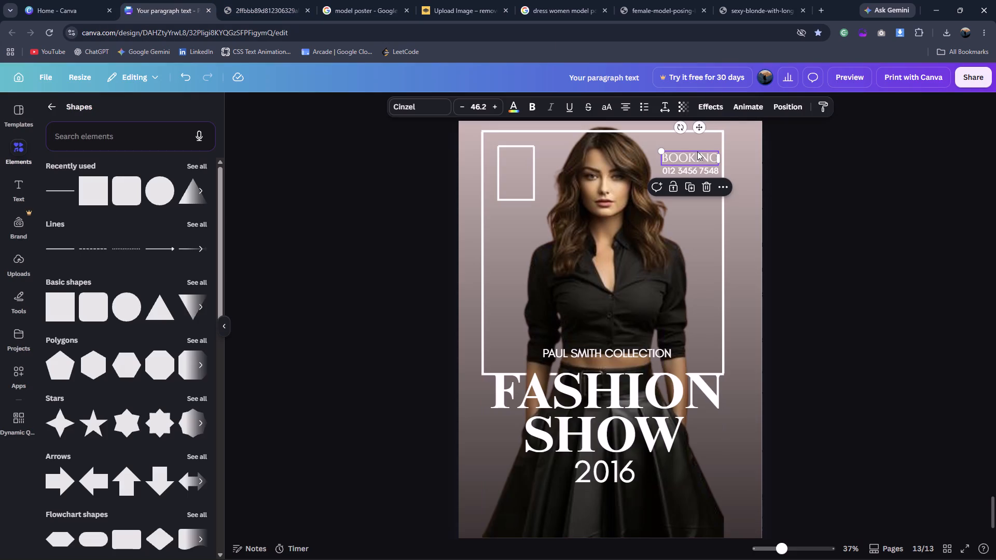
pyautogui.hotkey('ctrl', 'd')
pyautogui.moveTo(703, 193); pyautogui.dragTo(707, 235)
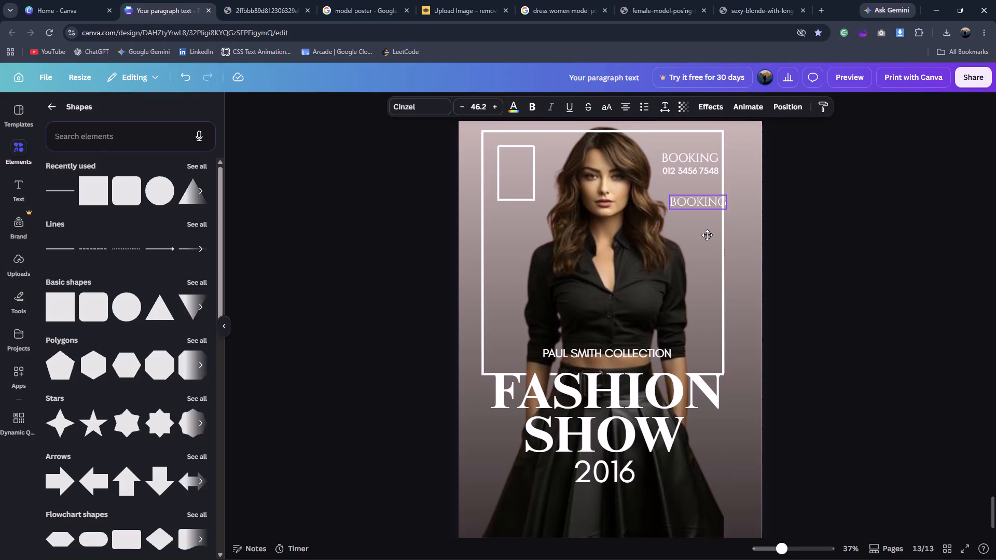
pyautogui.moveTo(707, 235); pyautogui.dragTo(703, 224)
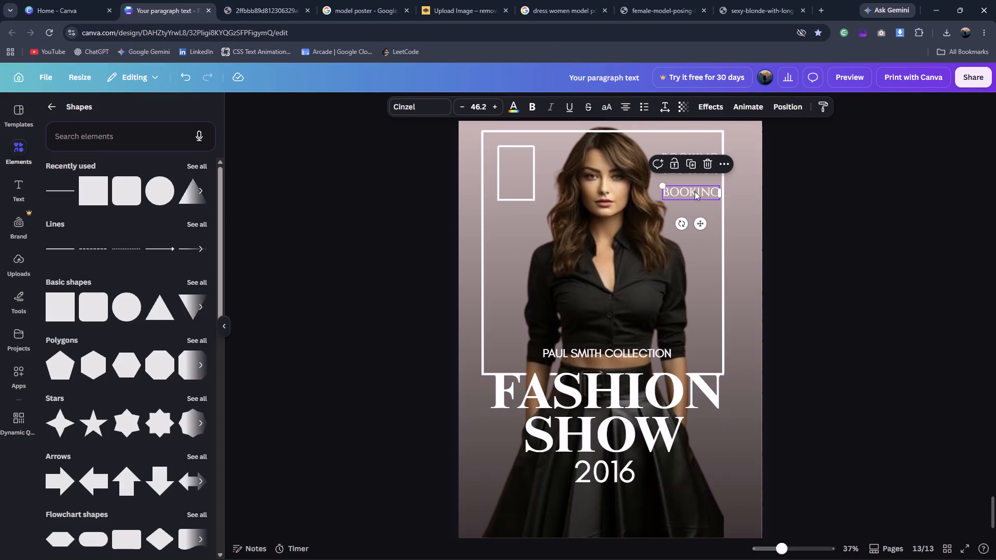
pyautogui.doubleClick(695, 191)
pyautogui.click(282, 0)
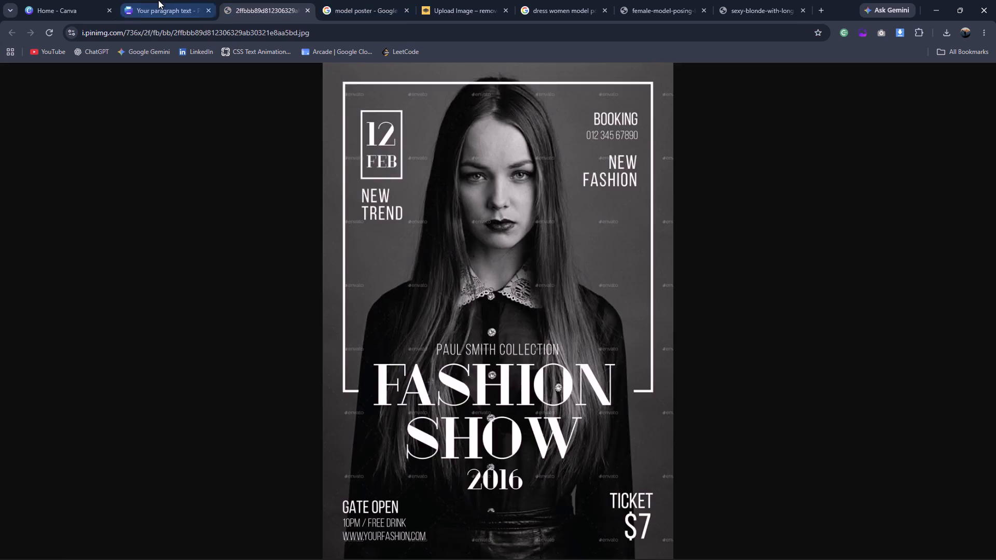
pyautogui.click(158, 0)
pyautogui.write('NEW')
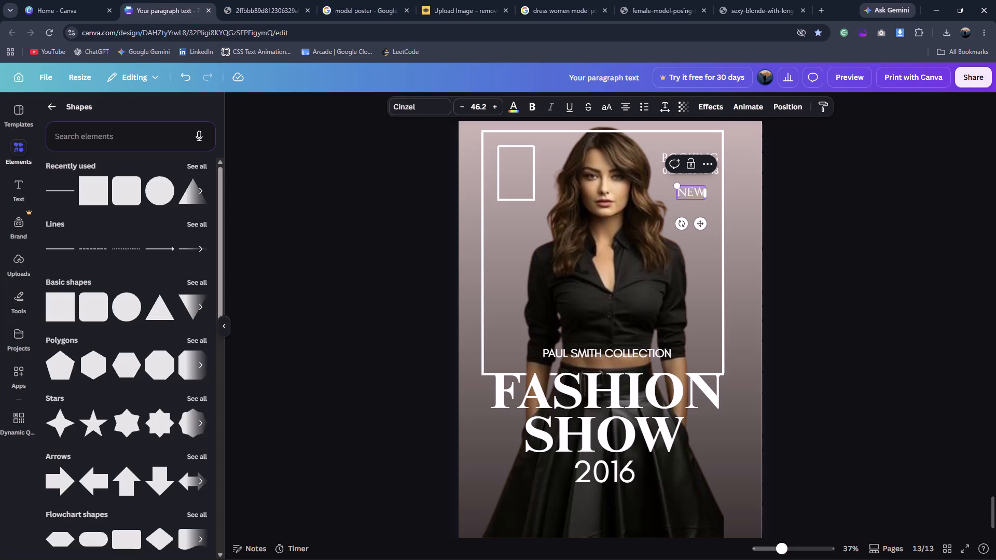
pyautogui.click(254, 0)
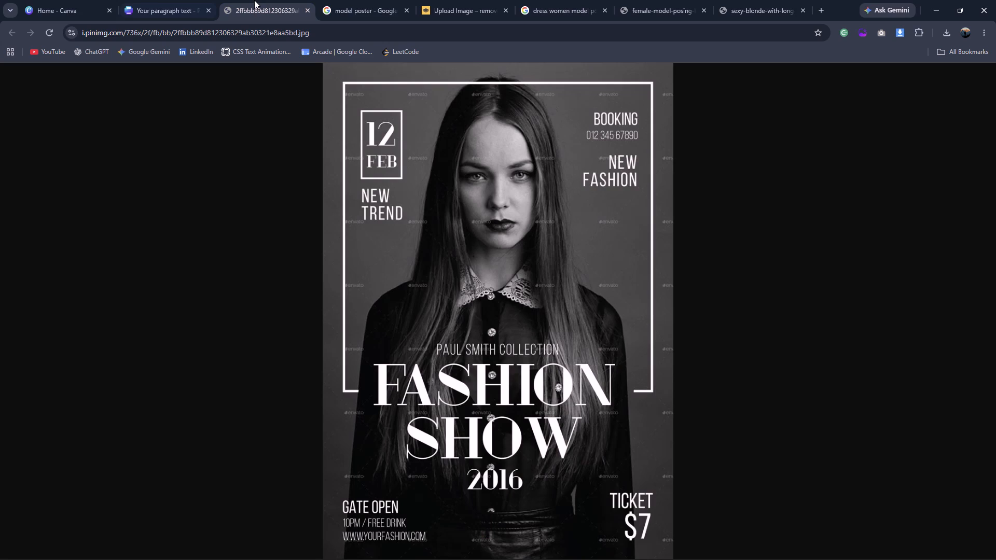
pyautogui.click(193, 3)
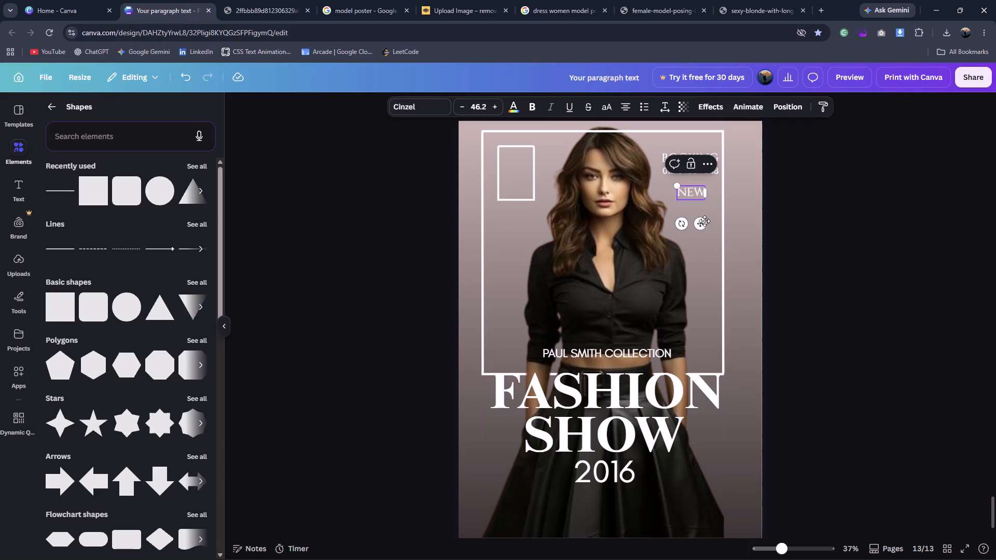
pyautogui.moveTo(704, 223); pyautogui.dragTo(709, 225)
# Duplicate the NEW text, place the copy directly beneath it, reword it as FASHION and line up the right ends of both words.
pyautogui.hotkey('ctrl', 'd')
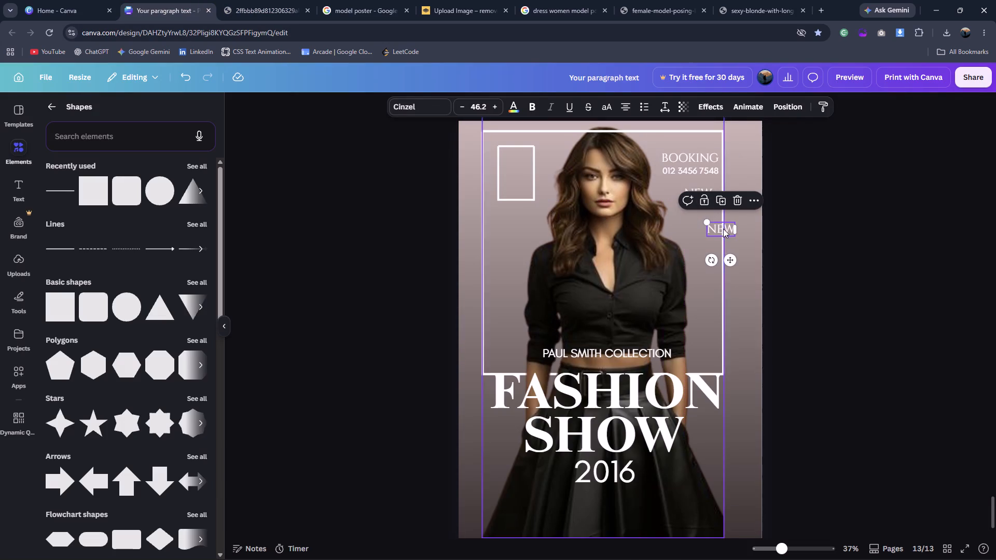
pyautogui.moveTo(732, 257); pyautogui.dragTo(707, 235)
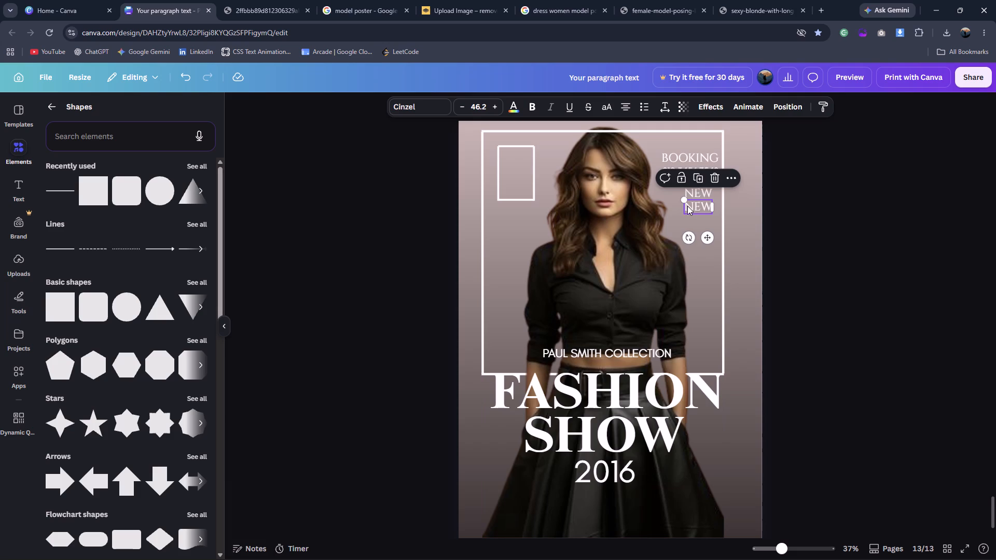
pyautogui.doubleClick(690, 206)
pyautogui.write('FASHION')
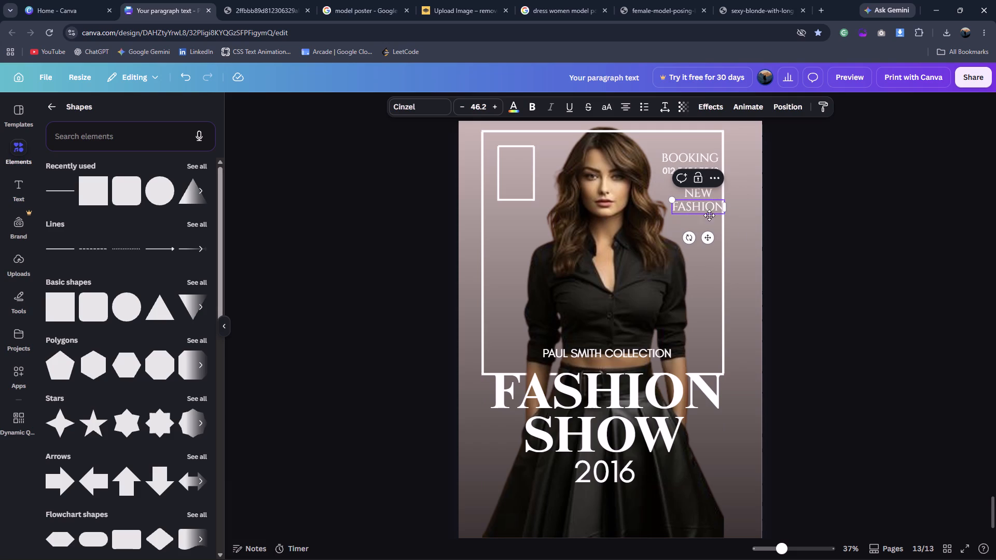
pyautogui.moveTo(707, 240); pyautogui.dragTo(698, 237)
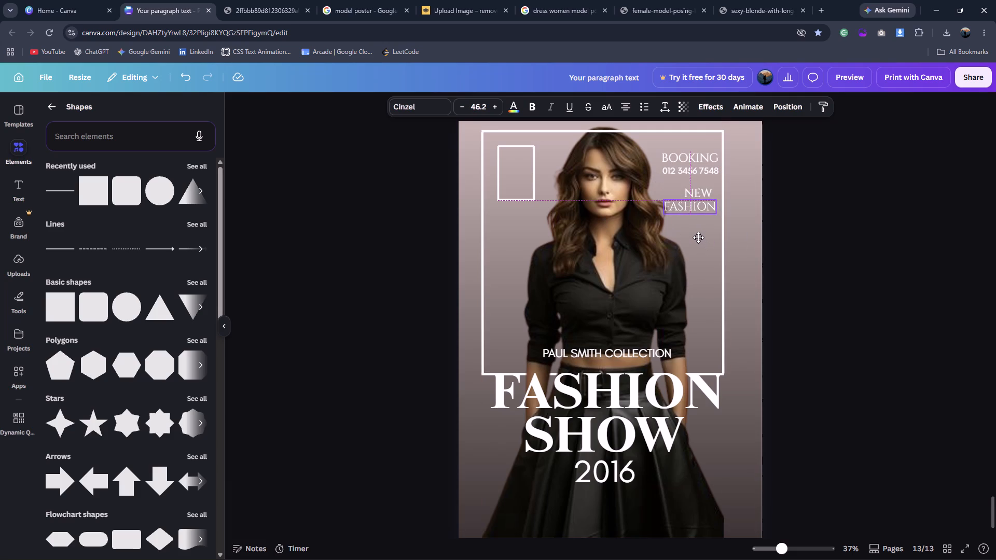
pyautogui.moveTo(698, 237); pyautogui.dragTo(699, 237)
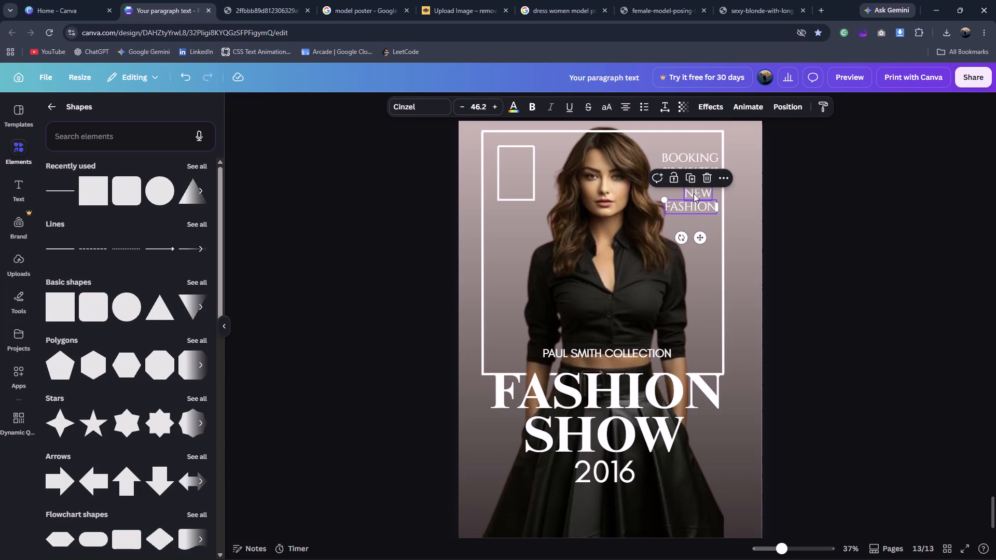
pyautogui.click(694, 193)
pyautogui.click(819, 201)
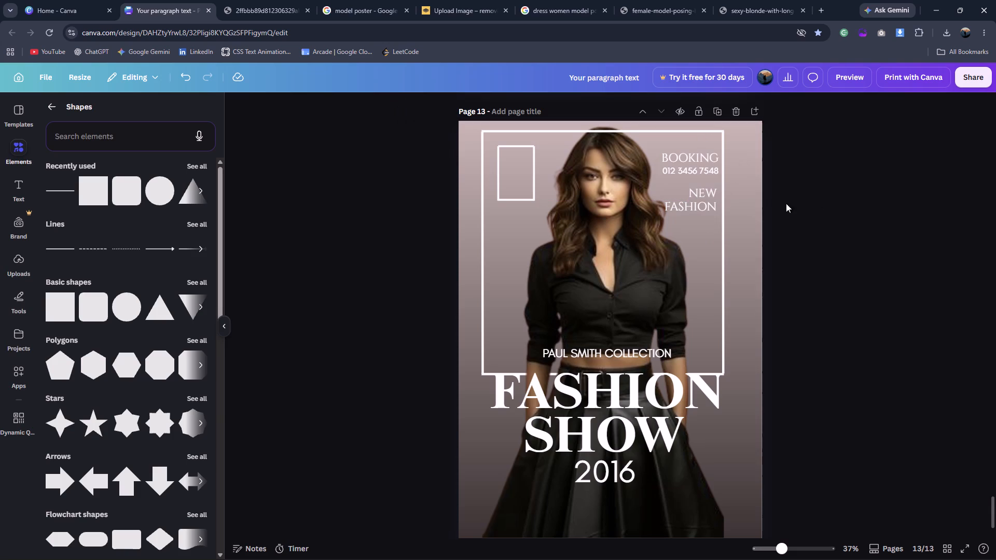
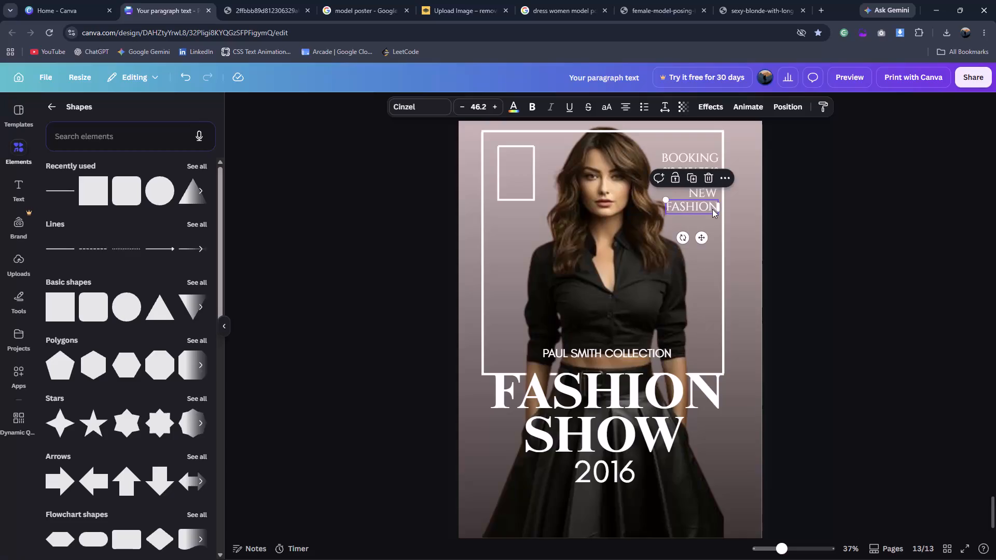
# Nudge the "NEW" text two small increments to the right to line up with the end of "FASHION" beneath it.
pyautogui.click(707, 195)
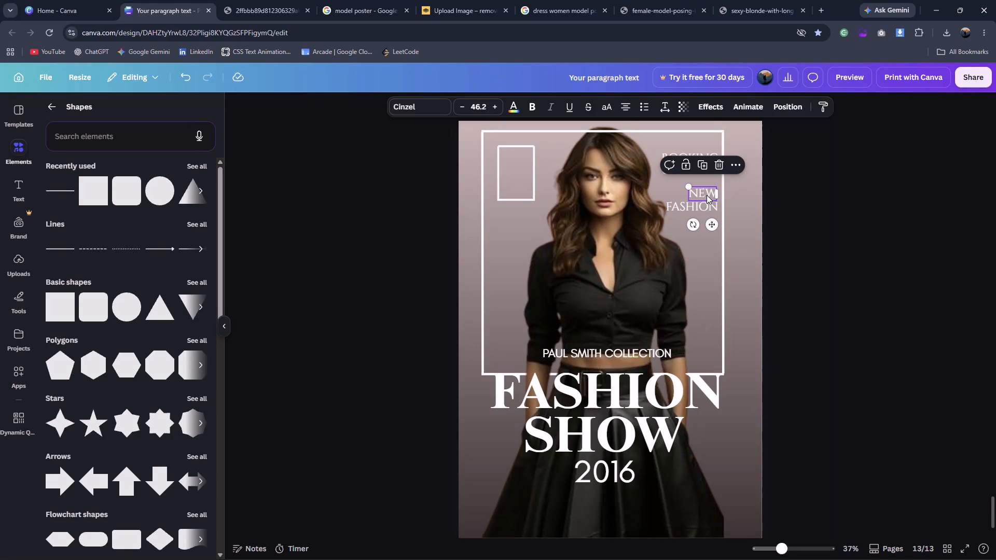
pyautogui.press('Right')
pyautogui.press('Right')
pyautogui.click(759, 196)
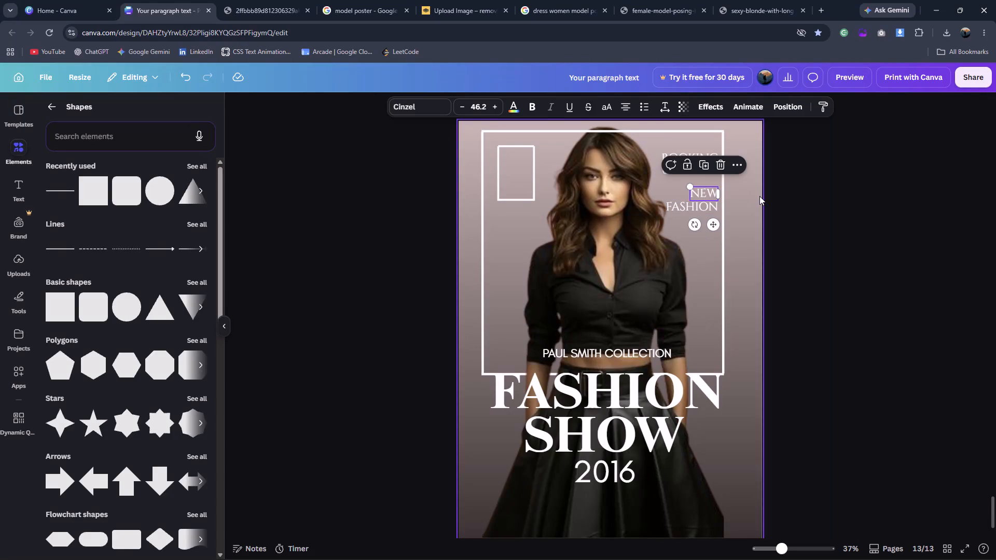
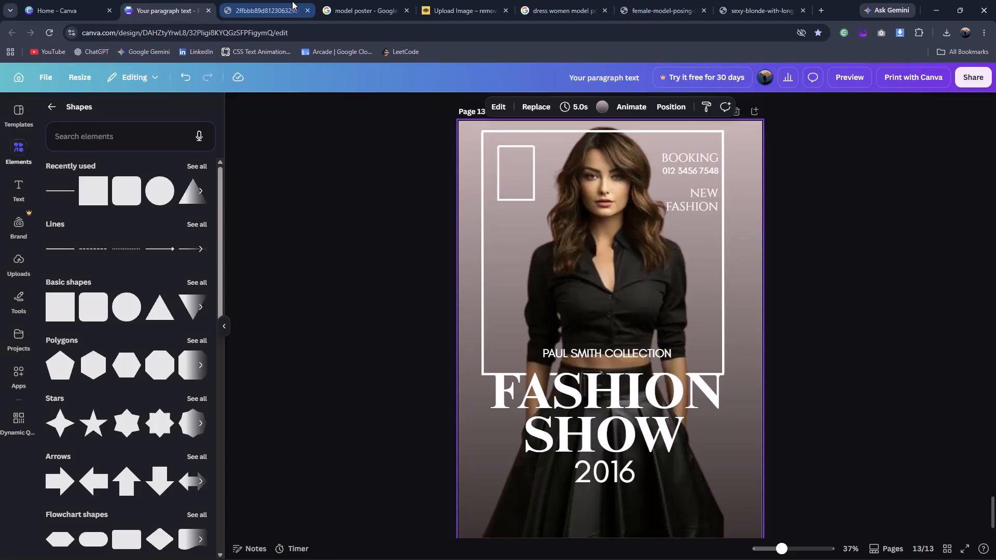
# Change the font of the "FASHION" and "SHOW" title lines to Bodoni FLF and remove their bold formatting.
pyautogui.click(188, 0)
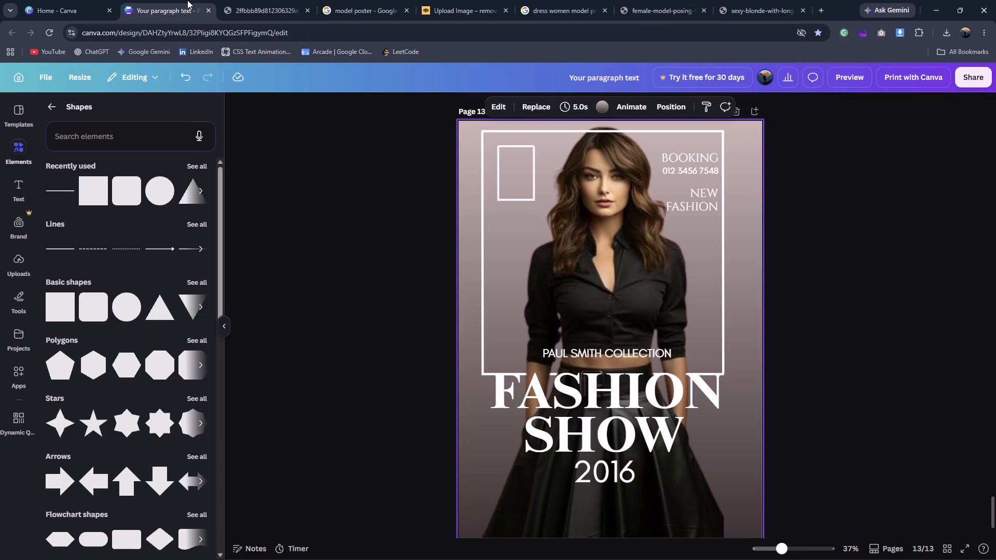
pyautogui.click(570, 385)
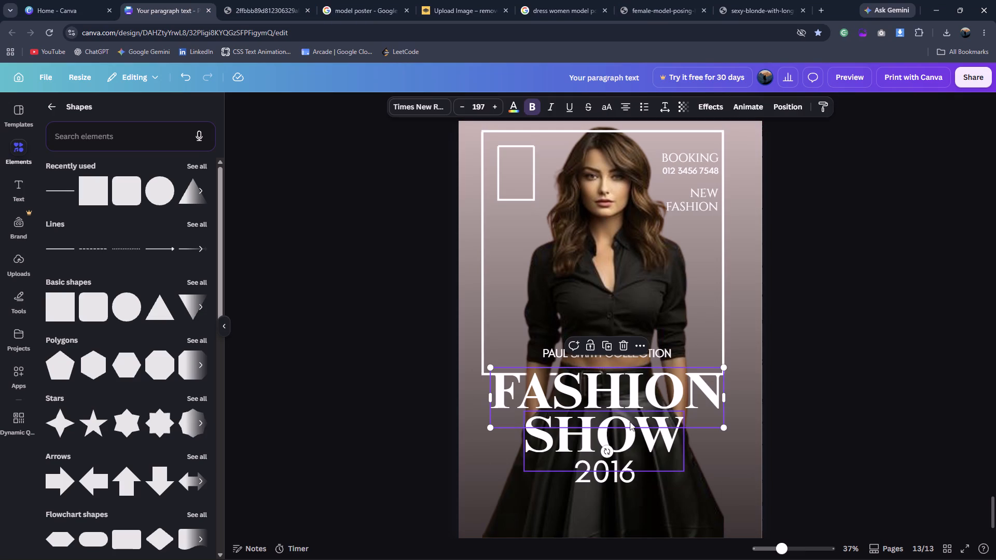
pyautogui.keyDown('shift'); pyautogui.click(630, 431); pyautogui.keyUp('shift')
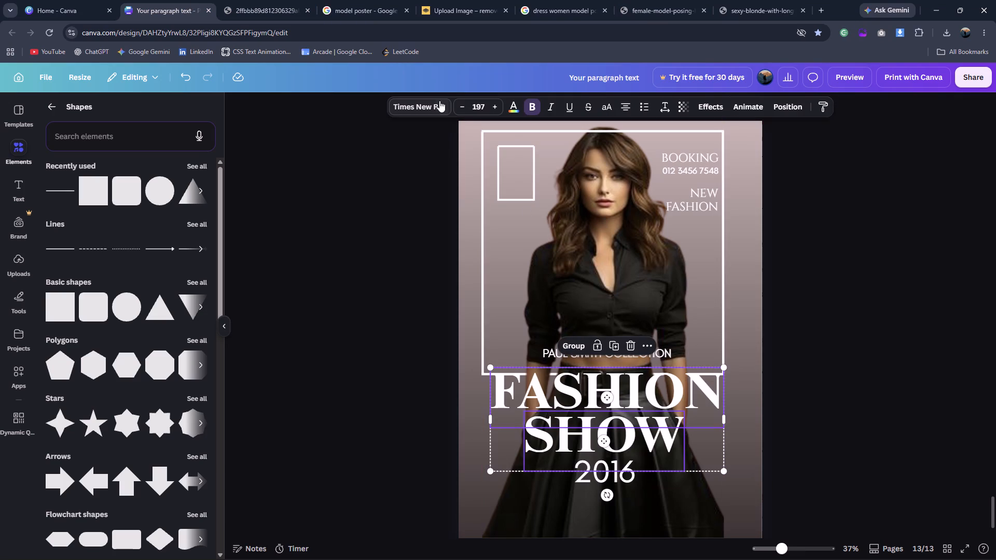
pyautogui.click(439, 101)
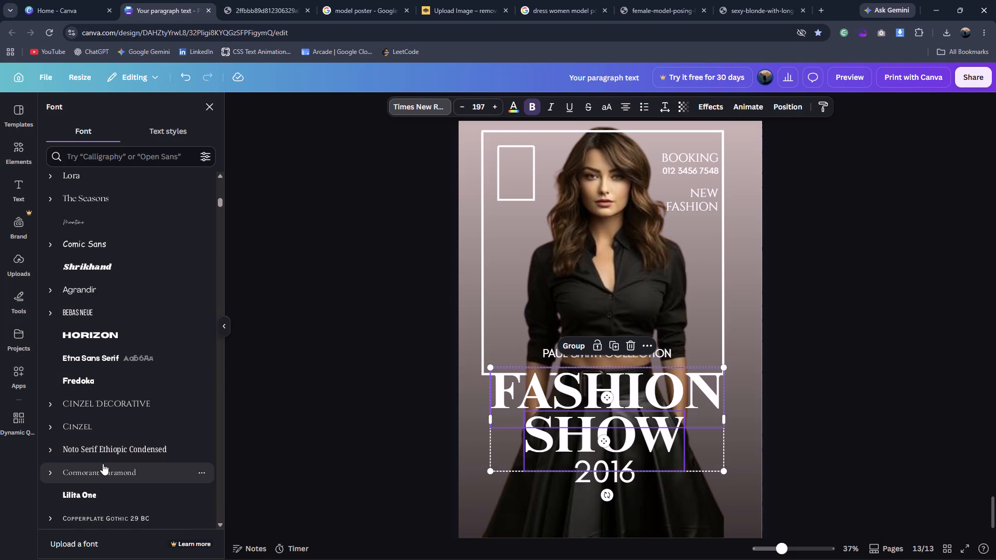
pyautogui.scroll(-2, 110, 463)
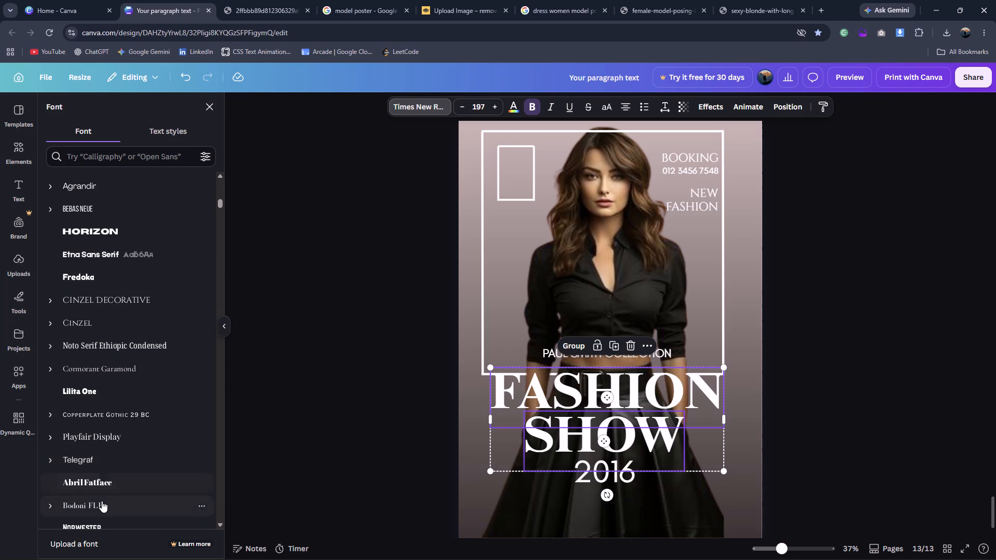
pyautogui.click(102, 501)
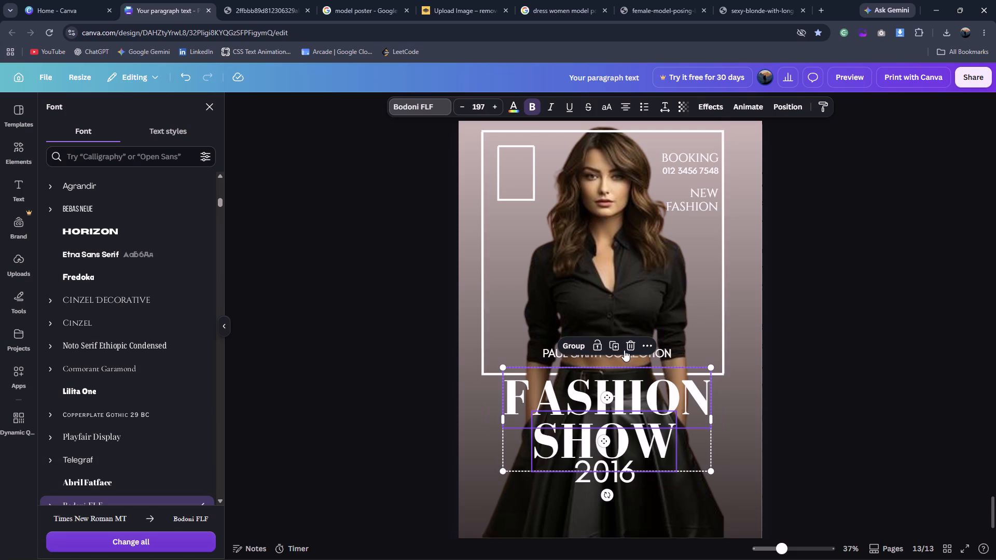
pyautogui.click(530, 103)
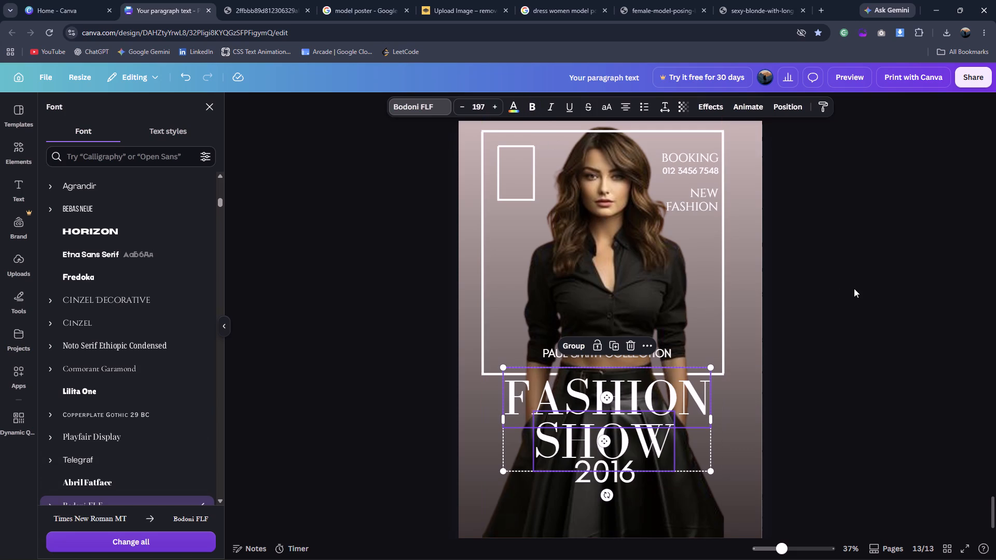
pyautogui.click(849, 308)
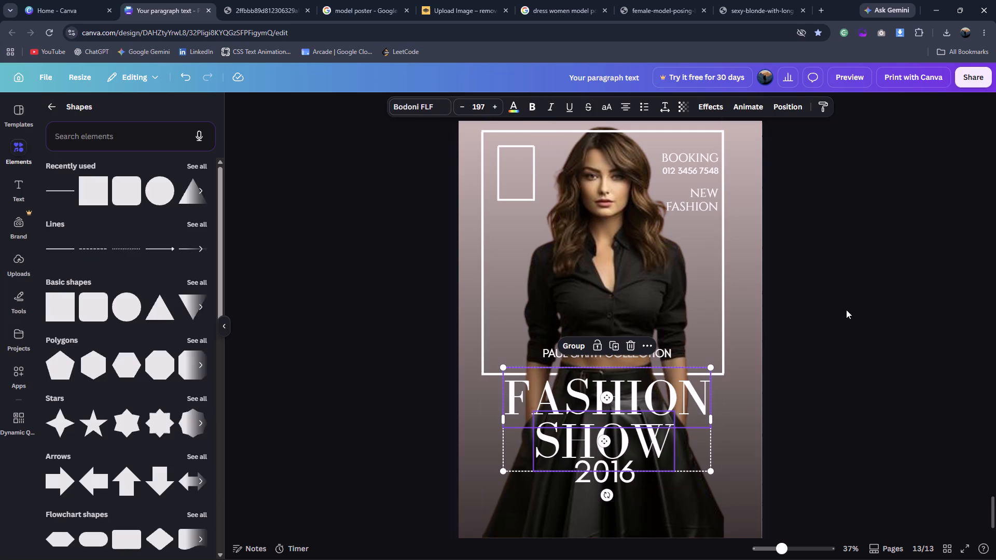
pyautogui.click(783, 347)
# Move the "FASHION", "SHOW" and "2016" lines up so they stack tightly beneath "PAUL SMITH COLLECTION".
pyautogui.moveTo(659, 404); pyautogui.dragTo(658, 399)
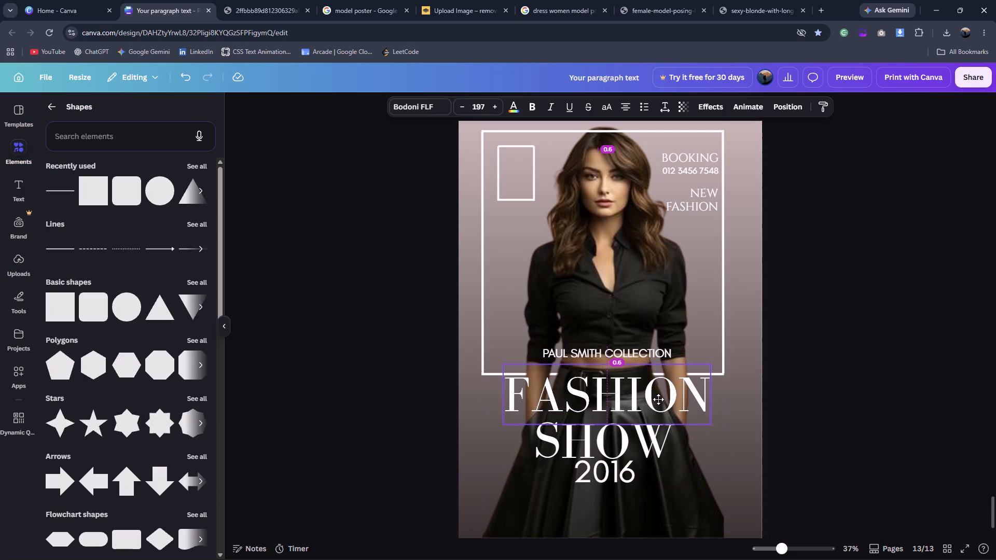
pyautogui.moveTo(658, 399); pyautogui.dragTo(658, 397)
pyautogui.moveTo(654, 437); pyautogui.dragTo(656, 429)
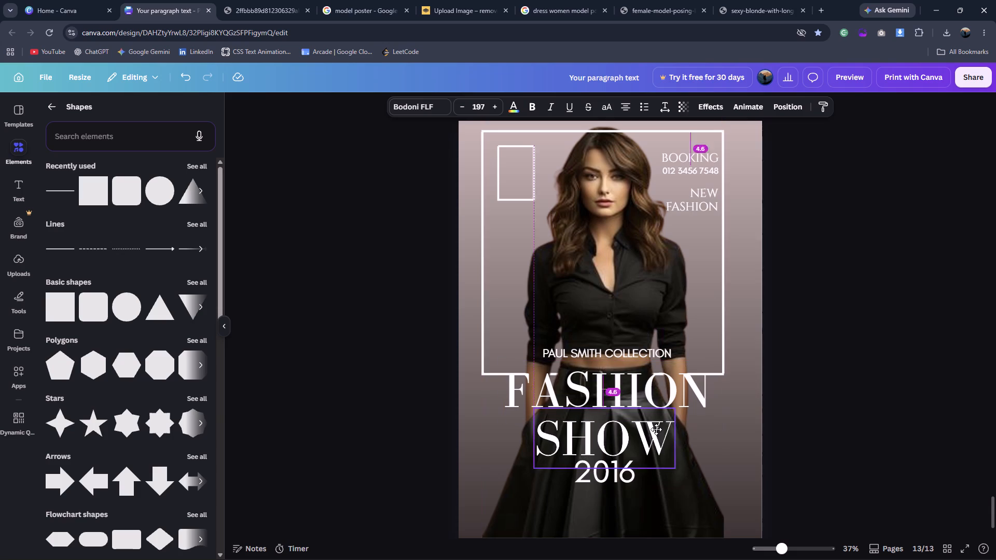
pyautogui.moveTo(656, 429); pyautogui.dragTo(656, 428)
pyautogui.click(806, 421)
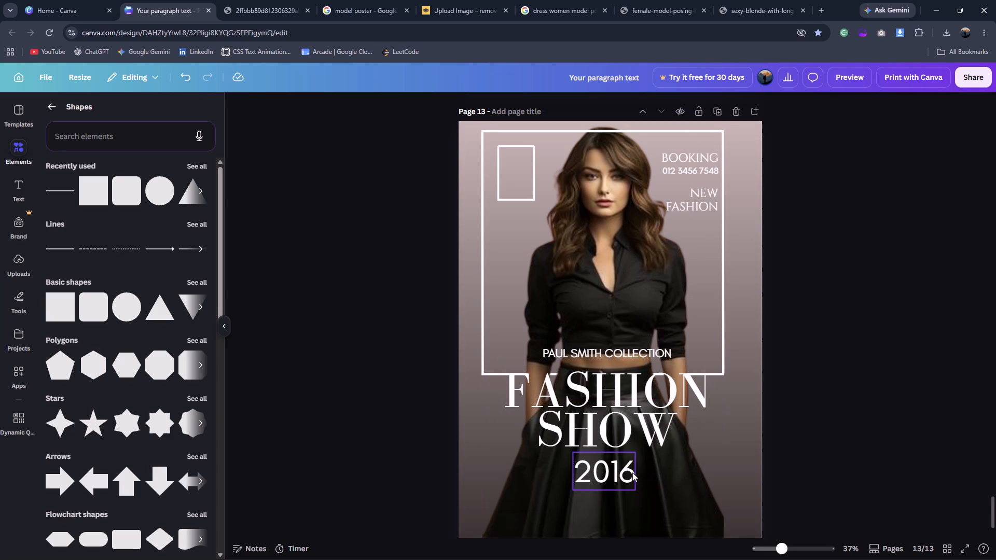
pyautogui.click(606, 474)
pyautogui.click(868, 428)
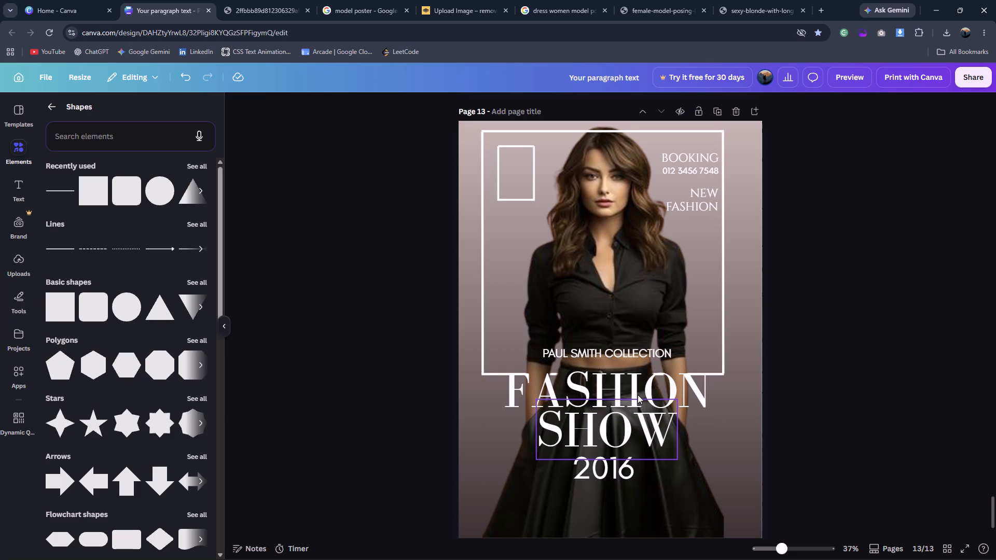
# Enlarge "FASHION" slightly and shift it and "SHOW" left so both lines centre above "2016".
pyautogui.click(654, 384)
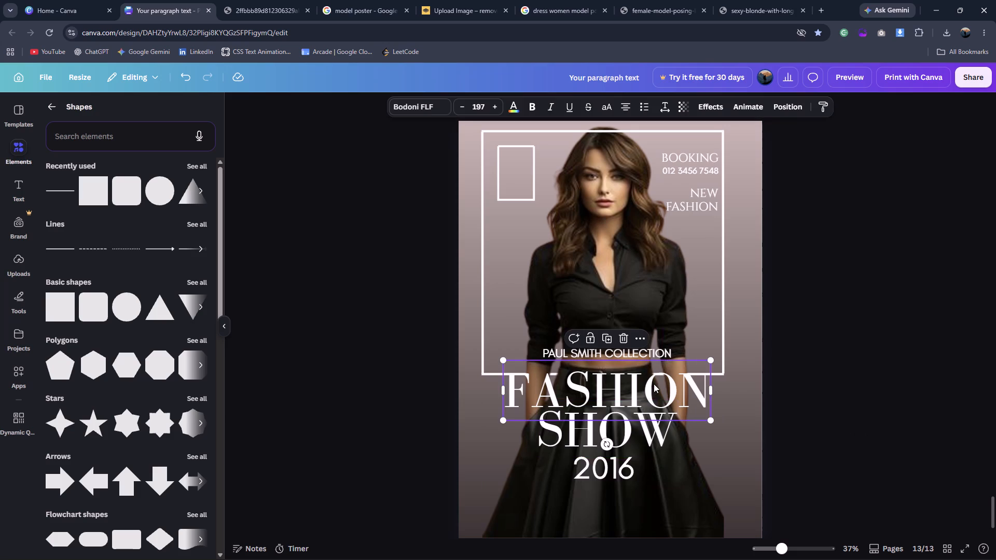
pyautogui.click(712, 420)
pyautogui.moveTo(671, 408); pyautogui.dragTo(664, 408)
pyautogui.doubleClick(643, 431)
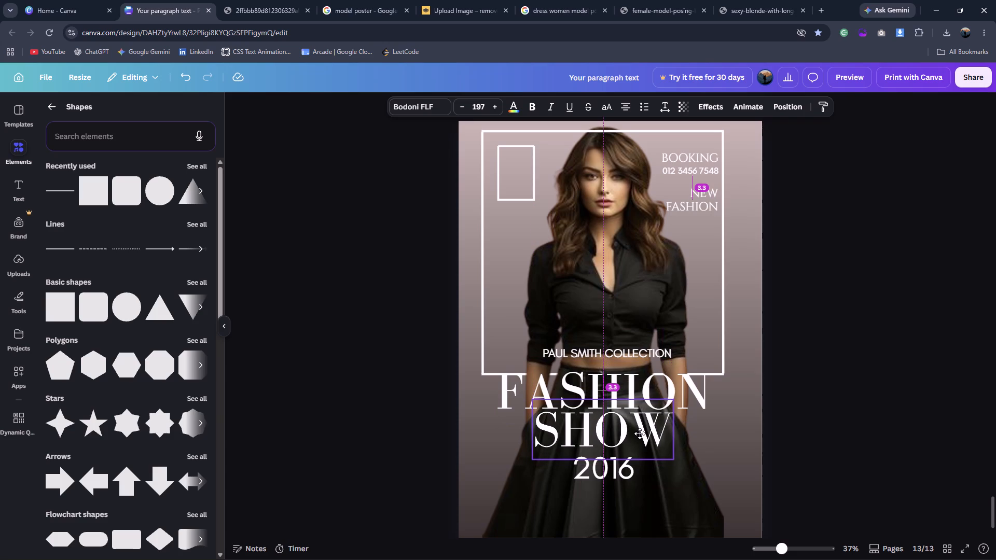
pyautogui.click(621, 461)
pyautogui.click(621, 461)
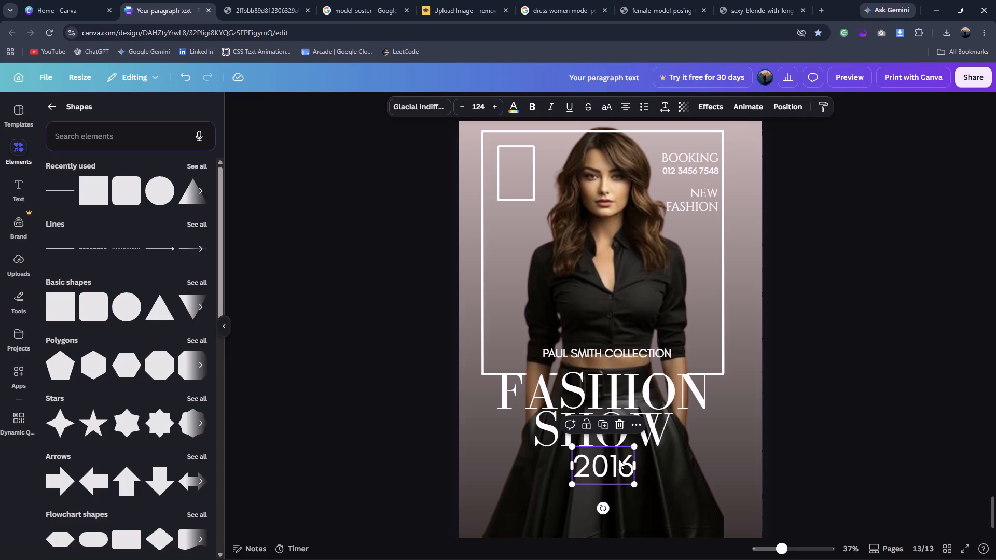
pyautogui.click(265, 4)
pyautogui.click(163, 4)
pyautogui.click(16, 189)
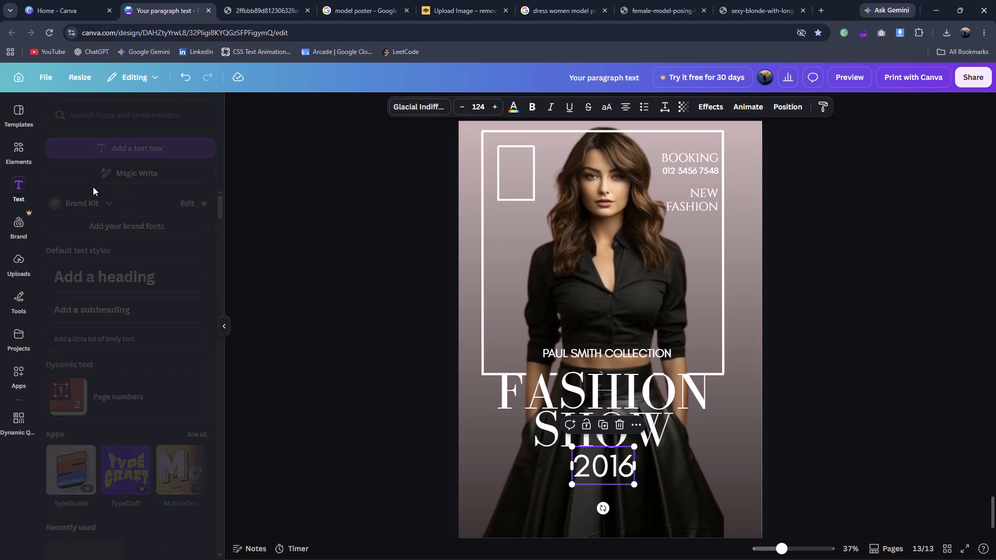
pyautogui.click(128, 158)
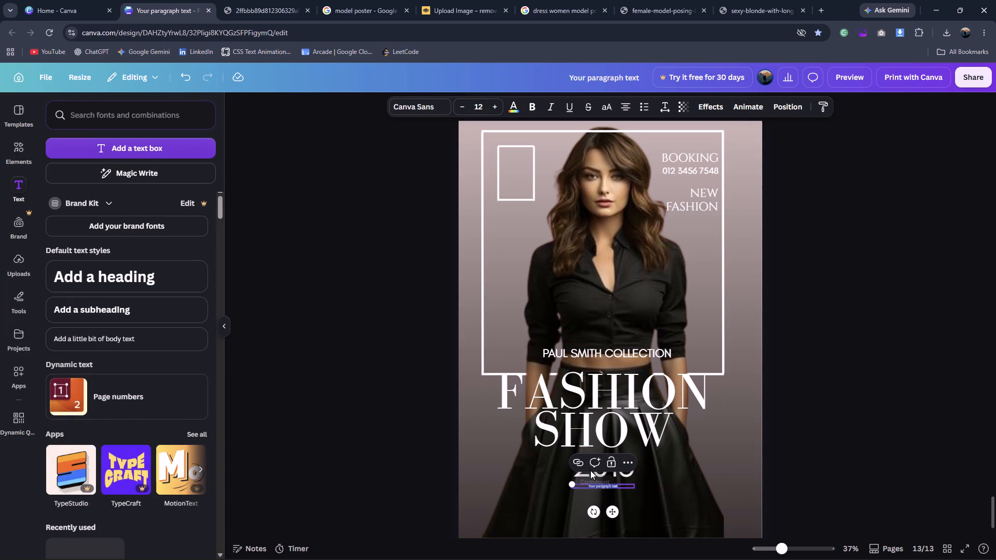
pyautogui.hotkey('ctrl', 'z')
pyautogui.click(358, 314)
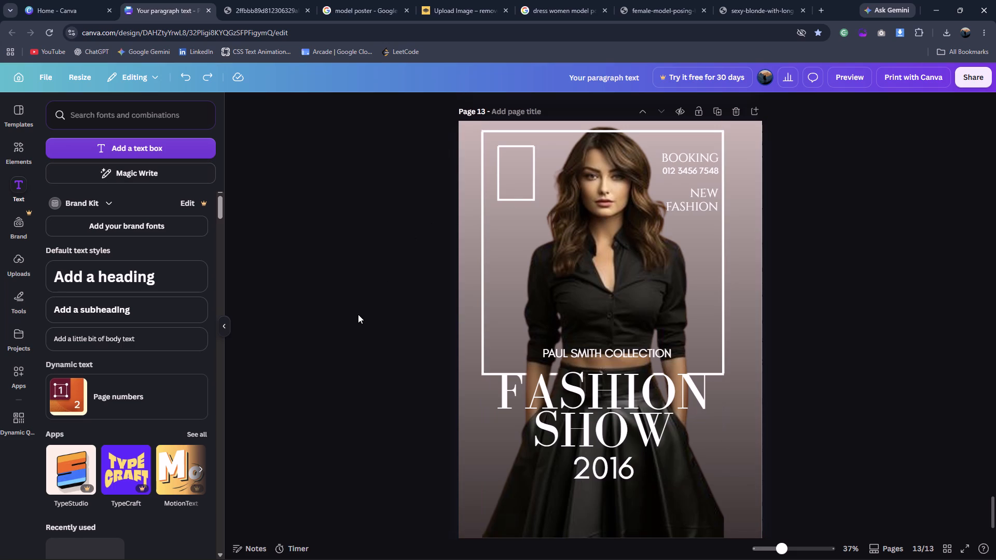
# Add a text box reading "12" at font size 31.6 above "PAUL SMITH COLLECTION", and check it against the reference poster.
pyautogui.click(150, 143)
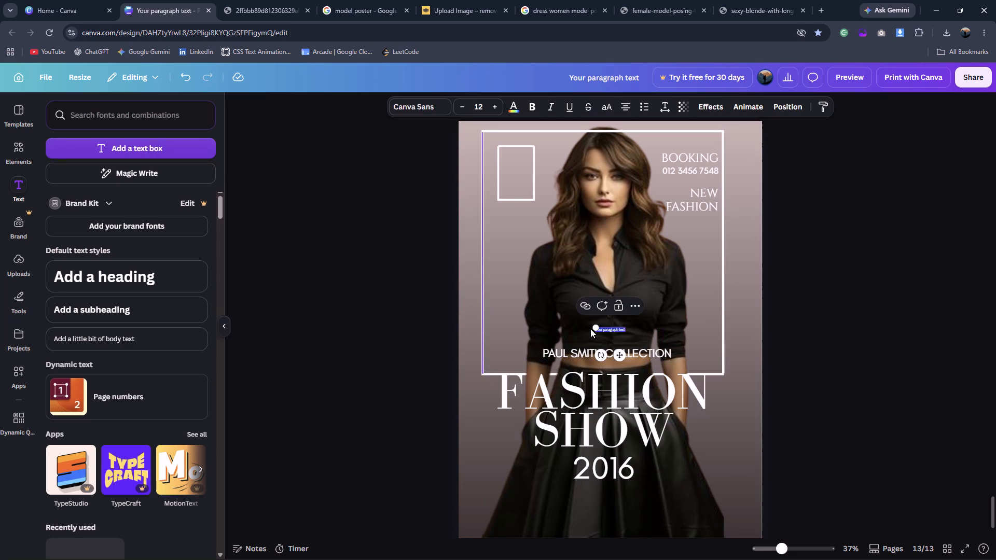
pyautogui.moveTo(596, 326); pyautogui.dragTo(552, 285)
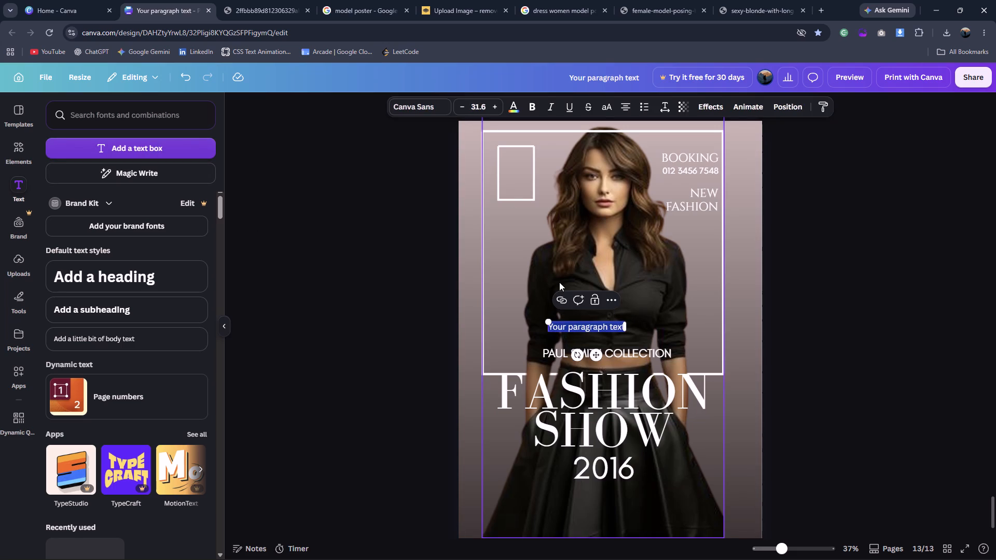
pyautogui.write('12')
pyautogui.click(267, 7)
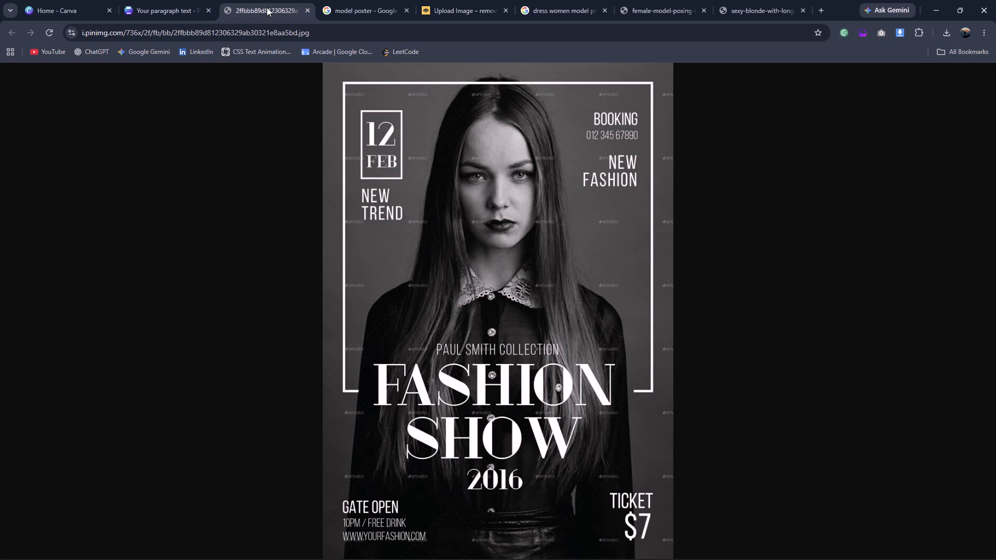
pyautogui.click(156, 9)
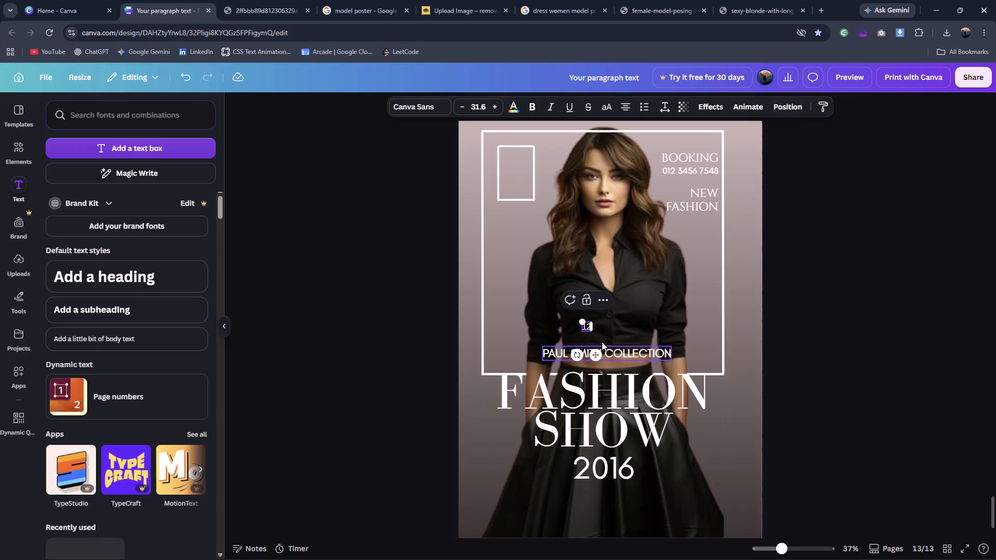
# Move the "12" into the upper part of the small white frame and resize it to font size 113 to fit.
pyautogui.moveTo(598, 354); pyautogui.dragTo(522, 185)
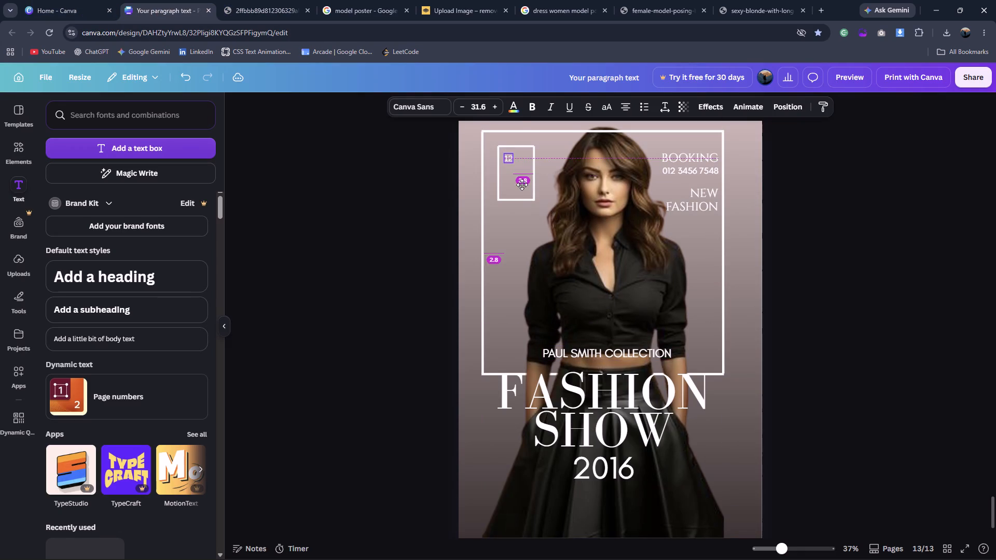
pyautogui.moveTo(522, 185); pyautogui.dragTo(521, 183)
pyautogui.moveTo(503, 151); pyautogui.dragTo(462, 120)
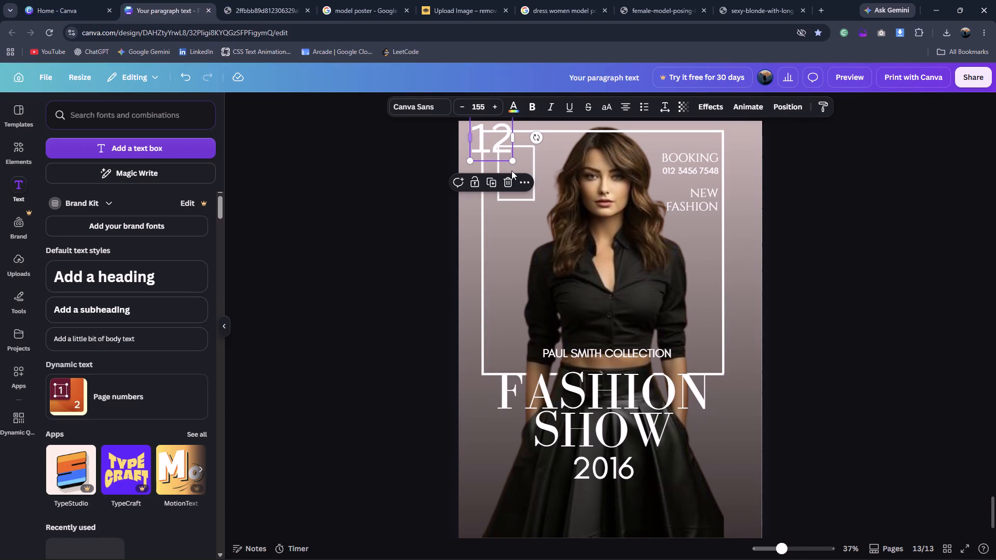
pyautogui.click(433, 176)
pyautogui.moveTo(496, 137); pyautogui.dragTo(510, 152)
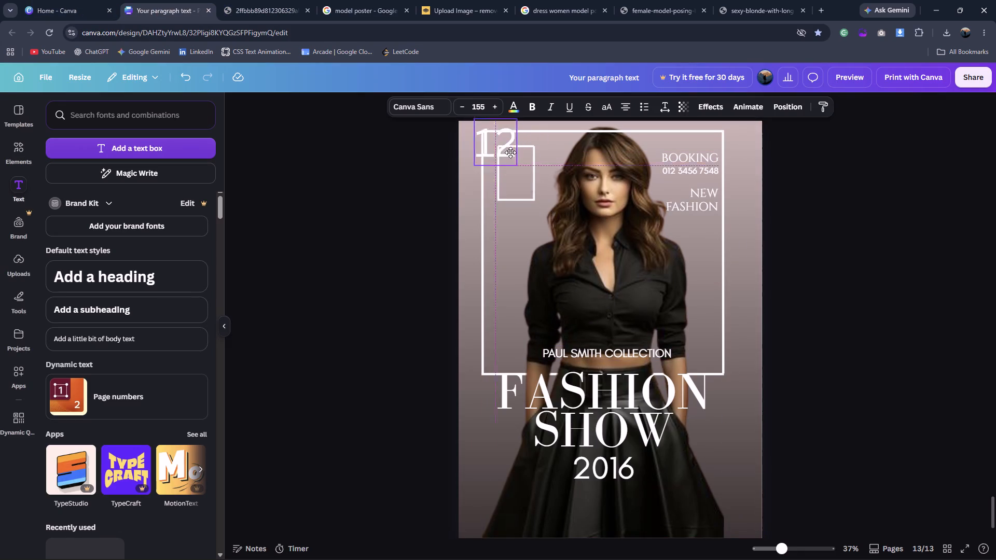
pyautogui.moveTo(510, 152); pyautogui.dragTo(517, 165)
pyautogui.moveTo(490, 141); pyautogui.dragTo(501, 149)
pyautogui.click(411, 186)
pyautogui.moveTo(519, 179); pyautogui.dragTo(519, 172)
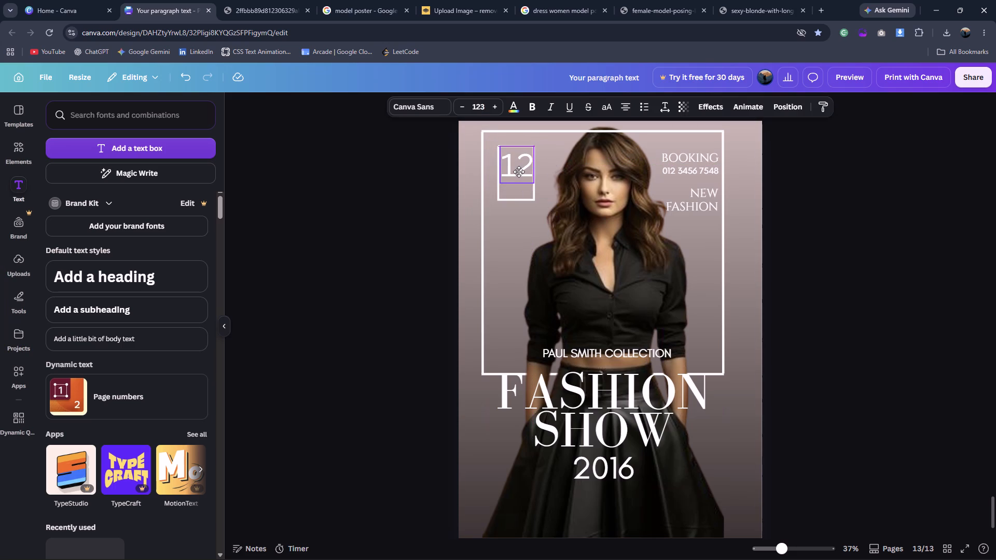
pyautogui.moveTo(519, 172); pyautogui.dragTo(517, 171)
pyautogui.click(531, 184)
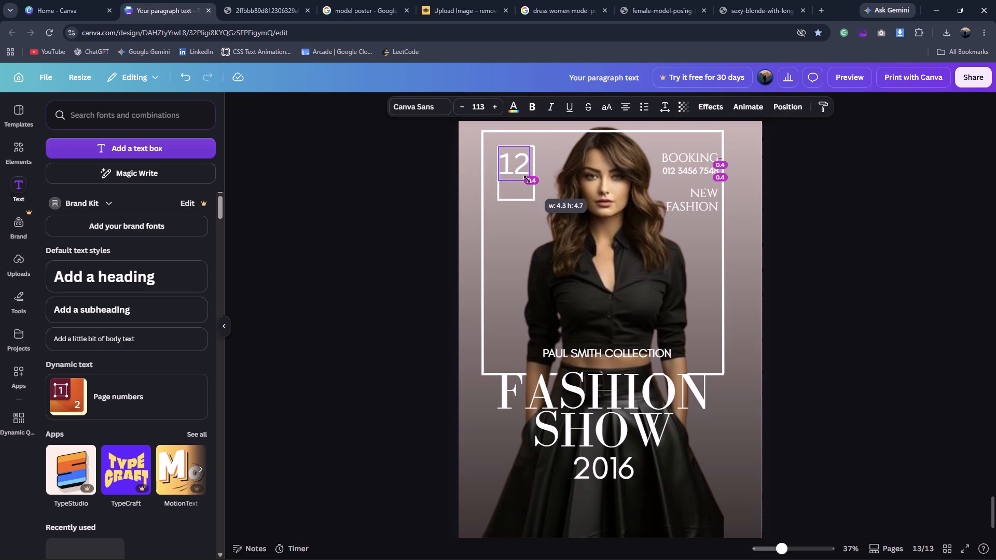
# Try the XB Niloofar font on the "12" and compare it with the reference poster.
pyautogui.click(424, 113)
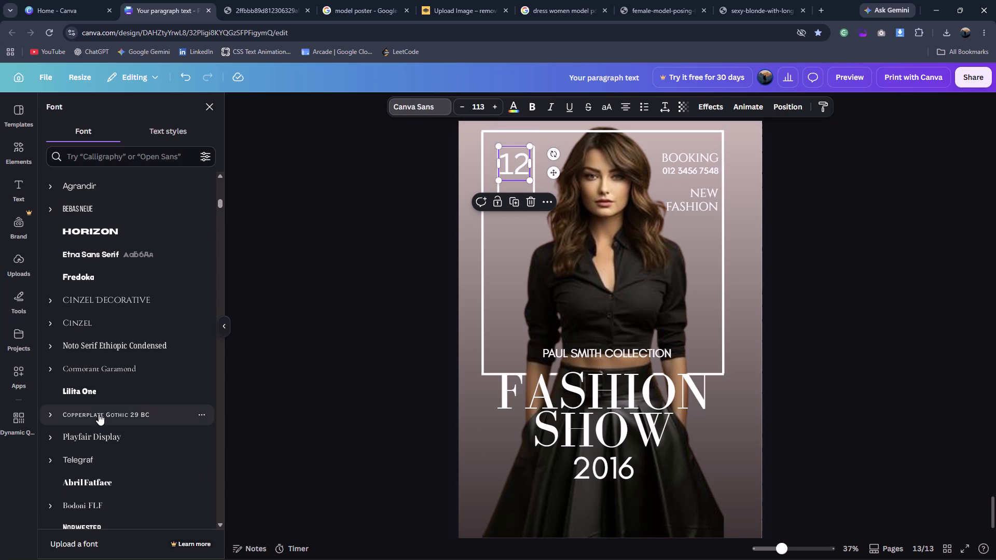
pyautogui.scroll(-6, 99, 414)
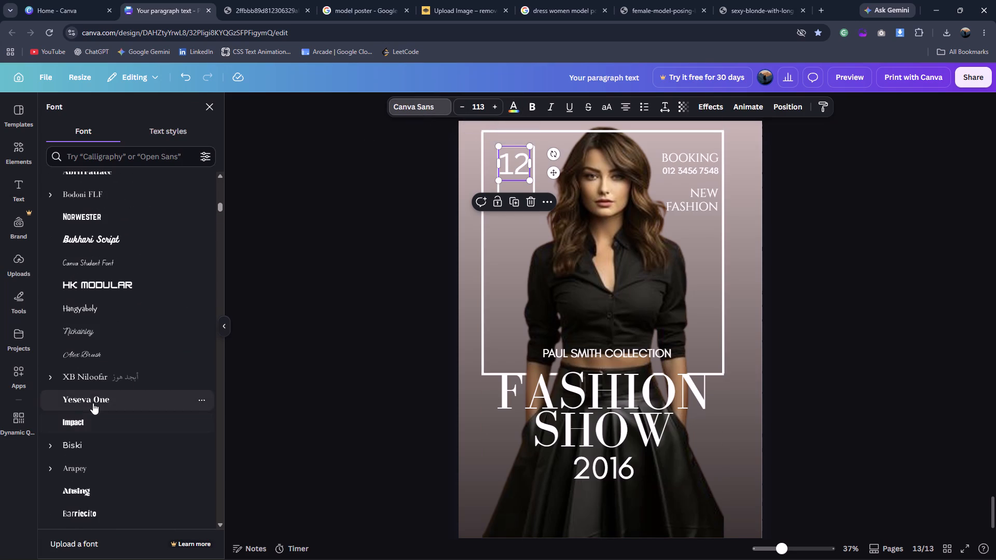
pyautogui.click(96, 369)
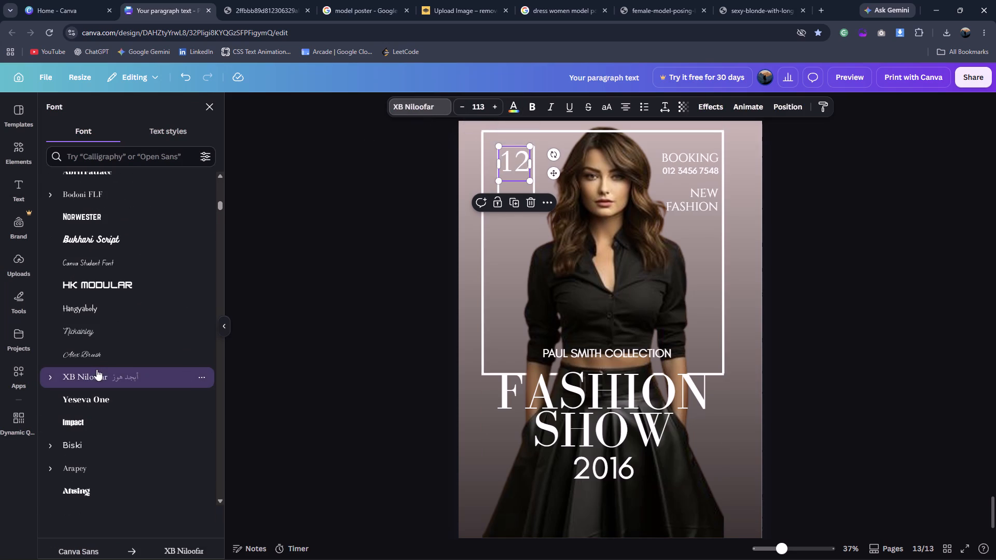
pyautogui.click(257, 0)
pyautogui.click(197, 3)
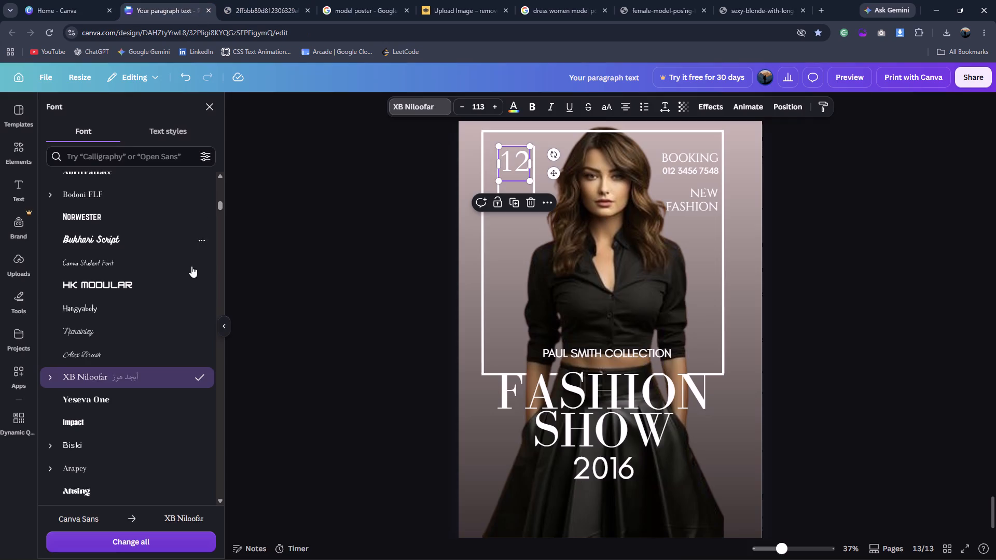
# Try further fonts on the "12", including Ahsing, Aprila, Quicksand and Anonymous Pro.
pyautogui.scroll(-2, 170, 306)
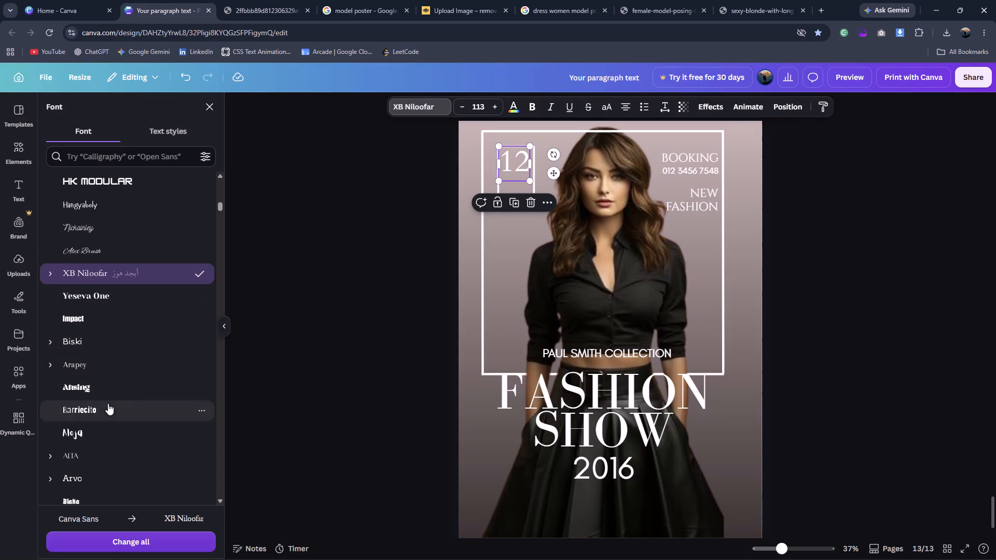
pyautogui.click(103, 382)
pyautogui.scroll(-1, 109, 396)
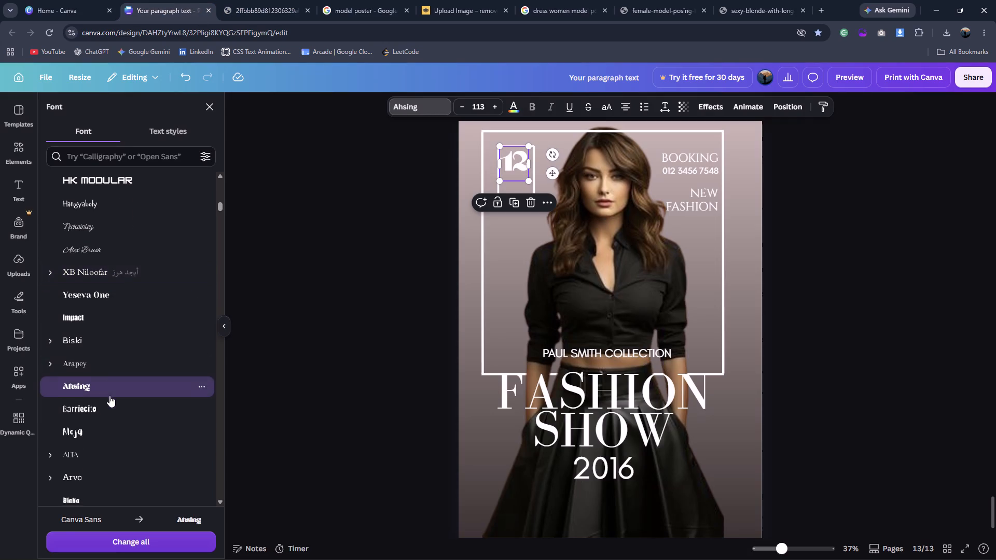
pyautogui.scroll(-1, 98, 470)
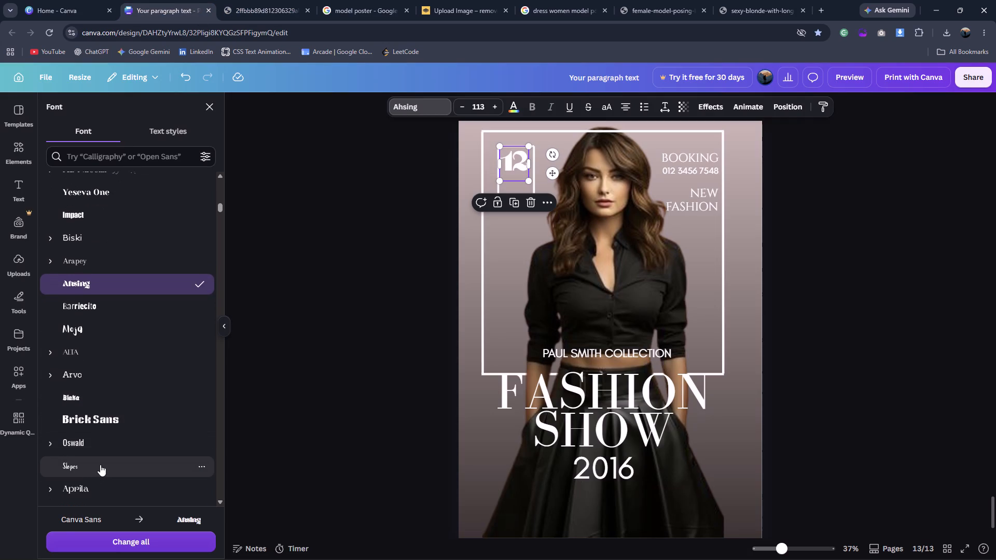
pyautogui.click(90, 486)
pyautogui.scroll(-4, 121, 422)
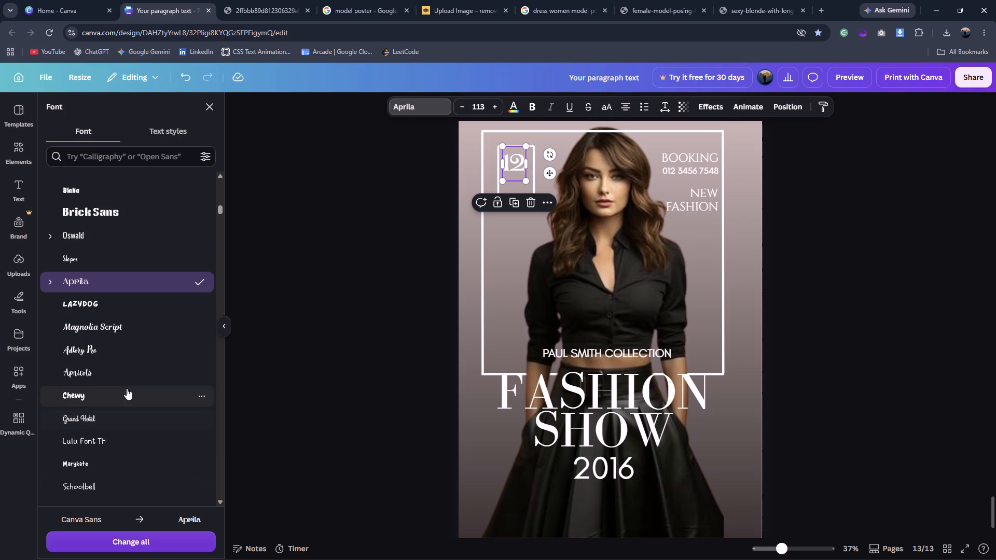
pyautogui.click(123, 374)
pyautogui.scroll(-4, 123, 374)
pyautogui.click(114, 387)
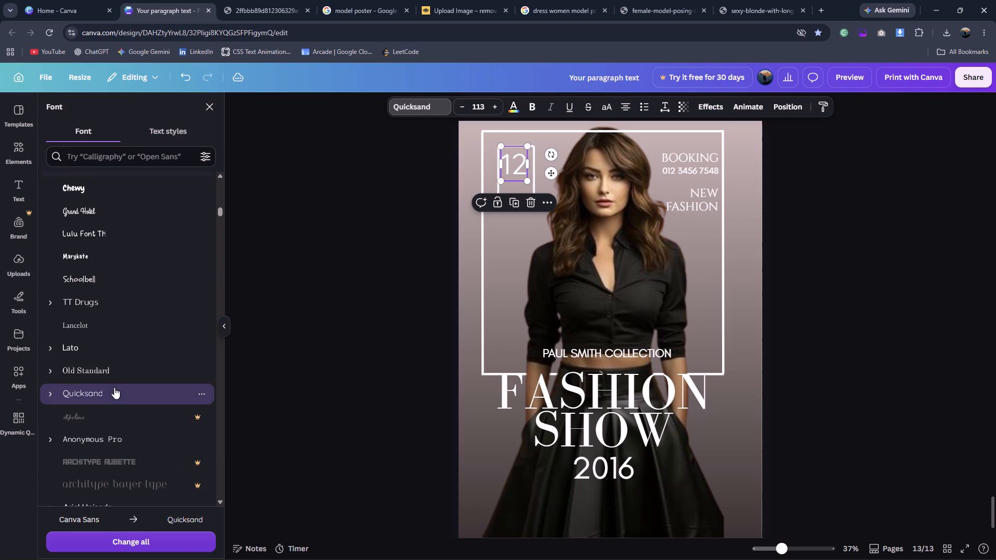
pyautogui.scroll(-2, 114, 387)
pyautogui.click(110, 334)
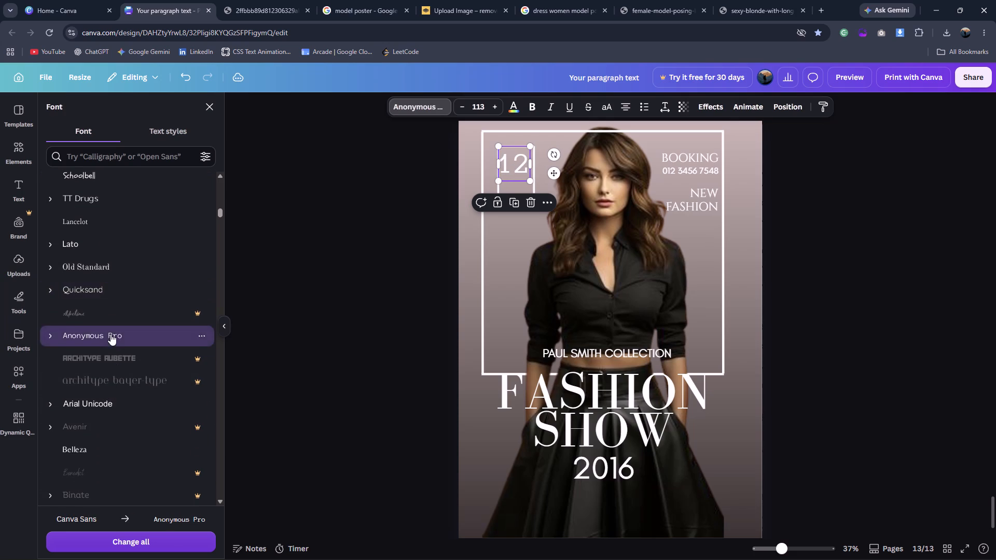
# Set the "12" in the Cheque font and compare it with the reference poster.
pyautogui.scroll(-5, 110, 333)
pyautogui.click(86, 391)
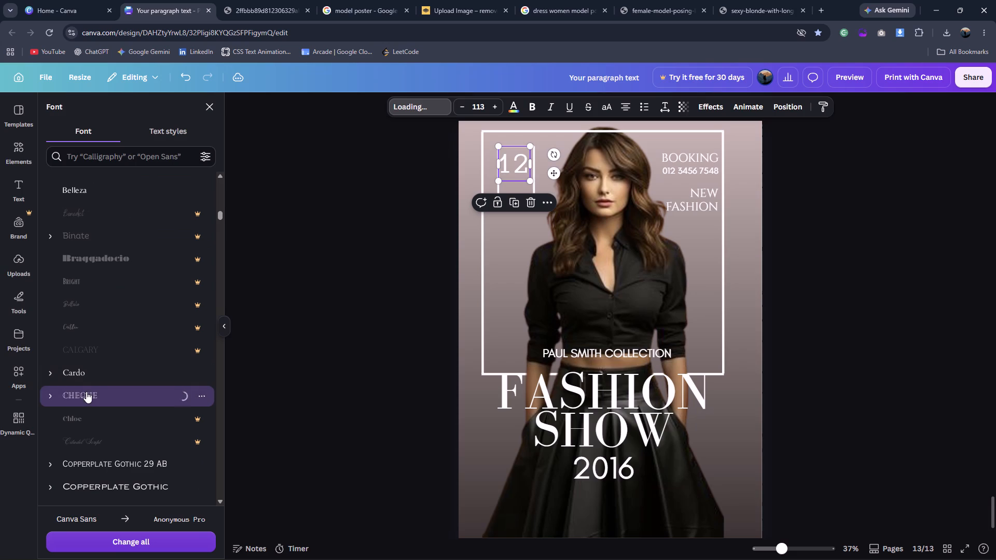
pyautogui.click(471, 197)
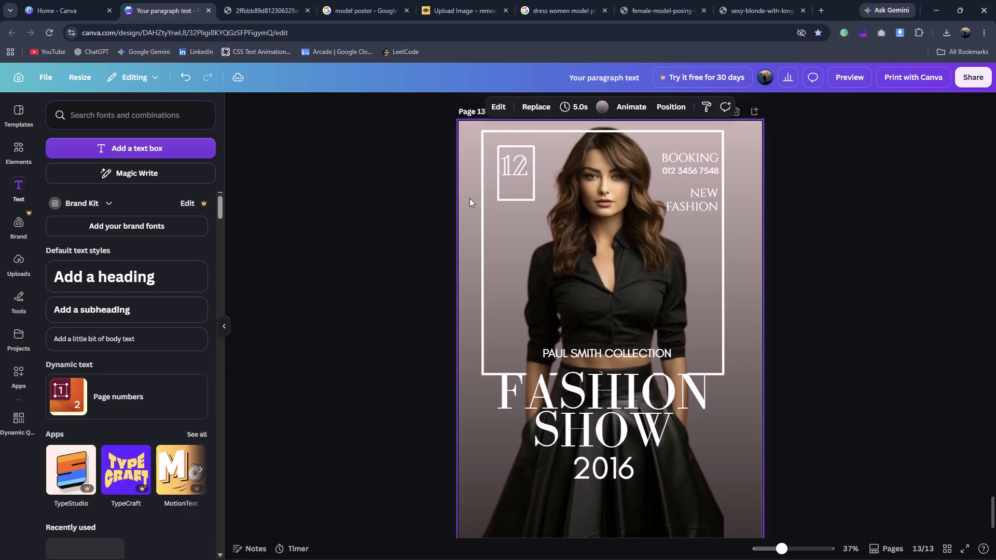
pyautogui.click(416, 209)
pyautogui.click(281, 0)
pyautogui.click(200, 2)
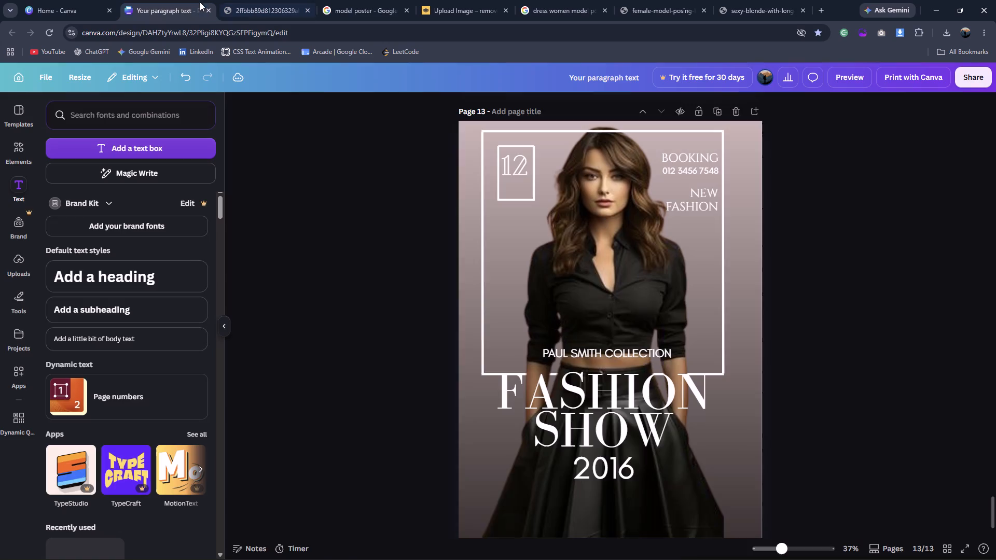
# Make the "12" in the small white frame bold.
pyautogui.click(510, 161)
pyautogui.doubleClick(514, 160)
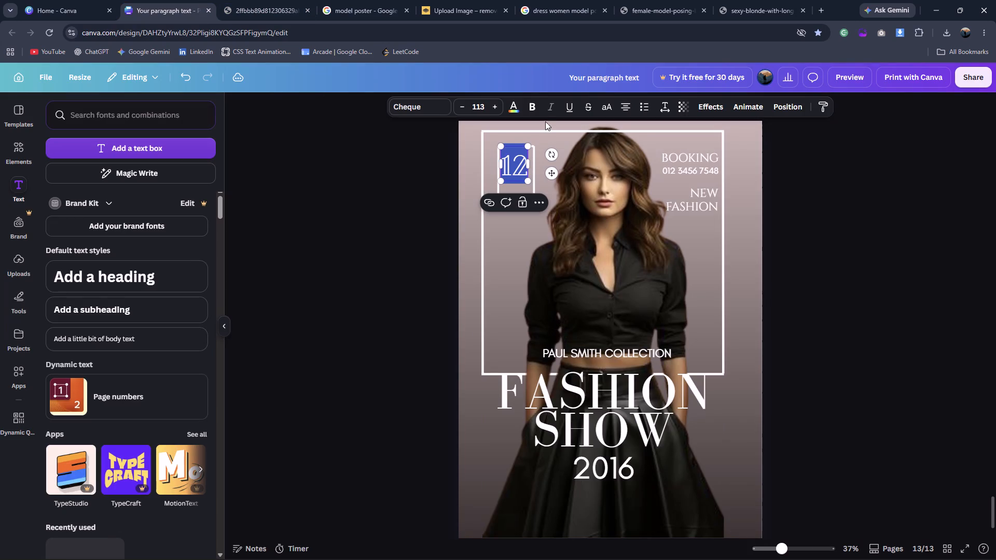
pyautogui.click(540, 113)
pyautogui.click(535, 110)
pyautogui.click(428, 166)
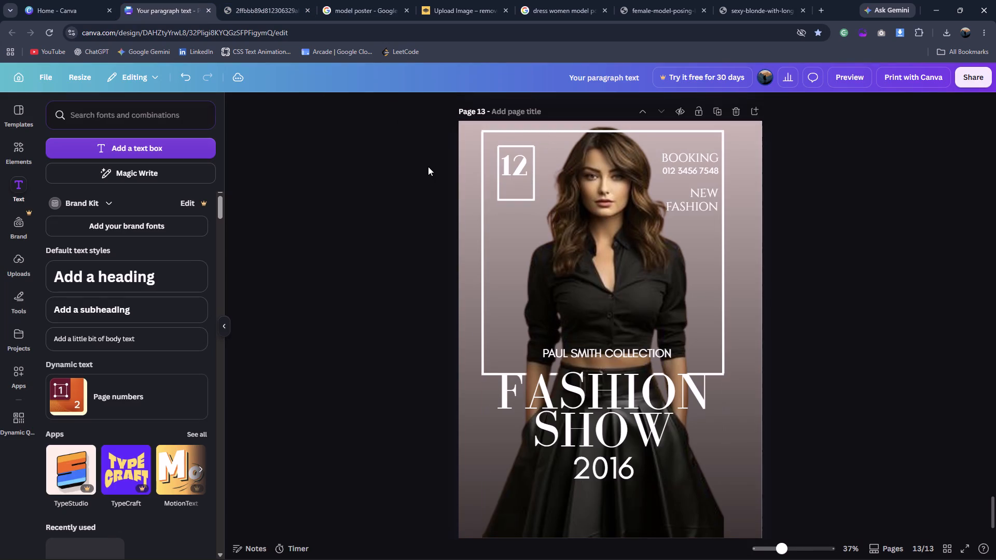
# Enlarge the "12" to font size 133 and check it against the reference poster.
pyautogui.click(513, 172)
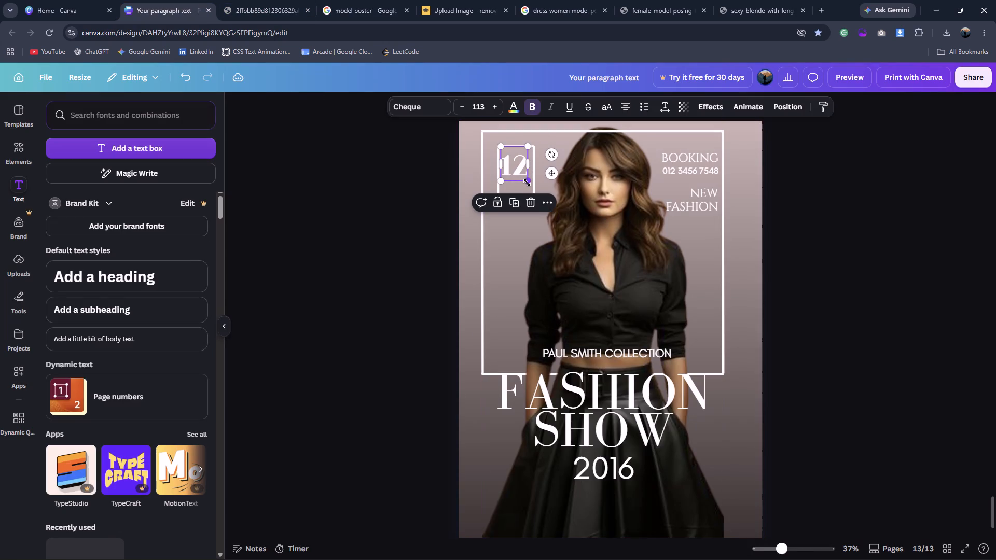
pyautogui.moveTo(527, 183); pyautogui.dragTo(532, 187)
pyautogui.click(294, 0)
pyautogui.click(179, 2)
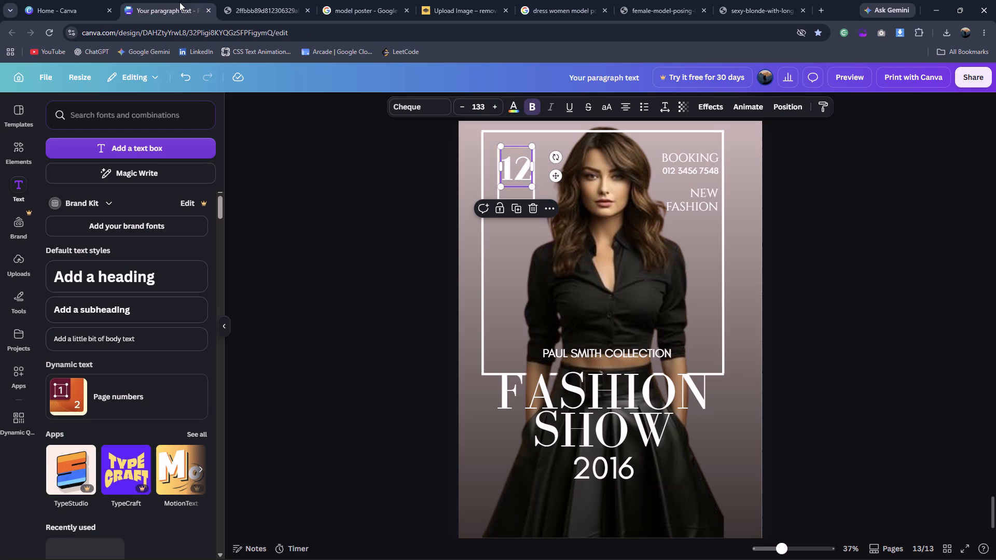
# Nudge the "12" up a few steps so it sits near the top of the small white frame.
pyautogui.click(522, 168)
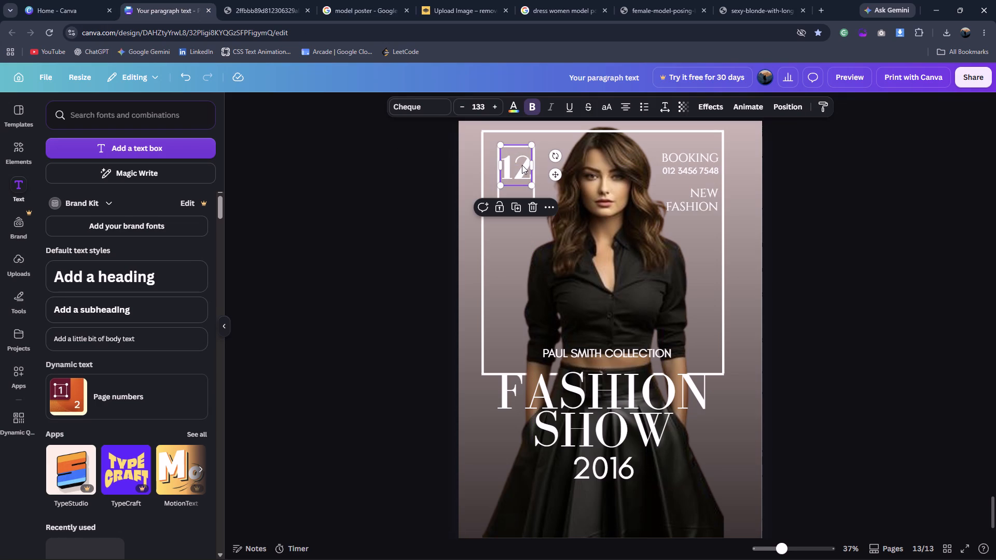
pyautogui.press('Up')
pyautogui.press('Up')
pyautogui.press('Up')
pyautogui.press('Up')
pyautogui.press('Up')
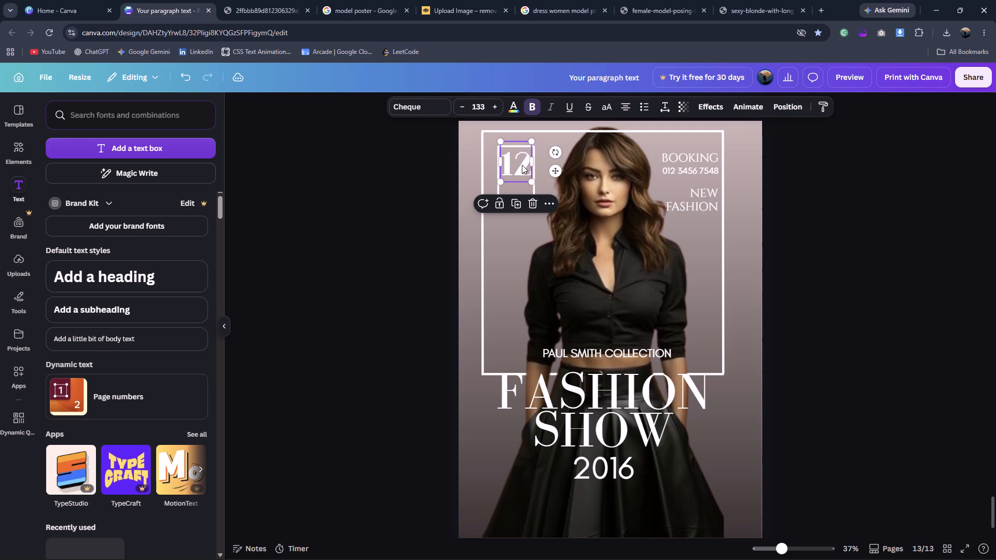
pyautogui.click(798, 218)
# Replace the day number "12" with "27" and compare the date block with the reference poster.
pyautogui.click(225, 0)
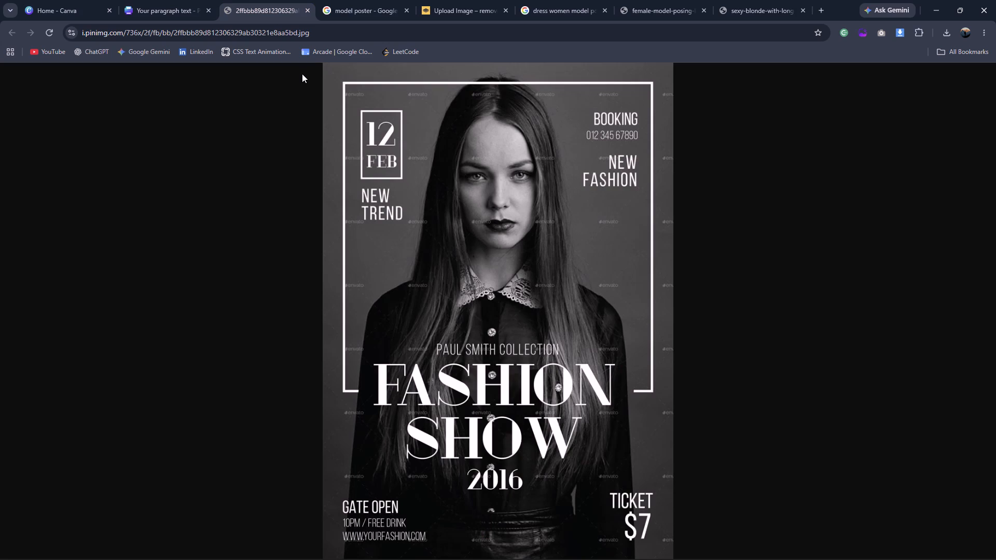
pyautogui.click(141, 12)
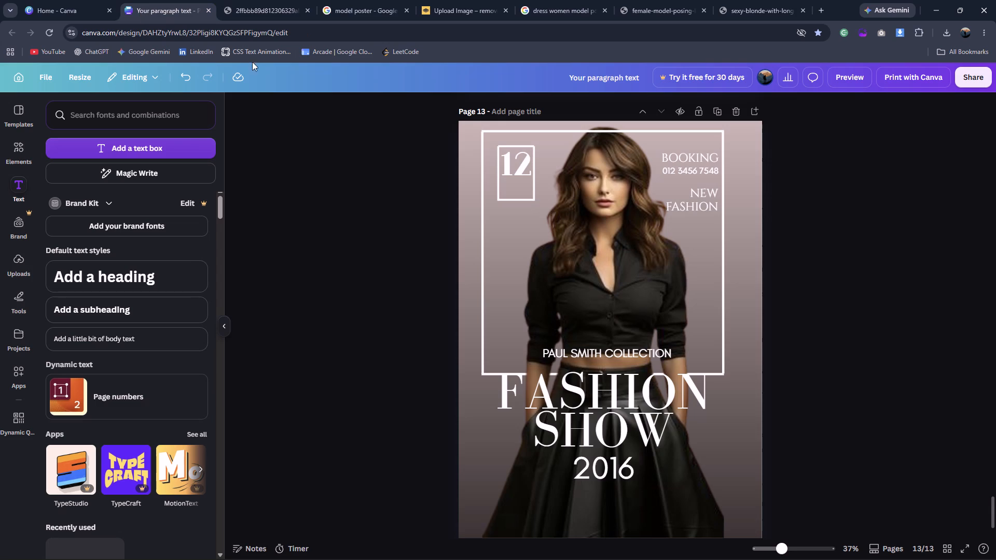
pyautogui.doubleClick(526, 166)
pyautogui.doubleClick(526, 166)
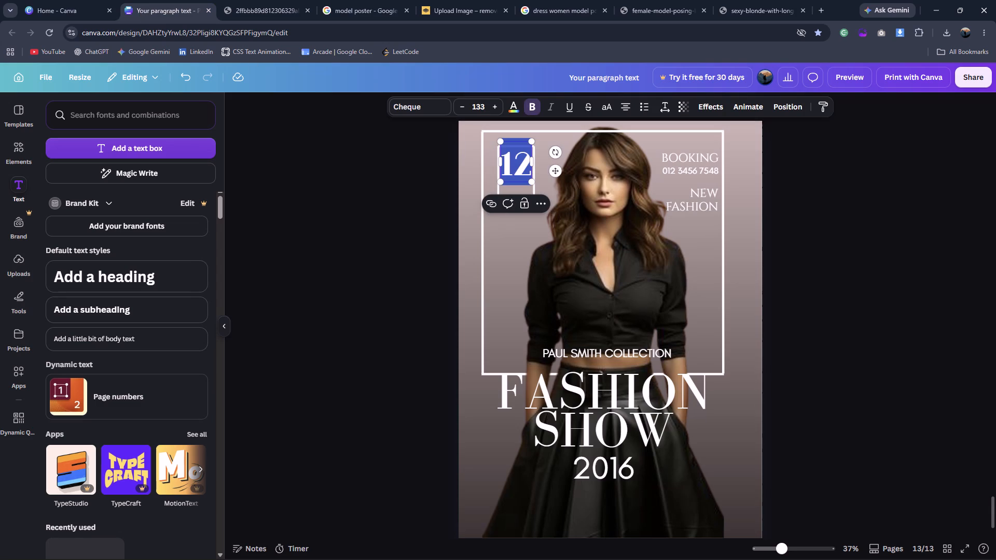
pyautogui.write('27')
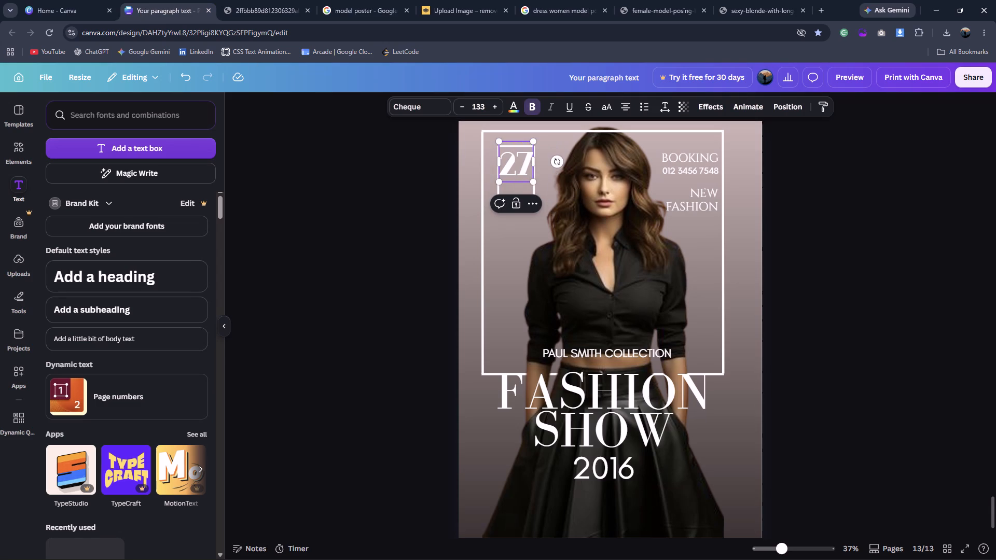
pyautogui.click(452, 215)
pyautogui.click(310, 4)
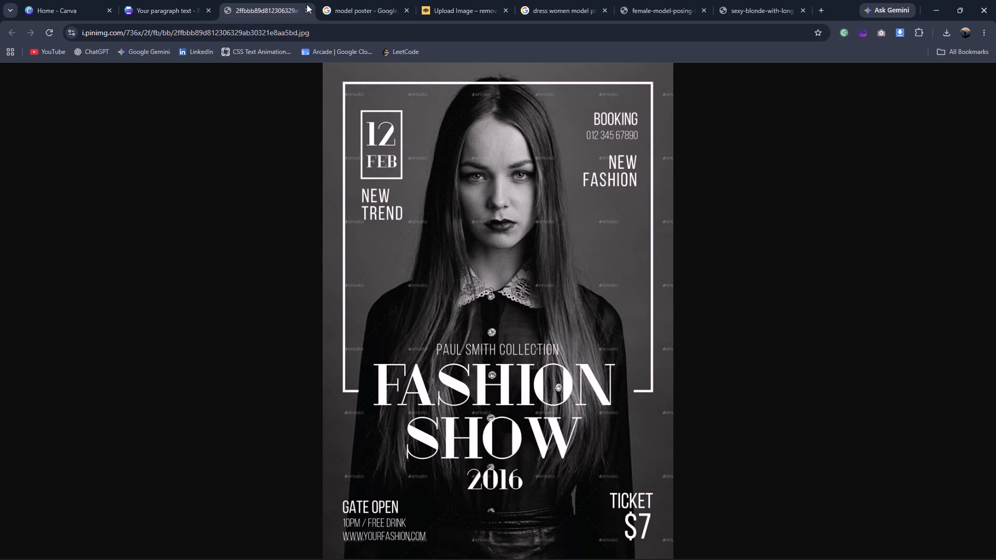
pyautogui.click(176, 1)
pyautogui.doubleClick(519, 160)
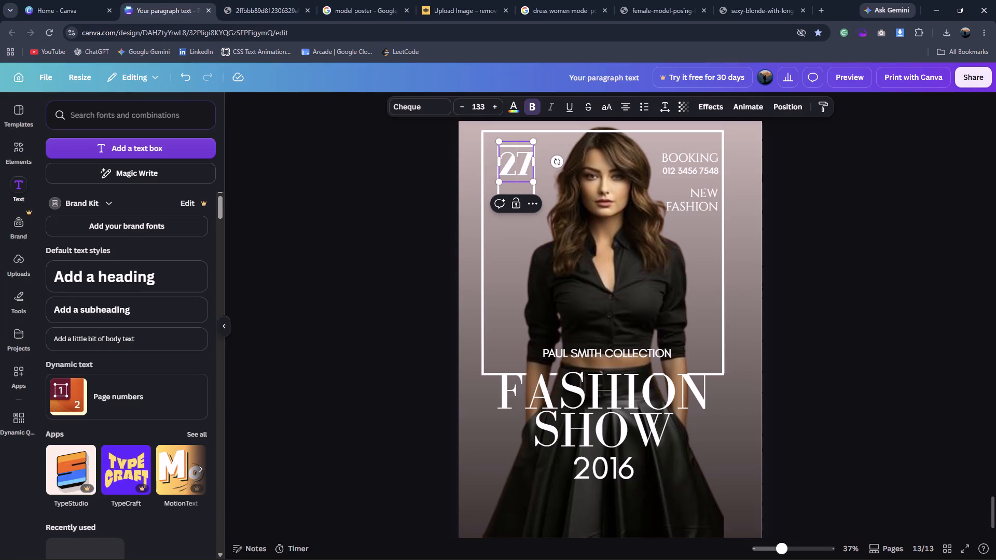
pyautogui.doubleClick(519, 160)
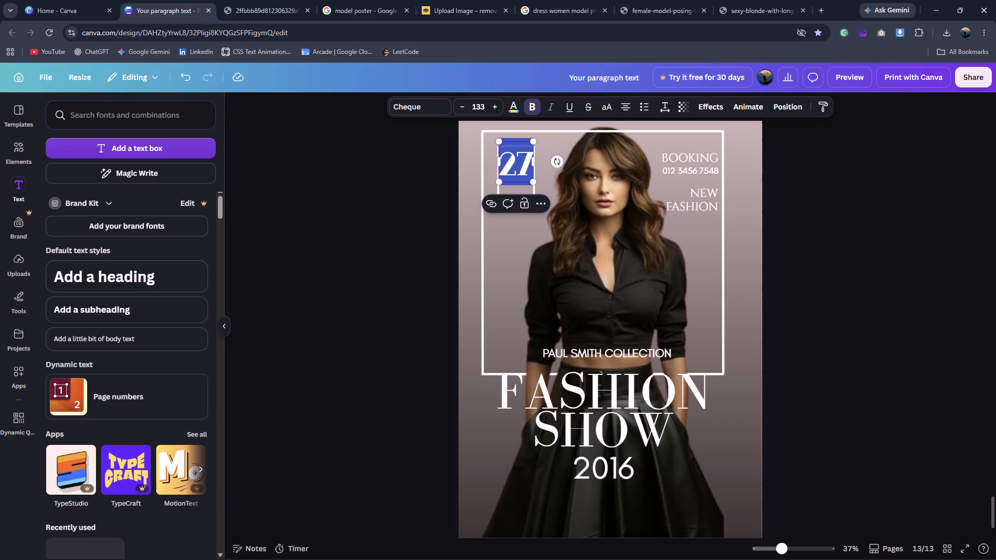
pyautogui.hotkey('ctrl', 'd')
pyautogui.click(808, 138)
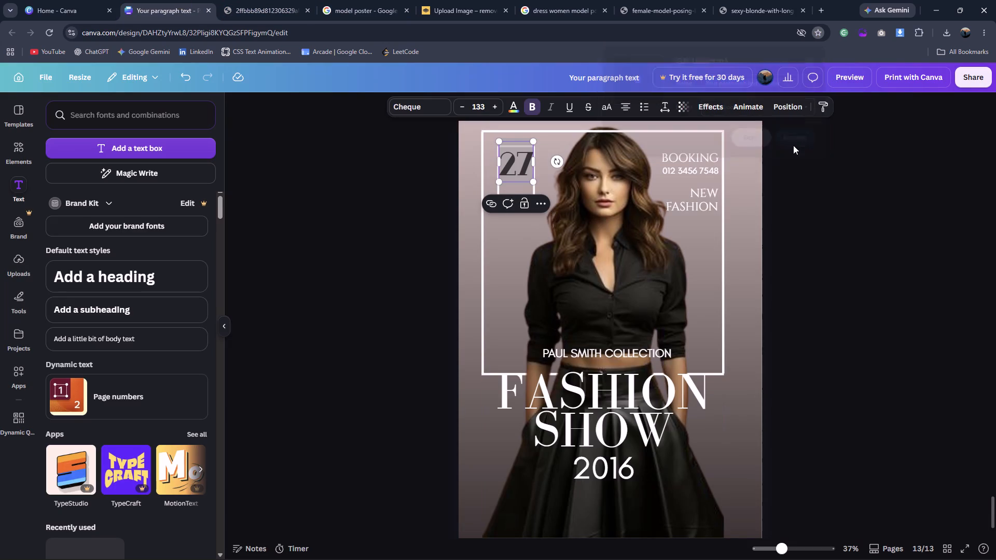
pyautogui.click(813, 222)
# Duplicate the "27", place the copy just below it and change the copy's text to "FEB".
pyautogui.click(509, 166)
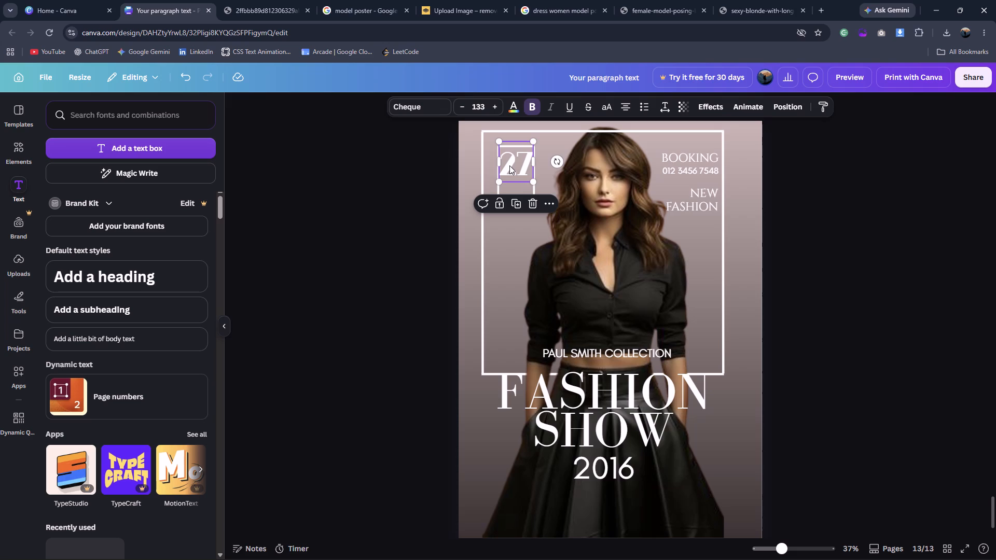
pyautogui.hotkey('ctrl', 'd')
pyautogui.moveTo(518, 171); pyautogui.dragTo(517, 194)
pyautogui.doubleClick(517, 194)
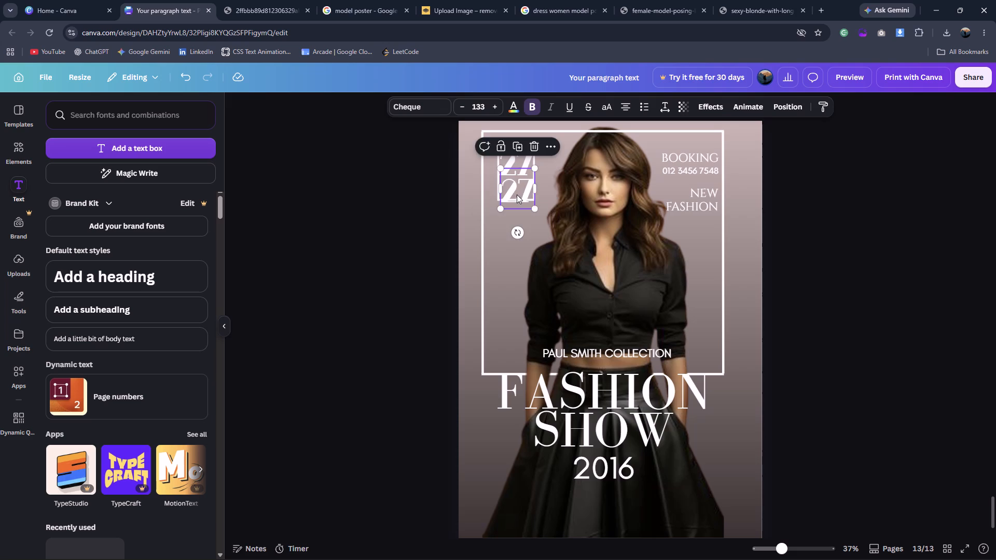
pyautogui.write('FEB')
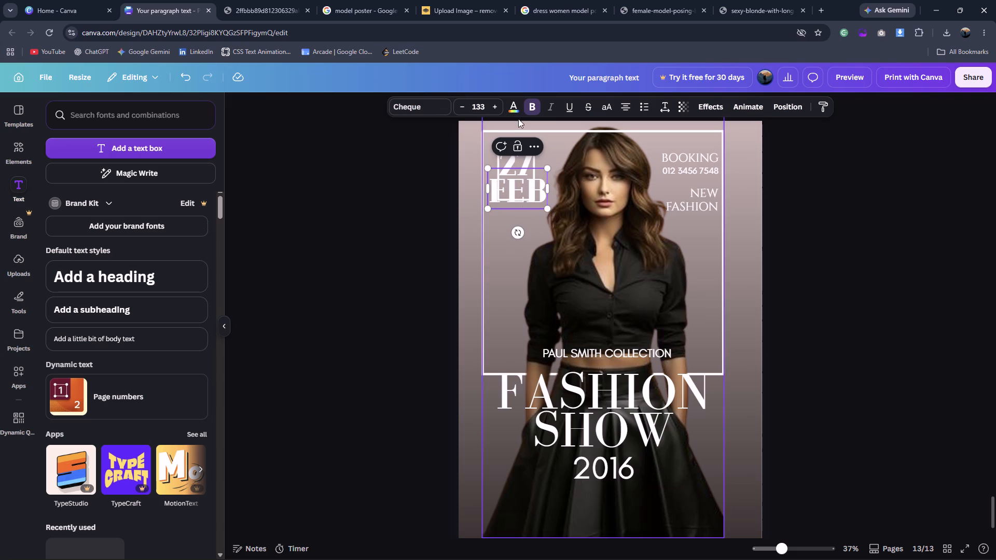
# Remove the bold formatting from "FEB".
pyautogui.click(533, 111)
pyautogui.doubleClick(526, 192)
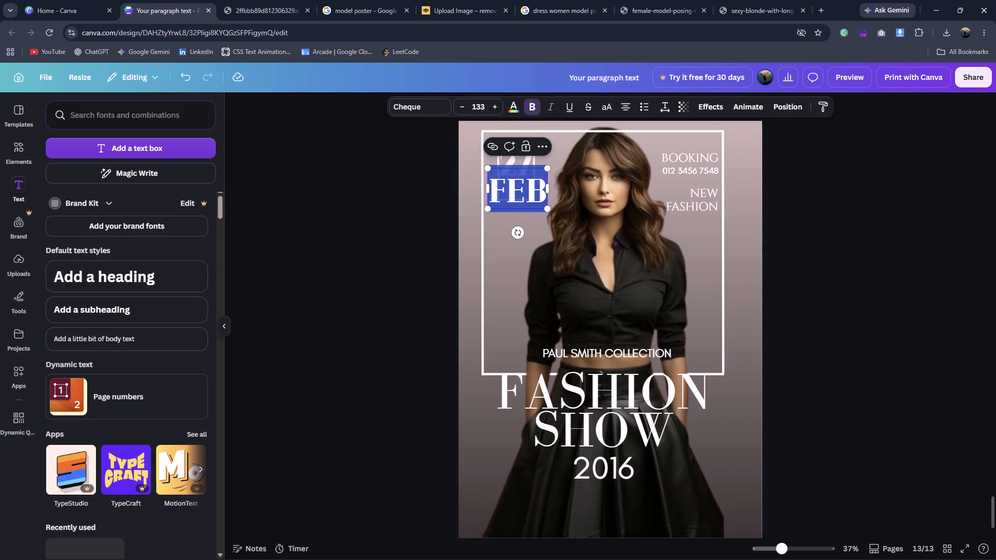
pyautogui.click(536, 111)
pyautogui.click(365, 234)
# Shrink "FEB" to font size 72.3 and move it beneath "27" in the lower part of the small white frame.
pyautogui.click(539, 188)
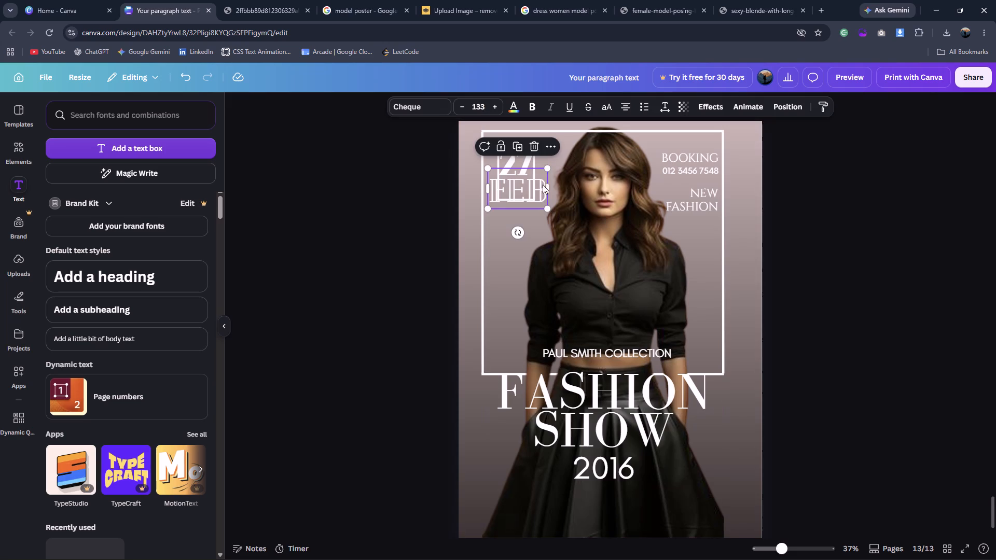
pyautogui.moveTo(549, 171); pyautogui.dragTo(520, 191)
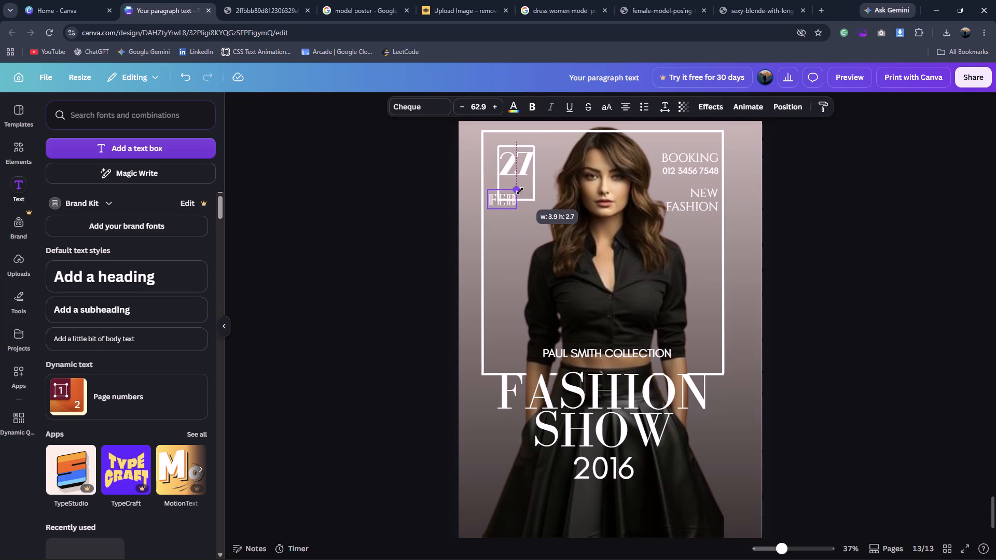
pyautogui.moveTo(520, 191); pyautogui.dragTo(522, 190)
pyautogui.moveTo(512, 232); pyautogui.dragTo(522, 217)
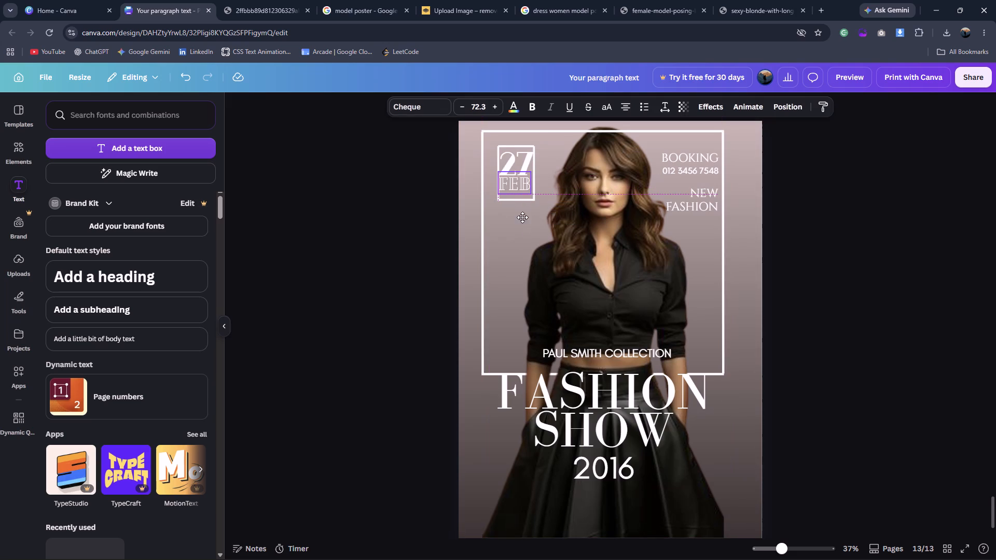
pyautogui.moveTo(522, 217); pyautogui.dragTo(525, 221)
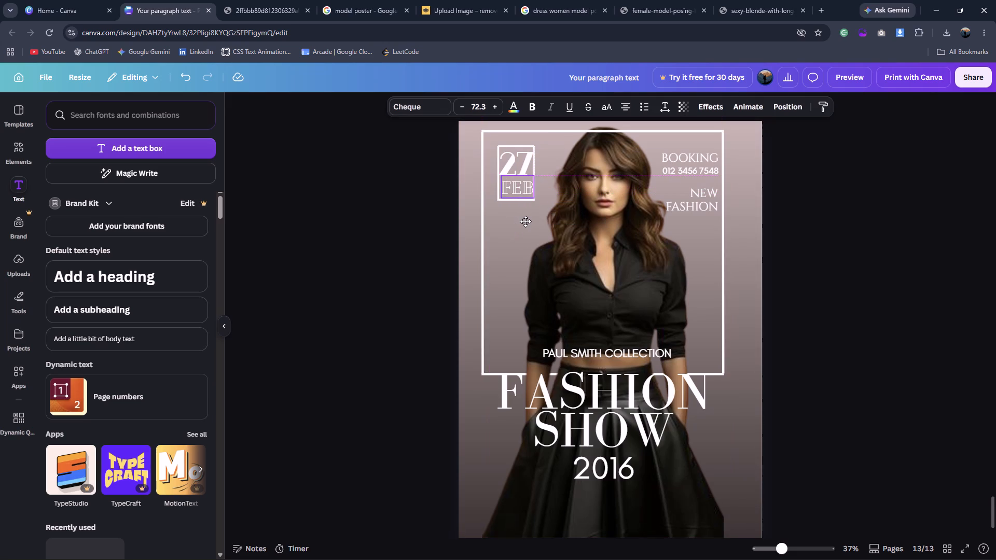
# Nudge "FEB" horizontally to centre it beneath "27" inside the small white frame.
pyautogui.moveTo(525, 221); pyautogui.dragTo(525, 221)
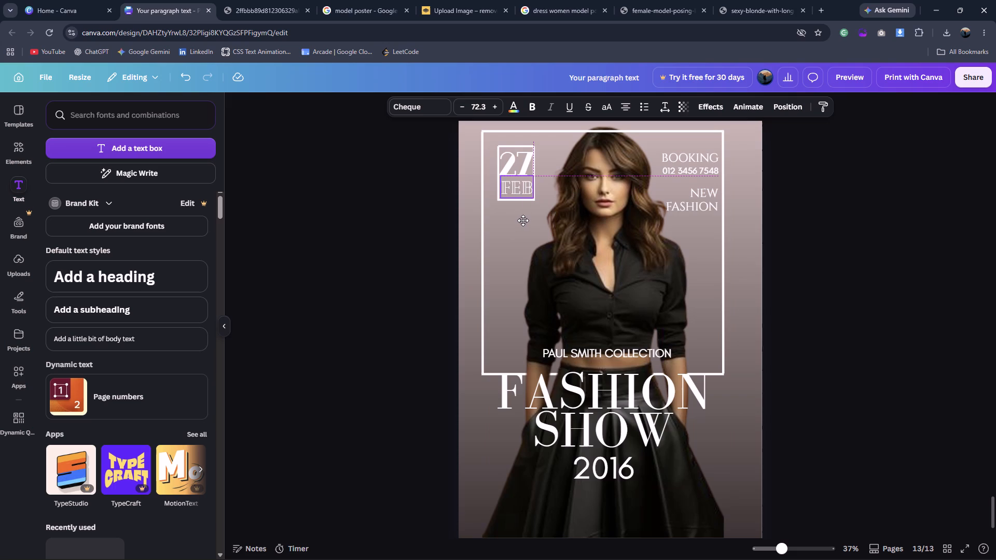
pyautogui.click(431, 230)
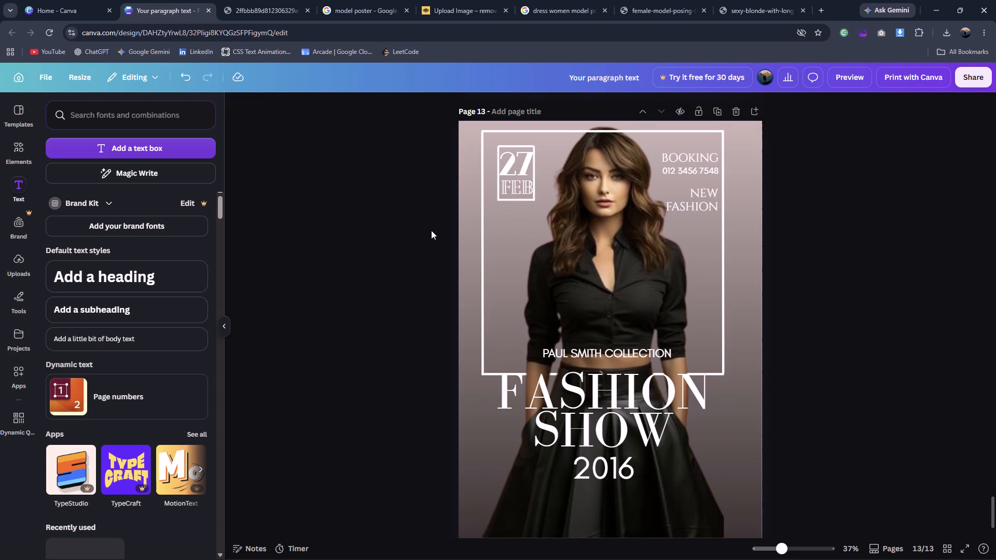
pyautogui.click(530, 180)
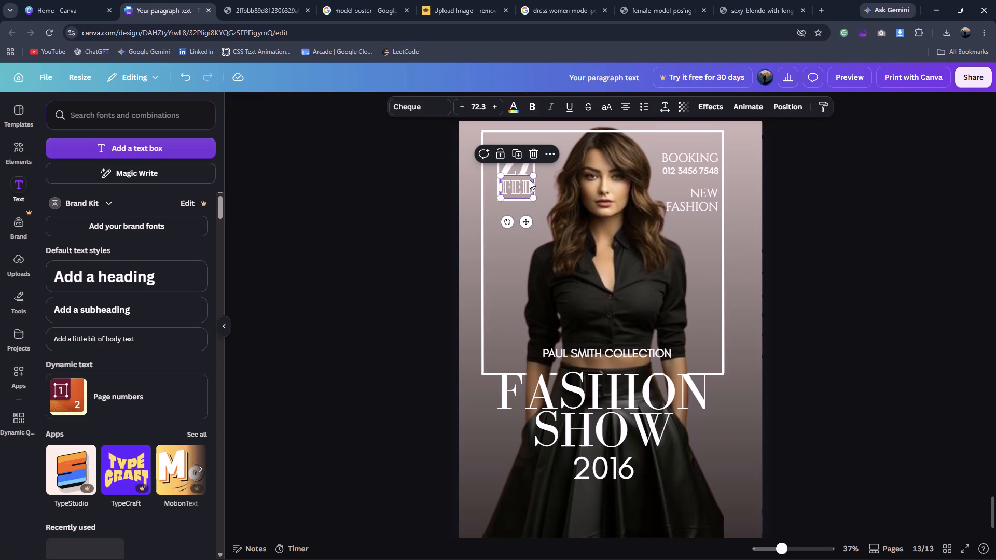
pyautogui.press('Left')
pyautogui.press('Left')
pyautogui.press('Right')
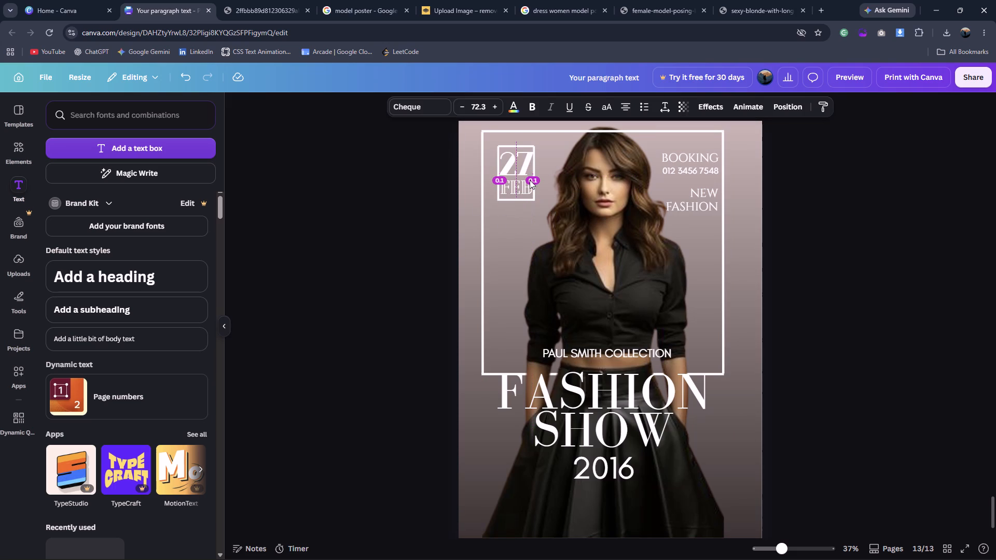
pyautogui.click(786, 206)
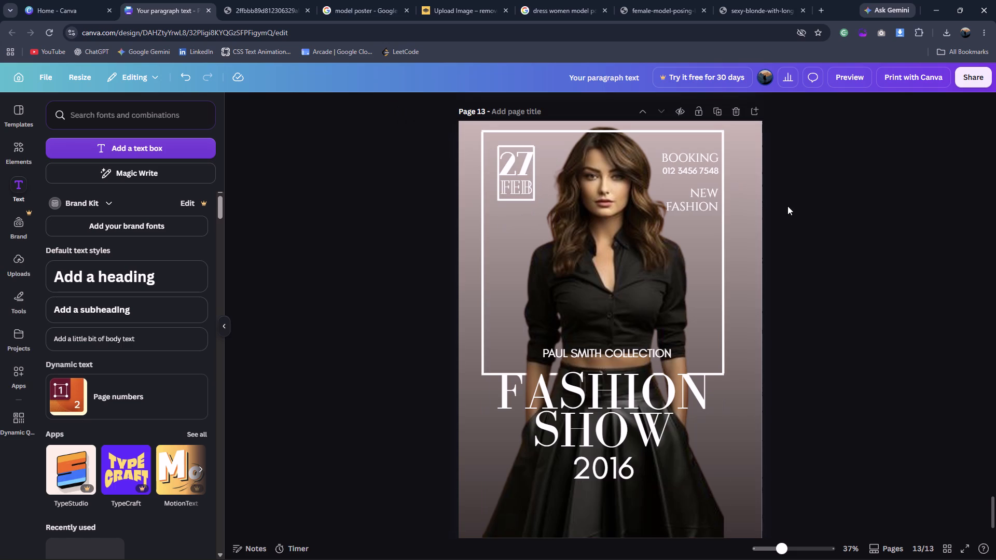
# Check the reference poster and add a text box reading "NEW" above "PAUL SMITH COLLECTION", enlarged to font size 36.8.
pyautogui.click(236, 0)
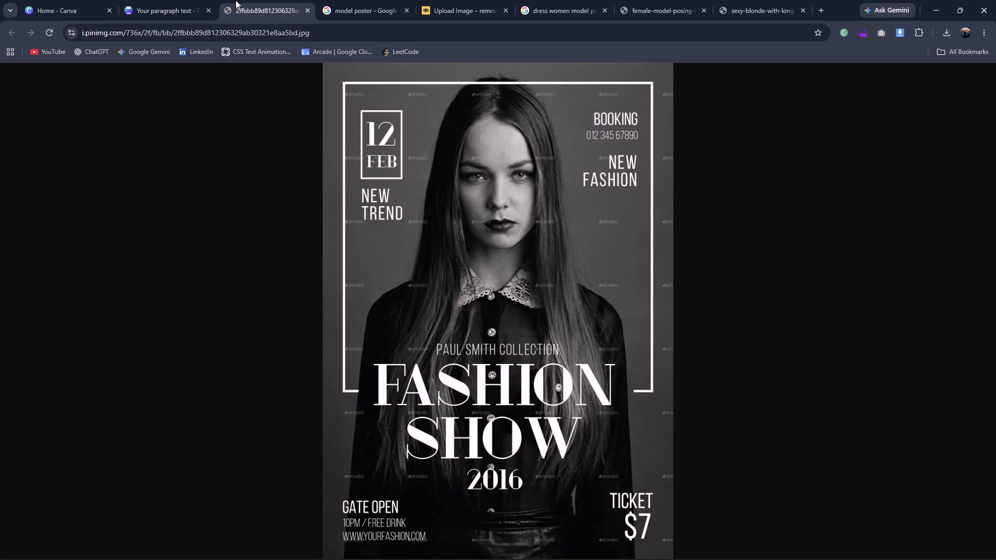
pyautogui.click(118, 2)
pyautogui.click(147, 2)
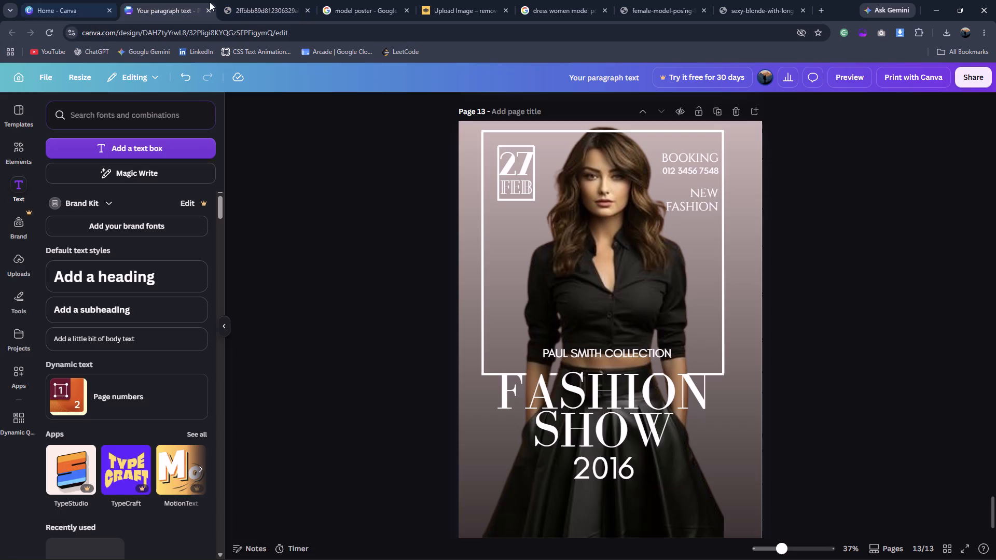
pyautogui.click(69, 156)
pyautogui.moveTo(596, 327); pyautogui.dragTo(590, 321)
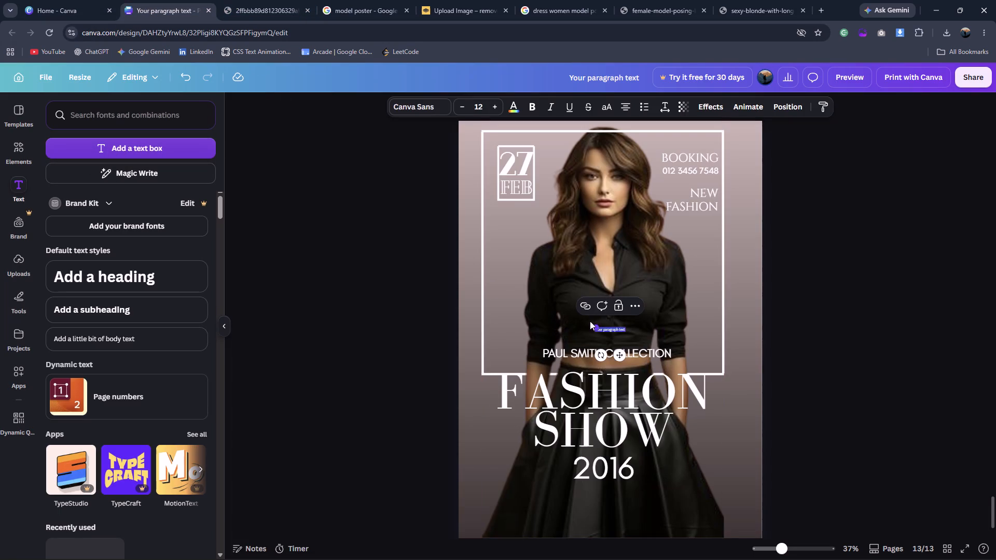
pyautogui.moveTo(590, 321); pyautogui.dragTo(543, 261)
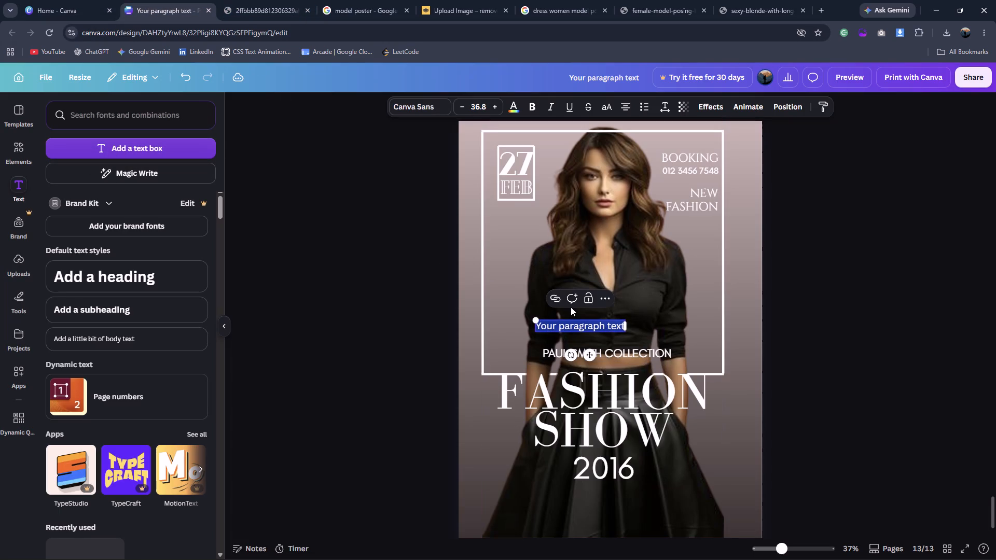
pyautogui.write('NEW')
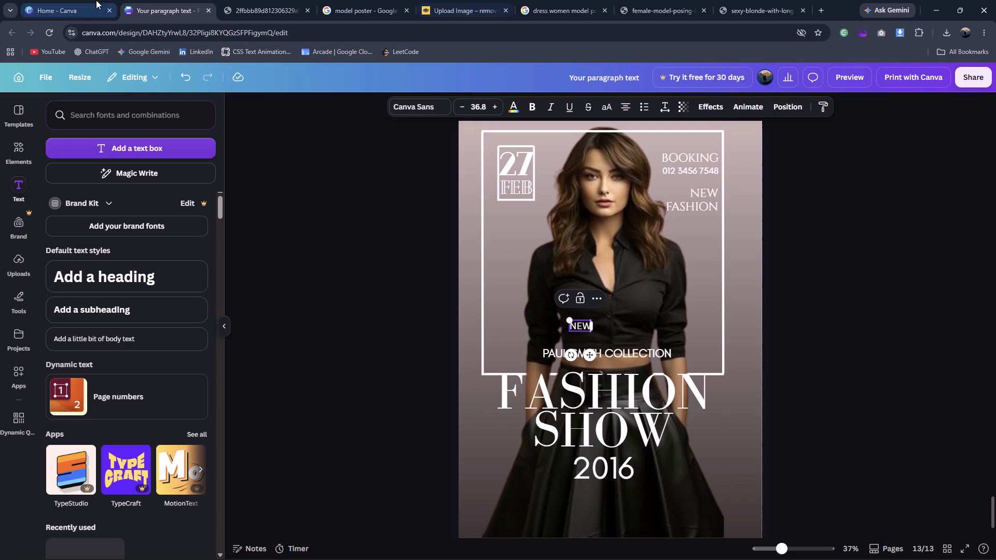
pyautogui.click(247, 0)
pyautogui.click(191, 2)
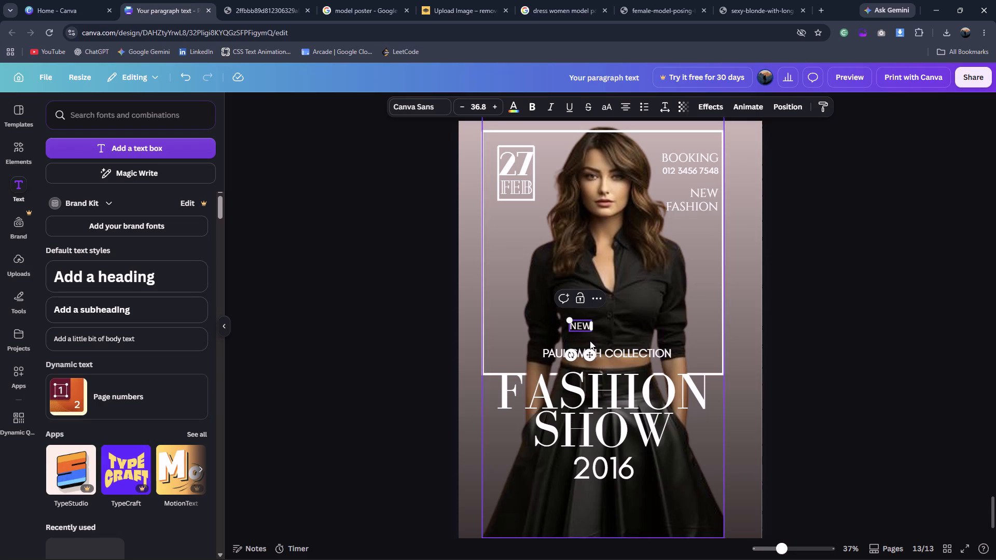
# Move "NEW" to just below the framed "27 FEB" date, undoing any accidental shift of the "FASHION" title.
pyautogui.moveTo(589, 361); pyautogui.dragTo(586, 354)
pyautogui.hotkey('ctrl', 'z')
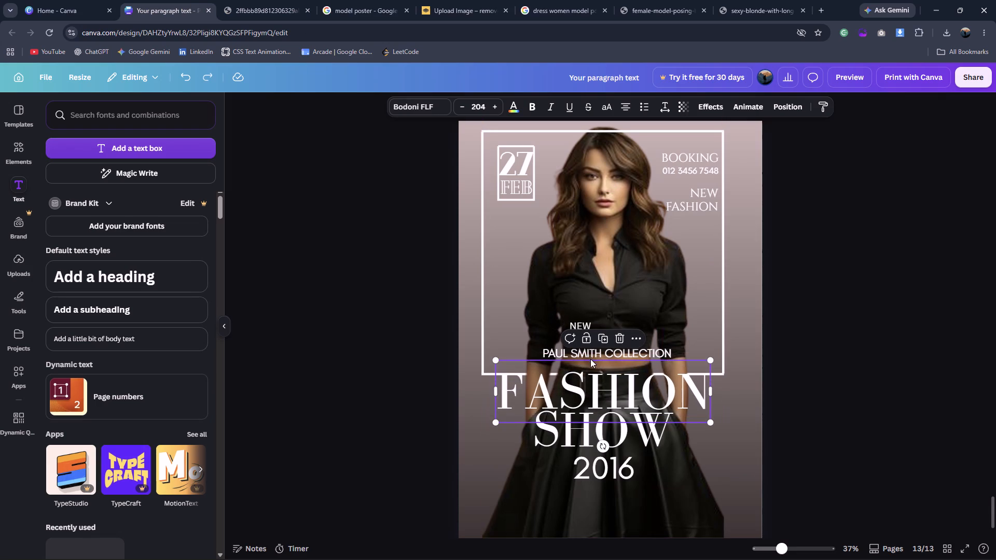
pyautogui.click(583, 326)
pyautogui.moveTo(590, 354); pyautogui.dragTo(590, 352)
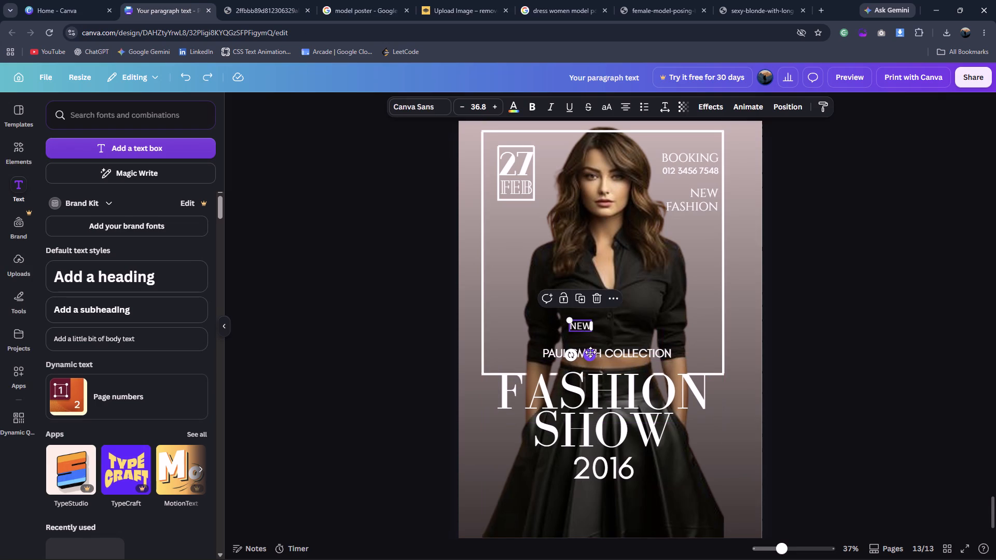
pyautogui.moveTo(590, 352); pyautogui.dragTo(521, 246)
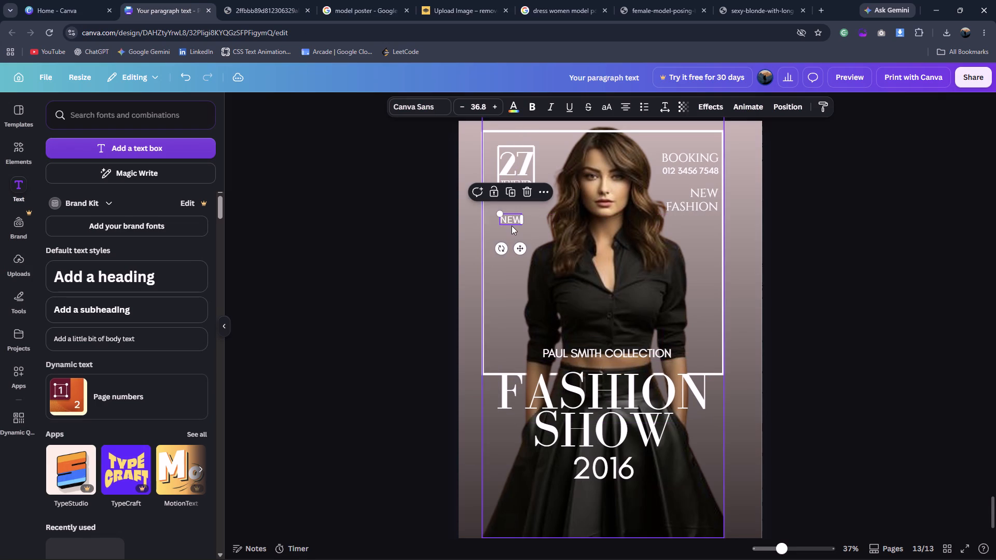
# Change the font of the "NEW" text below the date frame to Belleza.
pyautogui.click(511, 218)
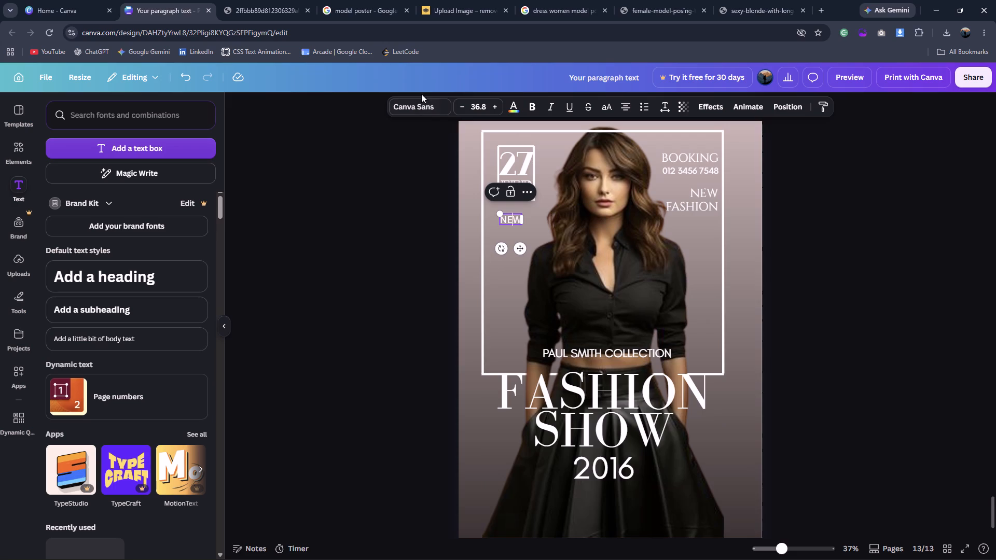
pyautogui.doubleClick(513, 218)
pyautogui.click(434, 118)
pyautogui.click(430, 104)
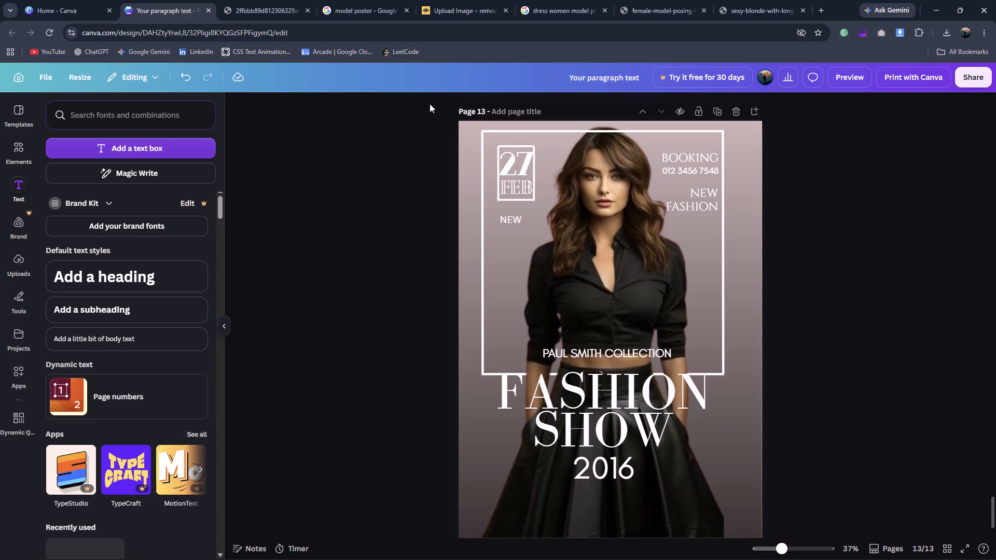
pyautogui.click(511, 219)
pyautogui.click(434, 107)
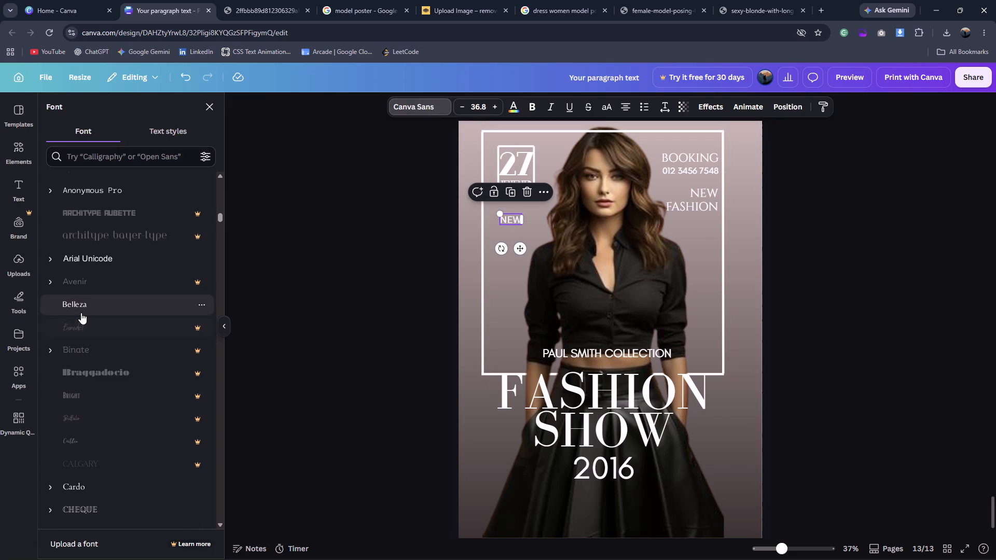
pyautogui.click(81, 313)
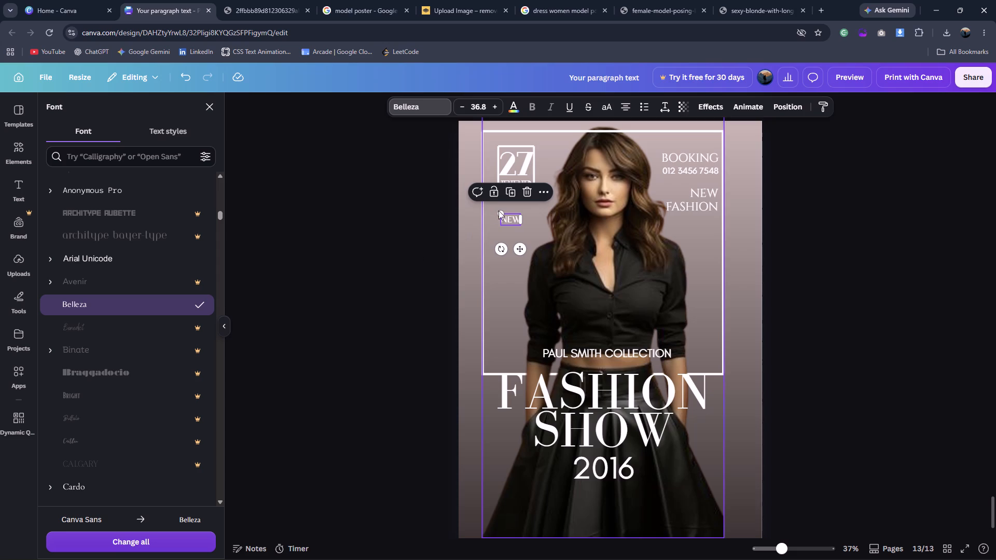
# Enlarge "NEW" to font size 51.9, keeping its left edge in line with the date frame.
pyautogui.moveTo(500, 211); pyautogui.dragTo(485, 203)
pyautogui.click(514, 250)
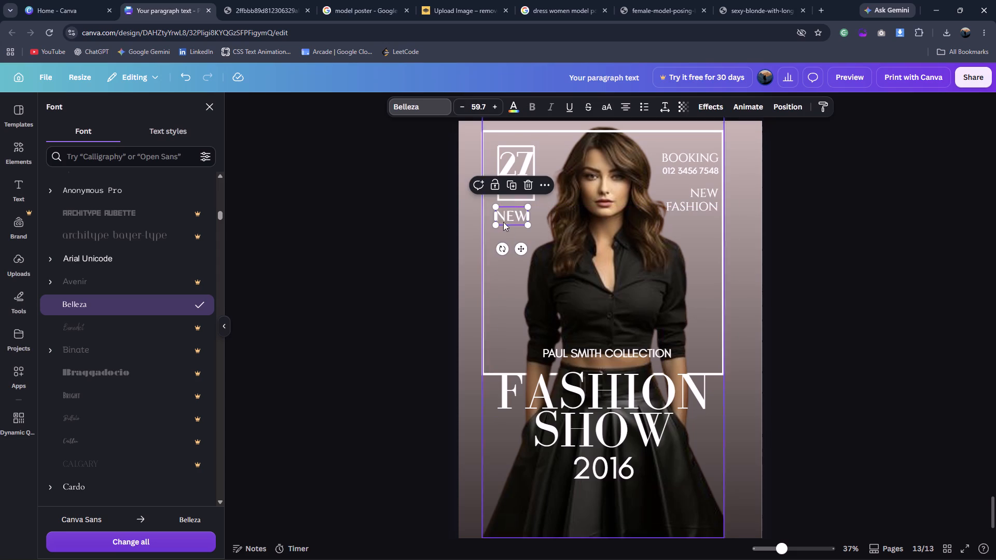
pyautogui.click(493, 208)
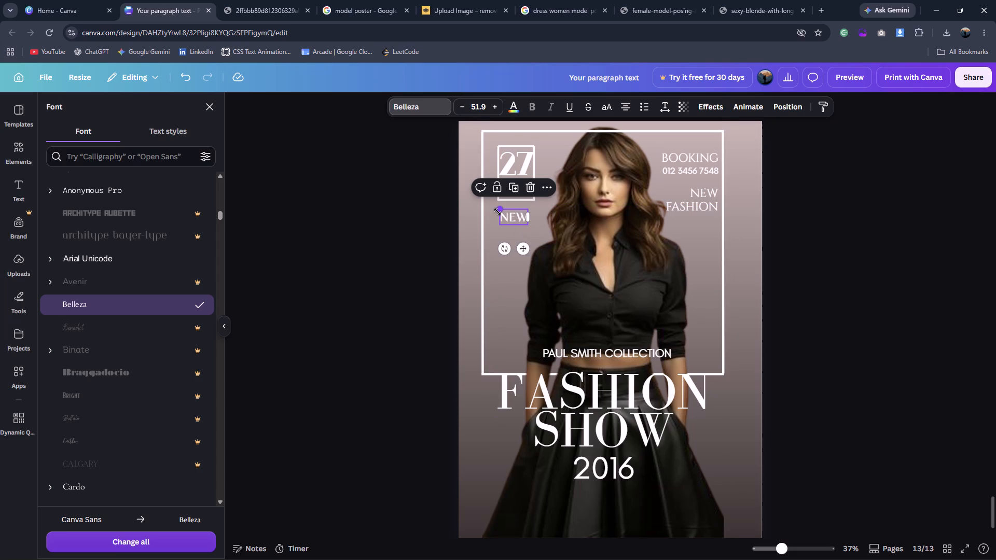
pyautogui.rightClick(497, 212)
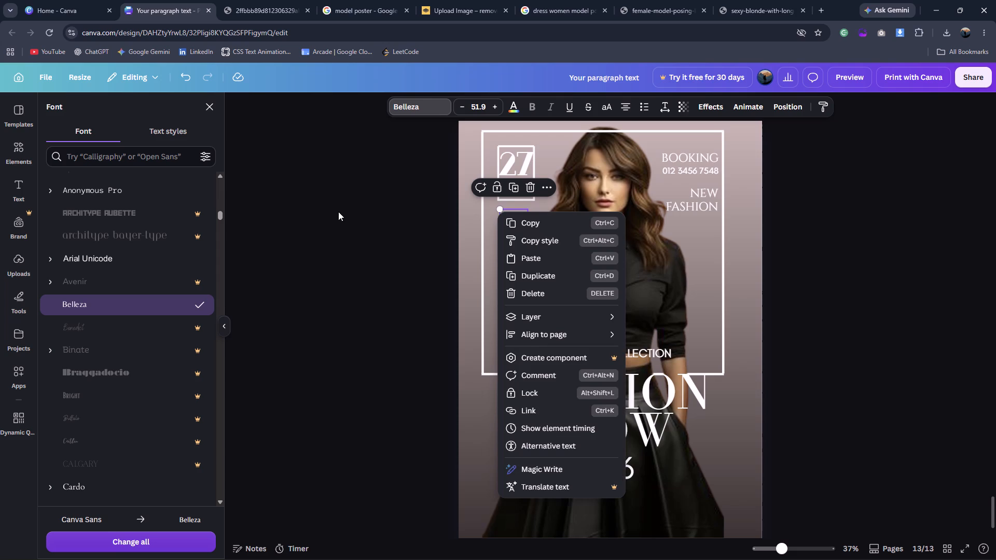
pyautogui.click(338, 212)
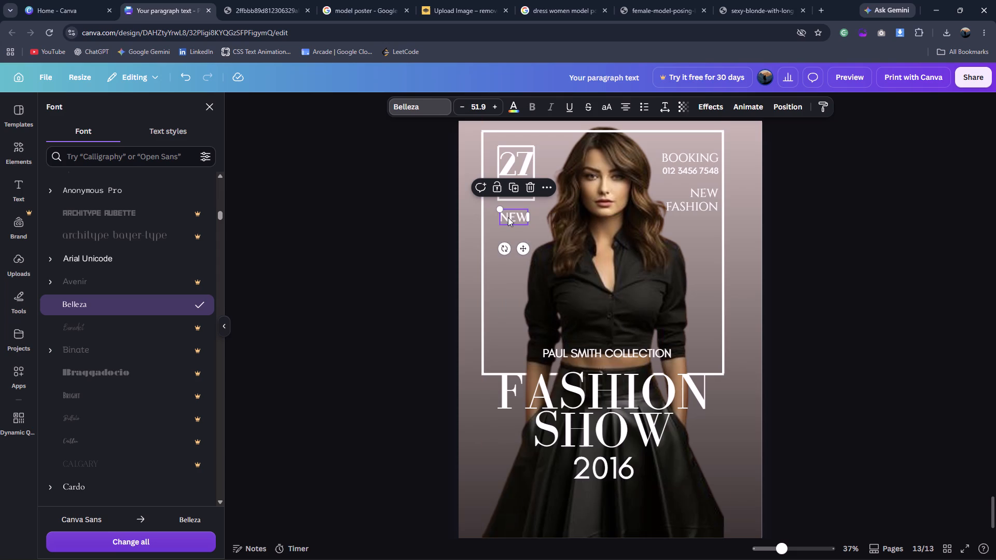
# Duplicate "NEW", place the copy directly beneath it and change the copy's text to "TREND".
pyautogui.hotkey('ctrl', 'd')
pyautogui.moveTo(525, 256); pyautogui.dragTo(521, 263)
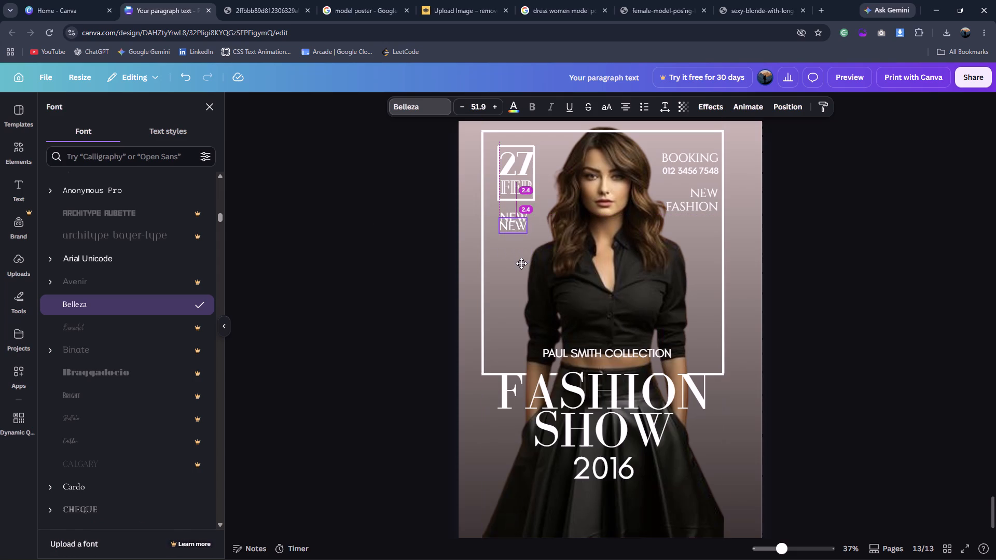
pyautogui.moveTo(521, 263); pyautogui.dragTo(523, 267)
pyautogui.click(233, 0)
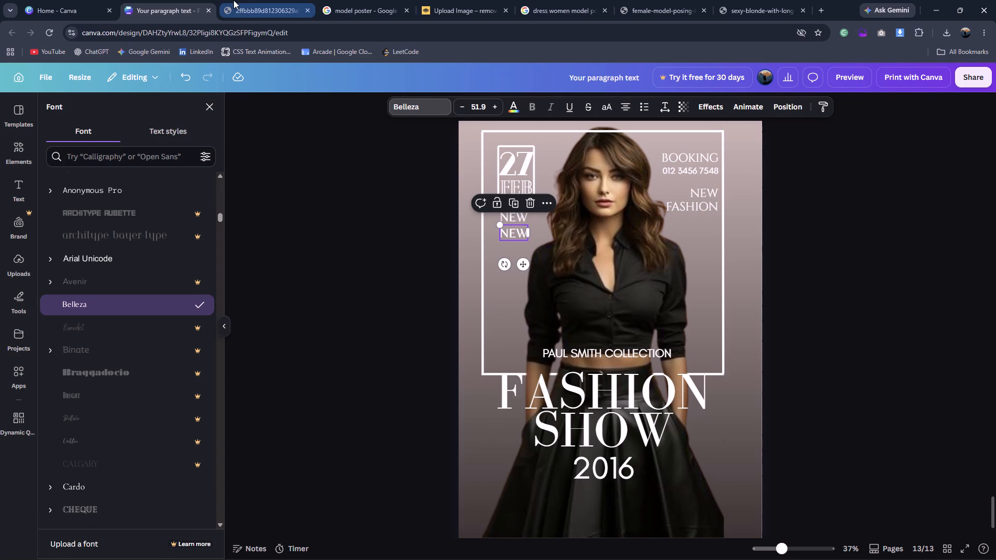
pyautogui.click(160, 0)
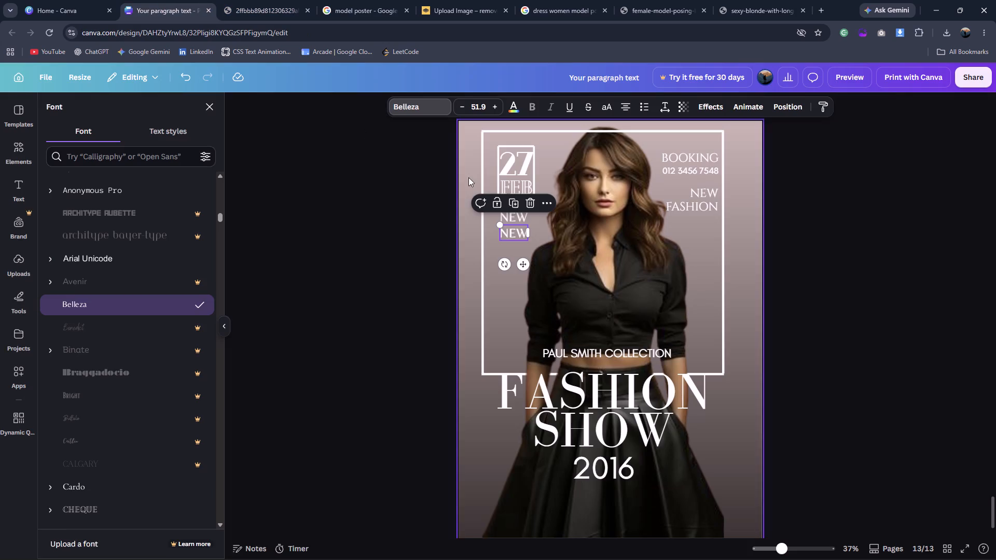
pyautogui.doubleClick(521, 237)
pyautogui.write('TREND')
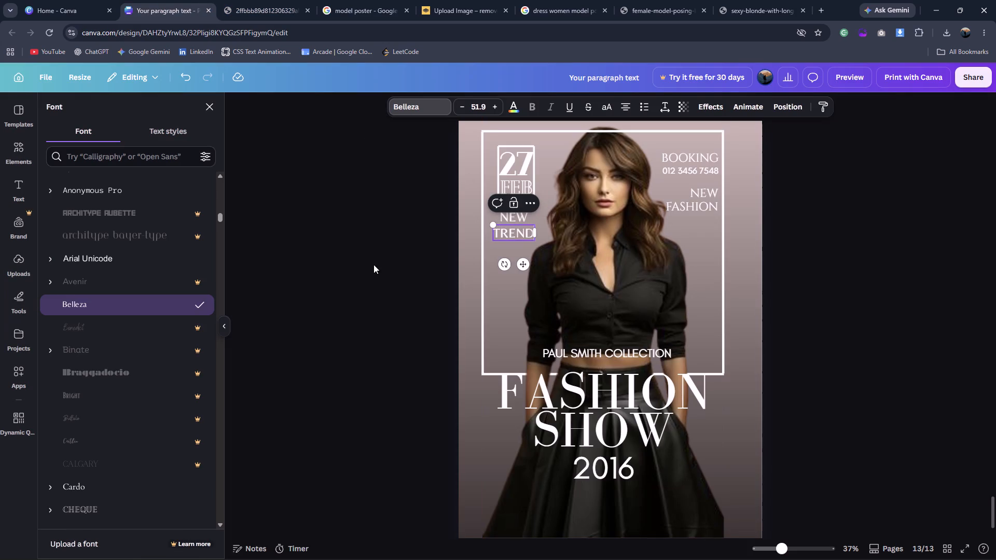
# Align the left edge of "TREND" with "NEW" and the date frame above it.
pyautogui.click(374, 264)
pyautogui.click(409, 261)
pyautogui.moveTo(511, 235); pyautogui.dragTo(515, 233)
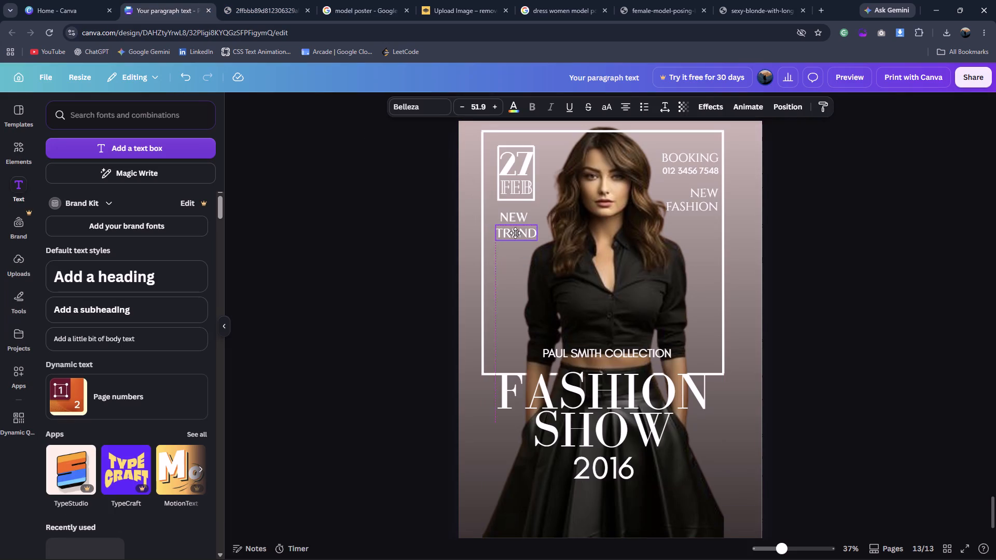
pyautogui.moveTo(515, 233); pyautogui.dragTo(517, 233)
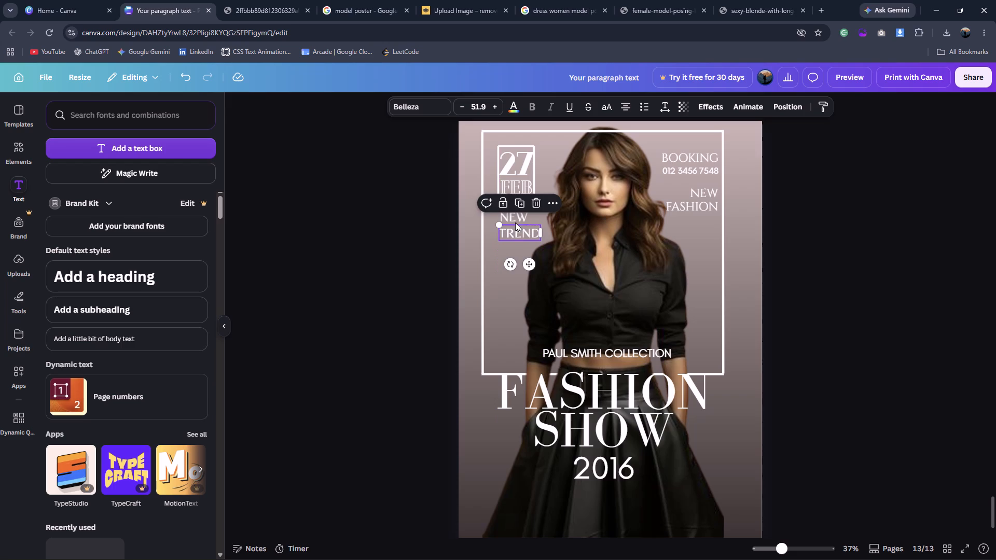
pyautogui.click(515, 216)
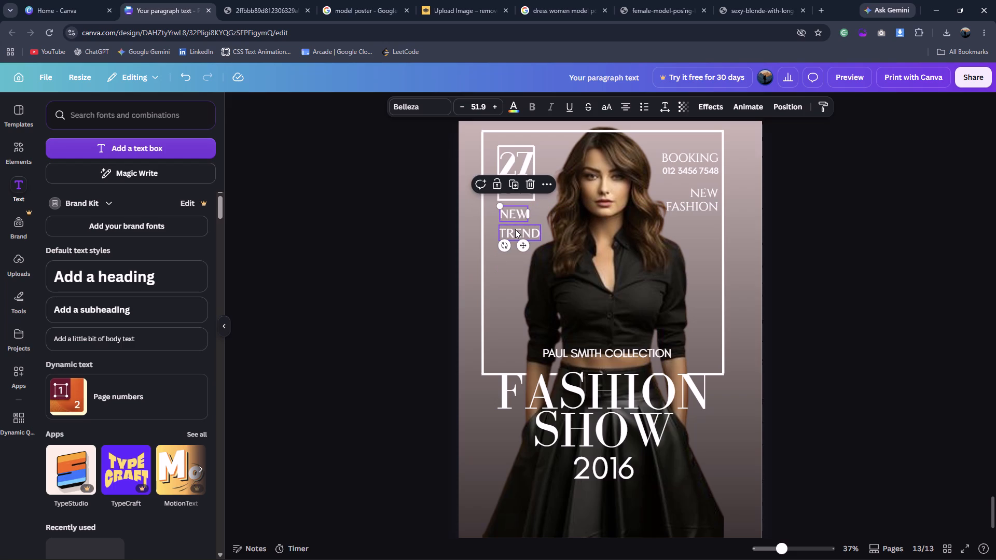
pyautogui.click(515, 229)
pyautogui.click(512, 214)
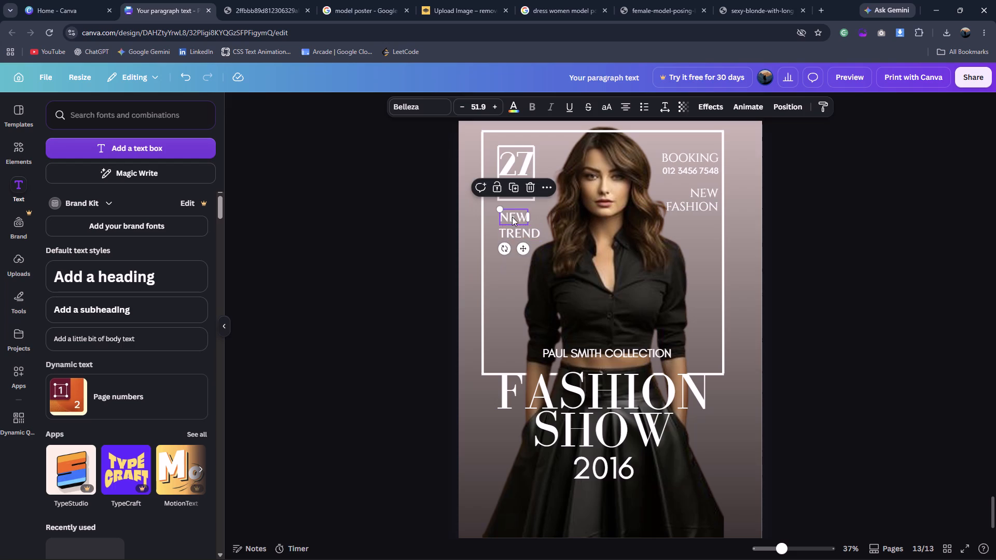
pyautogui.click(391, 285)
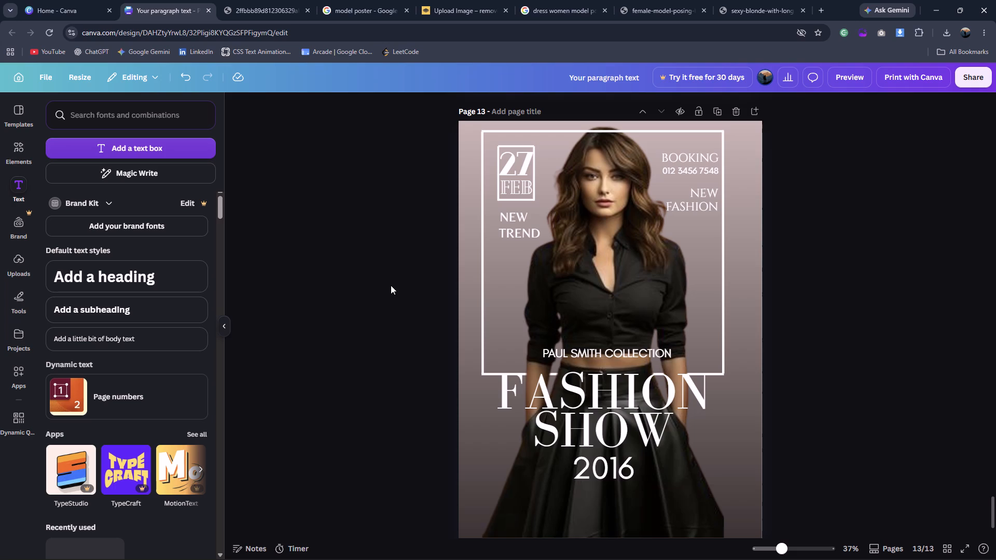
# Compare the date block and "NEW TREND" text with the reference poster.
pyautogui.click(276, 8)
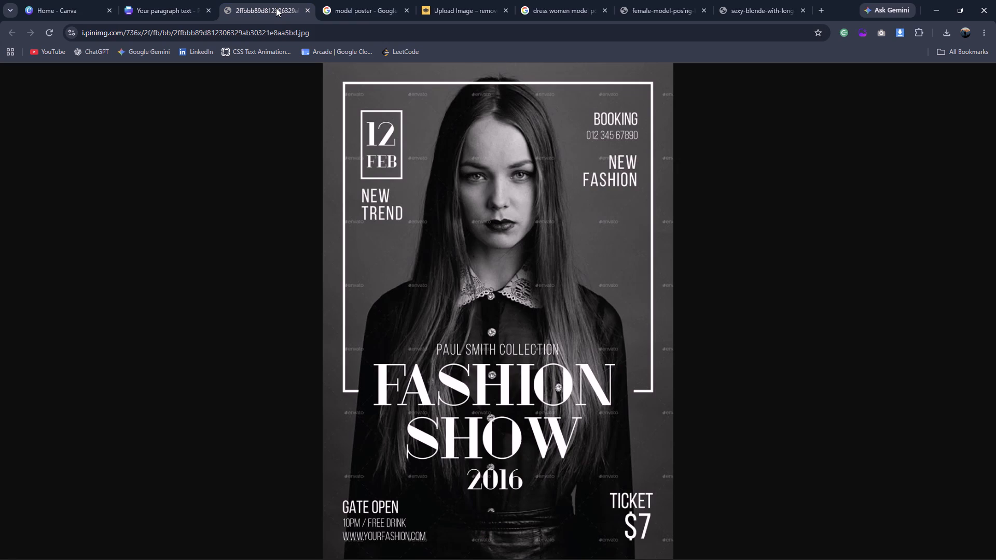
pyautogui.click(172, 0)
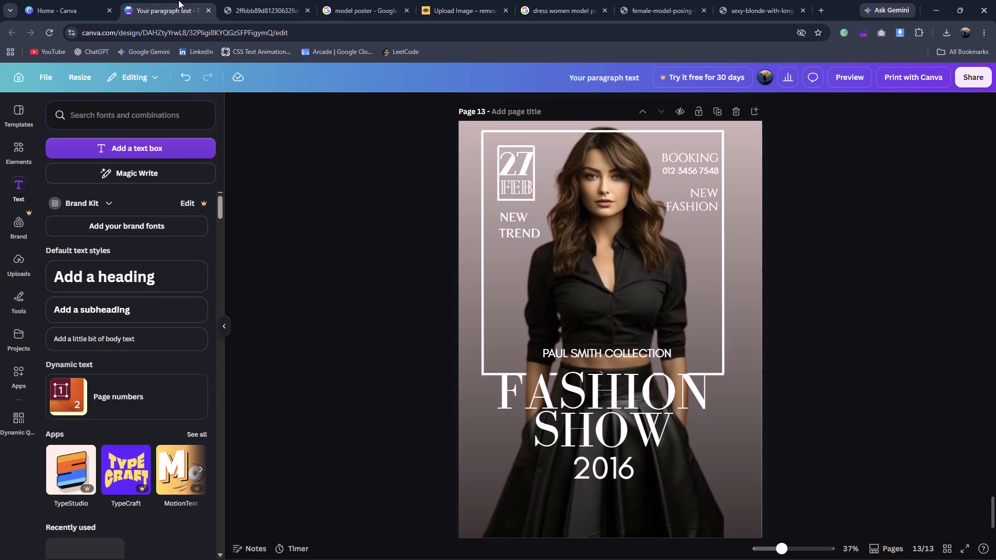
pyautogui.click(262, 0)
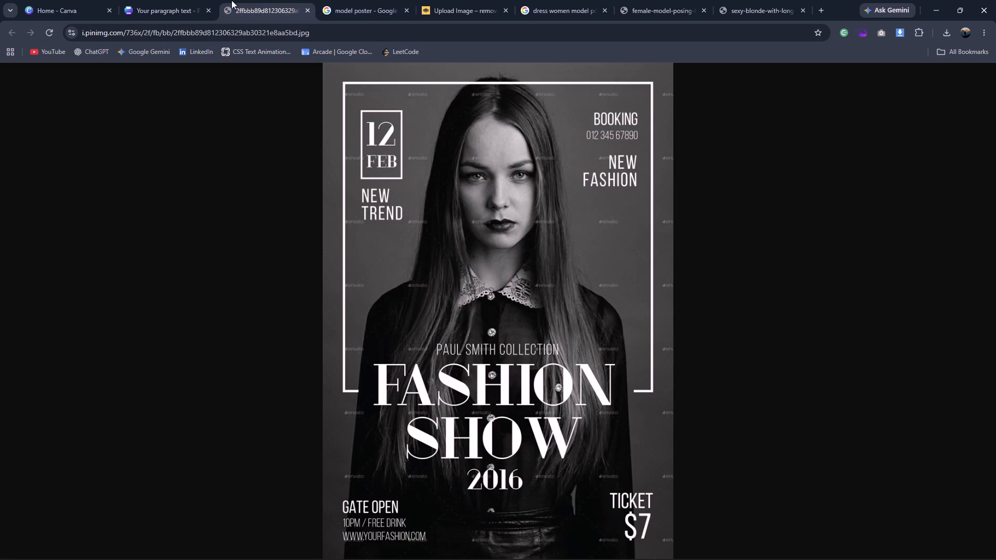
pyautogui.click(192, 0)
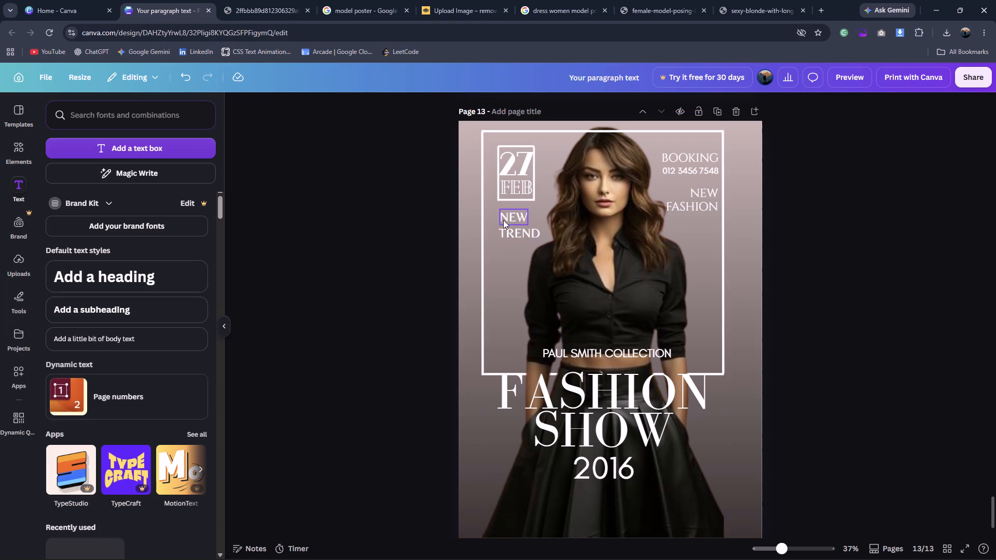
# Duplicate "TREND", place the copy in the poster's lower-right area beside "2016" and change its text to "TICKET".
pyautogui.click(511, 226)
pyautogui.hotkey('ctrl', 'd')
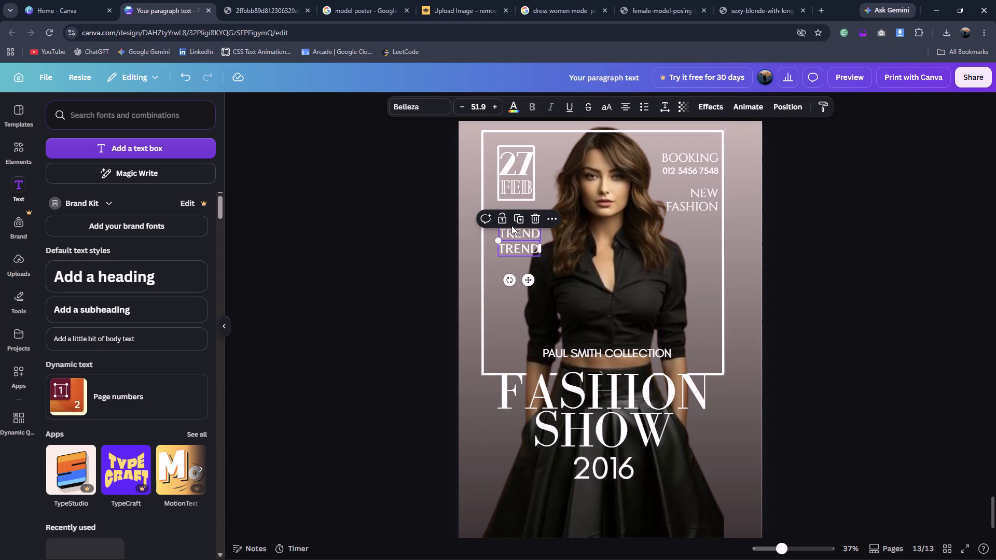
pyautogui.click(532, 274)
pyautogui.click(525, 252)
pyautogui.moveTo(525, 252); pyautogui.dragTo(729, 492)
pyautogui.doubleClick(729, 492)
pyautogui.click(245, 0)
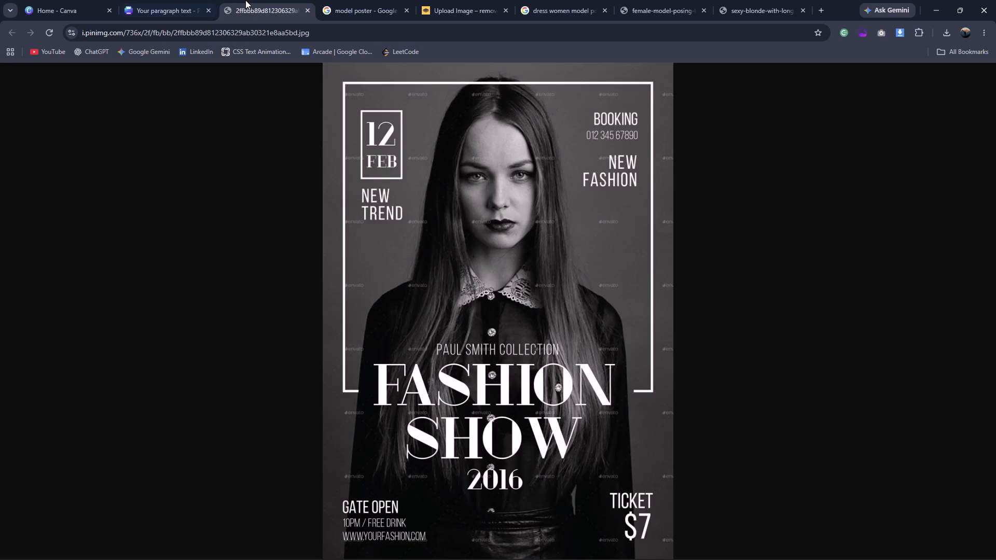
pyautogui.click(189, 0)
pyautogui.write('TICKER')
pyautogui.press('BackSpace')
pyautogui.press('t')
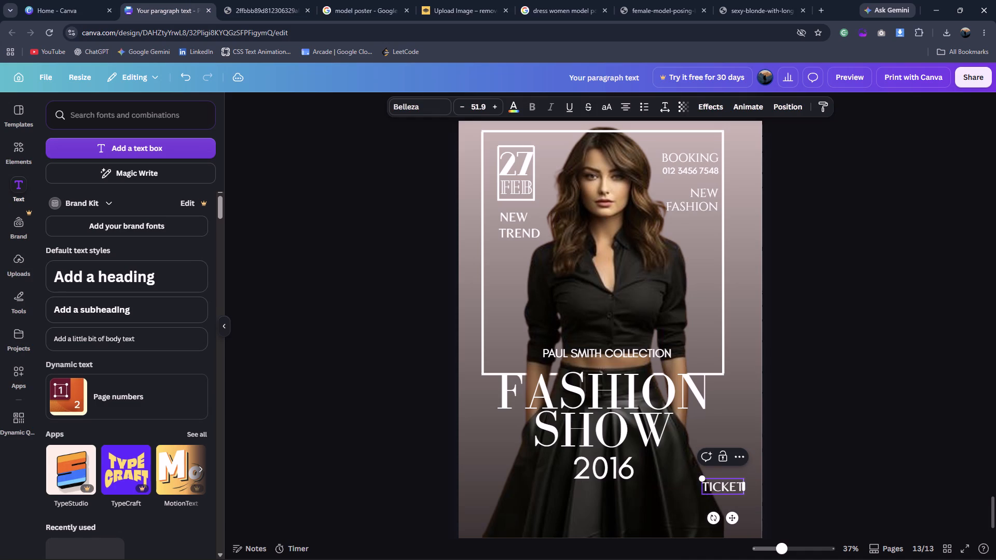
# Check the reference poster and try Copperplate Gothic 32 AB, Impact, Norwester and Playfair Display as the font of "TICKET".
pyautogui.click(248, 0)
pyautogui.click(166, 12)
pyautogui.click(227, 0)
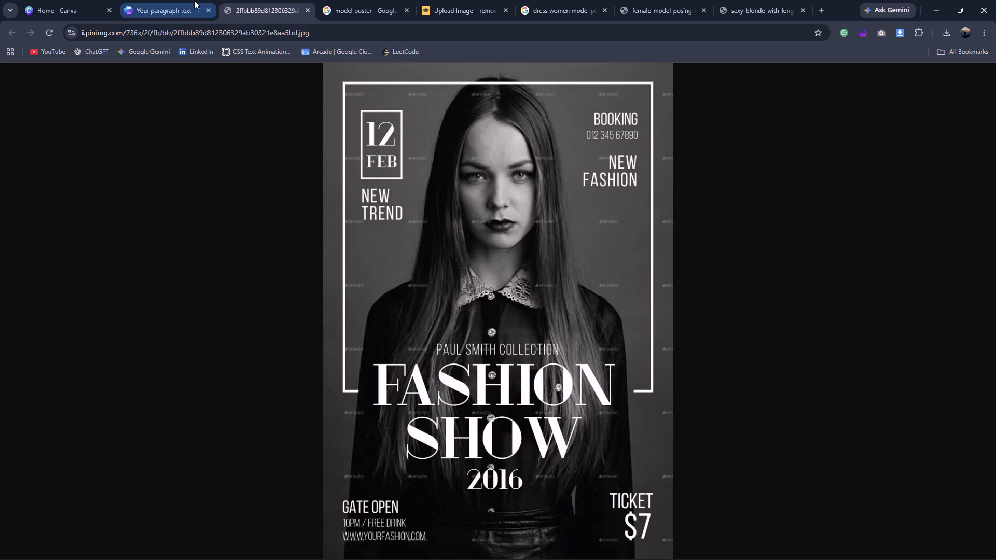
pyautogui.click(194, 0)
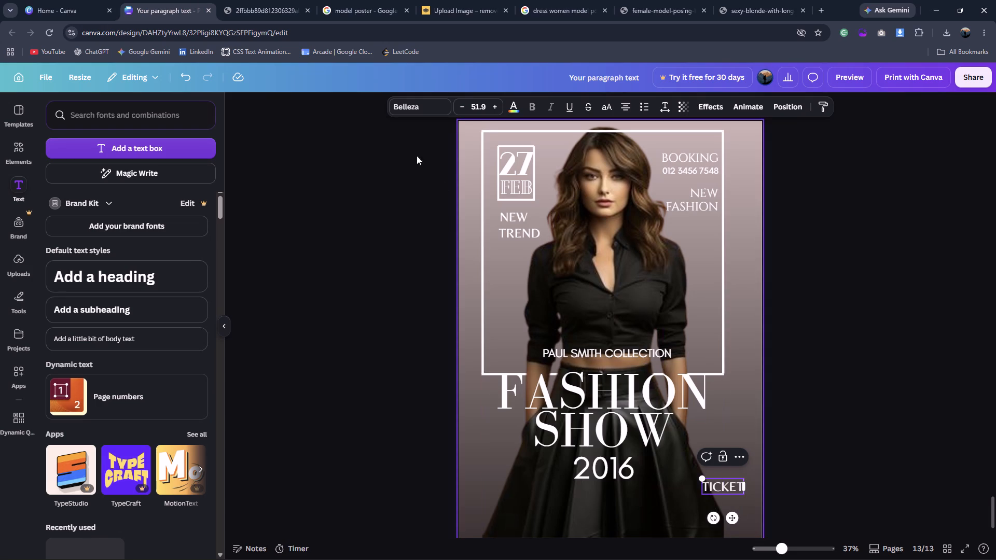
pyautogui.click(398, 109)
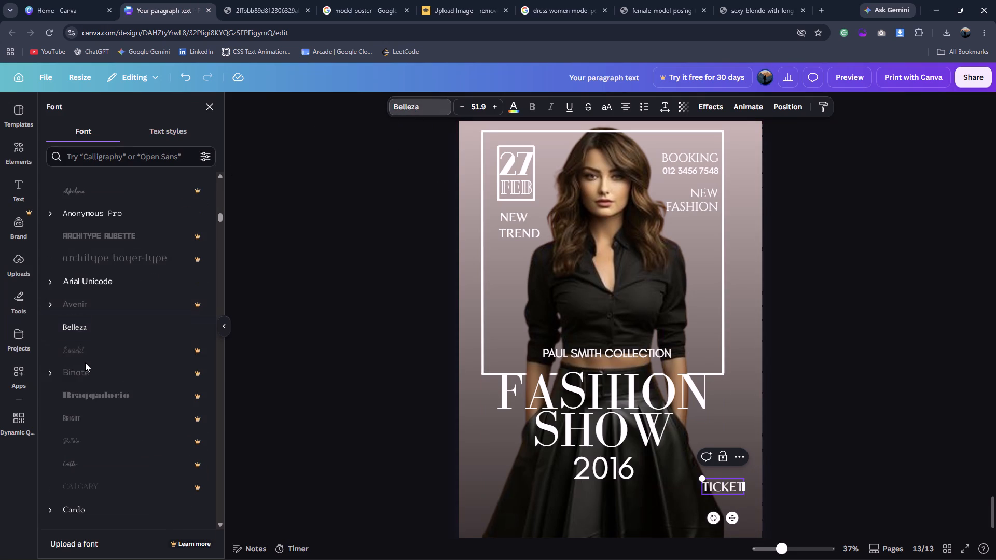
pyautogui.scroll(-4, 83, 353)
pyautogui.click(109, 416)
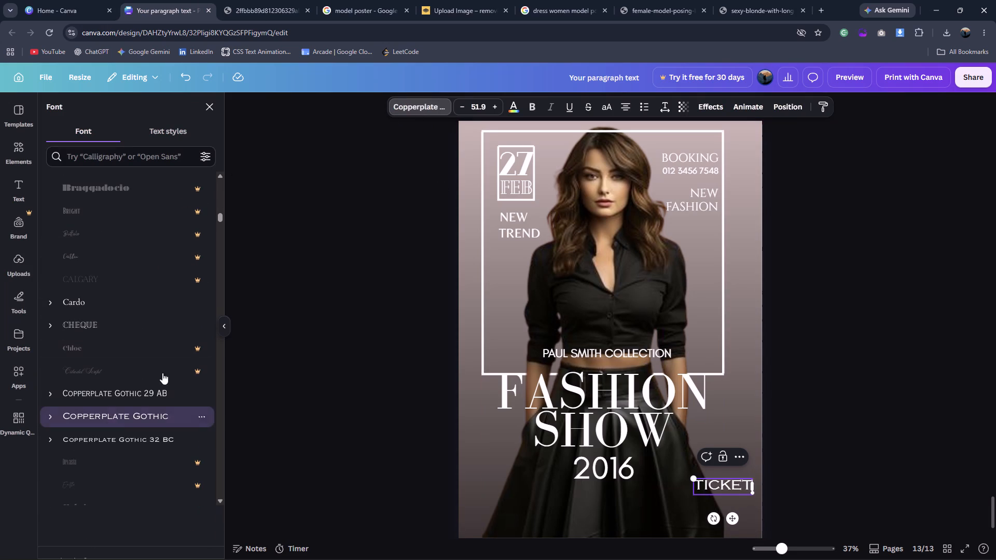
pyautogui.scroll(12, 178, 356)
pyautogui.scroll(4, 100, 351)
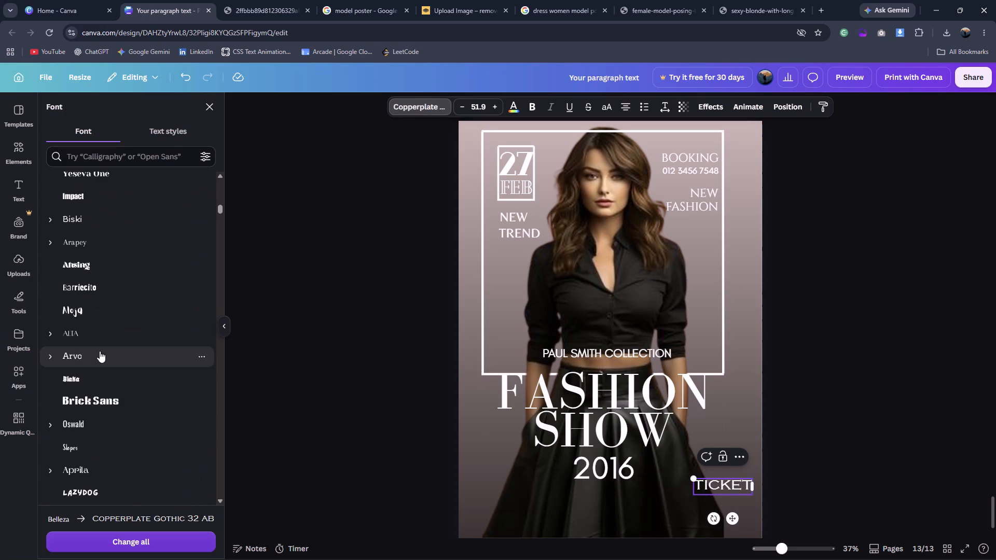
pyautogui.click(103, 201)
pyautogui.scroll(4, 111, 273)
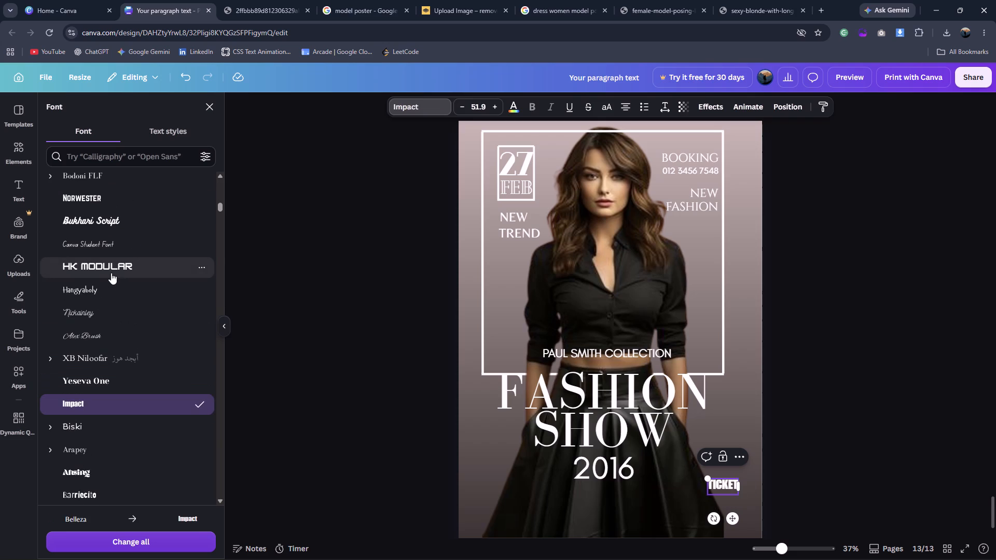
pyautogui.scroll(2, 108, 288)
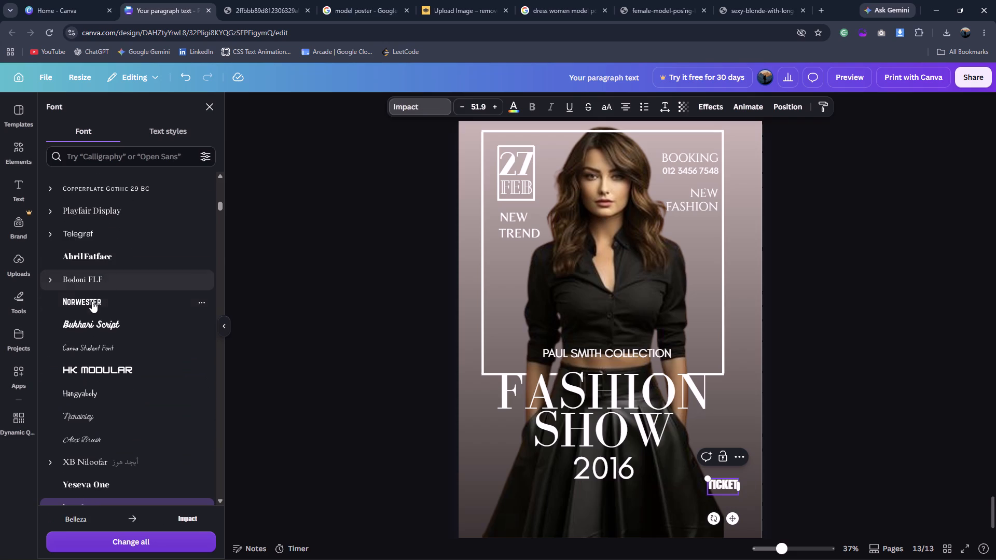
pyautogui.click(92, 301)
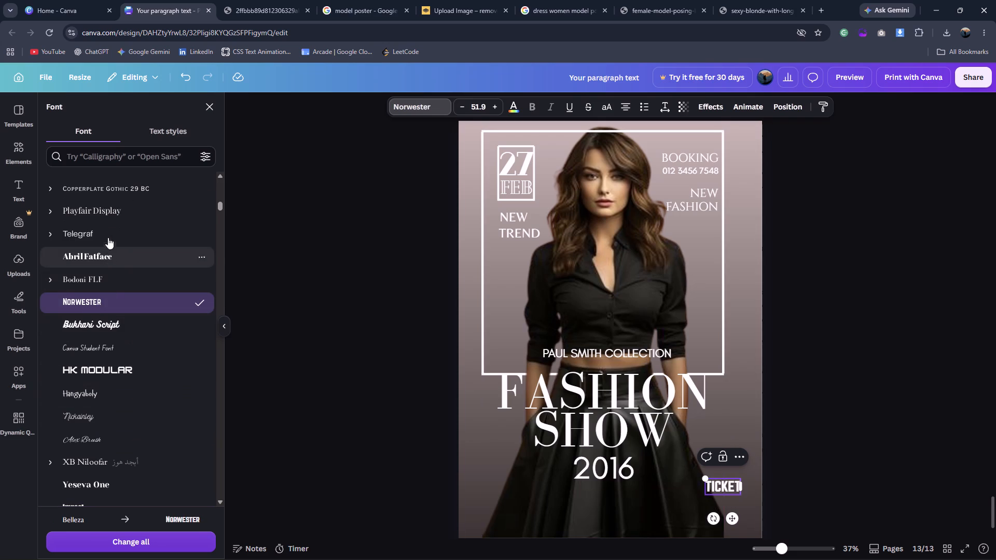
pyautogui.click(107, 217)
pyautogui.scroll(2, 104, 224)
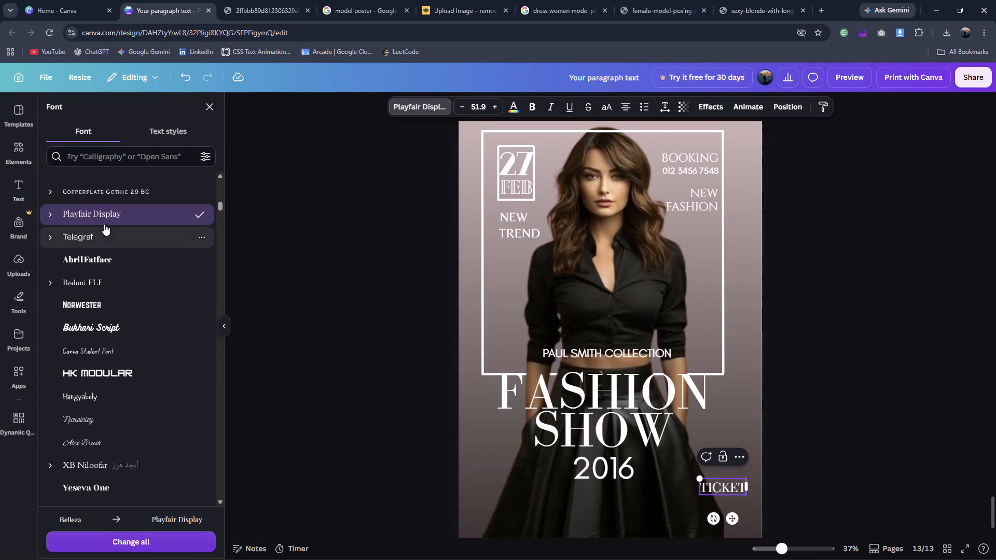
# Set the font of "TICKET" to Copperplate Gothic 29 BC.
pyautogui.click(84, 295)
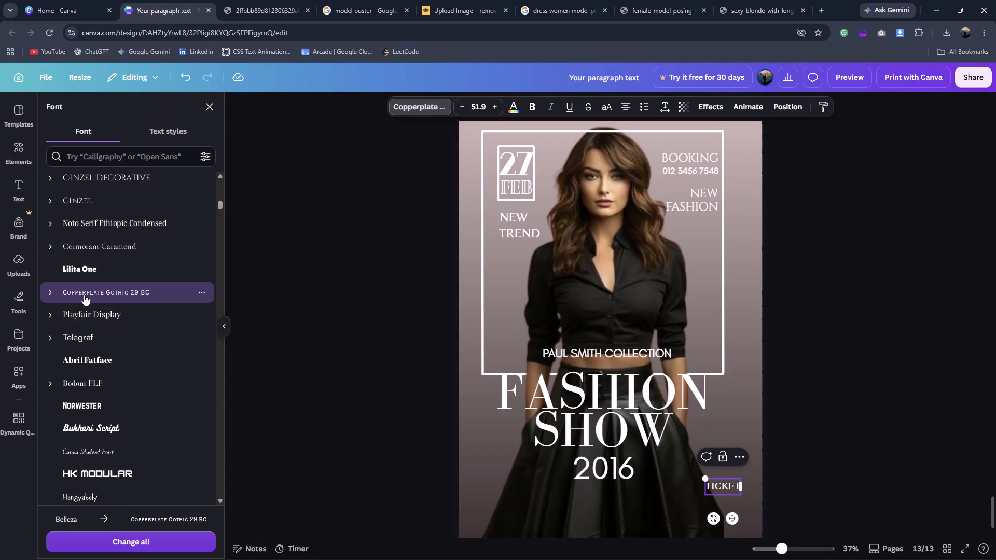
pyautogui.click(961, 404)
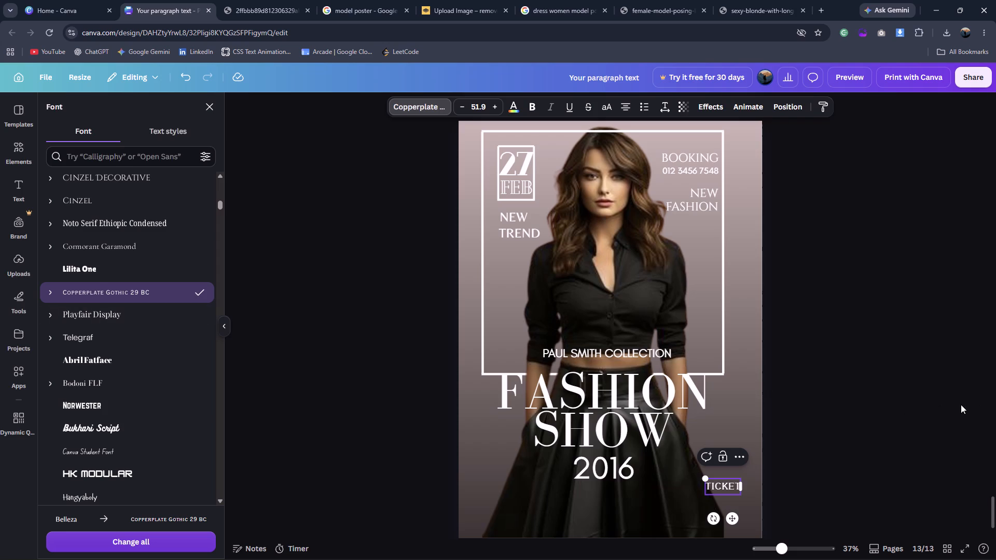
pyautogui.click(774, 501)
# Enlarge "TICKET" to font size 71.5 and shift it closer to the poster's right edge, checking its placement against the reference.
pyautogui.moveTo(722, 489); pyautogui.dragTo(722, 480)
pyautogui.moveTo(707, 468); pyautogui.dragTo(698, 465)
pyautogui.click(842, 489)
pyautogui.click(285, 0)
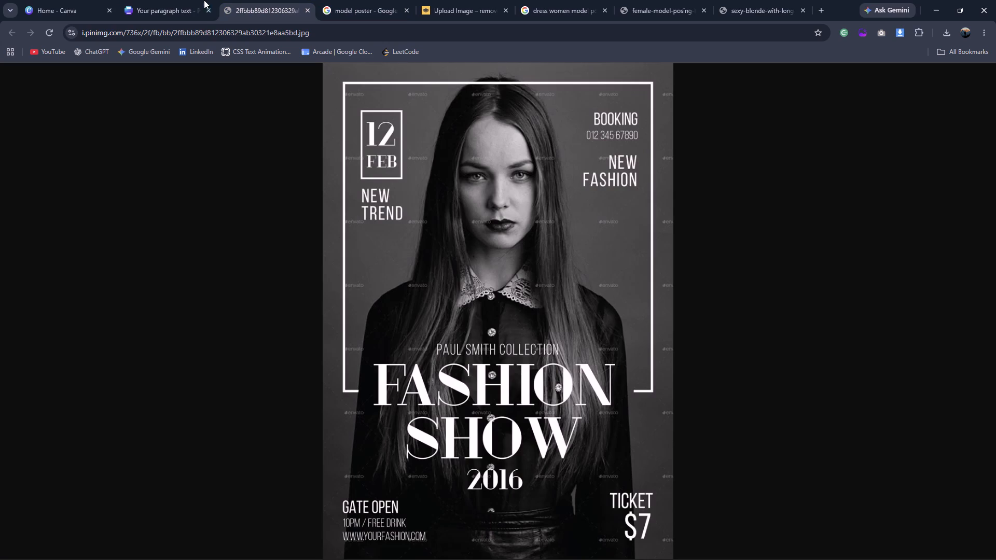
pyautogui.click(204, 0)
pyautogui.click(729, 480)
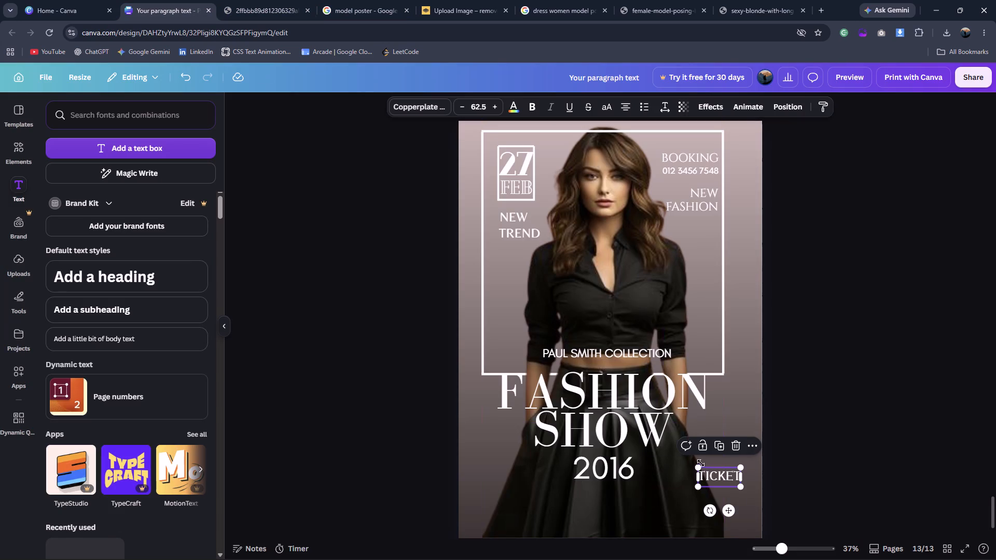
pyautogui.click(700, 464)
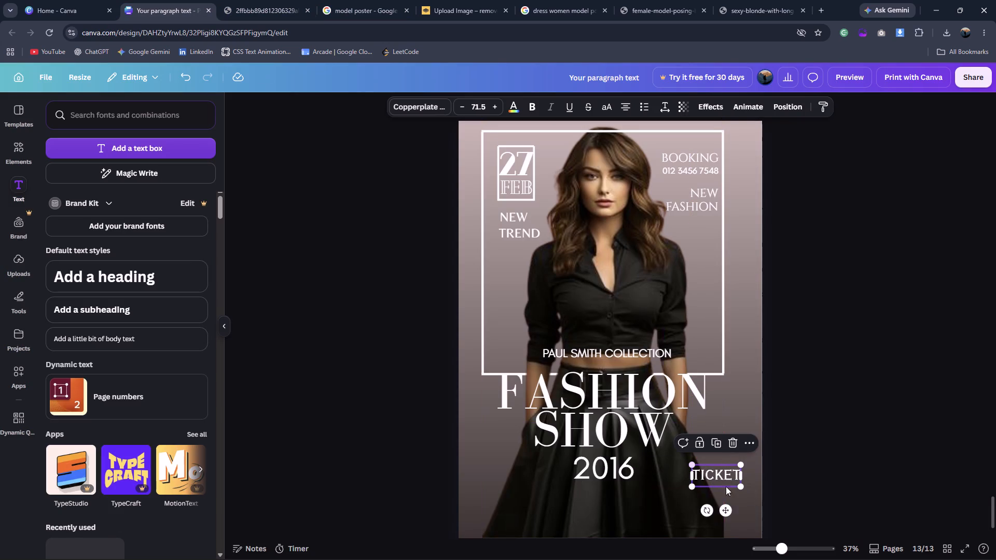
pyautogui.moveTo(725, 510); pyautogui.dragTo(734, 512)
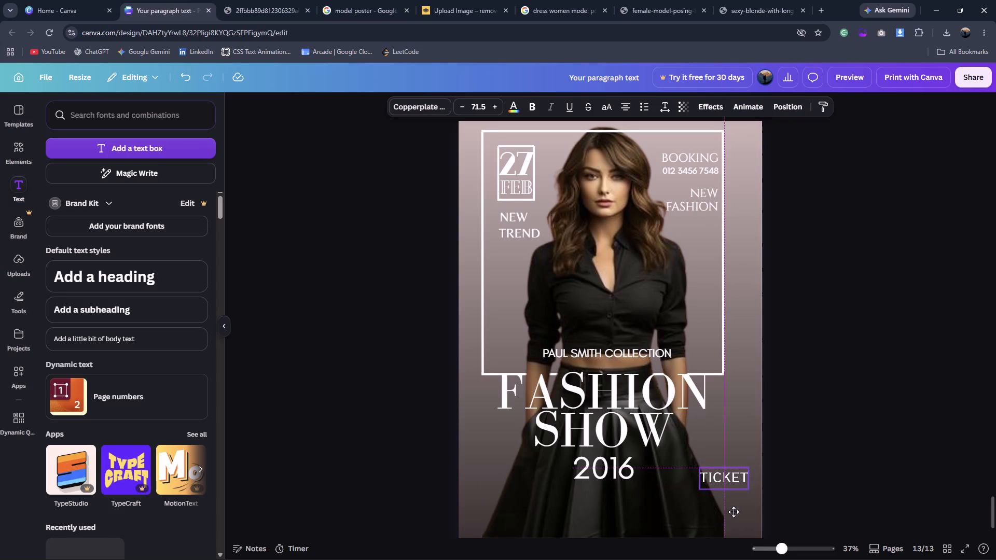
pyautogui.moveTo(734, 512); pyautogui.dragTo(736, 511)
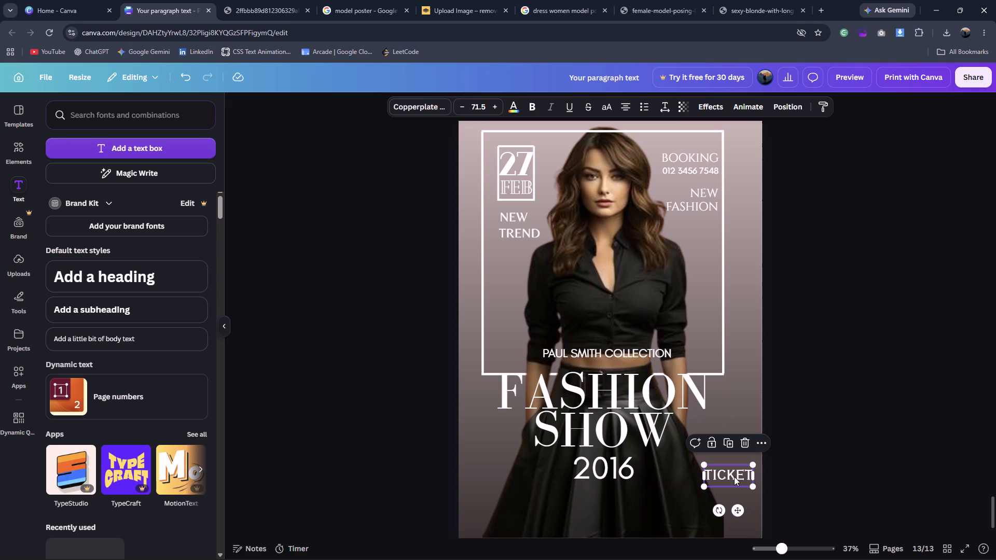
# Duplicate "TICKET", place the copy directly beneath it and change the copy's text to "$7".
pyautogui.hotkey('ctrl', 'd')
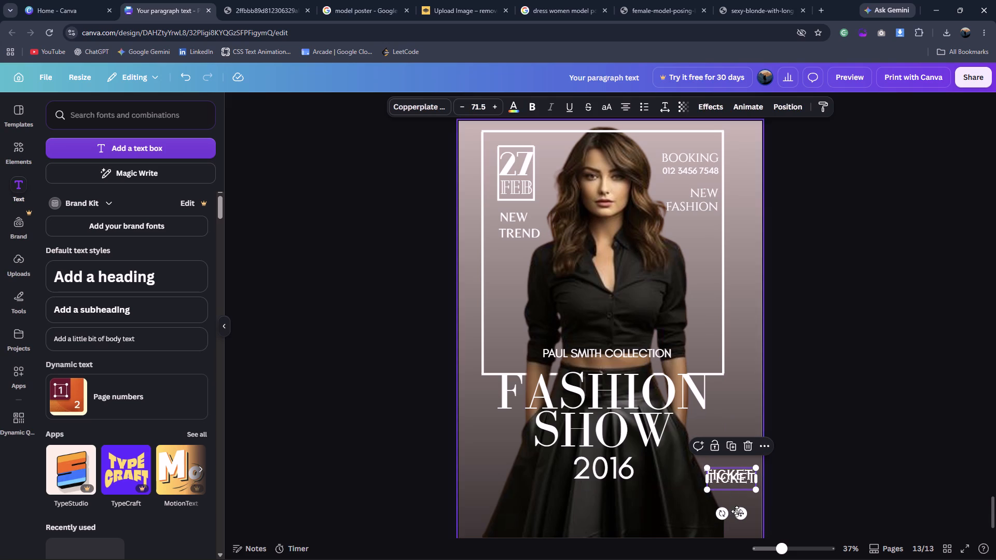
pyautogui.moveTo(739, 511); pyautogui.dragTo(736, 525)
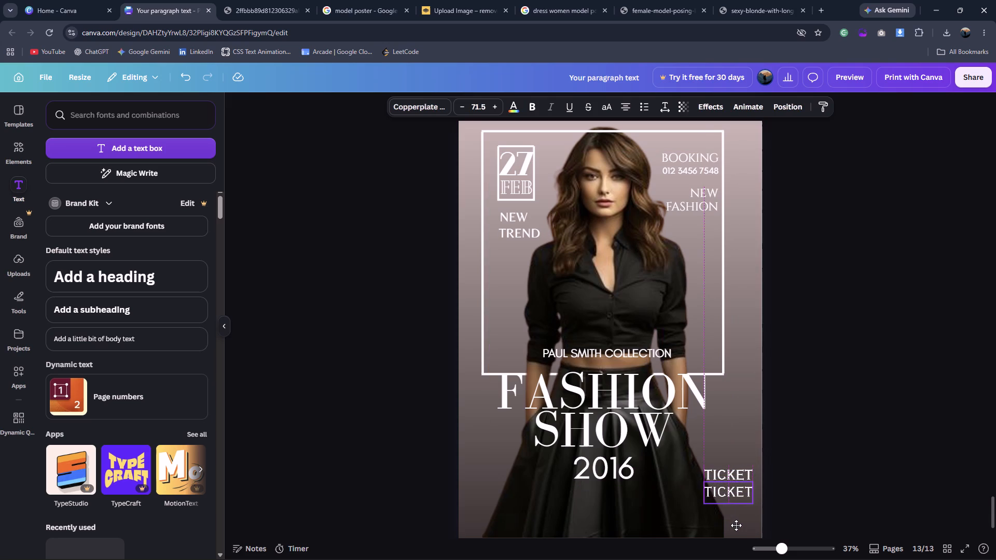
pyautogui.doubleClick(730, 496)
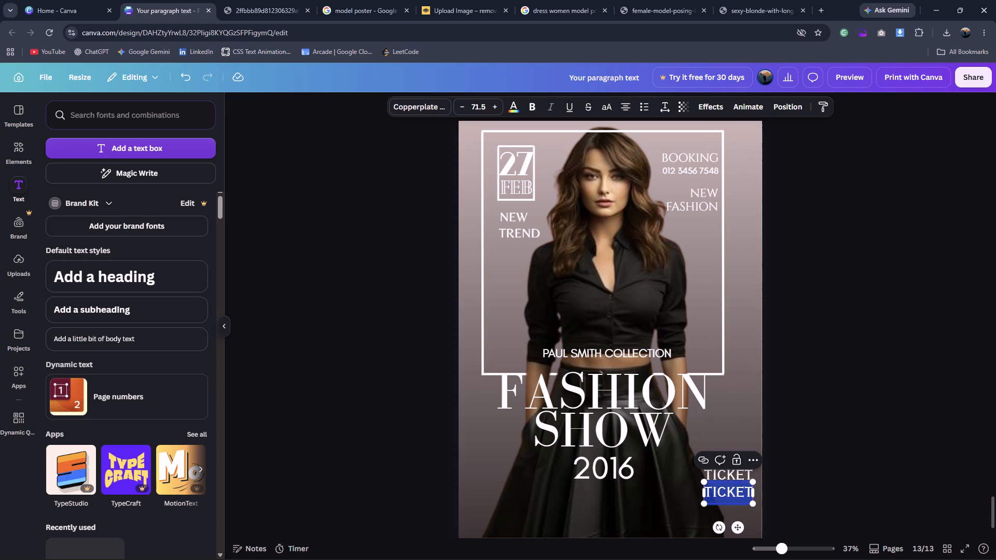
pyautogui.write('$7')
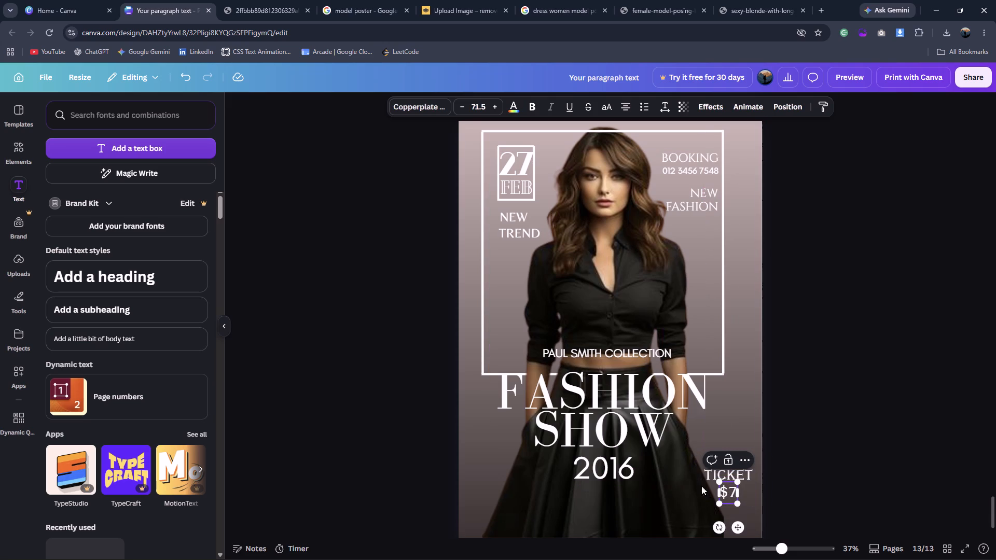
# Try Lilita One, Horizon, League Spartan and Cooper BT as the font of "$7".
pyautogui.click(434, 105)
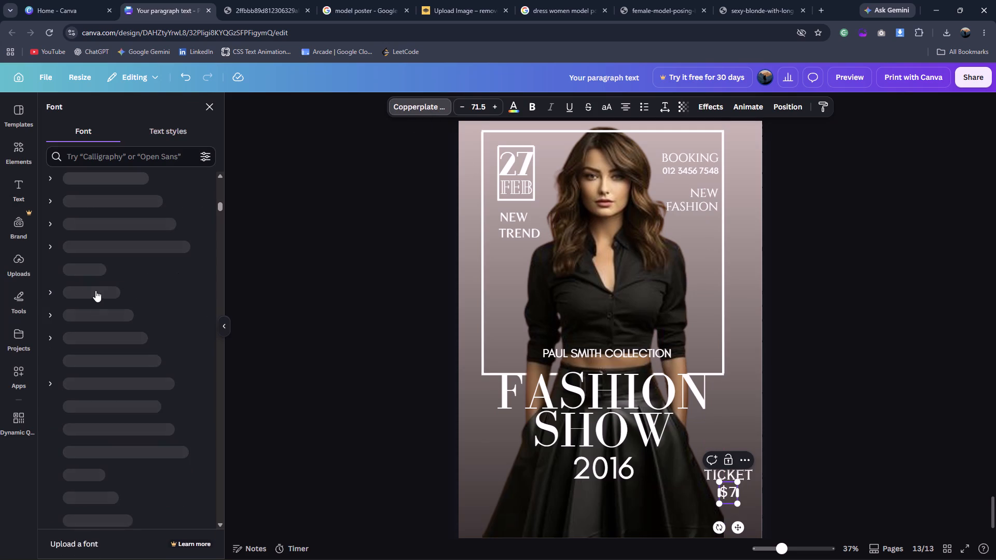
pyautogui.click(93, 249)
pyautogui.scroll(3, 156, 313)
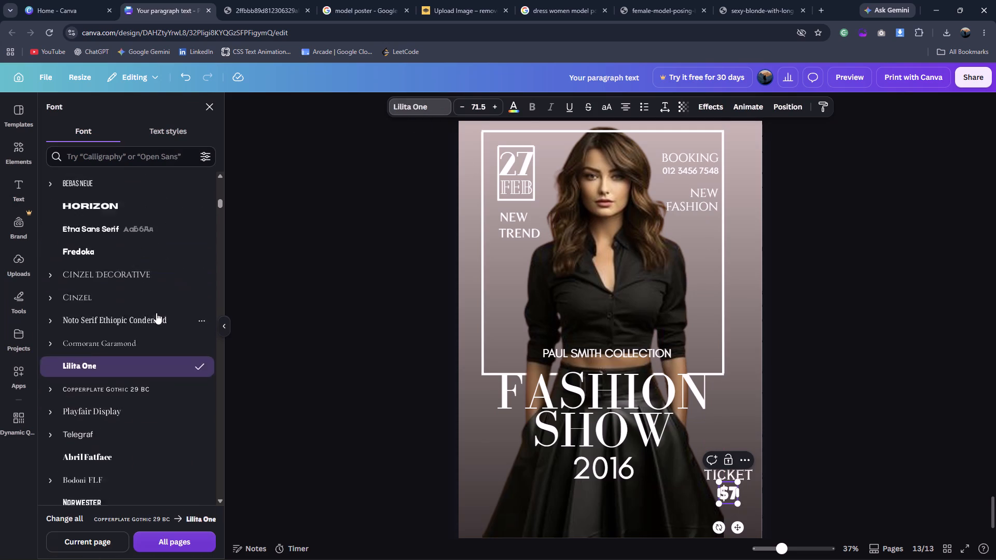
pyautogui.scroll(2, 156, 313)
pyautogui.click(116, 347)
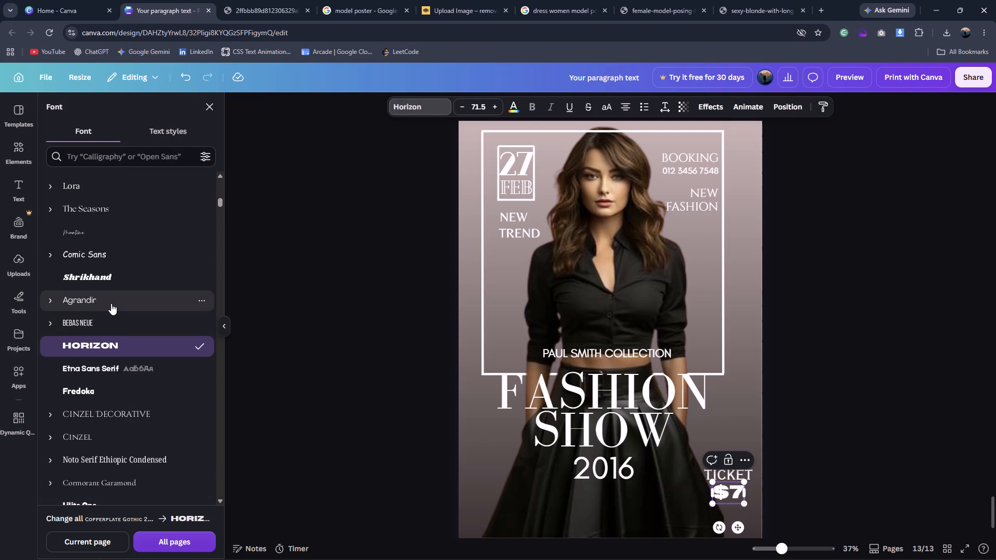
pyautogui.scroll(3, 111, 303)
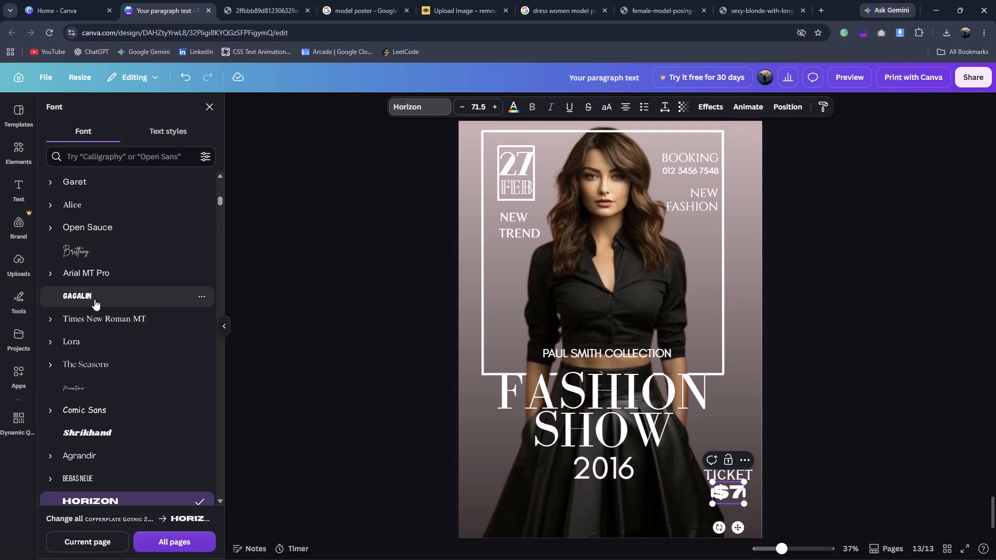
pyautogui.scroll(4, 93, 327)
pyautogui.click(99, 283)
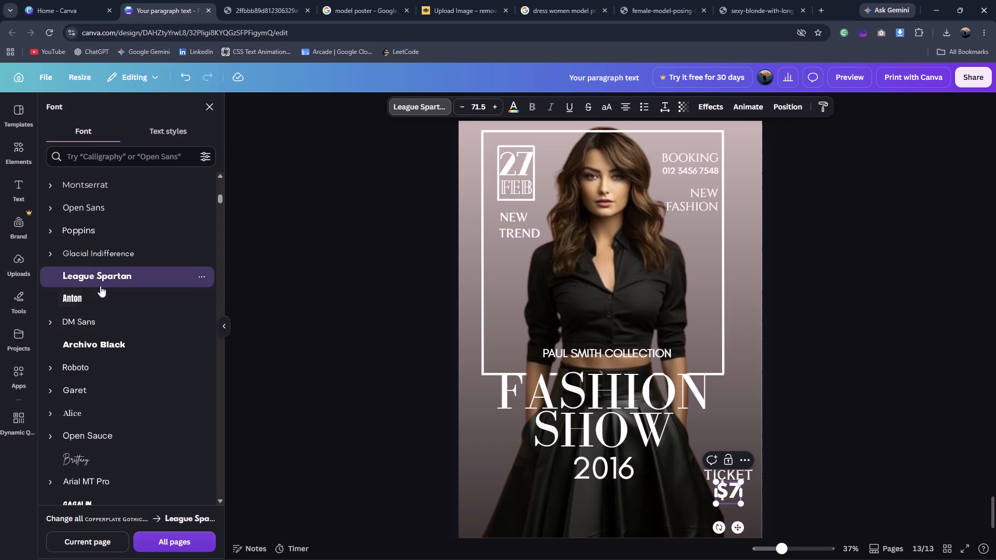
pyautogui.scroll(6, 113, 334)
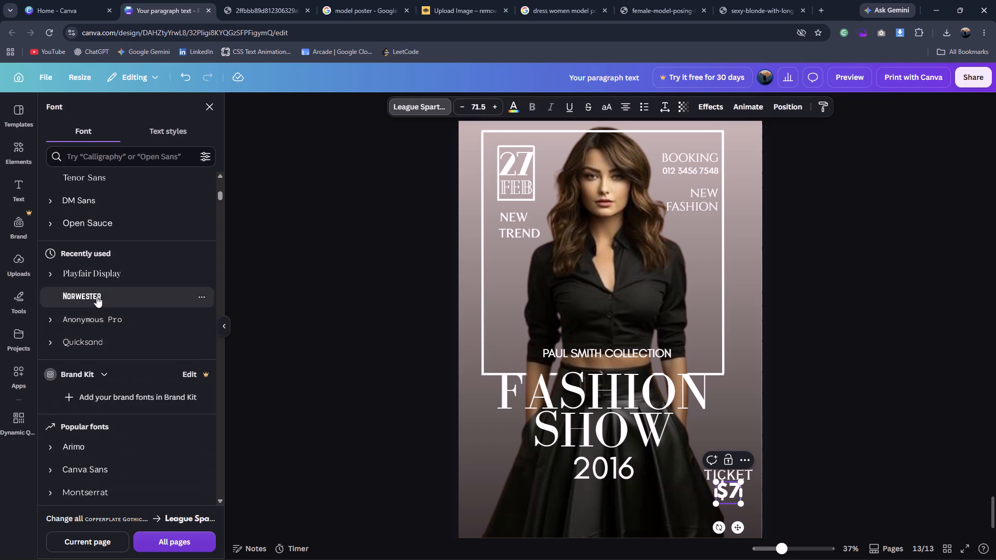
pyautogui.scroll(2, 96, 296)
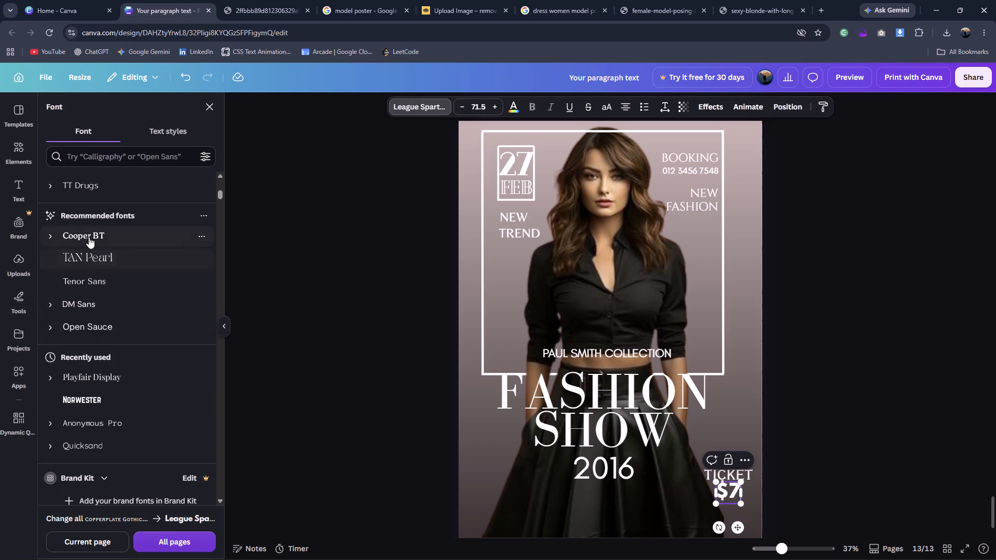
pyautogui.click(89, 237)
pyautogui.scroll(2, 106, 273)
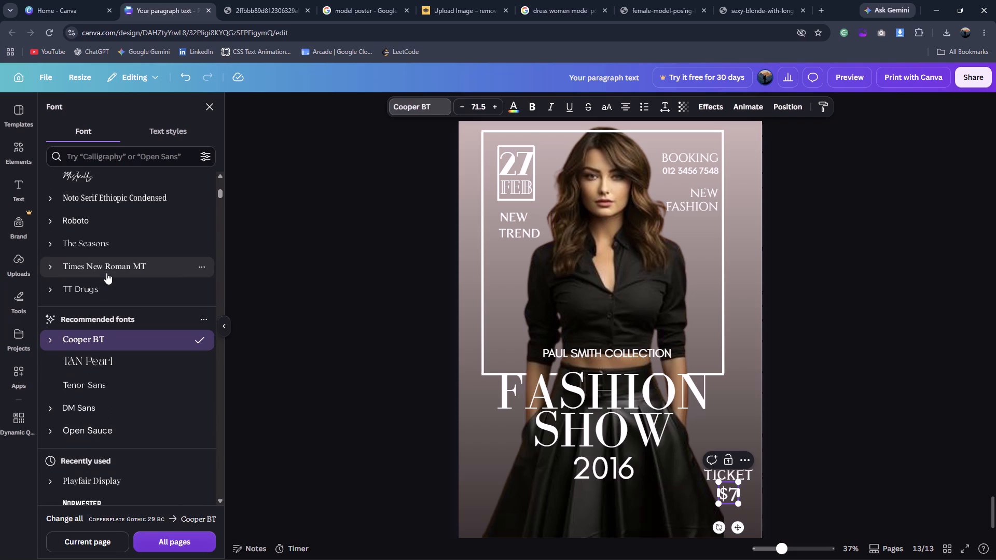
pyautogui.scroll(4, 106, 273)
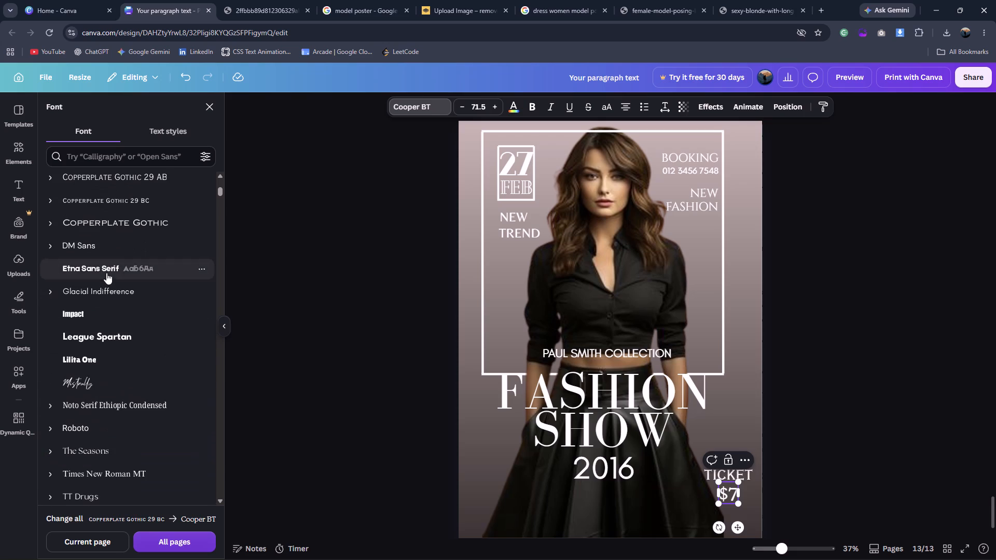
# Set the font of "$7" to Impact.
pyautogui.click(105, 307)
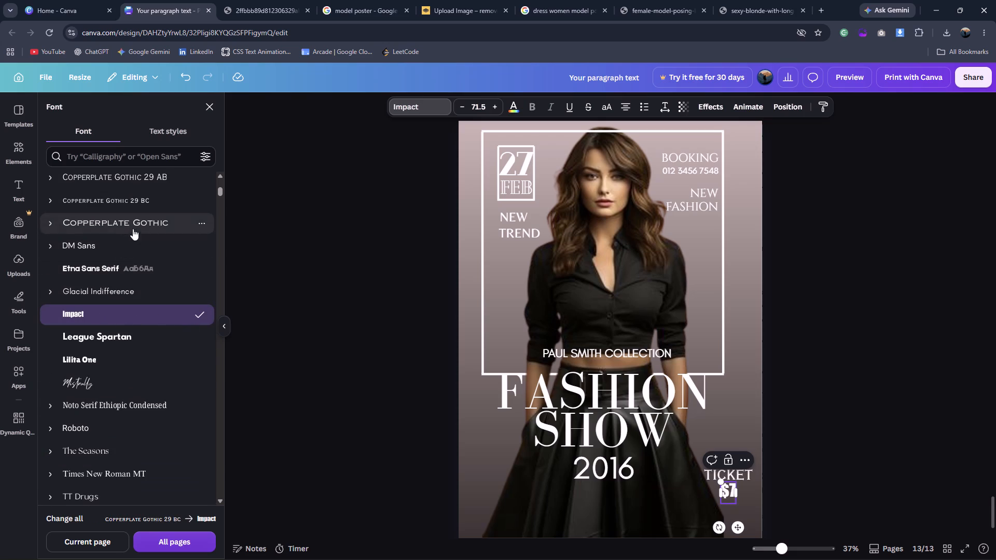
# Enlarge "$7" to font size 119 and position it just beneath "TICKET", checking it against the reference poster.
pyautogui.moveTo(720, 479); pyautogui.dragTo(702, 468)
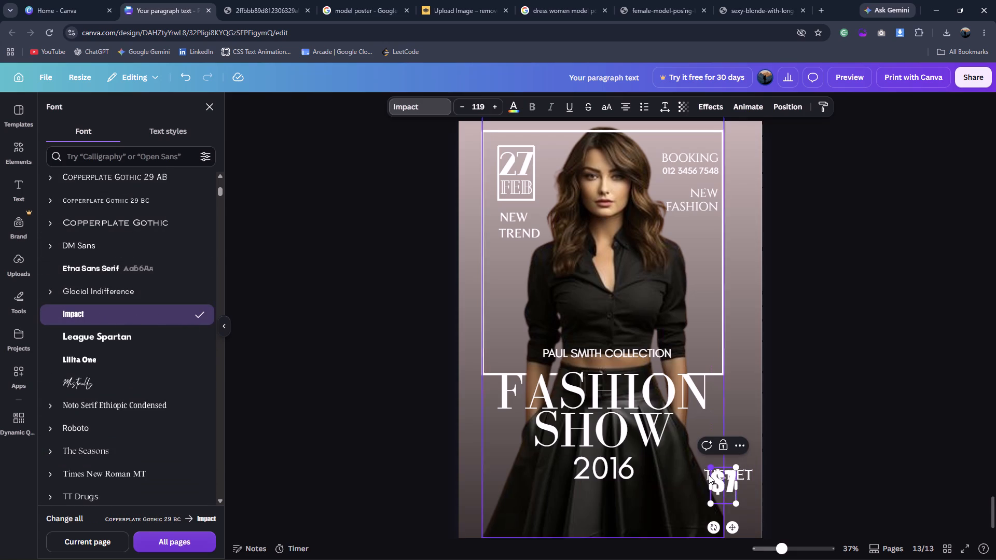
pyautogui.click(812, 483)
pyautogui.click(857, 468)
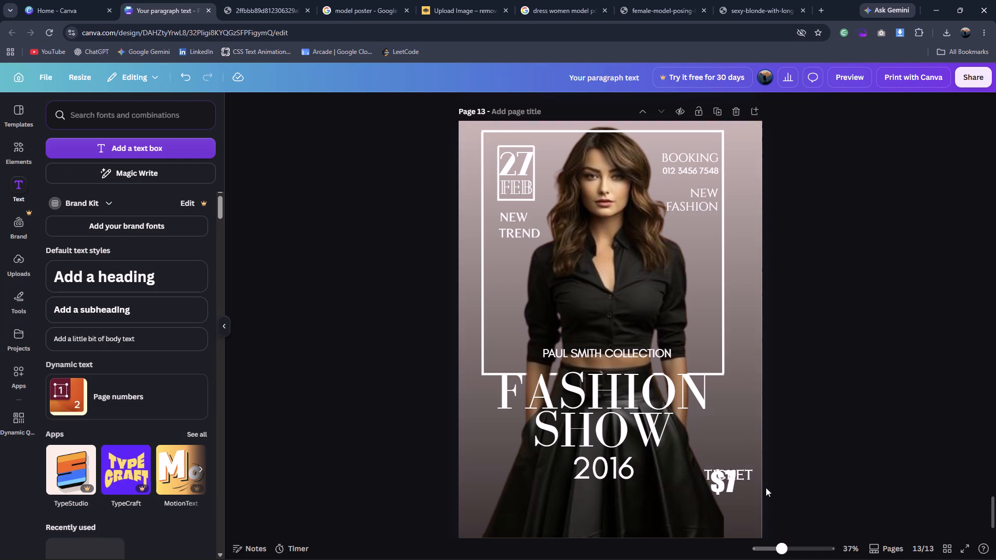
pyautogui.moveTo(727, 485); pyautogui.dragTo(731, 500)
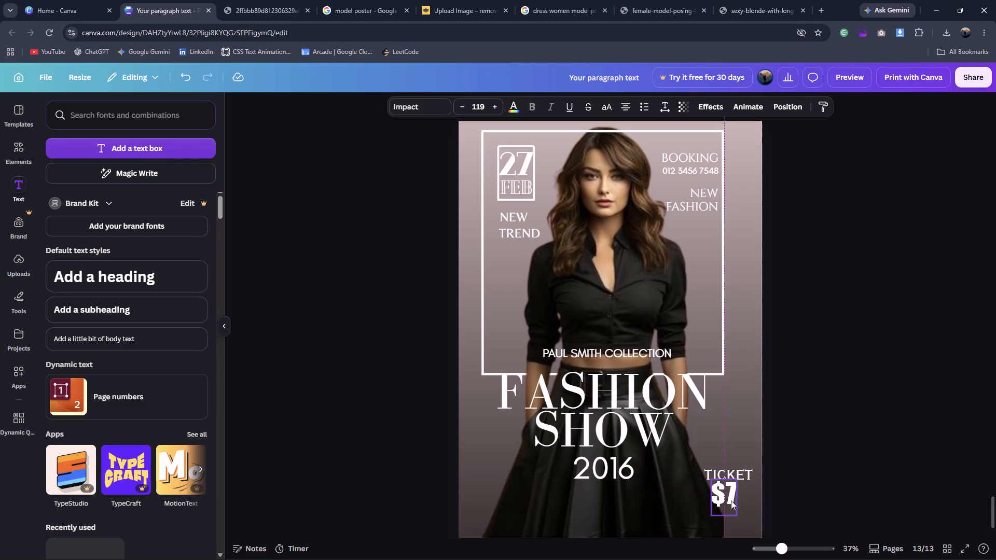
pyautogui.click(828, 483)
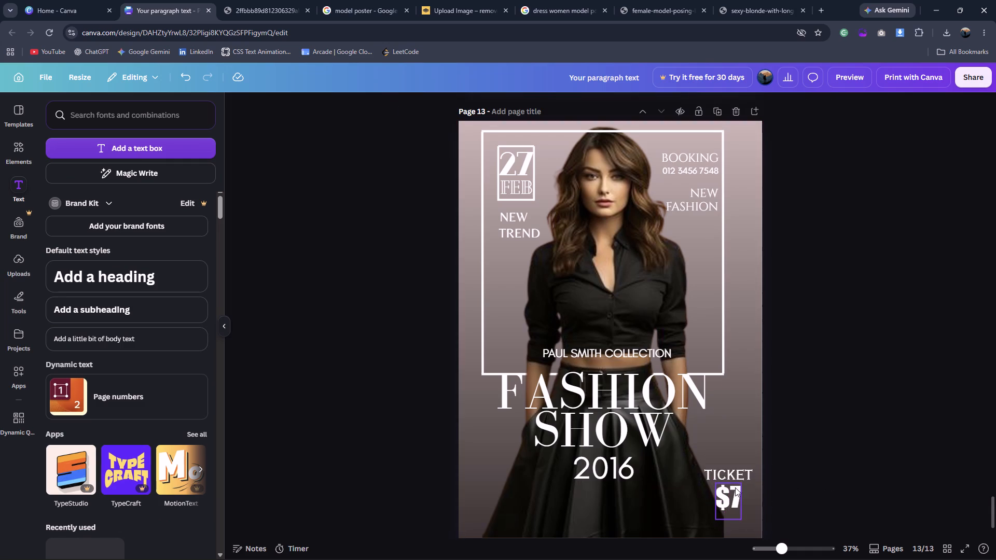
pyautogui.click(734, 475)
pyautogui.click(829, 459)
pyautogui.click(243, 19)
pyautogui.press('r')
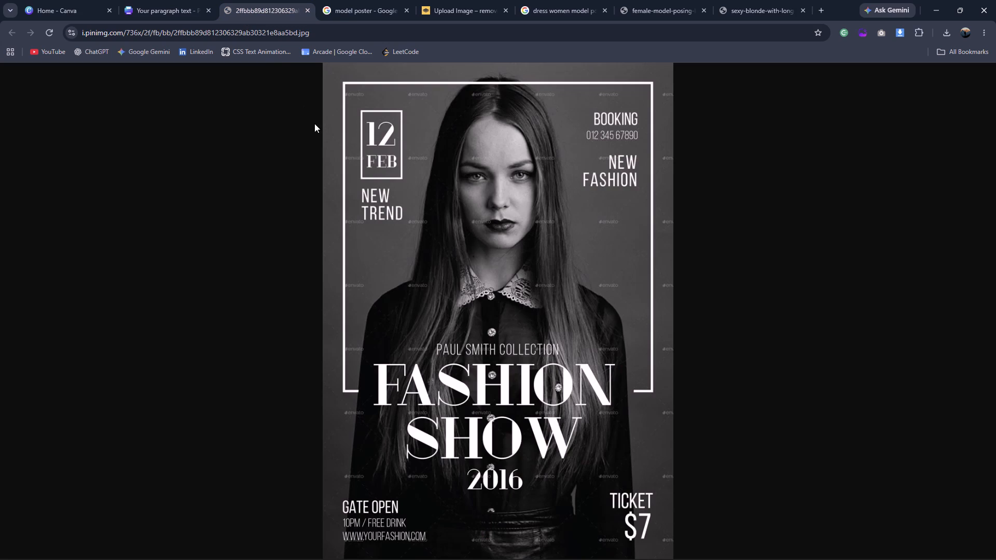
pyautogui.click(170, 0)
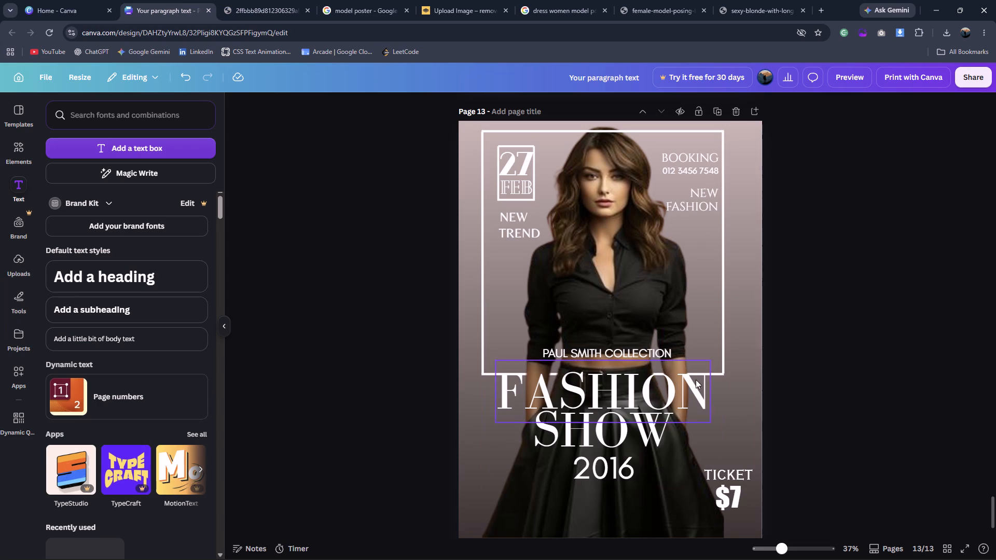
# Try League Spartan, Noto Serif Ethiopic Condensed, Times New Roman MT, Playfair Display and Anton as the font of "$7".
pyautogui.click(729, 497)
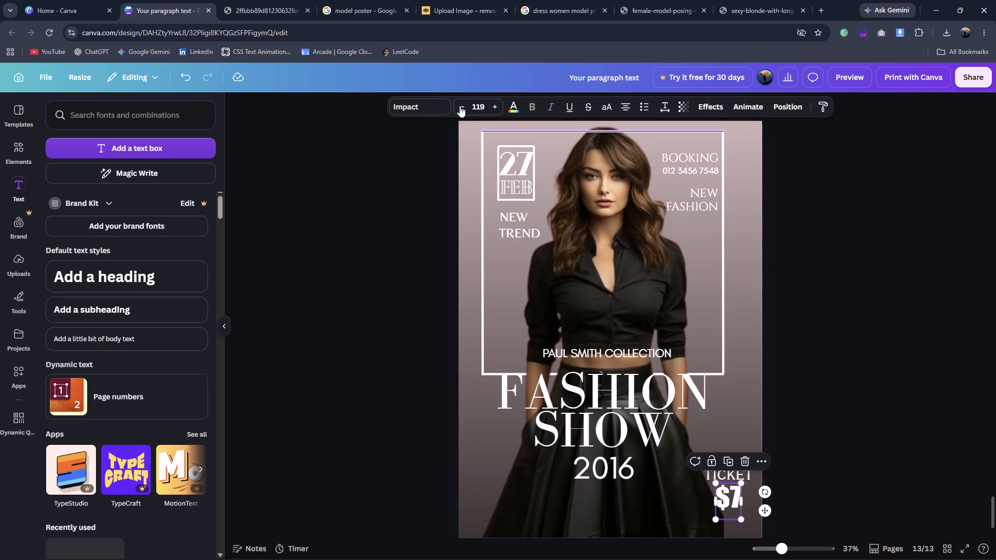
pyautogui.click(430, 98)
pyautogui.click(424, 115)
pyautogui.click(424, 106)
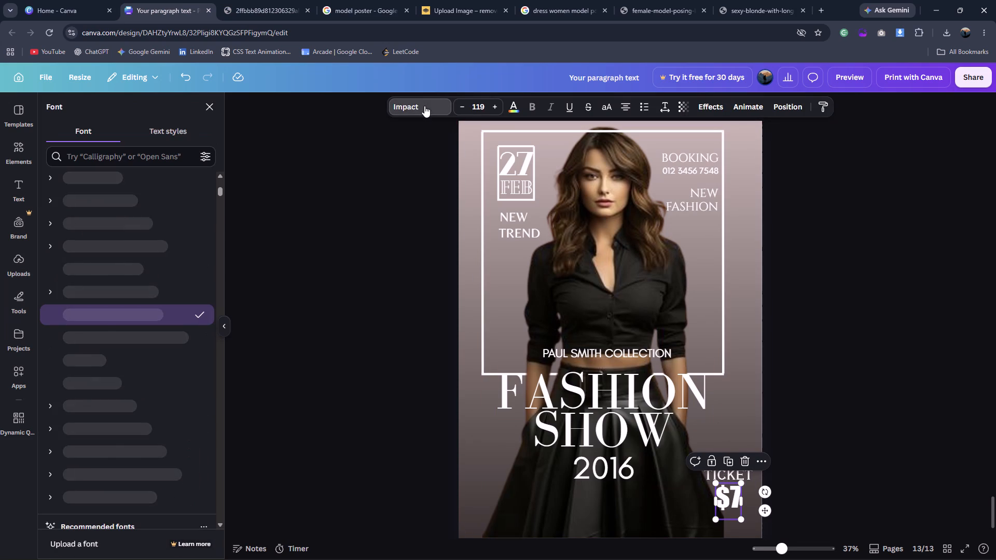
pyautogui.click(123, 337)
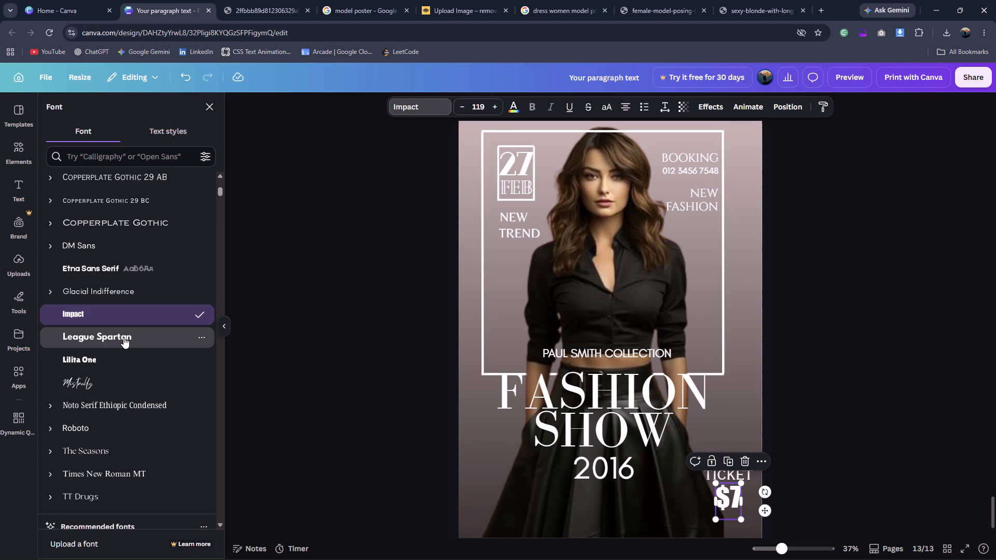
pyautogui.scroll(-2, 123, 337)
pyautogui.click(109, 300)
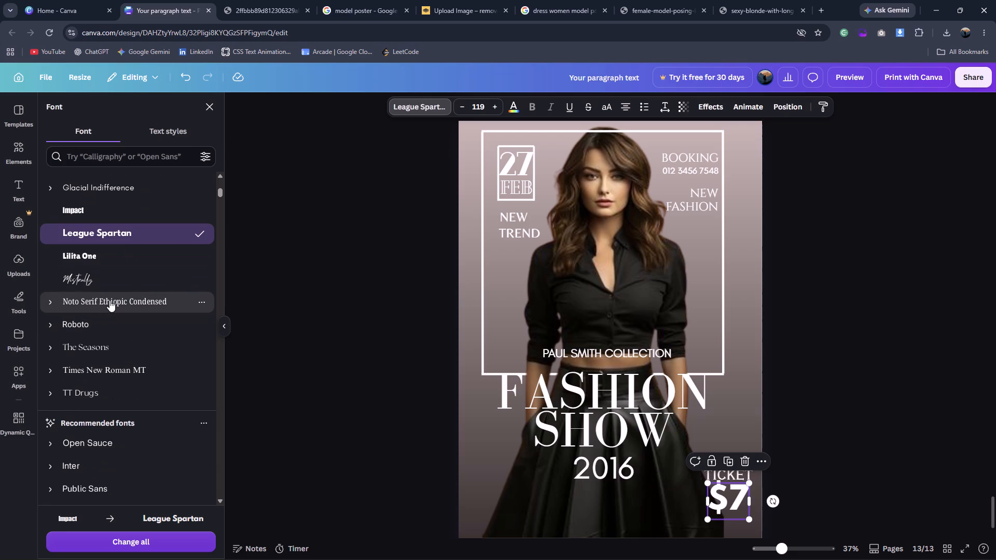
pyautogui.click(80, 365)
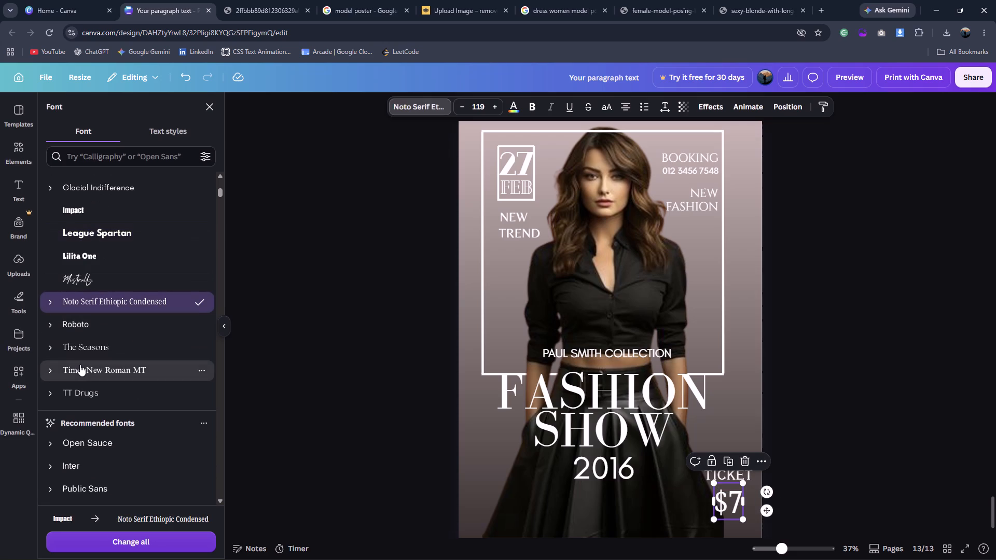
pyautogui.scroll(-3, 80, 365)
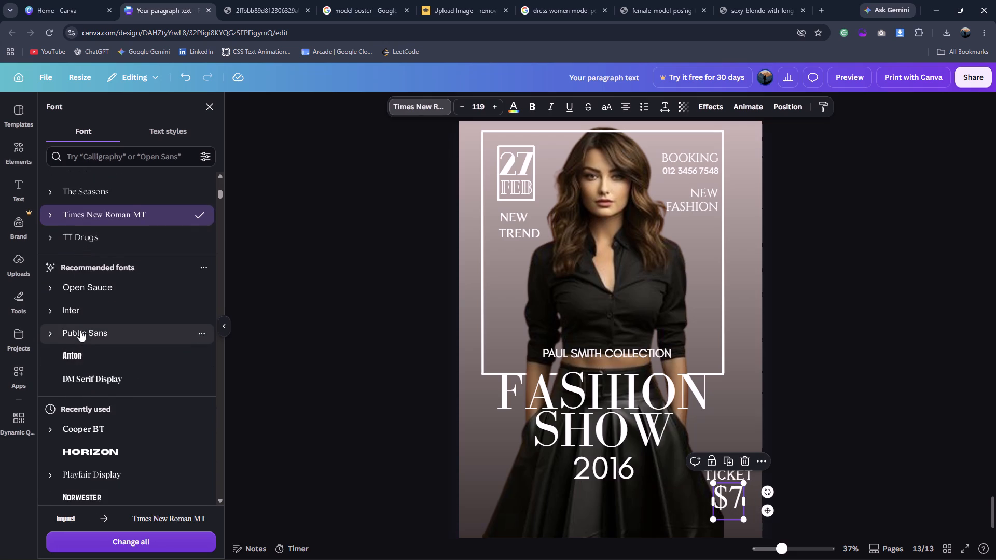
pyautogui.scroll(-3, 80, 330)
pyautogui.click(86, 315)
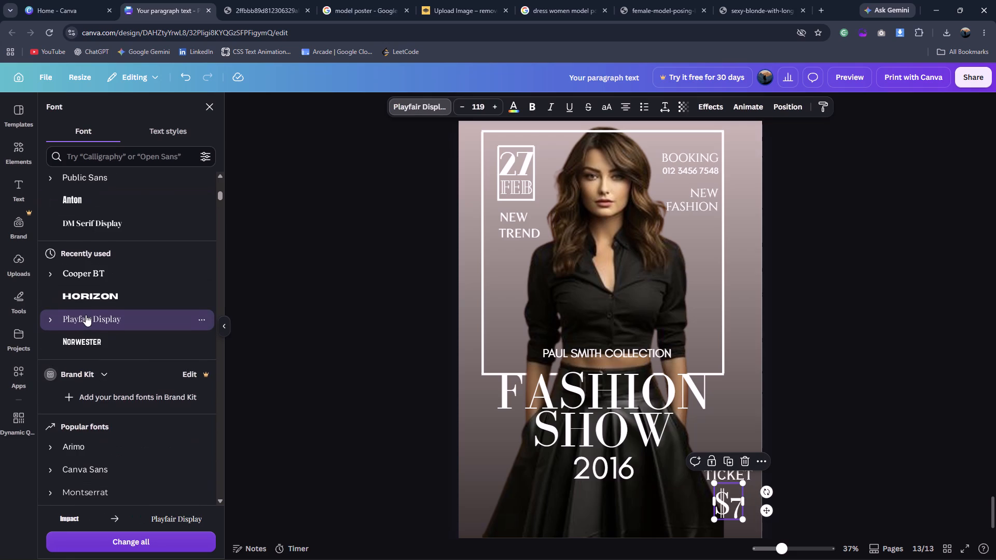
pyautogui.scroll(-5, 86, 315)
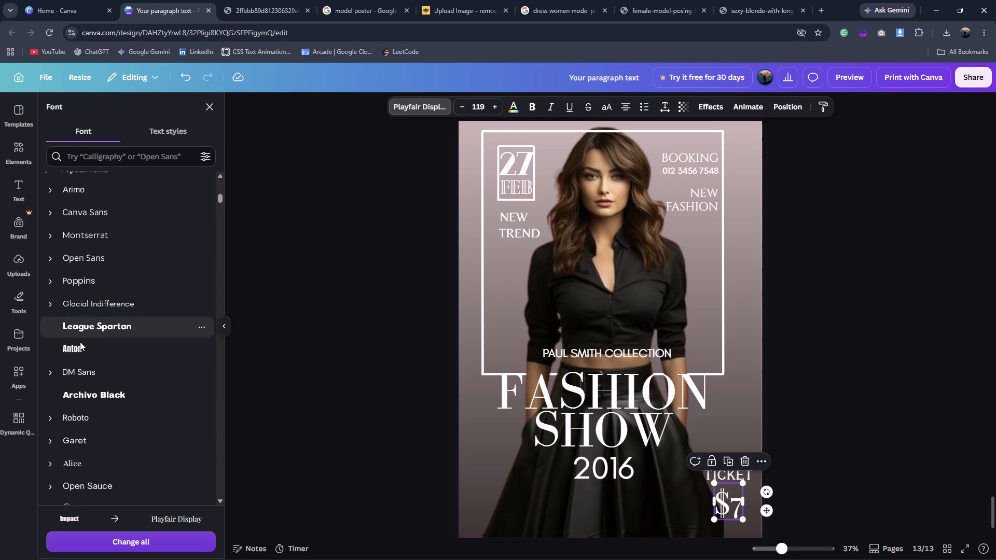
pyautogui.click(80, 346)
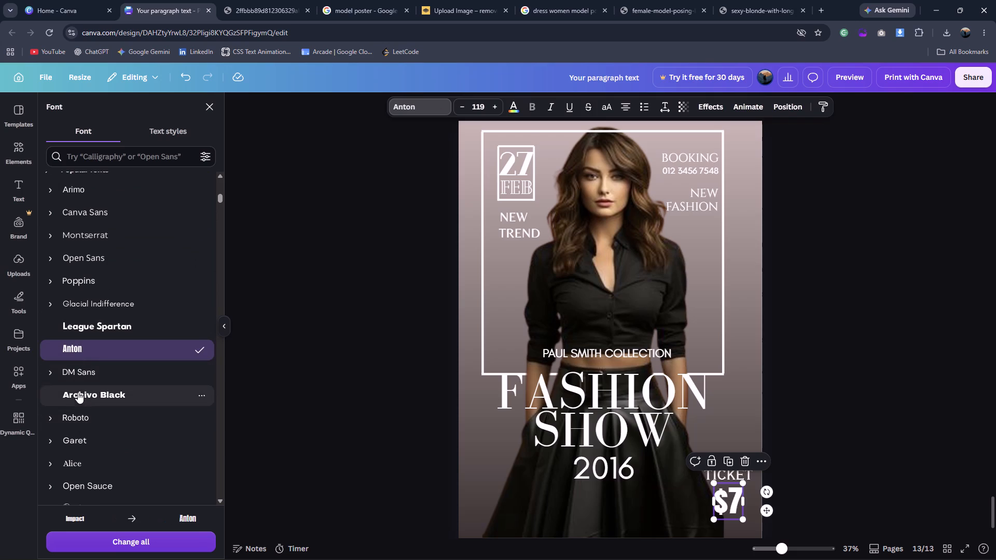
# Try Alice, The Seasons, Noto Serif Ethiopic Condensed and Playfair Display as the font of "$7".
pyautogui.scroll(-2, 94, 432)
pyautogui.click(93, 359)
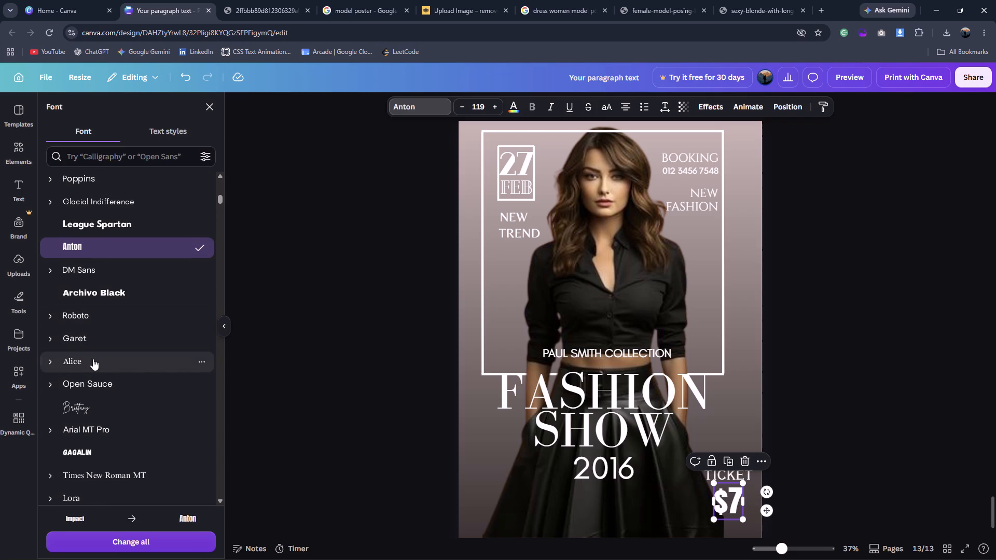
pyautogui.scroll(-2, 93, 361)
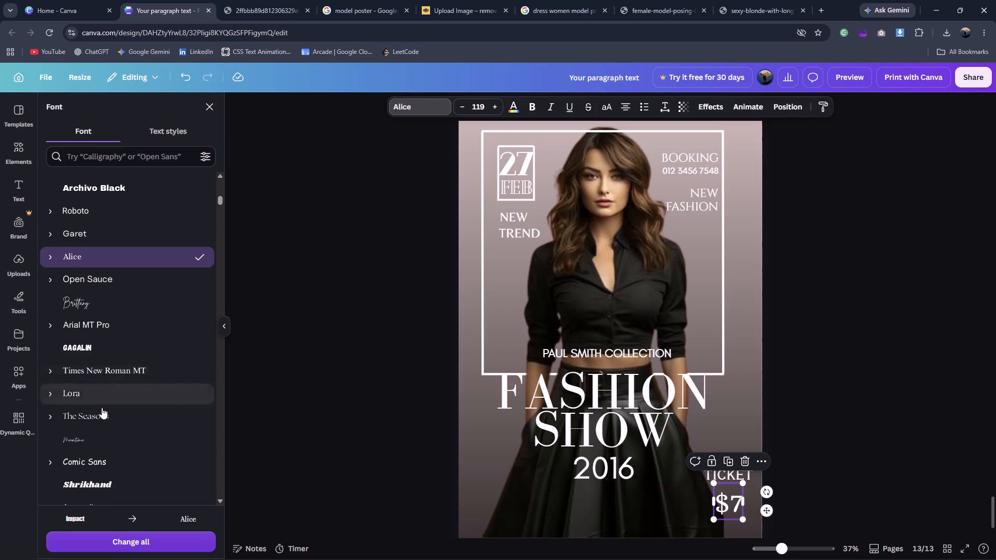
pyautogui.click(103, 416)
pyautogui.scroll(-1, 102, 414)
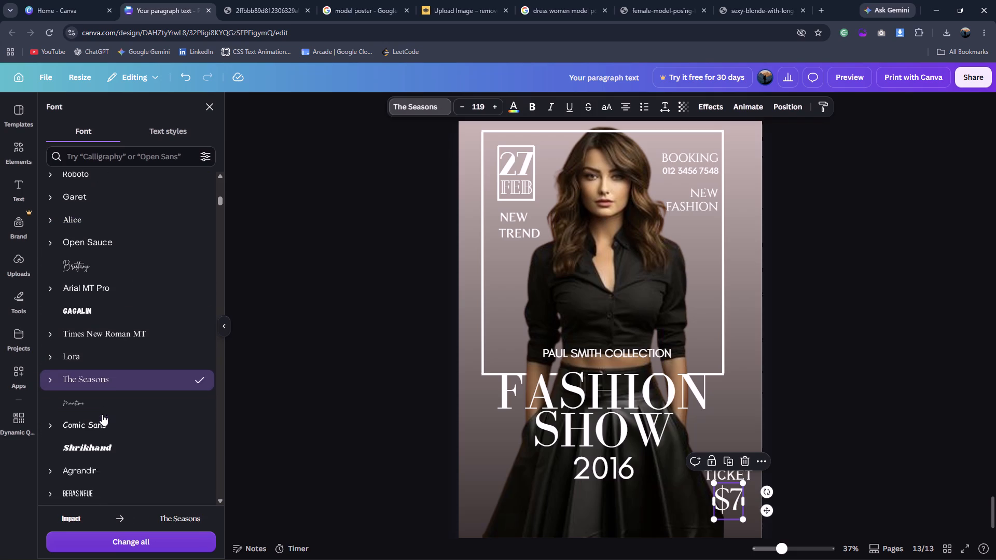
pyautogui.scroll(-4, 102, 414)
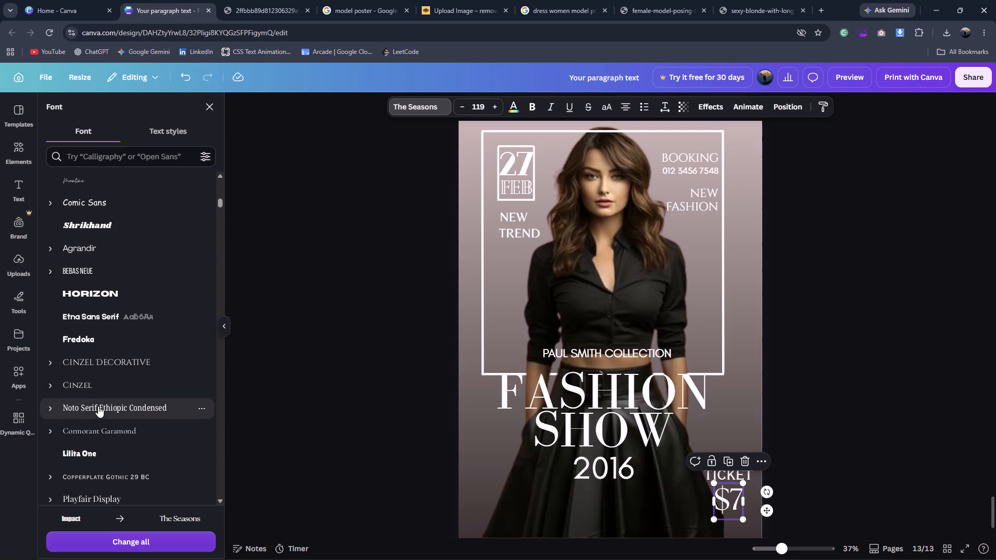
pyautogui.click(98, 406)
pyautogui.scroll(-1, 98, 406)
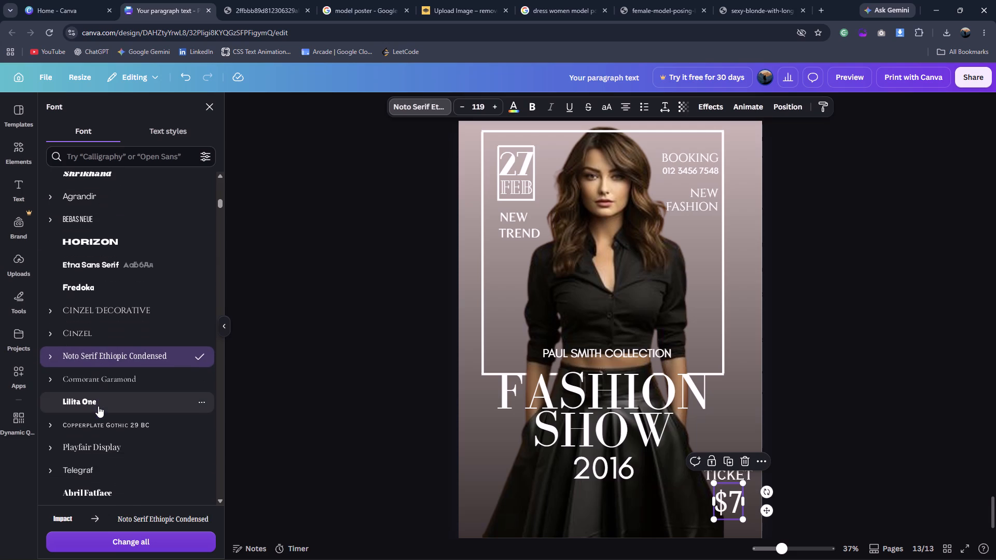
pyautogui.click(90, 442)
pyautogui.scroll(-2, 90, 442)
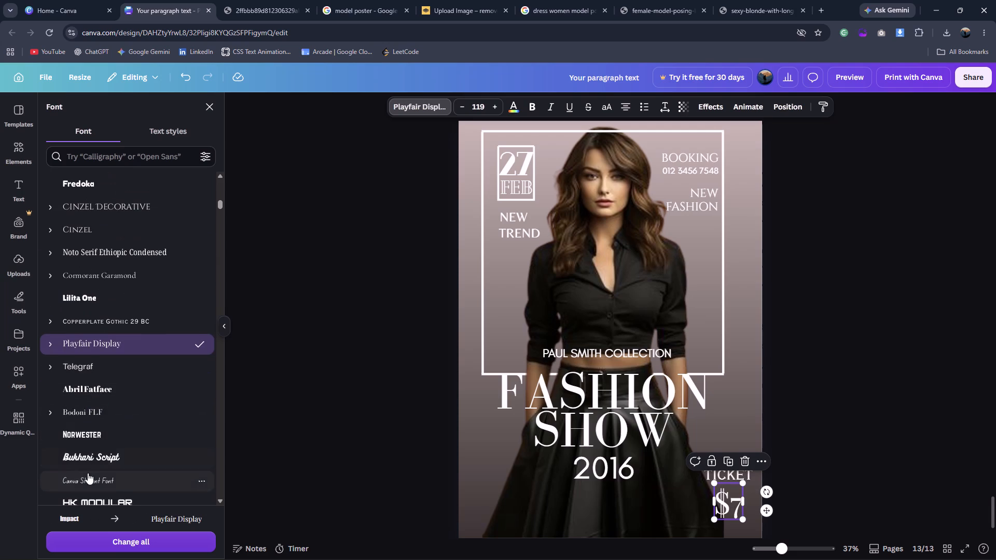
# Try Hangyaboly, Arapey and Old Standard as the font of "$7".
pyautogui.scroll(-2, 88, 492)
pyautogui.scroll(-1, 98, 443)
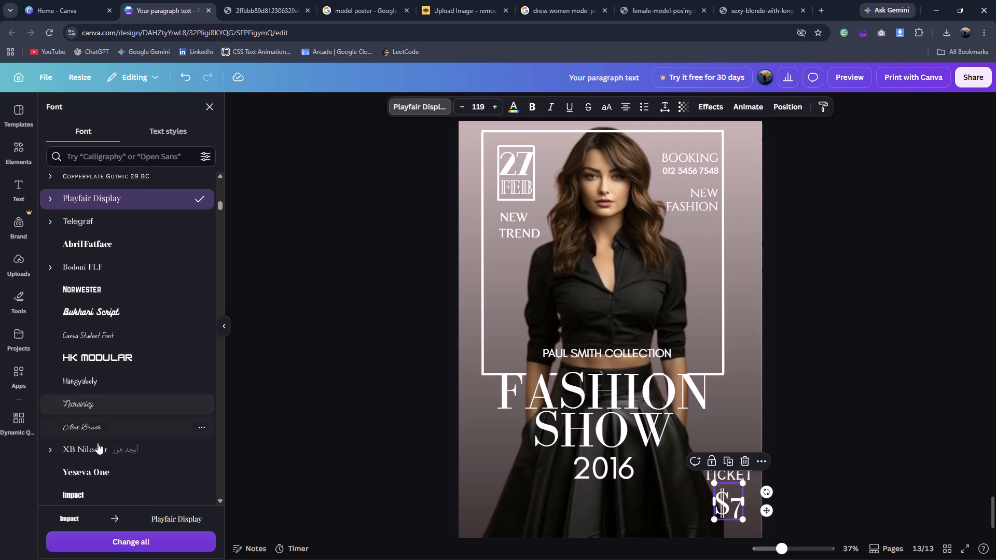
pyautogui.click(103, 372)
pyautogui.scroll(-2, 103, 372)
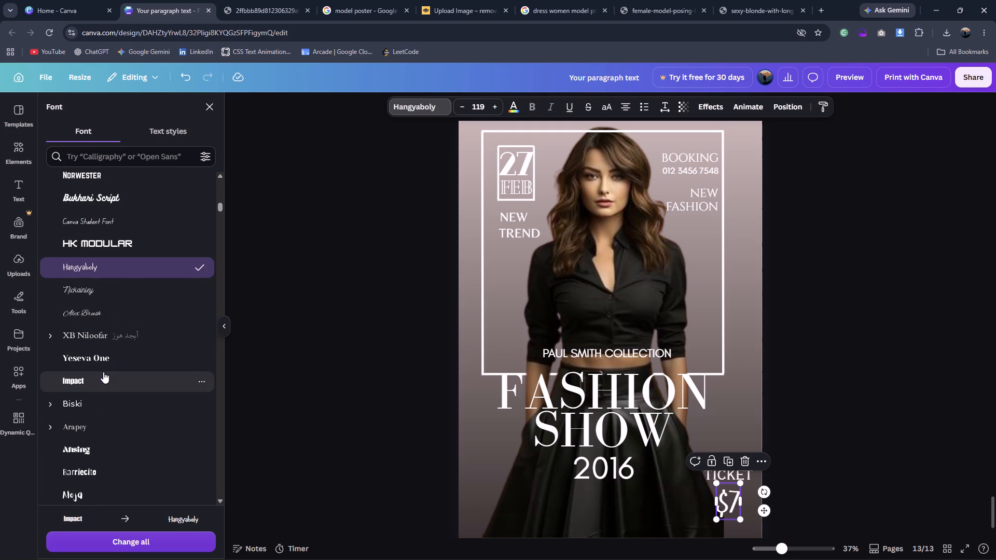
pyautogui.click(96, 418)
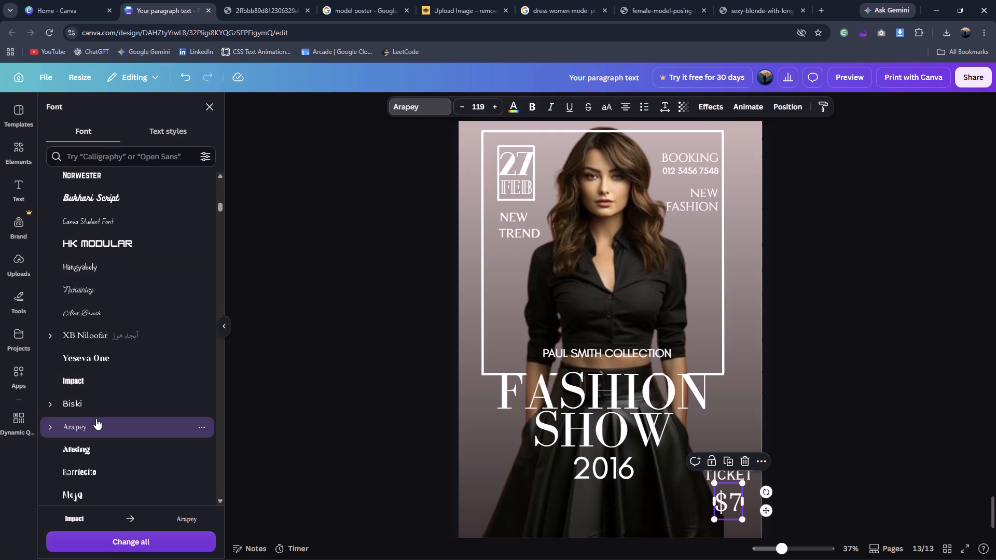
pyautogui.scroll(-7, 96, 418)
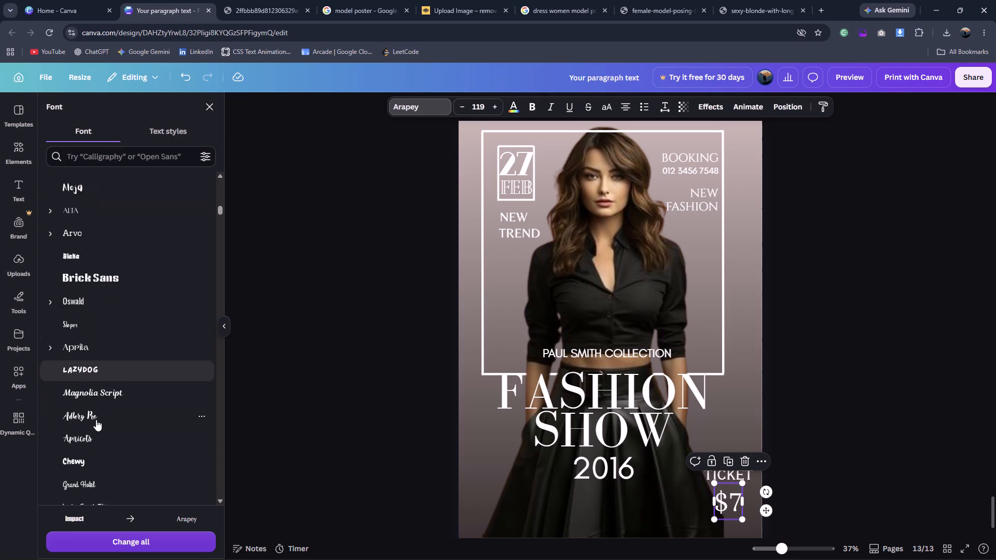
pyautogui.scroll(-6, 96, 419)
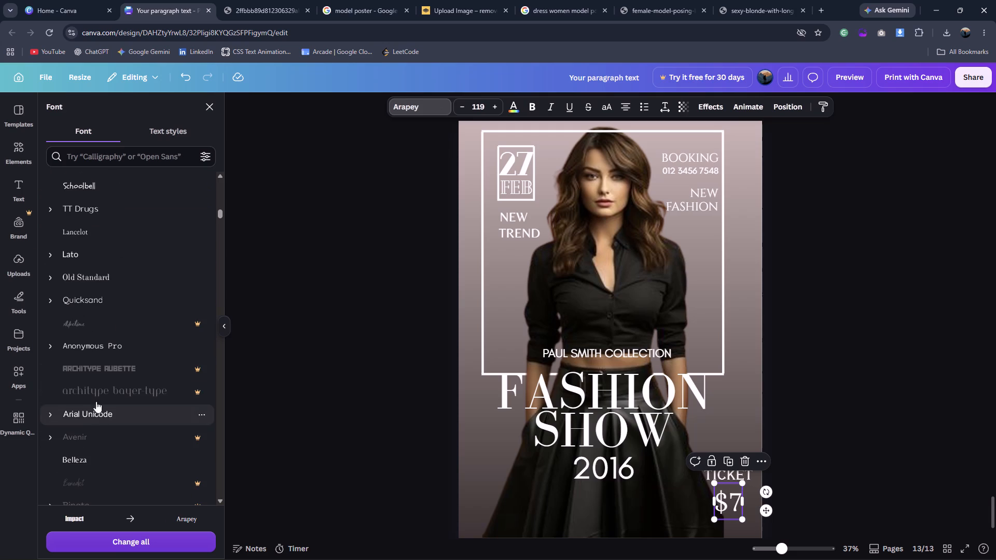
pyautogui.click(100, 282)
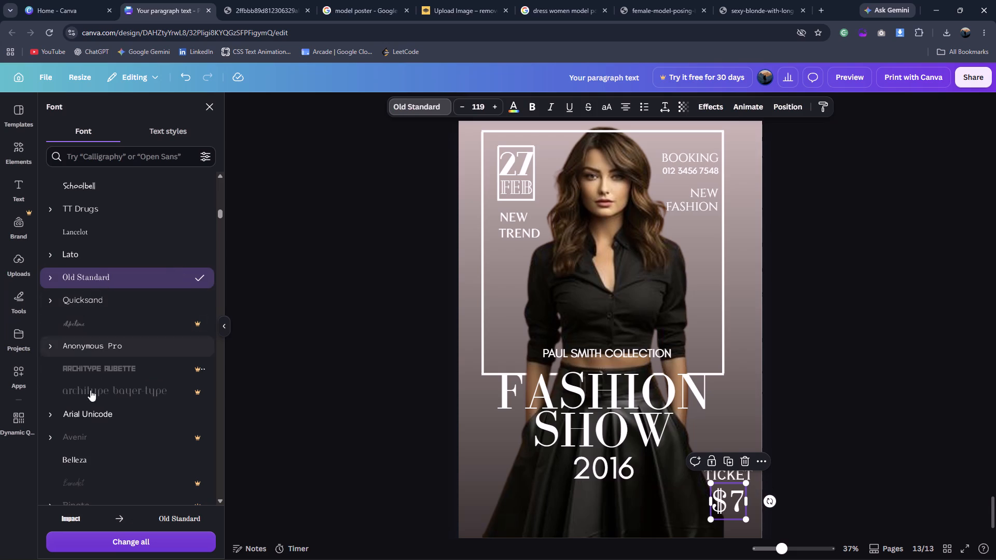
# Try the Copperplate Gothic variants on "$7", settle on Copperplate Gothic 29 AB and compare the poster with the reference.
pyautogui.scroll(-7, 86, 425)
pyautogui.scroll(3, 83, 427)
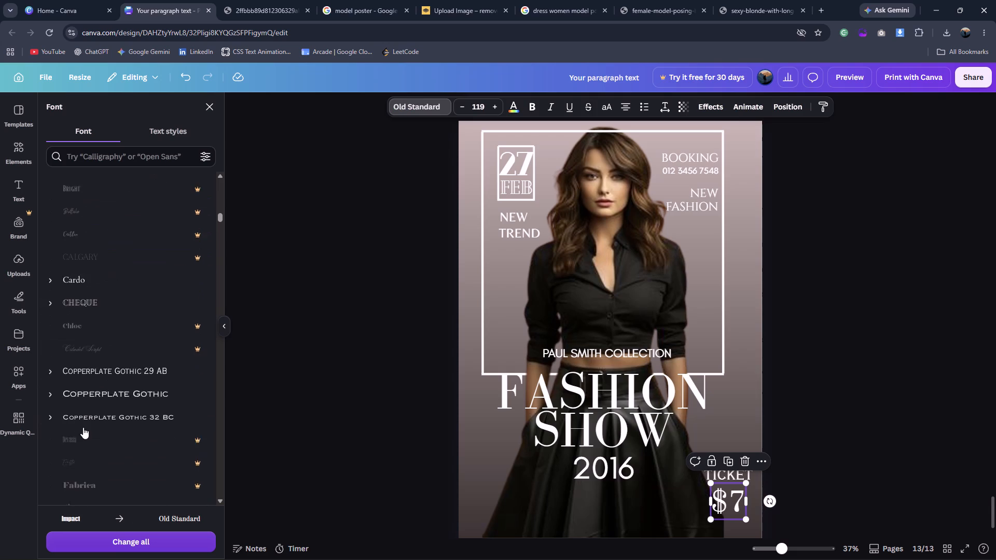
pyautogui.scroll(7, 83, 427)
pyautogui.scroll(-9, 83, 427)
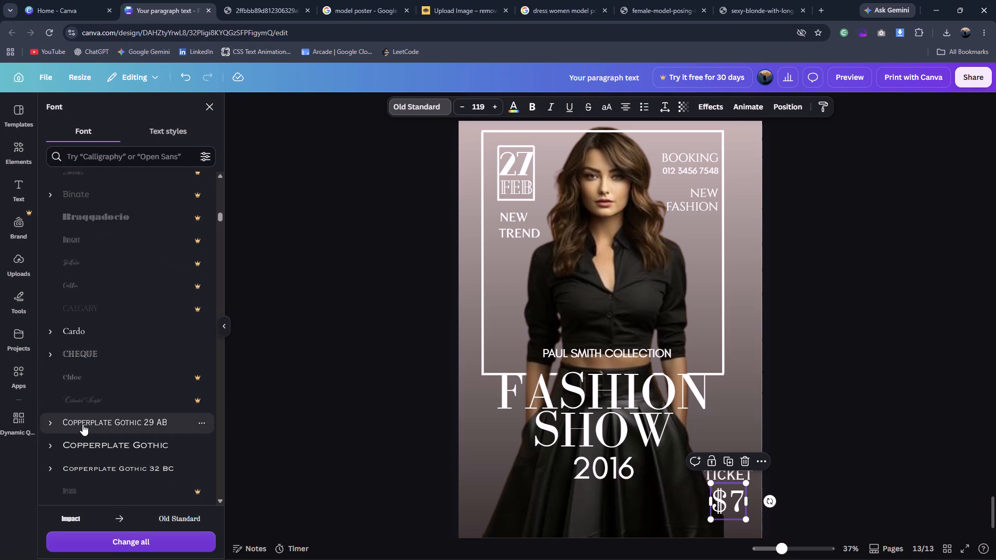
pyautogui.click(82, 424)
pyautogui.click(84, 424)
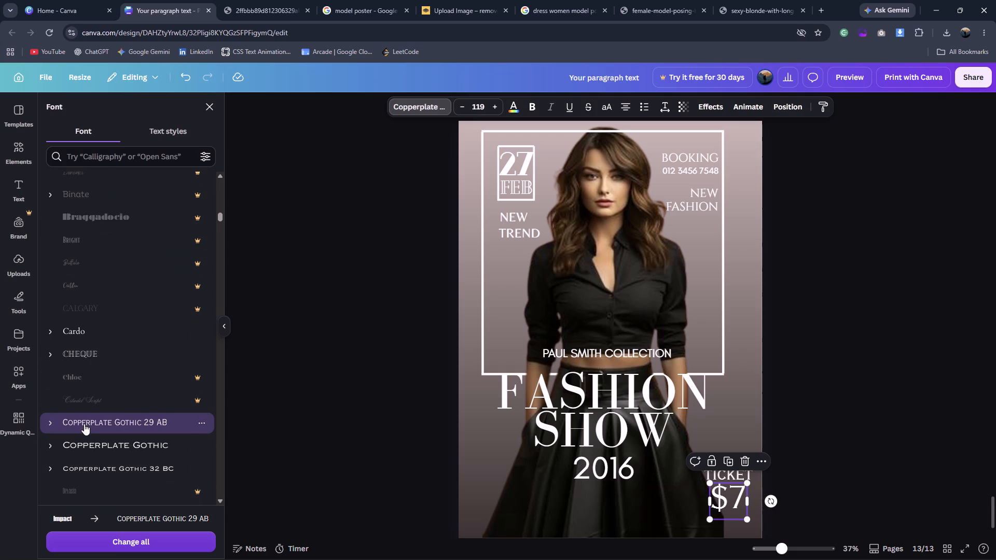
pyautogui.click(89, 437)
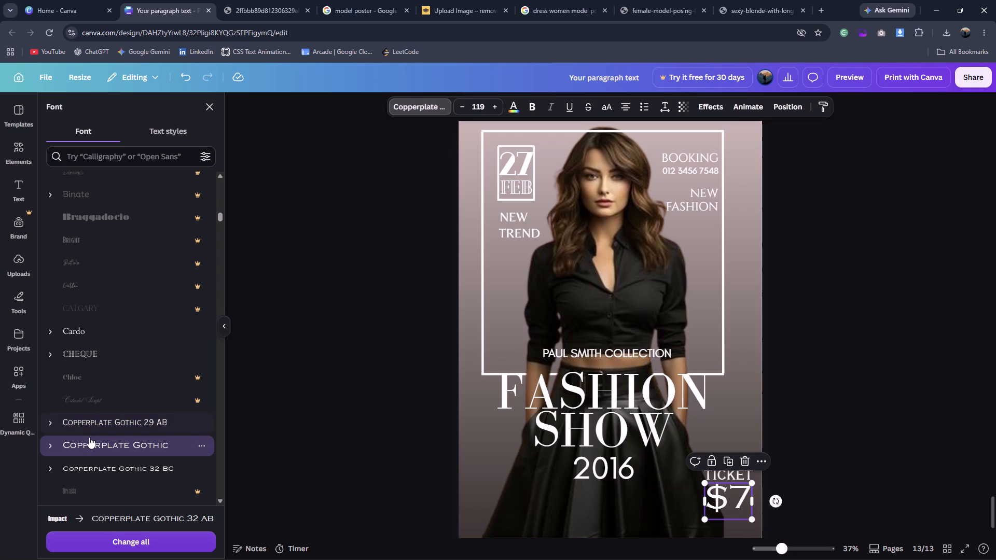
pyautogui.click(89, 464)
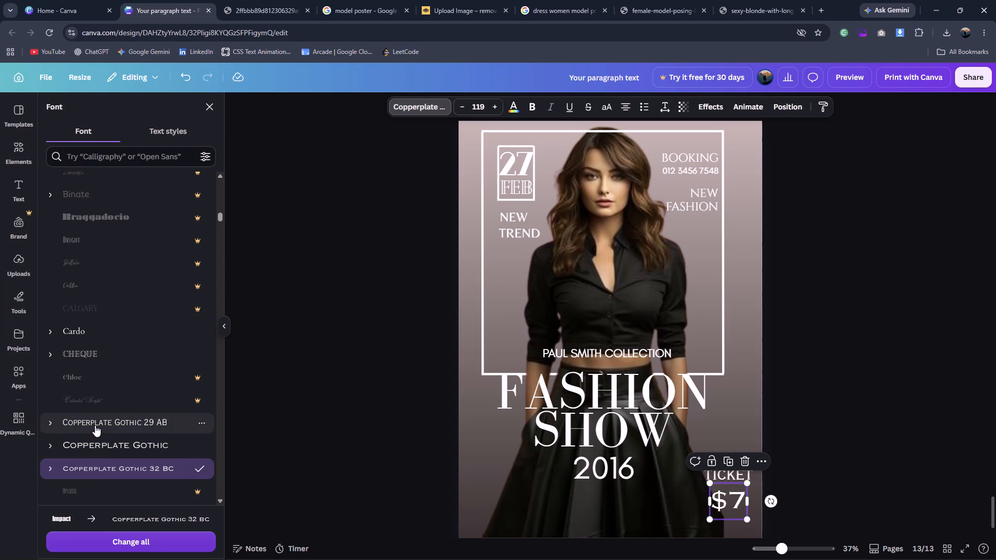
pyautogui.click(95, 425)
pyautogui.click(797, 506)
pyautogui.click(794, 506)
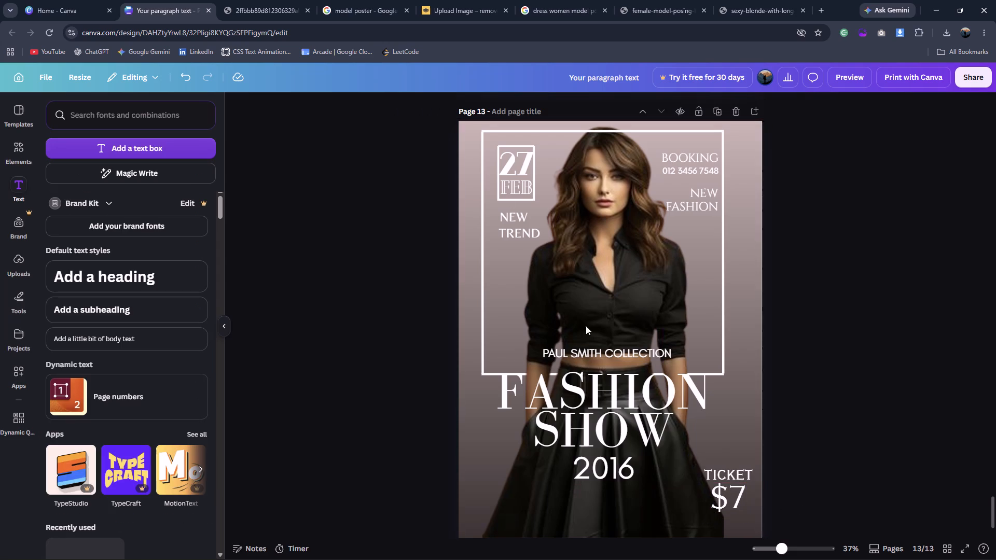
pyautogui.click(272, 0)
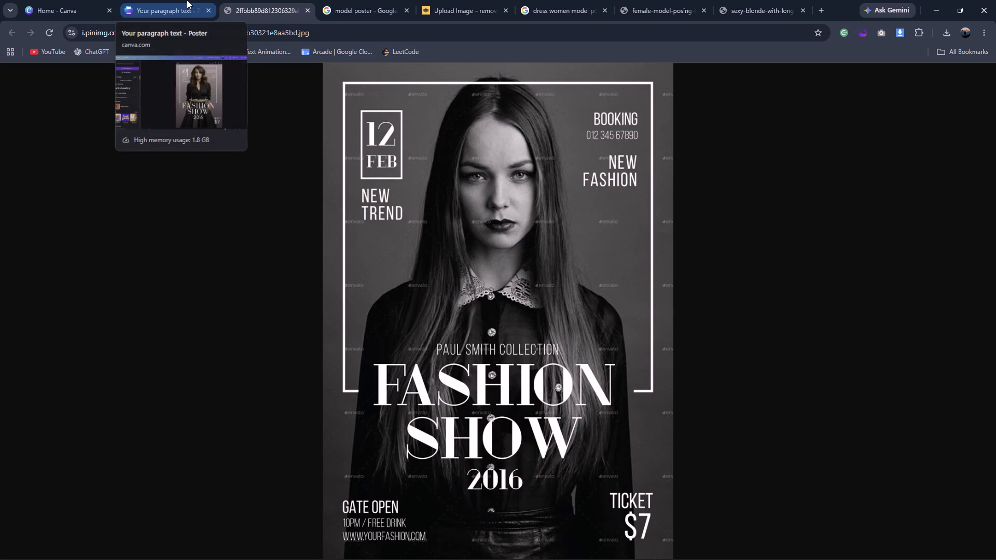
# Duplicate the "TICKET" text into the poster's lower-left corner and change the copy to "GATE OPEN".
pyautogui.click(173, 0)
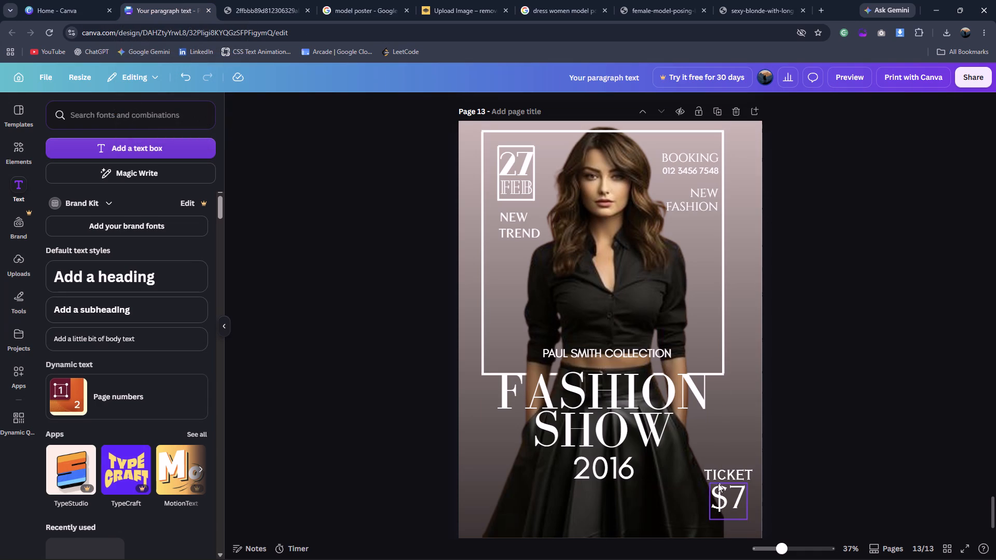
pyautogui.click(718, 483)
pyautogui.click(718, 479)
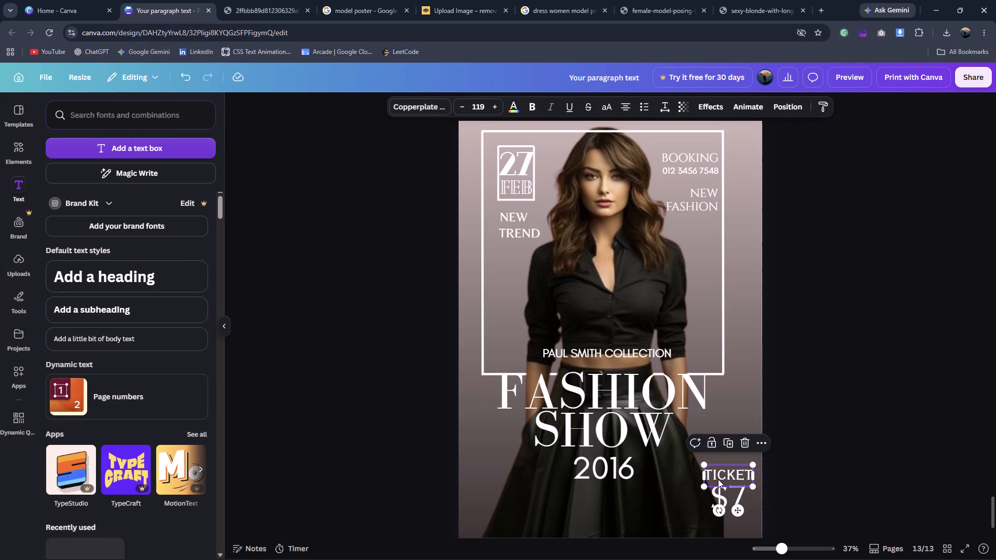
pyautogui.hotkey('ctrl', 'd')
pyautogui.moveTo(742, 512); pyautogui.dragTo(547, 508)
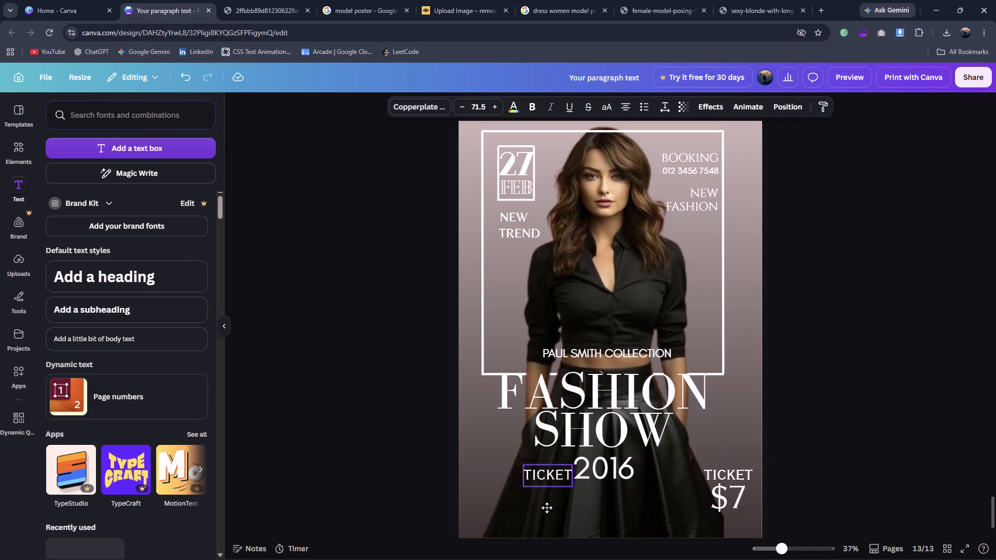
pyautogui.moveTo(547, 508); pyautogui.dragTo(511, 511)
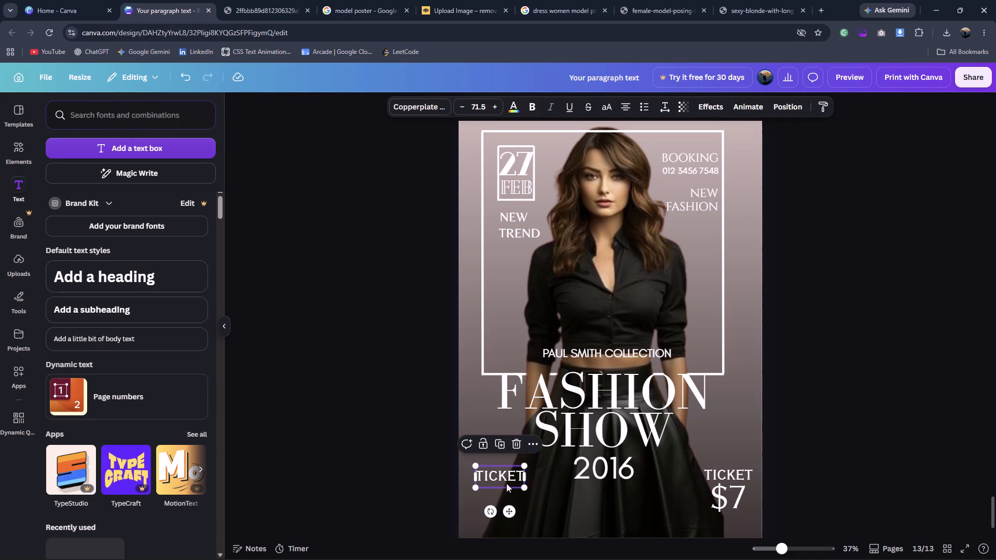
pyautogui.click(275, 0)
pyautogui.click(203, 0)
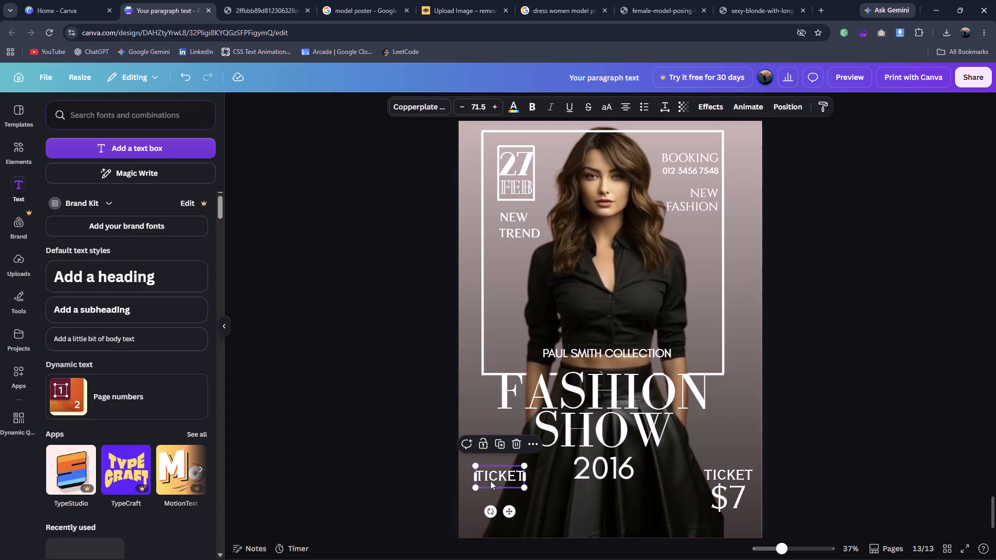
pyautogui.doubleClick(491, 480)
pyautogui.write('GATE OPEN')
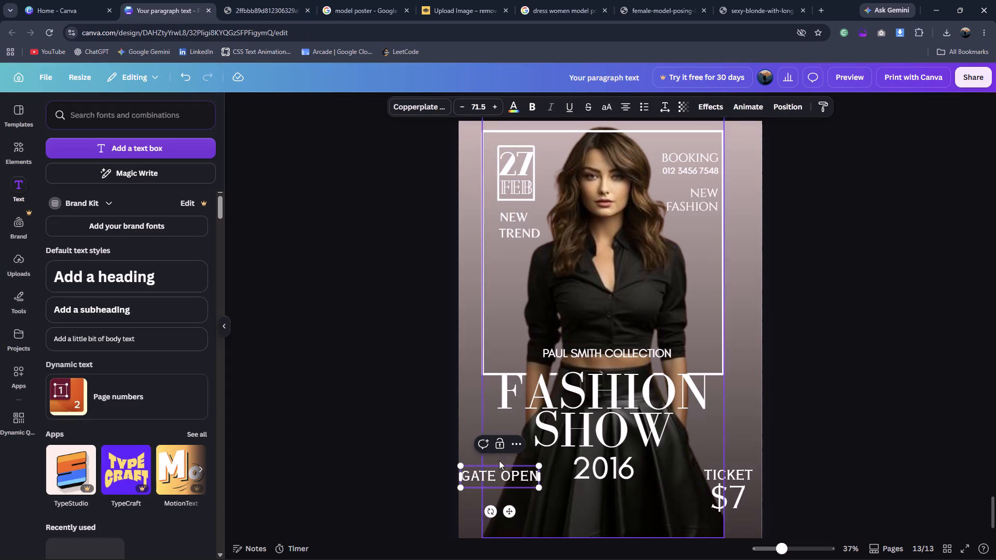
# Scale "GATE OPEN" down to size 60 and align it with the white frame's left edge, checking the reference poster.
pyautogui.moveTo(462, 467); pyautogui.dragTo(475, 471)
pyautogui.click(516, 515)
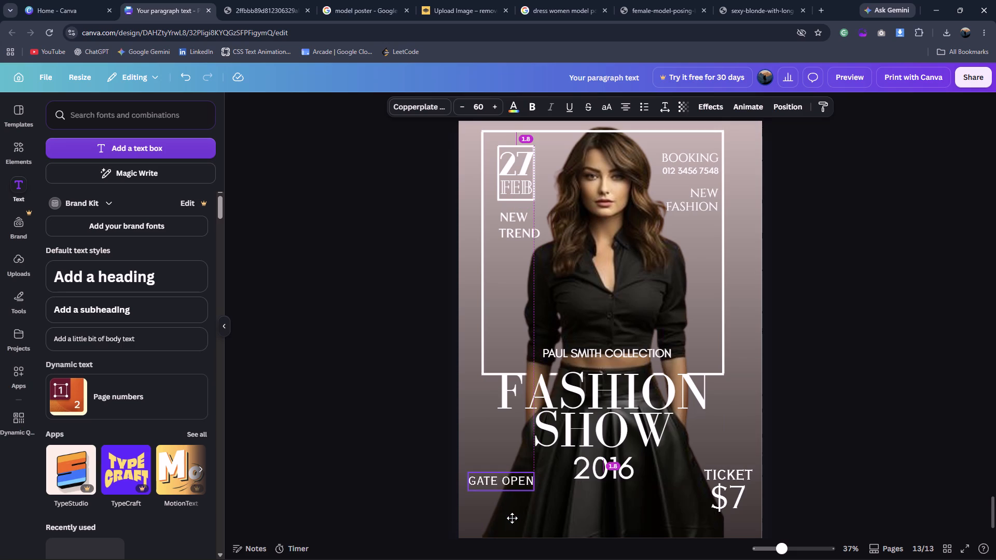
pyautogui.click(264, 15)
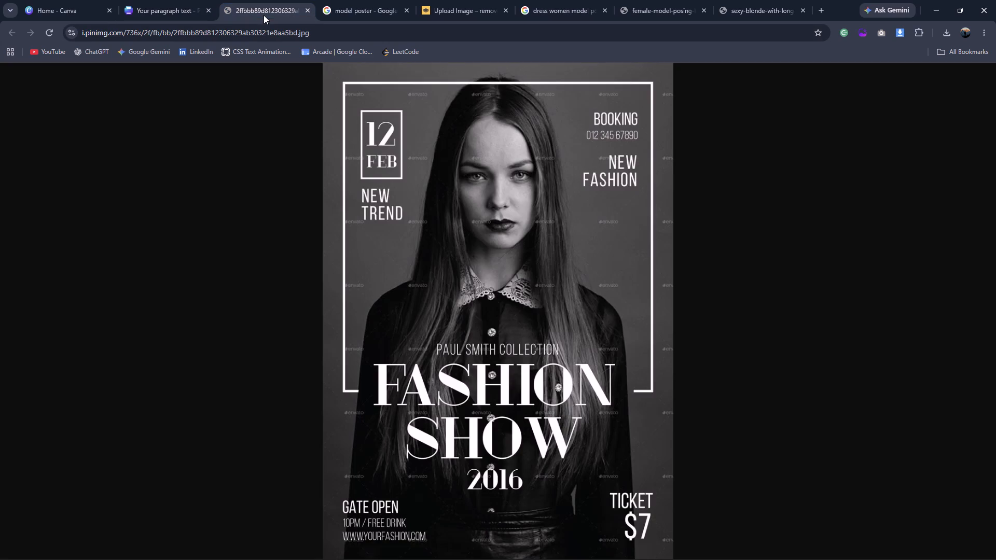
pyautogui.click(185, 0)
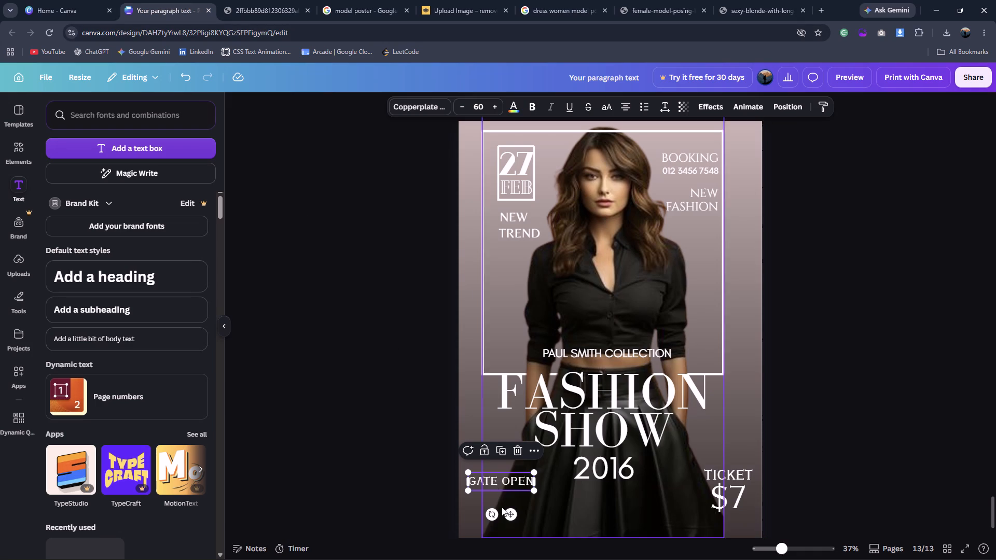
pyautogui.moveTo(506, 515); pyautogui.dragTo(520, 516)
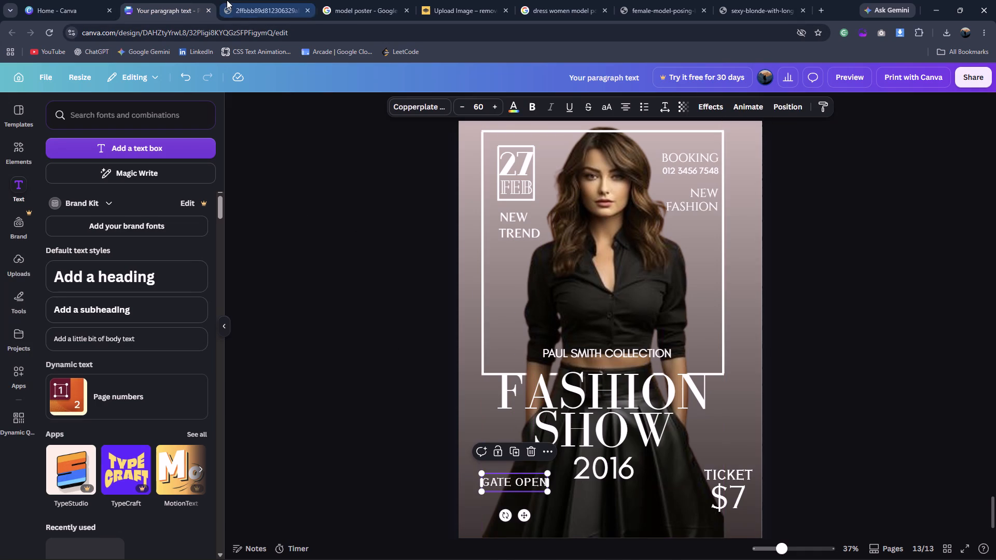
pyautogui.click(227, 0)
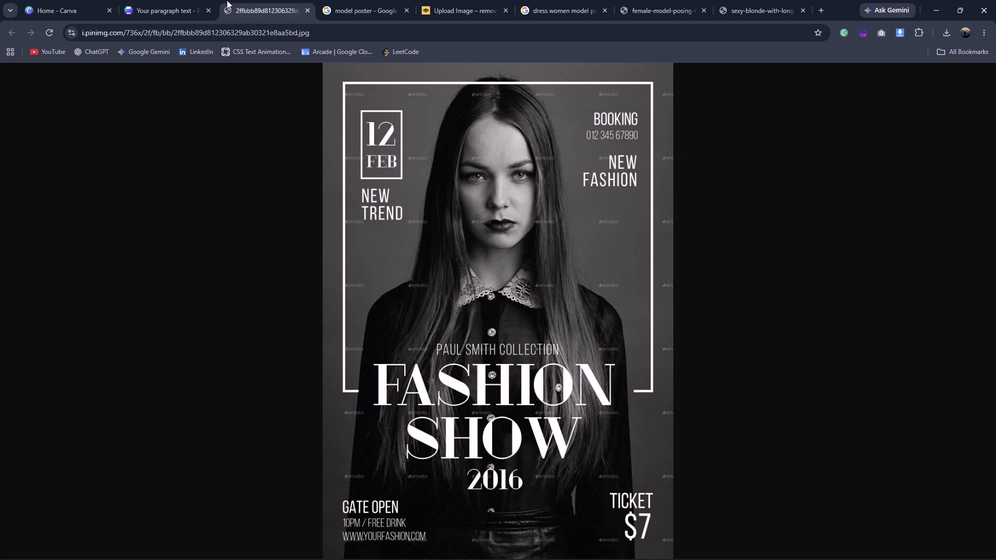
pyautogui.click(185, 0)
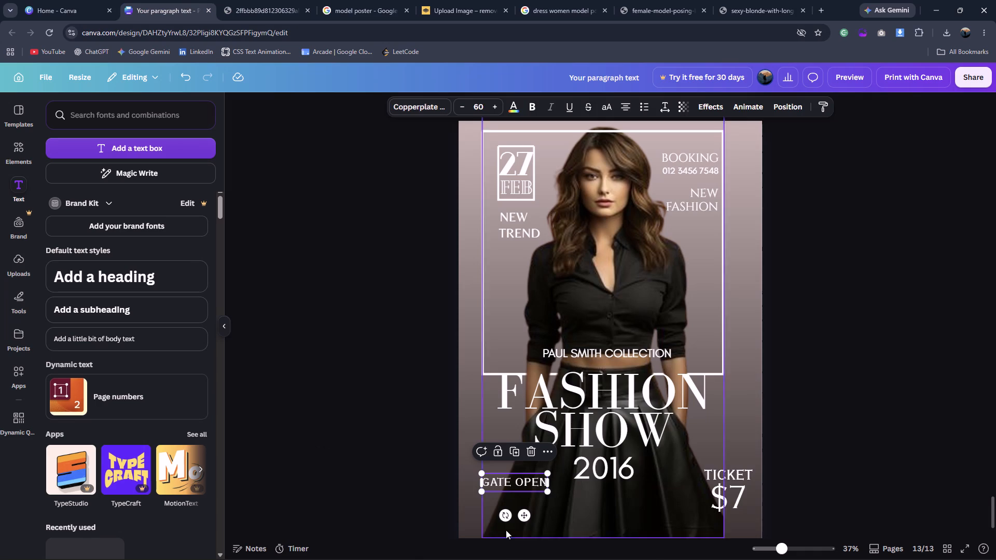
pyautogui.click(377, 447)
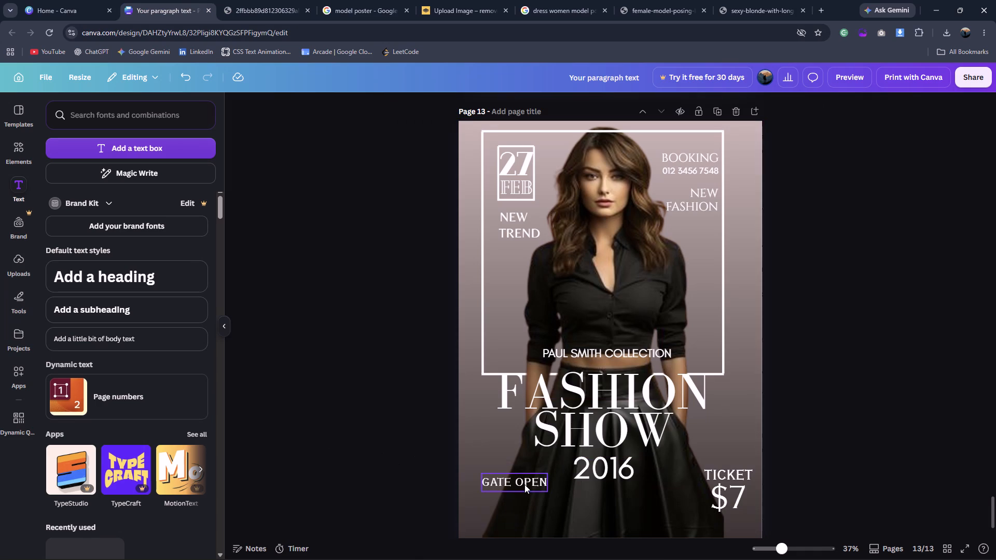
# Duplicate "GATE OPEN" and place the copy directly beneath the original, left-aligned with it.
pyautogui.click(524, 484)
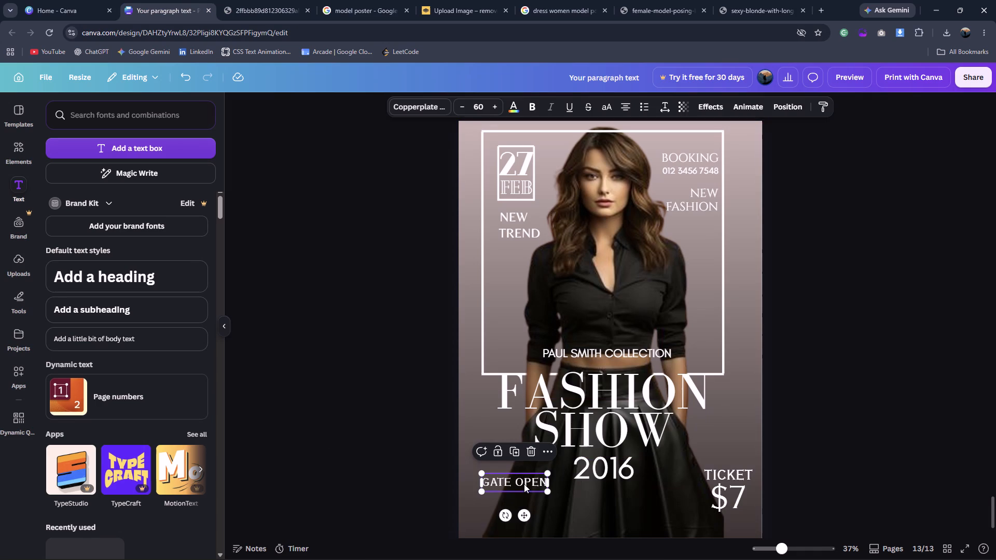
pyautogui.hotkey('ctrl', 'd')
pyautogui.moveTo(526, 516); pyautogui.dragTo(523, 527)
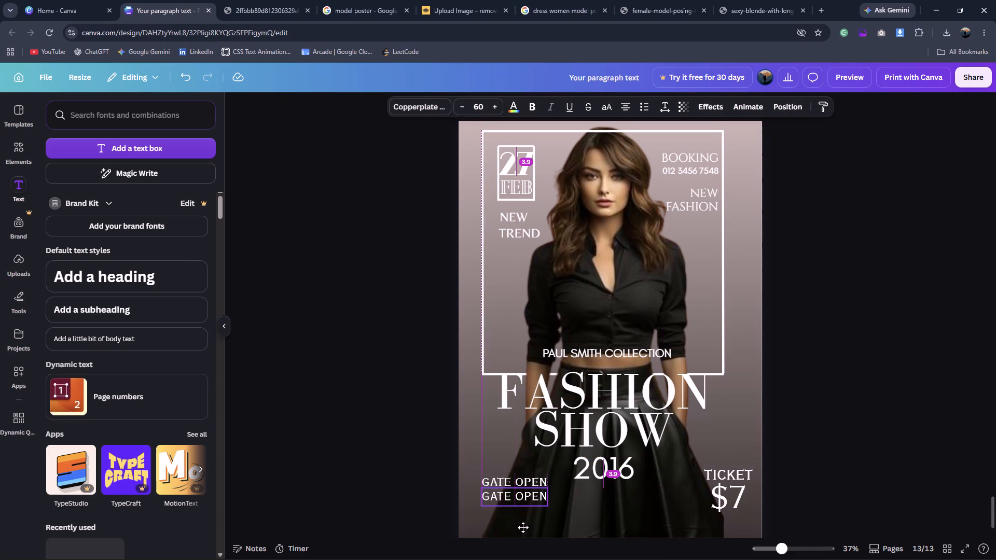
pyautogui.moveTo(523, 527); pyautogui.dragTo(523, 528)
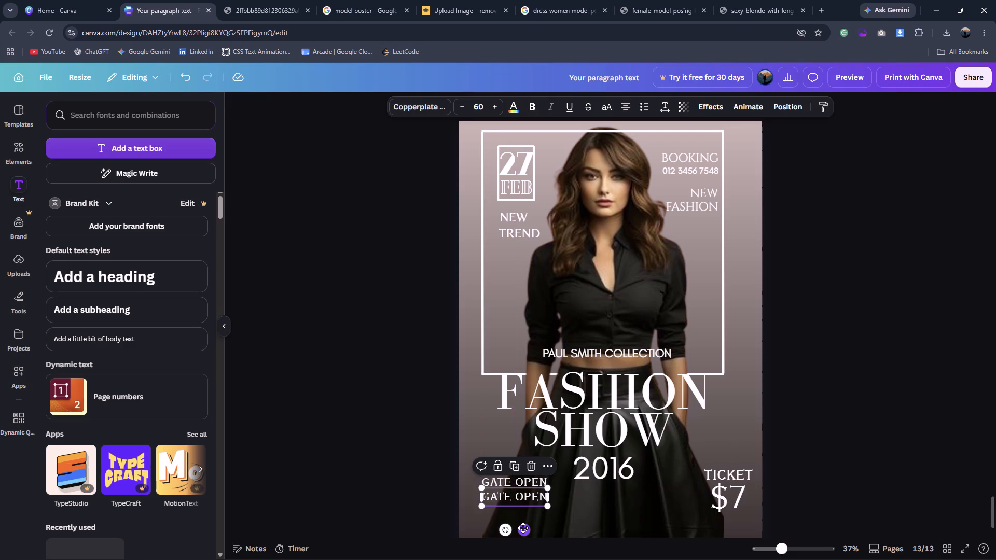
pyautogui.click(243, 0)
pyautogui.click(196, 2)
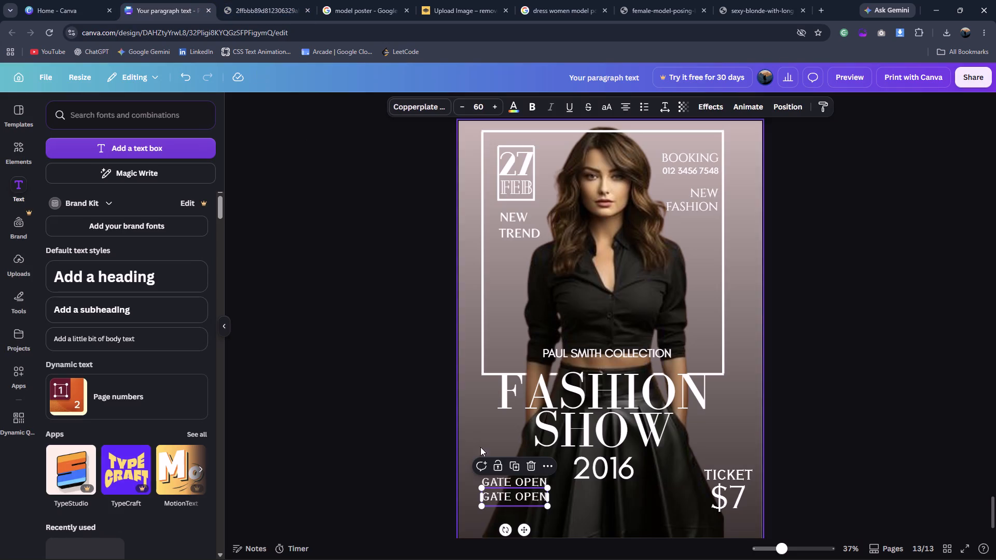
# Try Playfair Display on the lower "GATE OPEN" copy, then set its font to Telegraf.
pyautogui.doubleClick(500, 501)
pyautogui.doubleClick(414, 115)
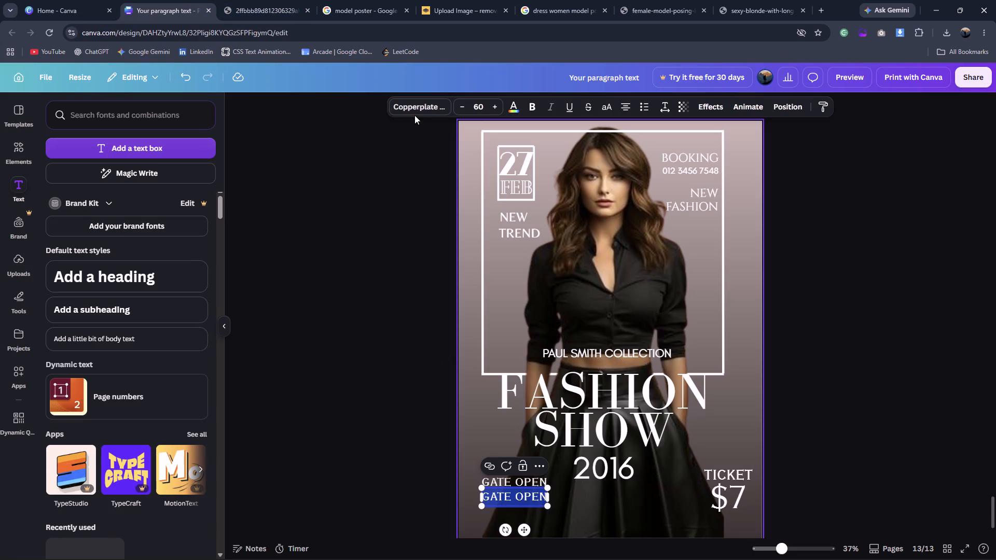
pyautogui.scroll(6, 190, 279)
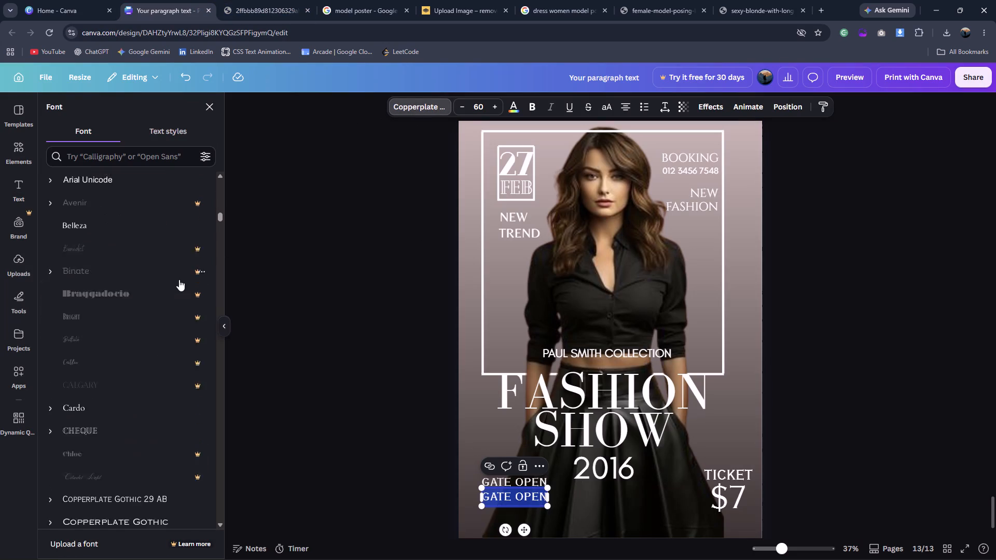
pyautogui.scroll(13, 179, 279)
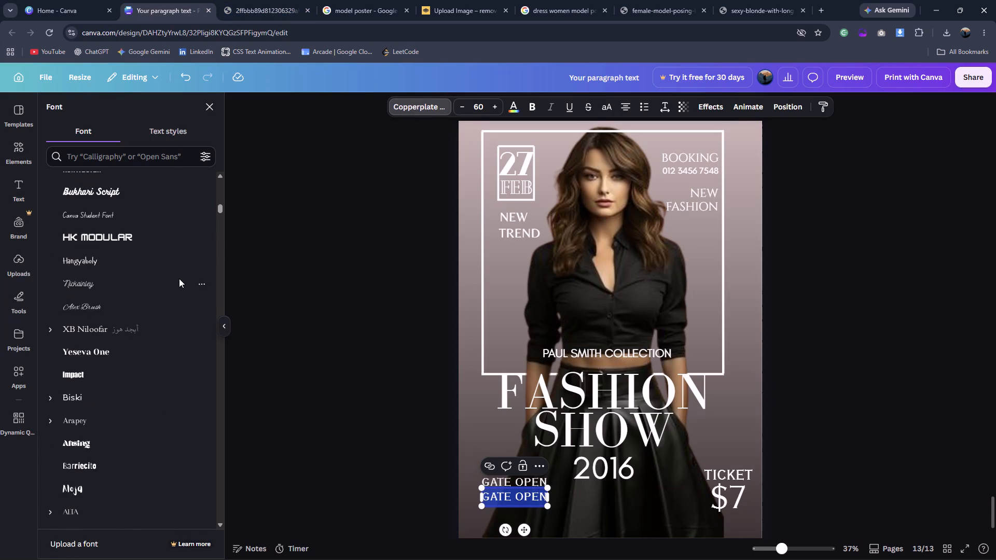
pyautogui.scroll(4, 179, 278)
pyautogui.click(128, 279)
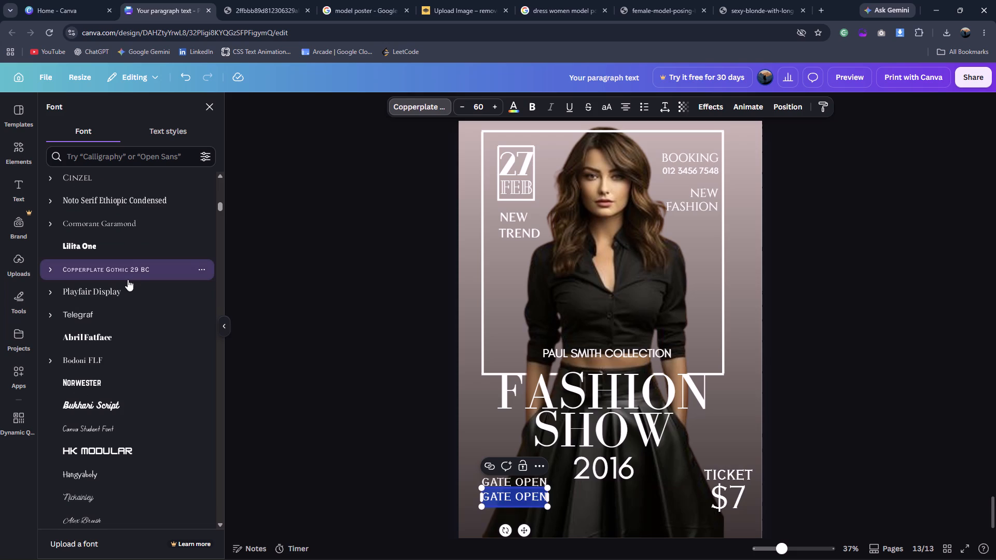
pyautogui.click(121, 294)
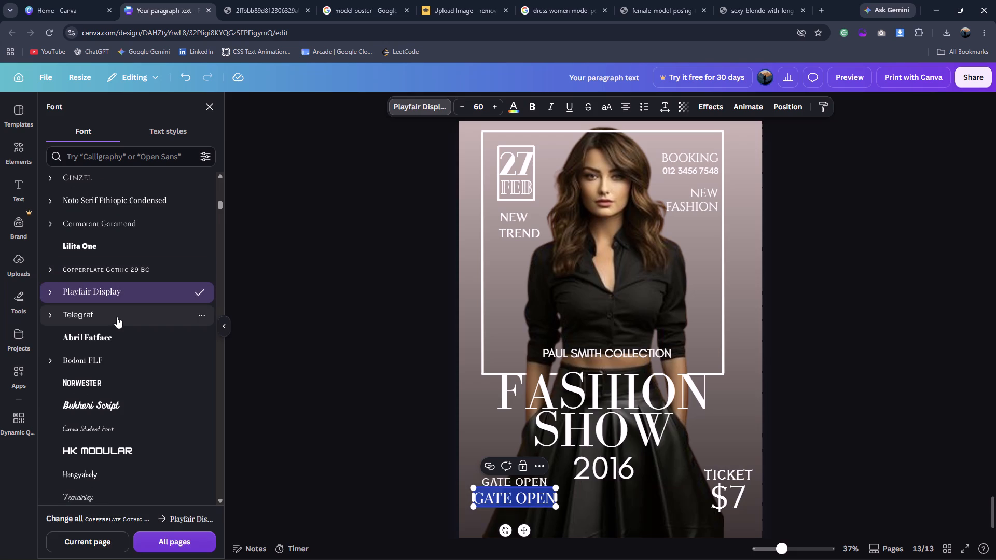
pyautogui.click(117, 317)
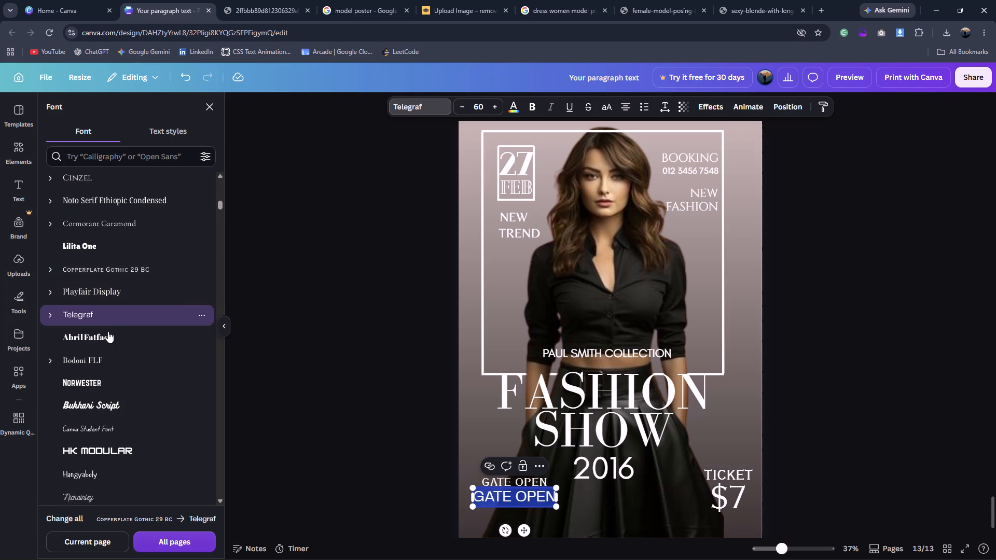
pyautogui.click(368, 445)
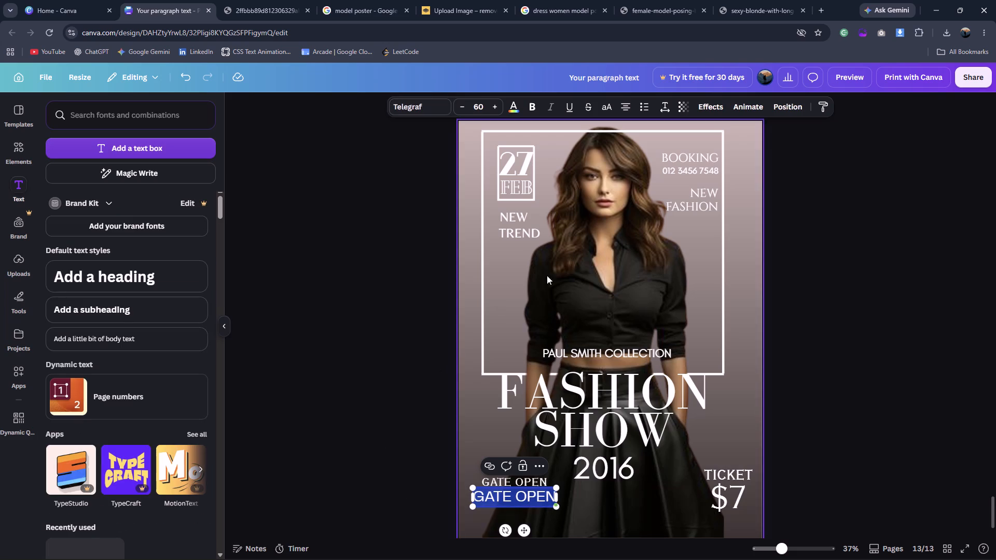
pyautogui.click(416, 273)
# Replace the lower "GATE OPEN" copy with "10 PM/ FREE DRINK", following the reference poster.
pyautogui.doubleClick(520, 492)
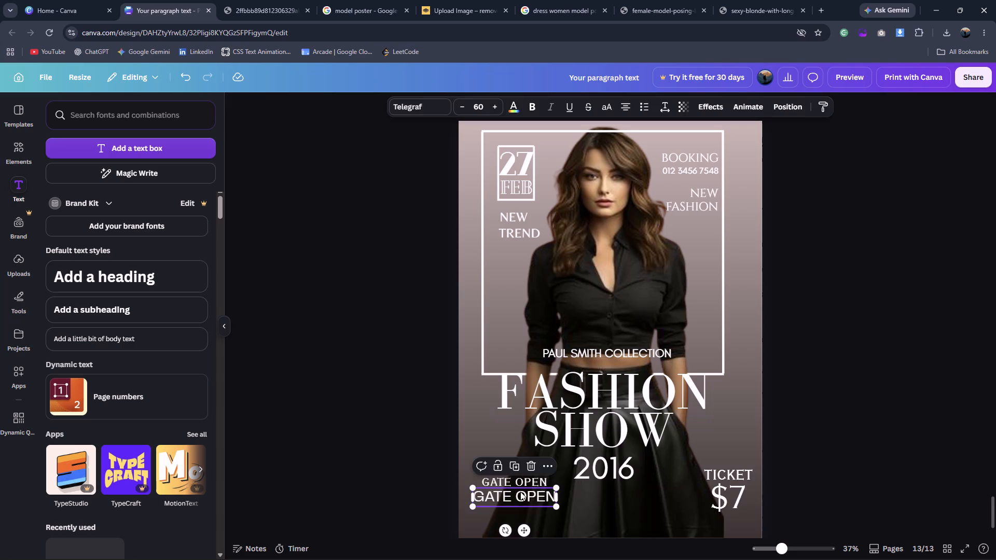
pyautogui.click(286, 0)
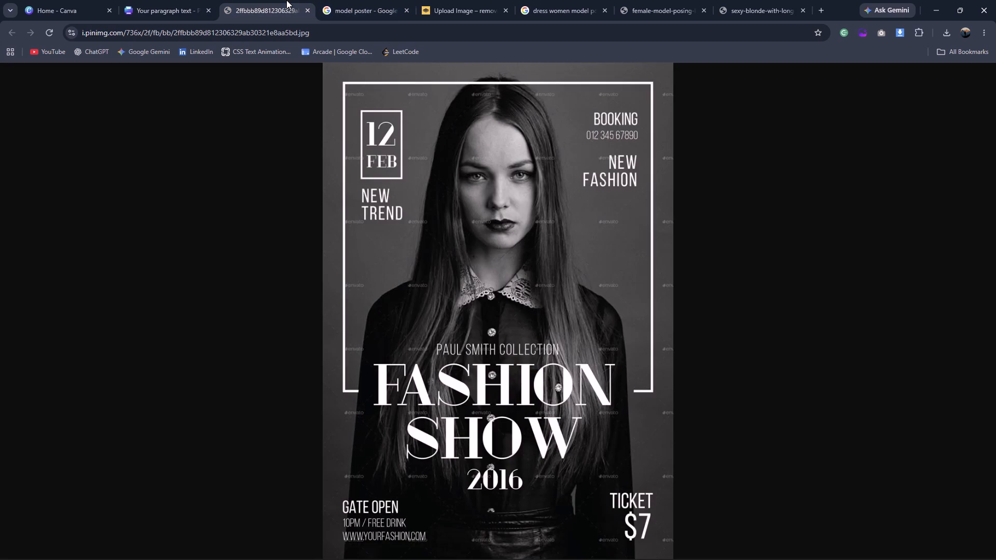
pyautogui.click(174, 0)
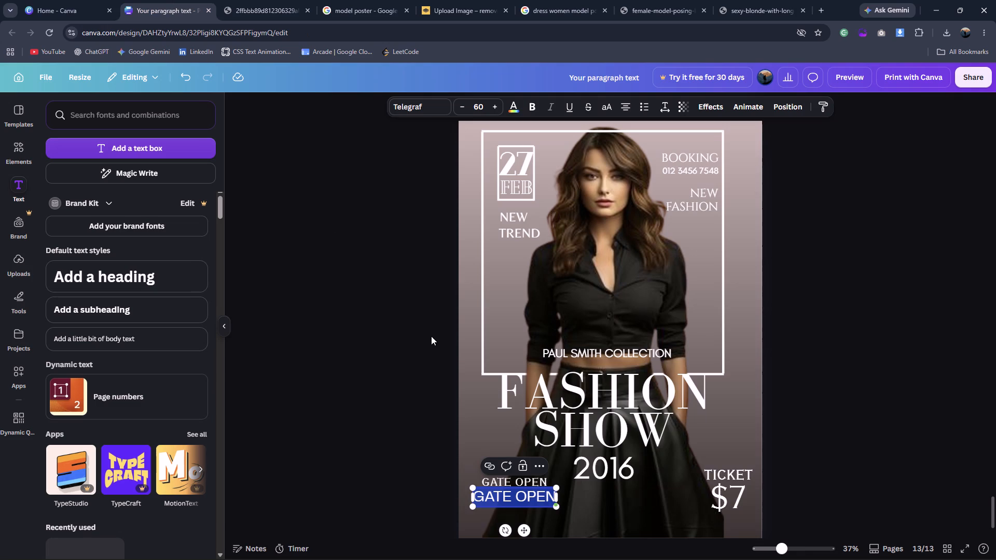
pyautogui.write('10')
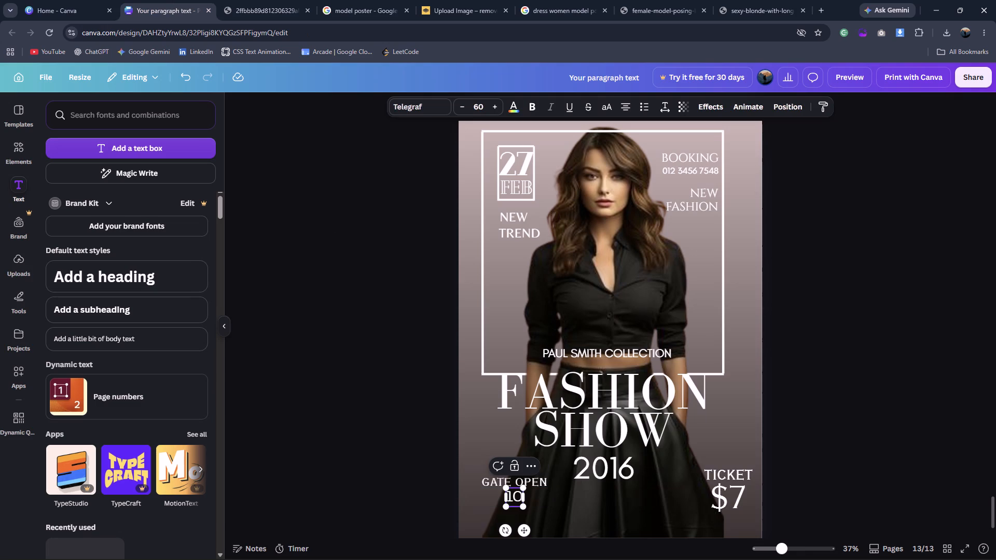
pyautogui.write('/PM')
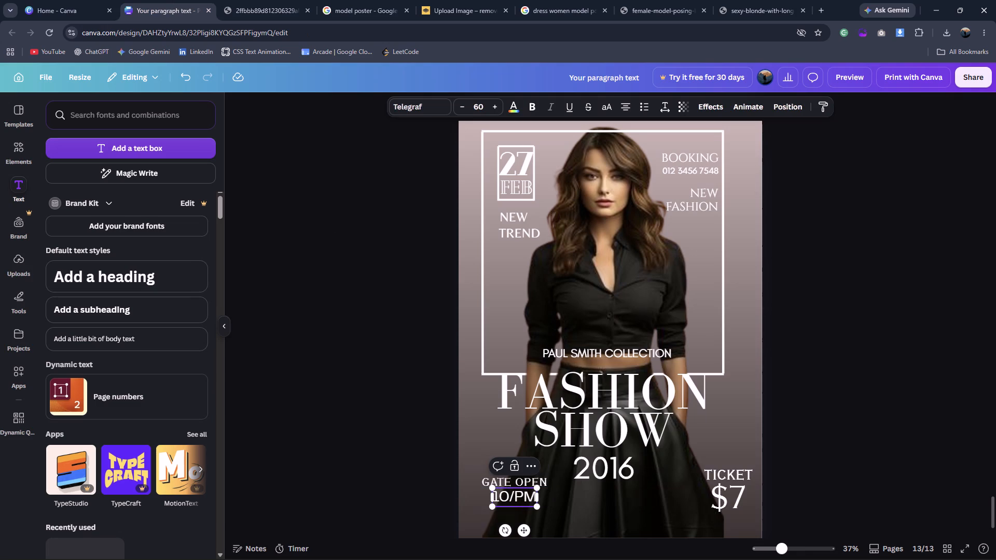
pyautogui.press('BackSpace')
pyautogui.press('BackSpace')
pyautogui.press('BackSpace')
pyautogui.press('o')
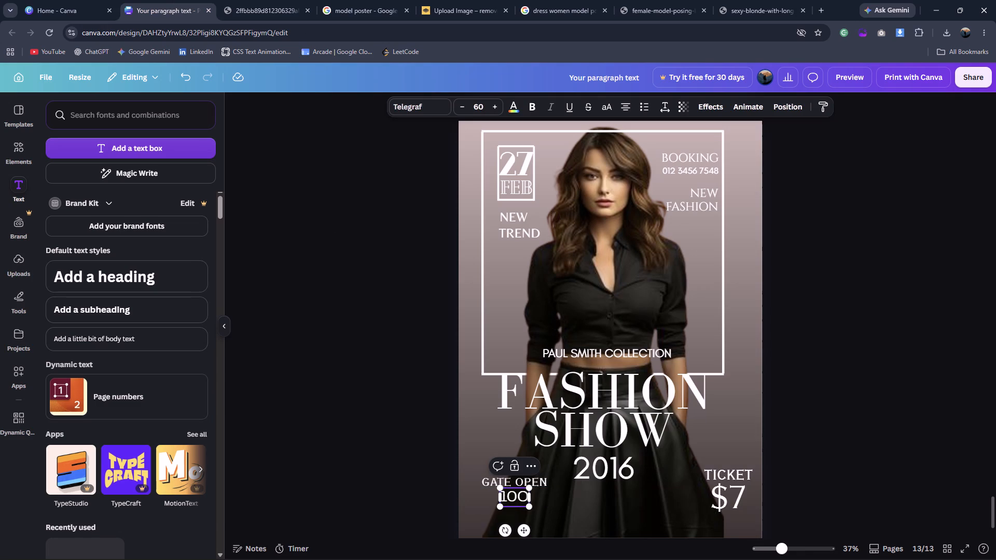
pyautogui.press('BackSpace')
pyautogui.press('space')
pyautogui.write('PM')
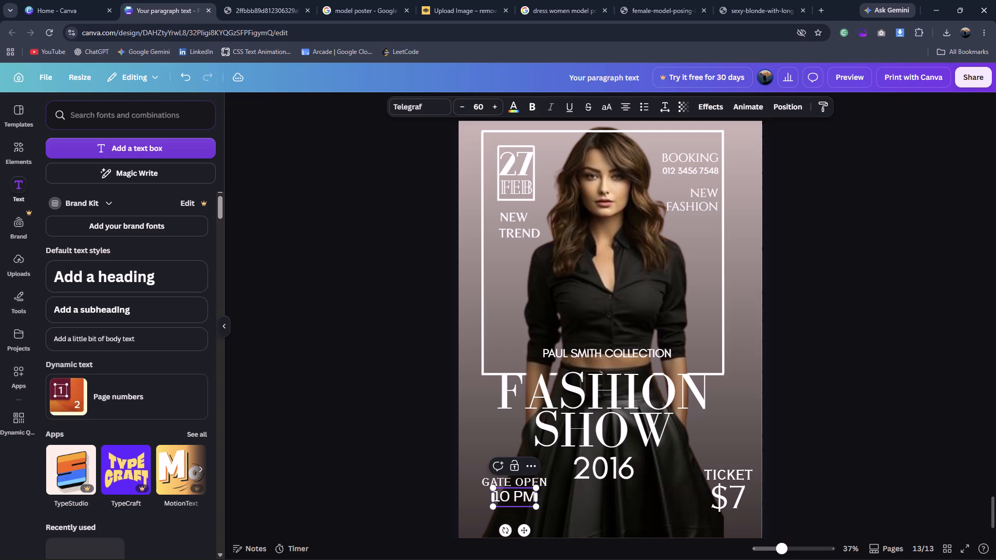
pyautogui.write('/ FREE DRINK')
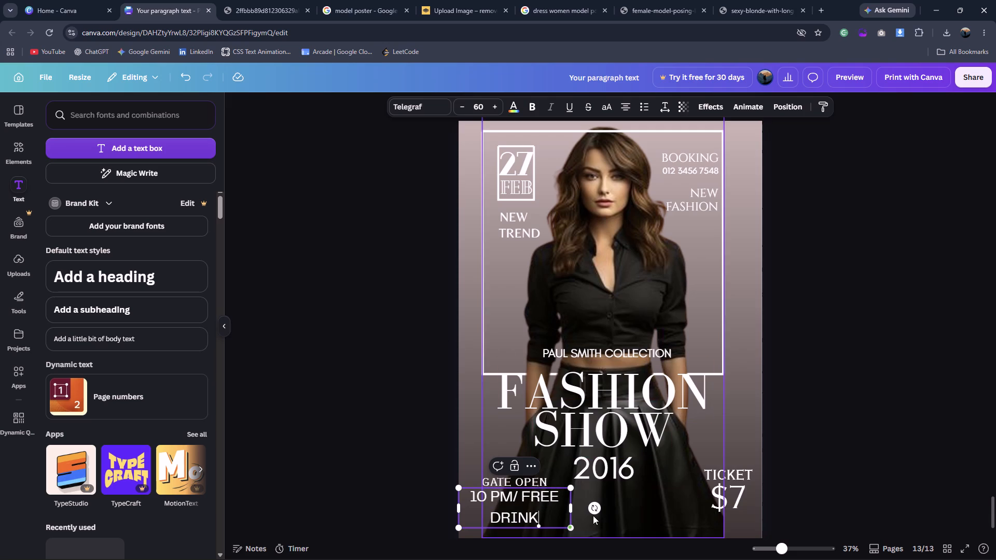
# Fit "10 PM/ FREE DRINK" on one line, scale it to size 42.2 and place it just below "GATE OPEN".
pyautogui.moveTo(576, 510); pyautogui.dragTo(613, 503)
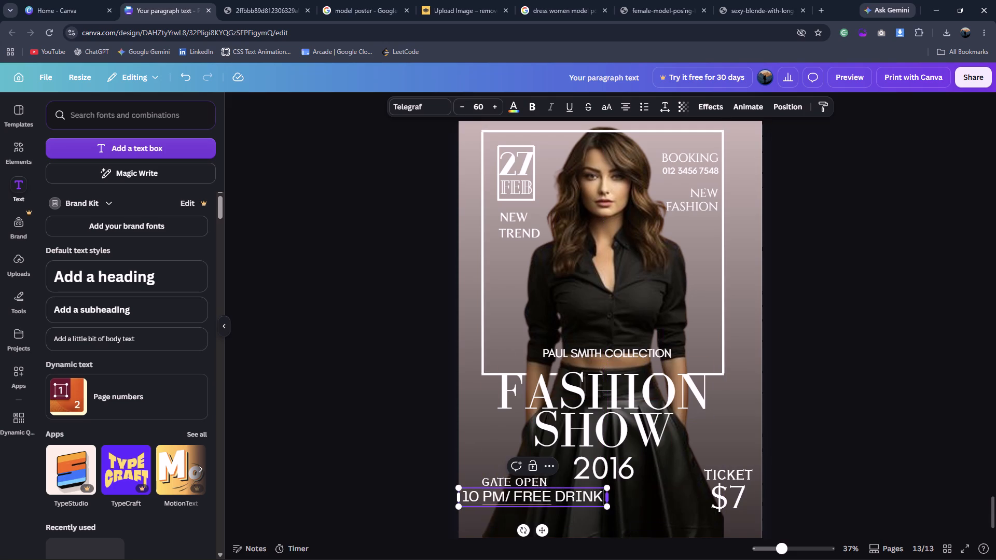
pyautogui.moveTo(461, 484); pyautogui.dragTo(504, 497)
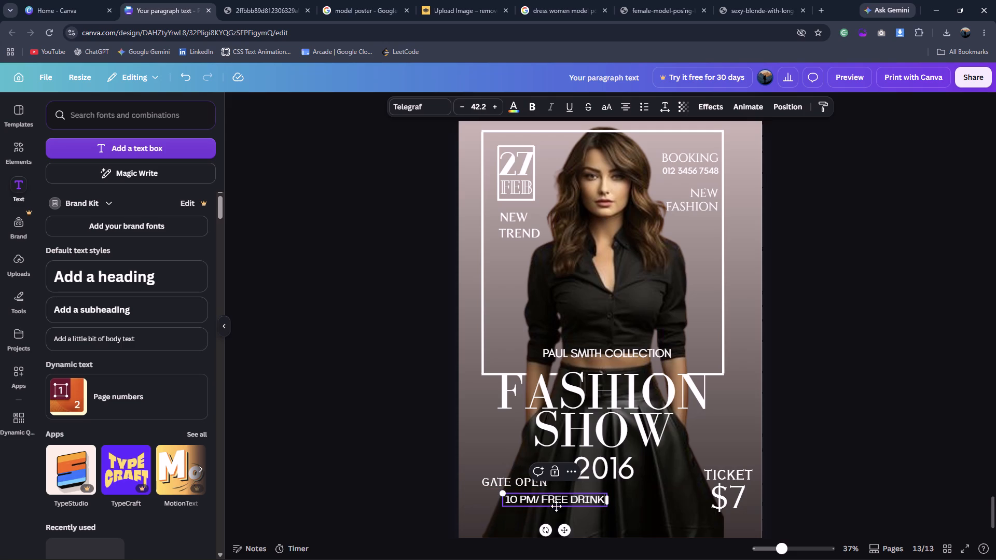
pyautogui.moveTo(565, 528); pyautogui.dragTo(547, 523)
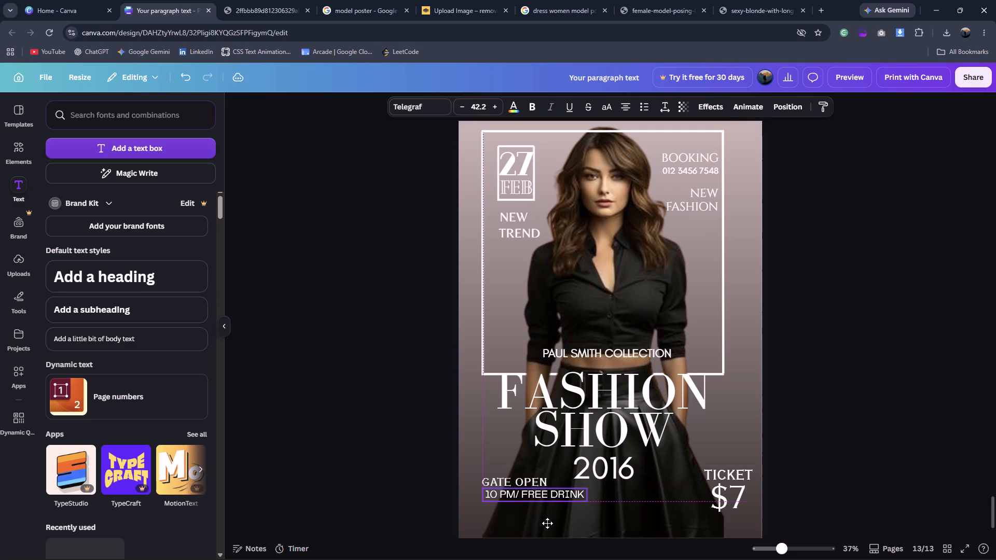
# Move "10 PM/ FREE DRINK" slightly lower to open a small gap beneath "GATE OPEN".
pyautogui.moveTo(547, 523); pyautogui.dragTo(547, 525)
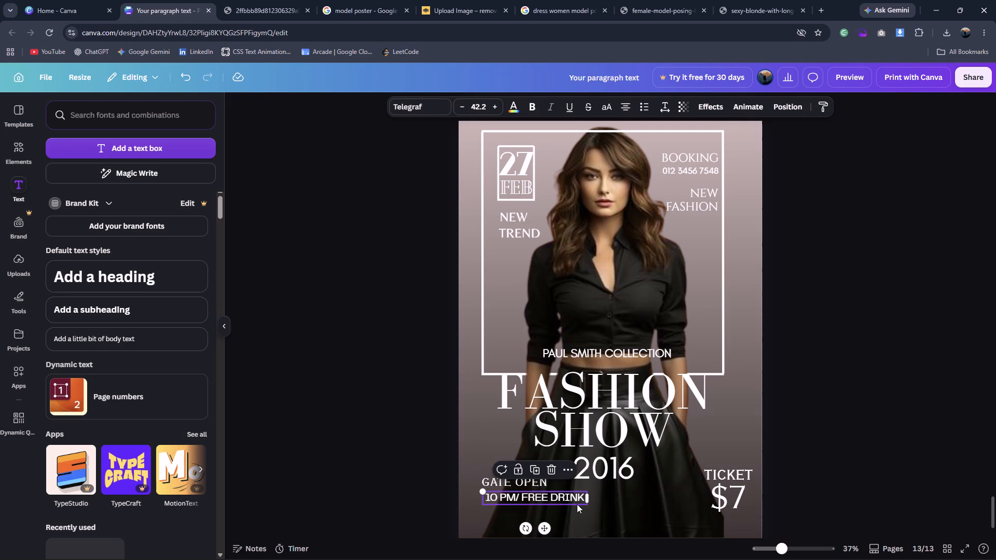
pyautogui.click(546, 498)
pyautogui.doubleClick(546, 498)
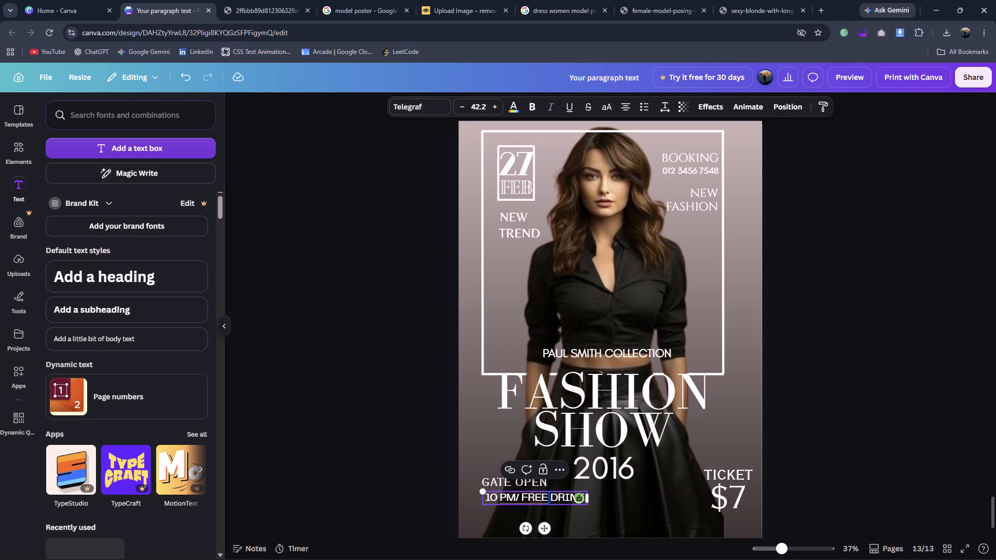
pyautogui.click(417, 480)
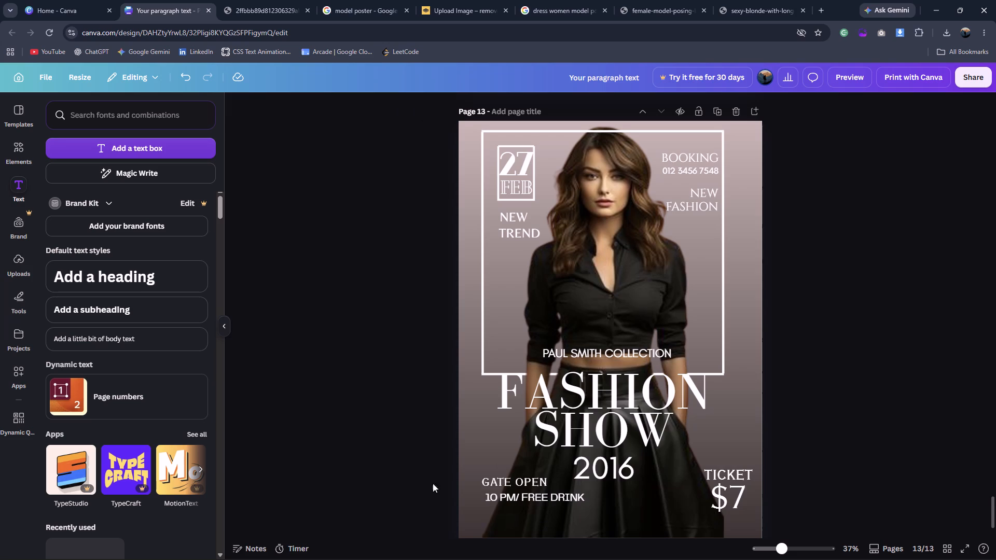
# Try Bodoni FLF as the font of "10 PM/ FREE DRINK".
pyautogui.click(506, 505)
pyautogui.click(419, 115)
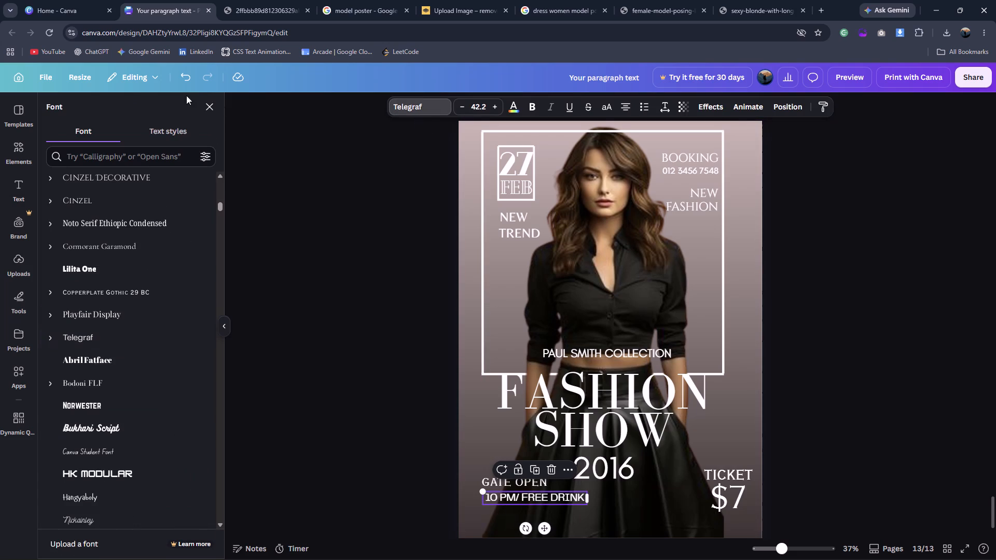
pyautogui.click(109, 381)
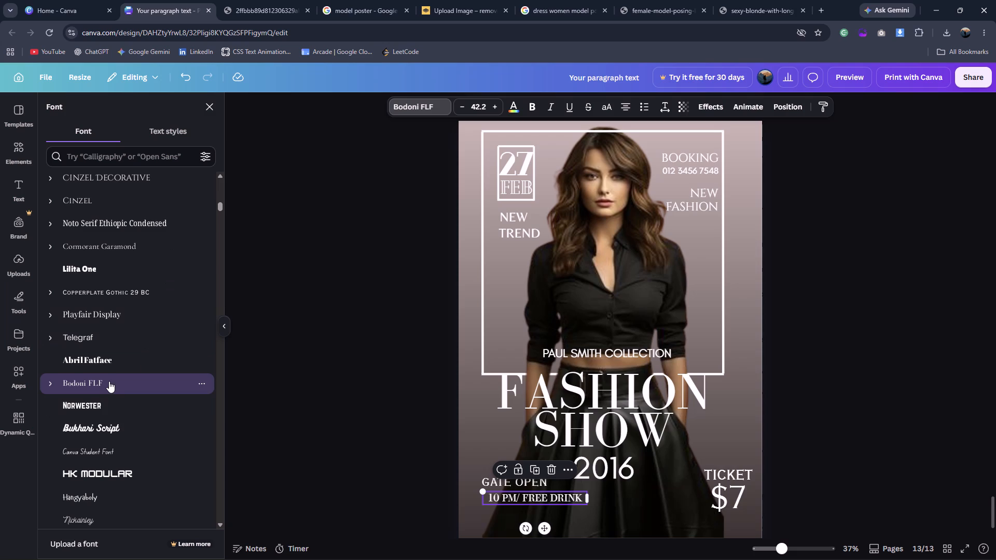
# Check the reference poster's gate details and add a space before the slash so the line reads "10 PM / FREE DRINK".
pyautogui.click(255, 0)
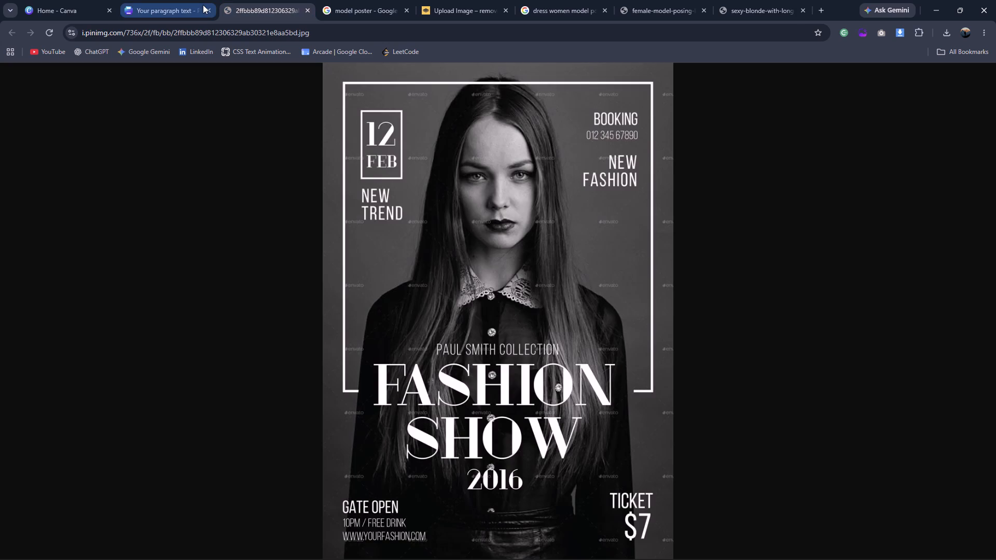
pyautogui.press('w')
pyautogui.click(203, 5)
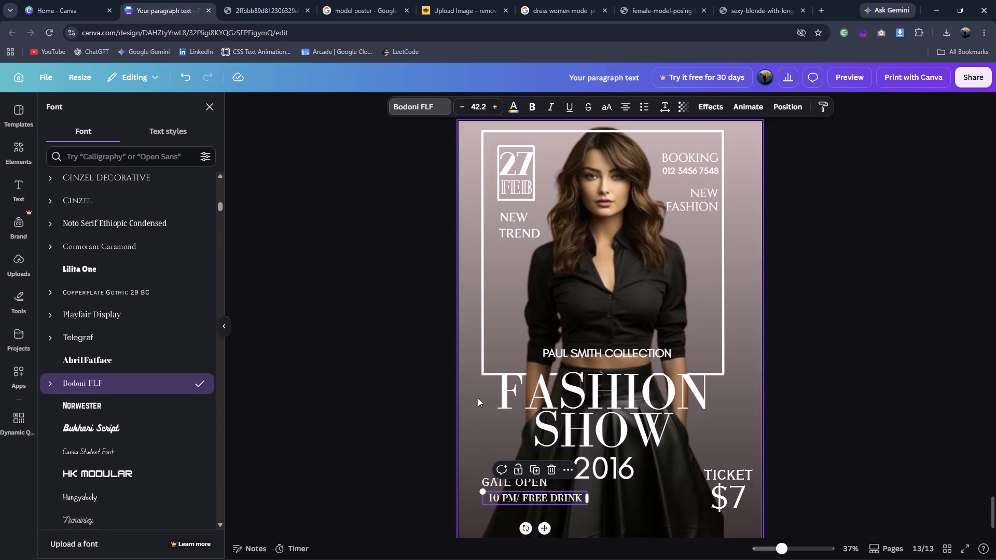
pyautogui.click(520, 496)
pyautogui.click(519, 496)
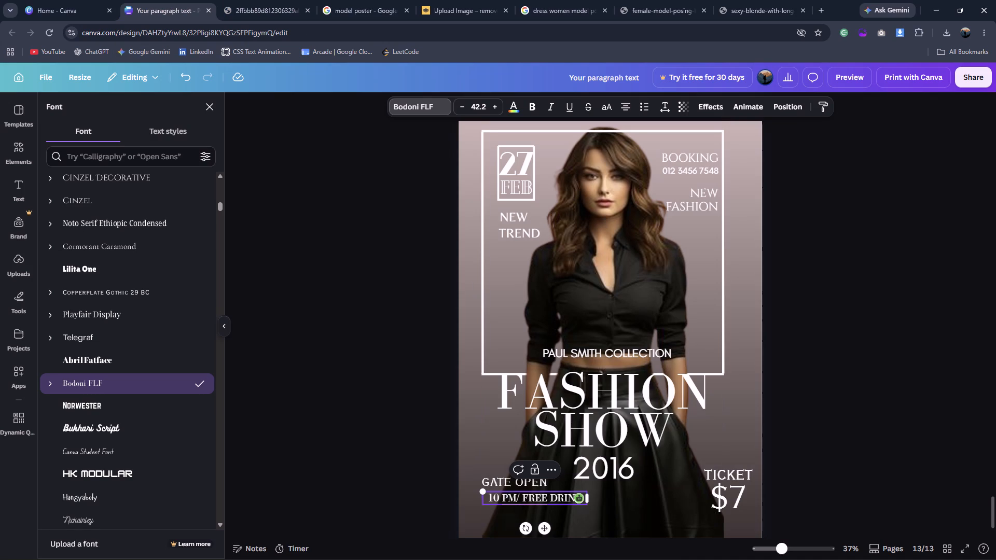
pyautogui.press('Left')
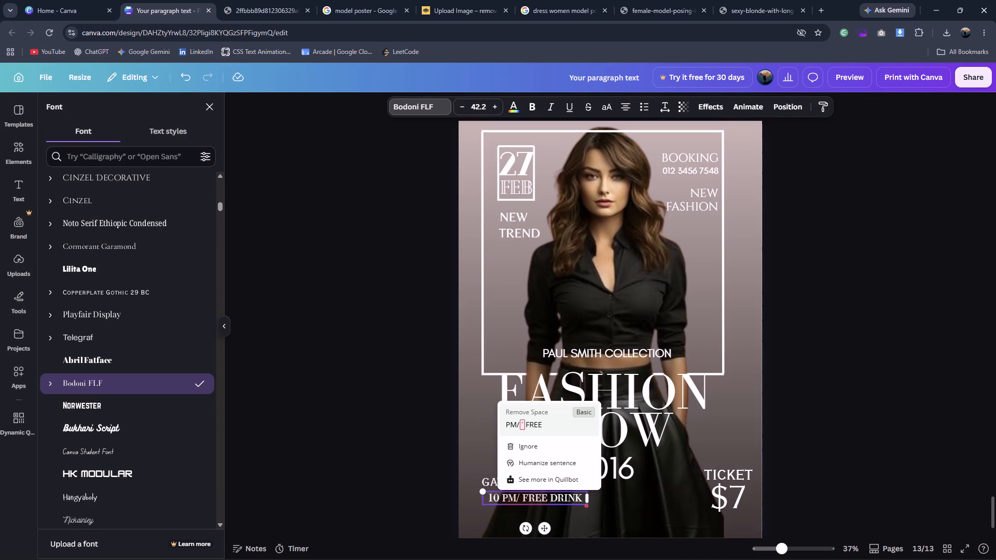
pyautogui.press('space')
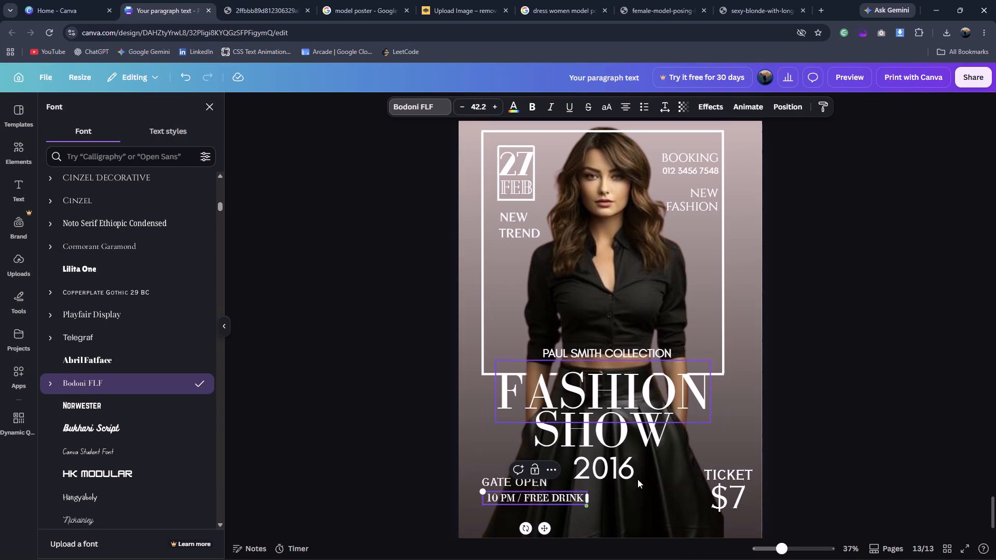
pyautogui.click(394, 482)
pyautogui.click(405, 496)
# Set the font of "10 PM / FREE DRINK" to Alta.
pyautogui.click(516, 495)
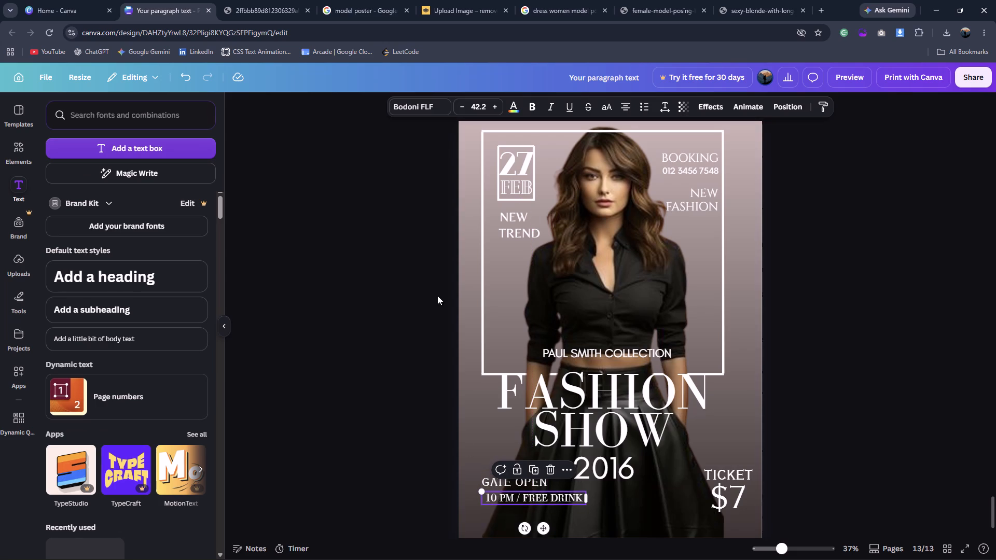
pyautogui.click(398, 103)
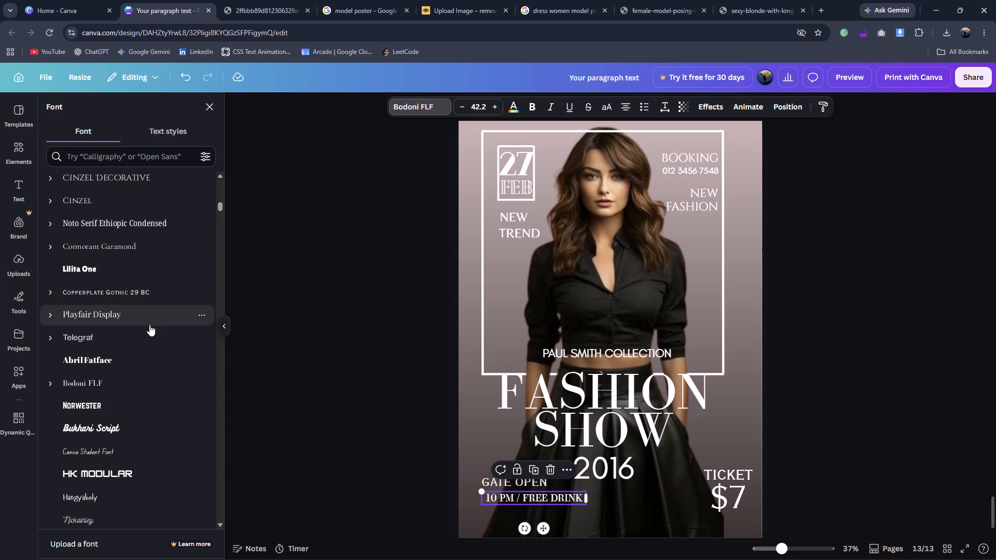
pyautogui.scroll(-2, 113, 385)
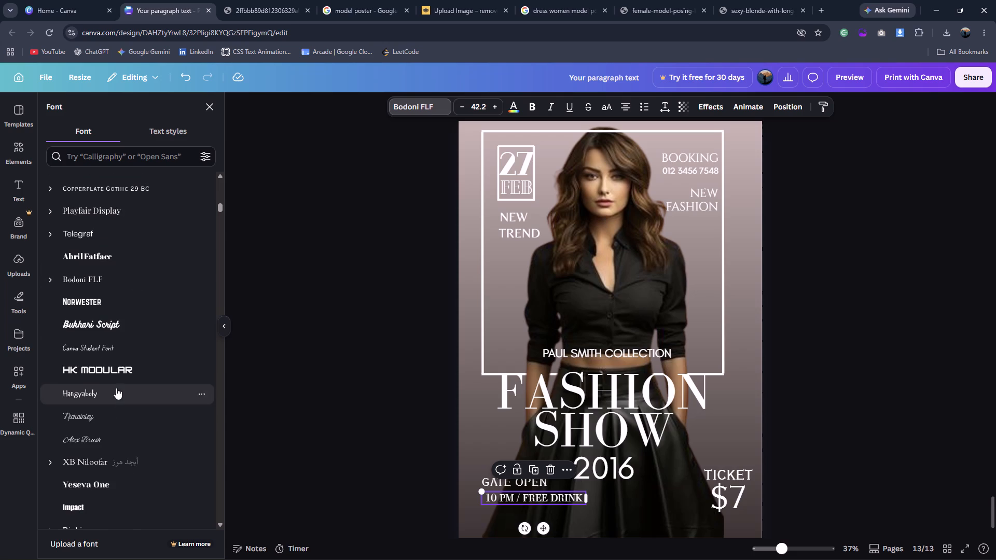
pyautogui.scroll(-4, 117, 388)
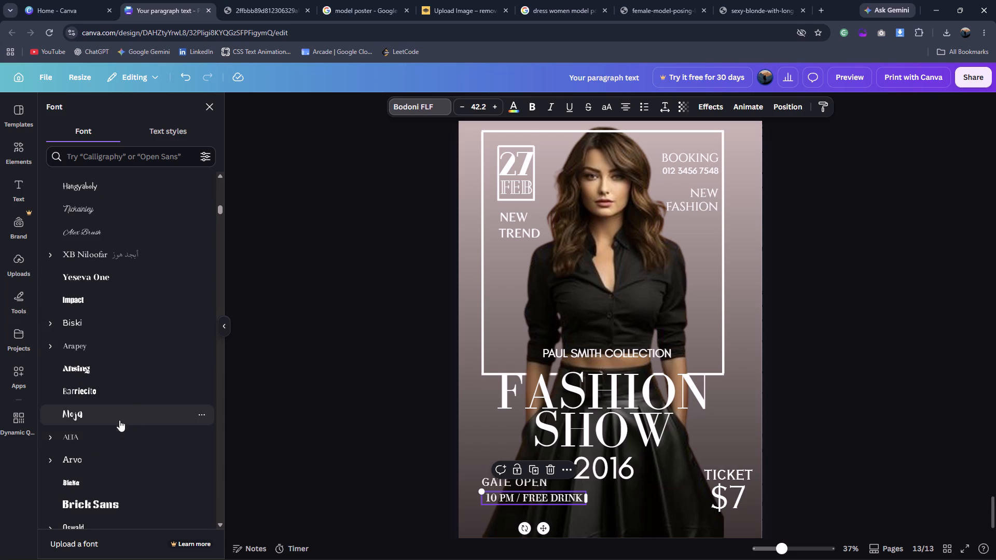
pyautogui.click(98, 434)
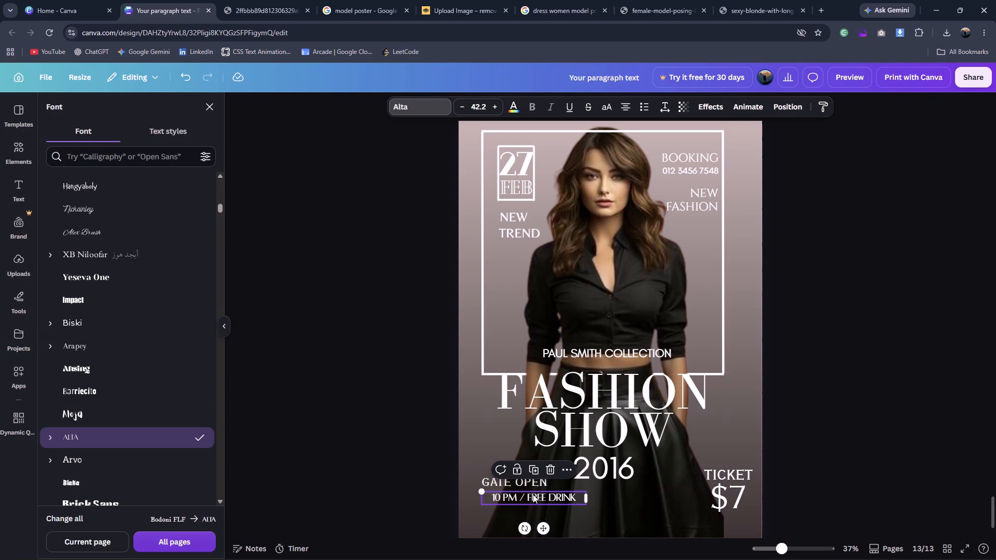
# Narrow the "10 PM / FREE DRINK" text box to its text and left-align it just below "GATE OPEN".
pyautogui.moveTo(533, 494); pyautogui.dragTo(523, 491)
pyautogui.moveTo(578, 494); pyautogui.dragTo(577, 494)
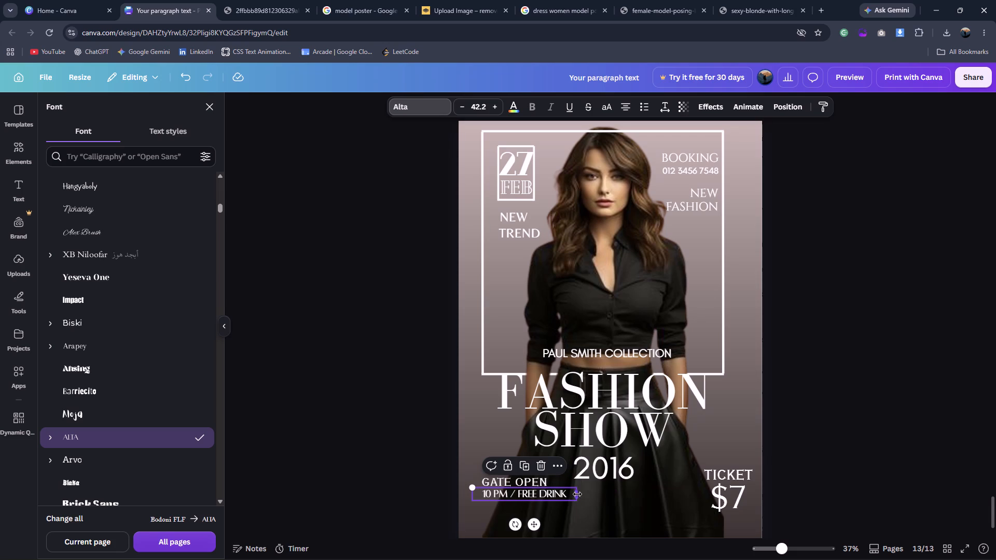
pyautogui.moveTo(577, 494); pyautogui.dragTo(560, 494)
pyautogui.moveTo(526, 492); pyautogui.dragTo(536, 491)
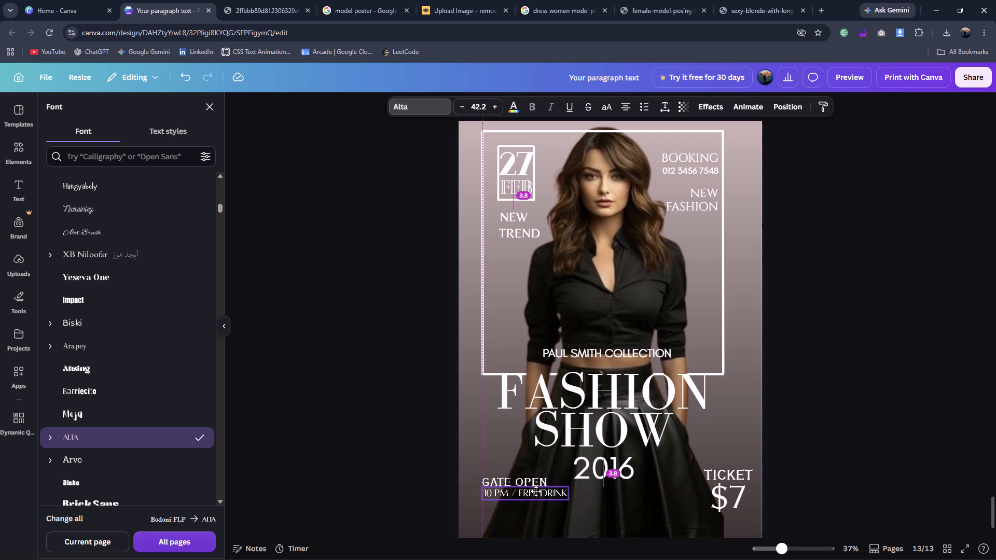
pyautogui.moveTo(536, 491); pyautogui.dragTo(533, 493)
pyautogui.click(379, 444)
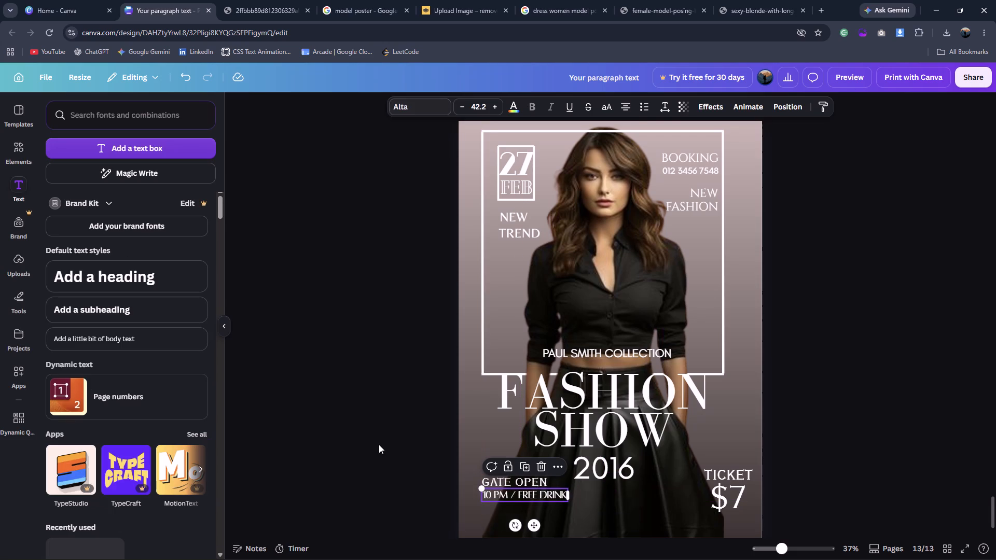
pyautogui.click(379, 444)
pyautogui.click(551, 499)
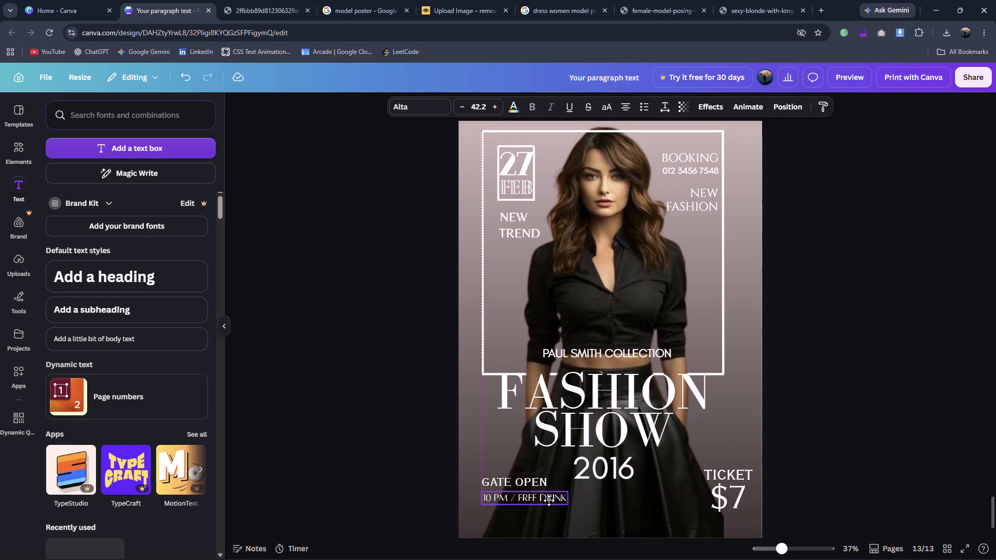
pyautogui.click(428, 449)
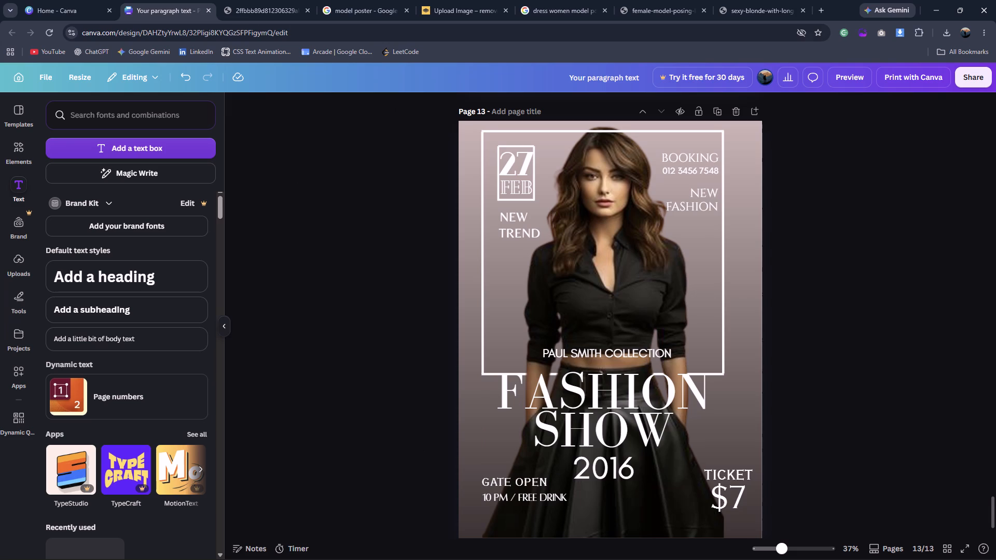
pyautogui.click(271, 0)
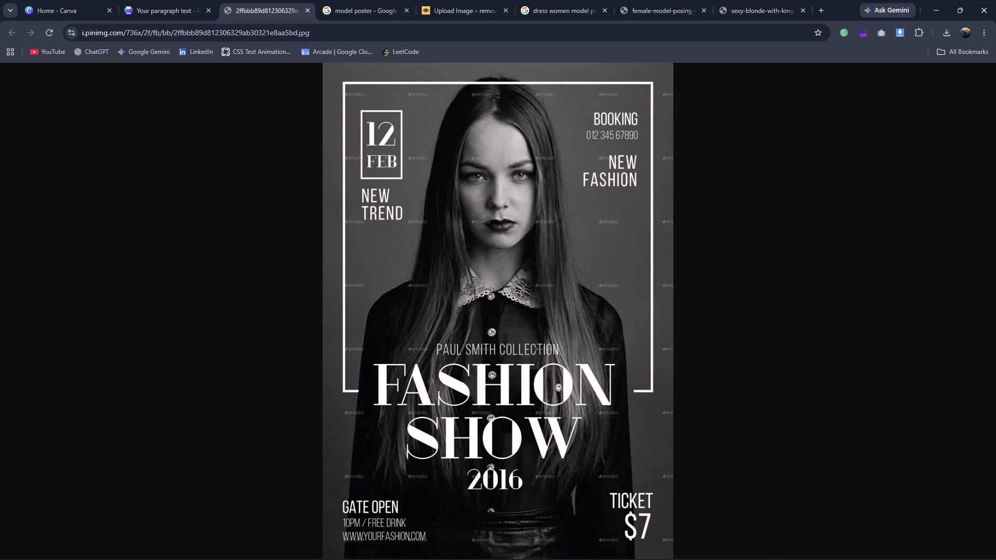
pyautogui.hscroll(-1, 622, 356)
pyautogui.hscroll(8, 622, 356)
pyautogui.scroll(-3, 622, 356)
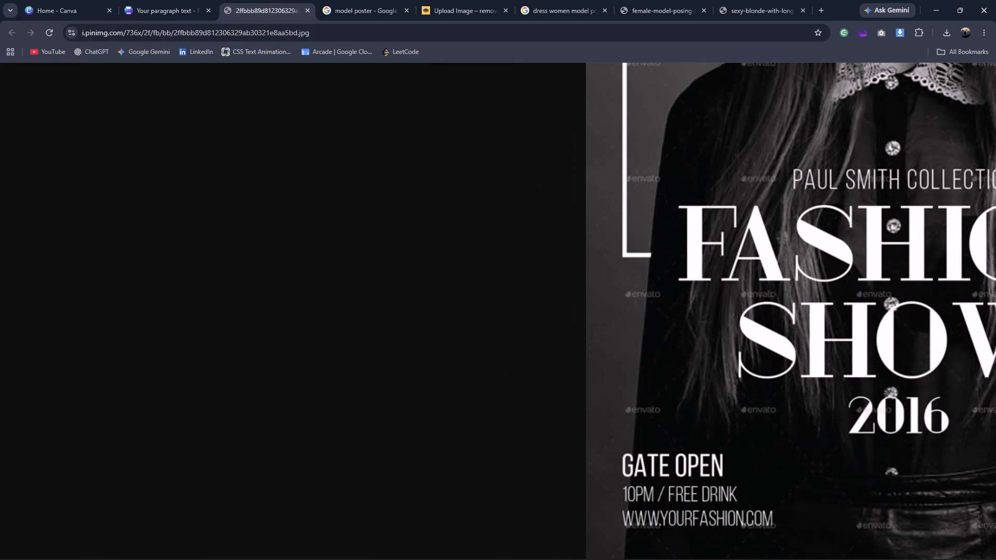
pyautogui.click(175, 13)
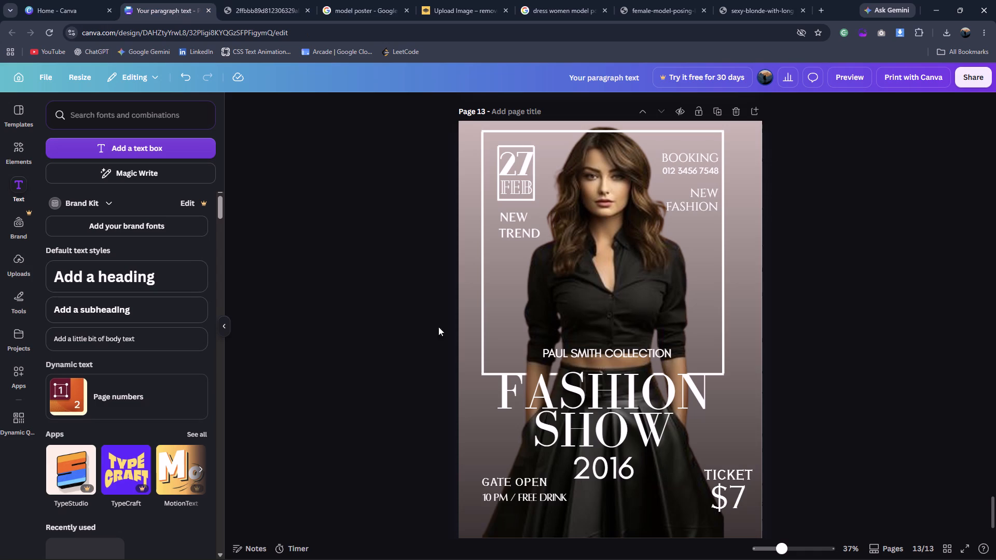
pyautogui.click(525, 498)
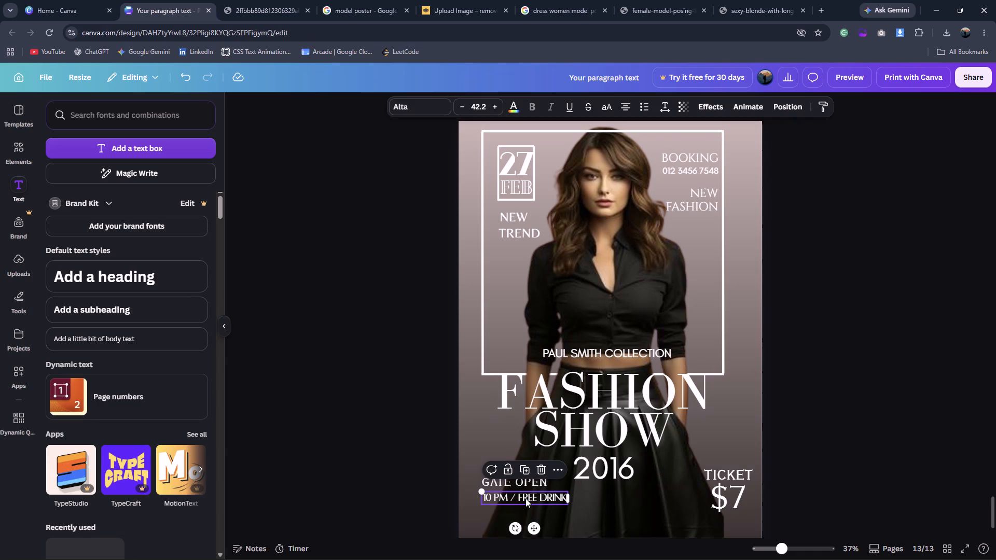
pyautogui.hotkey('ctrl', 'd')
pyautogui.doubleClick(528, 514)
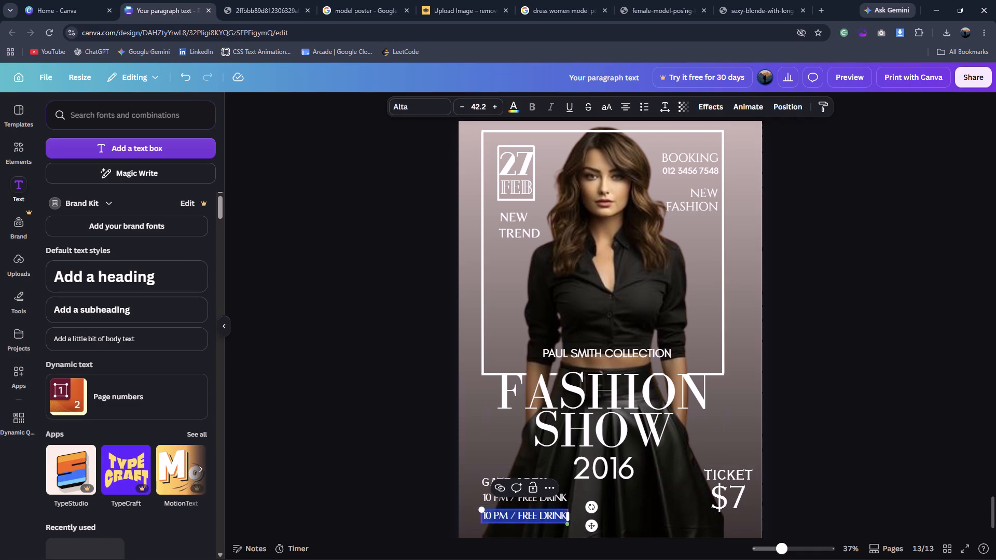
pyautogui.write('WWW')
pyautogui.press('.')
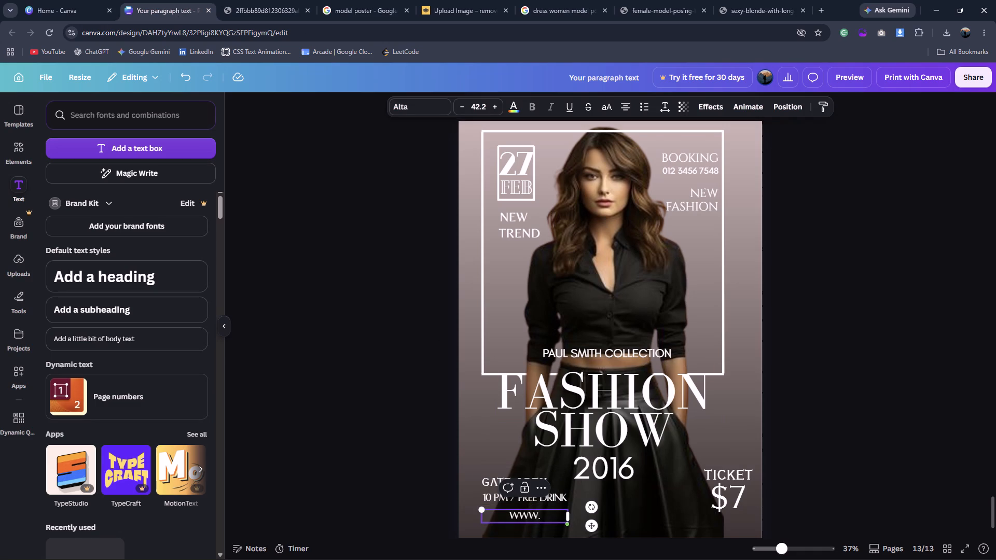
pyautogui.write('FASHION')
pyautogui.click(245, 0)
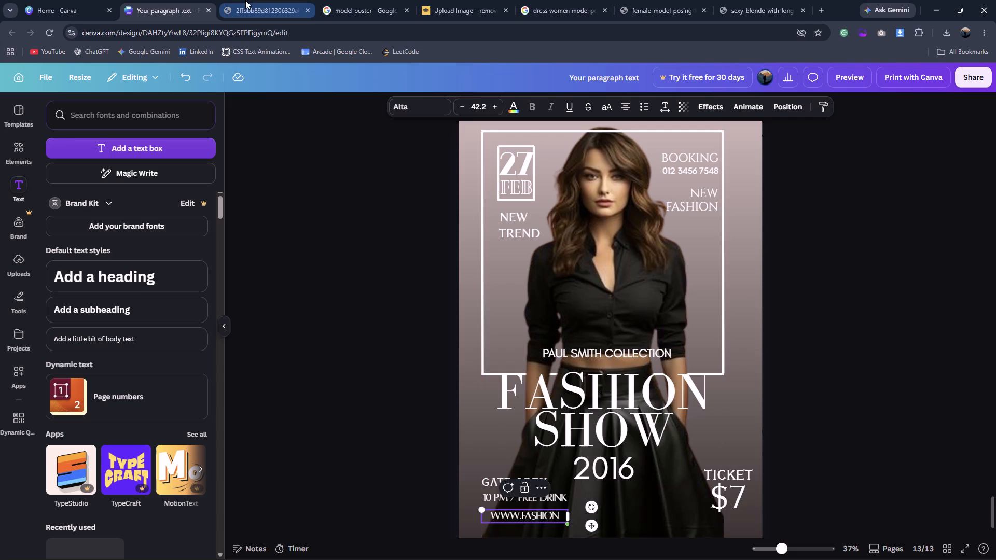
pyautogui.click(173, 0)
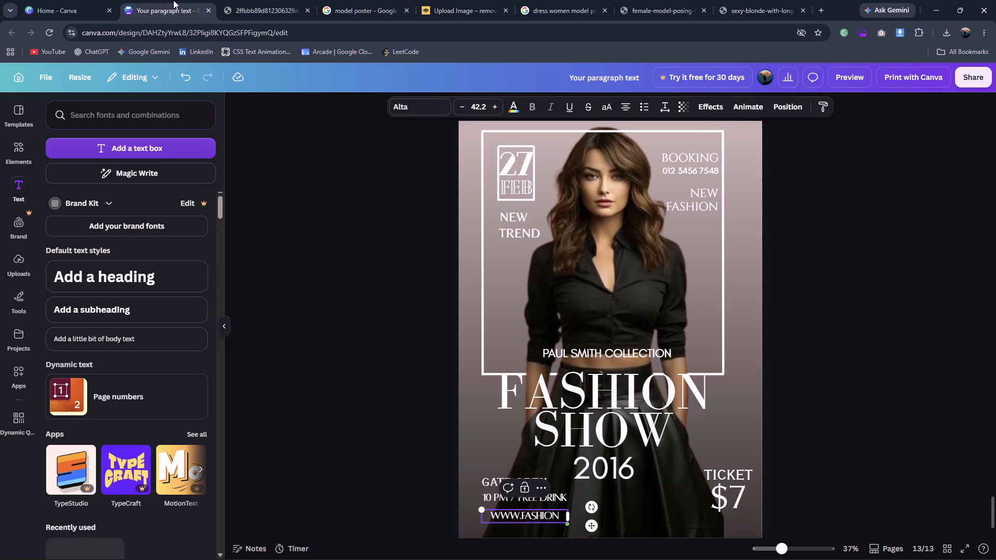
pyautogui.click(231, 0)
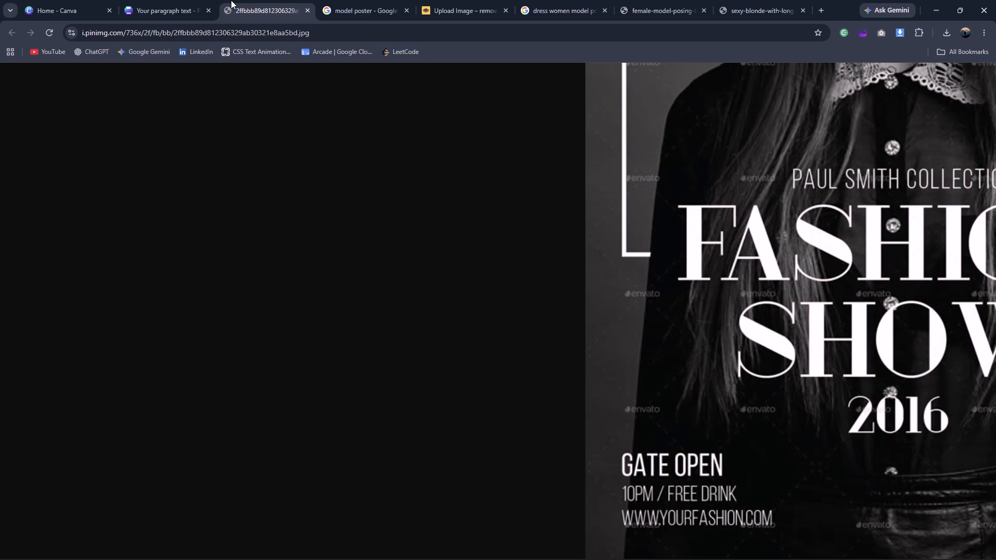
pyautogui.click(157, 0)
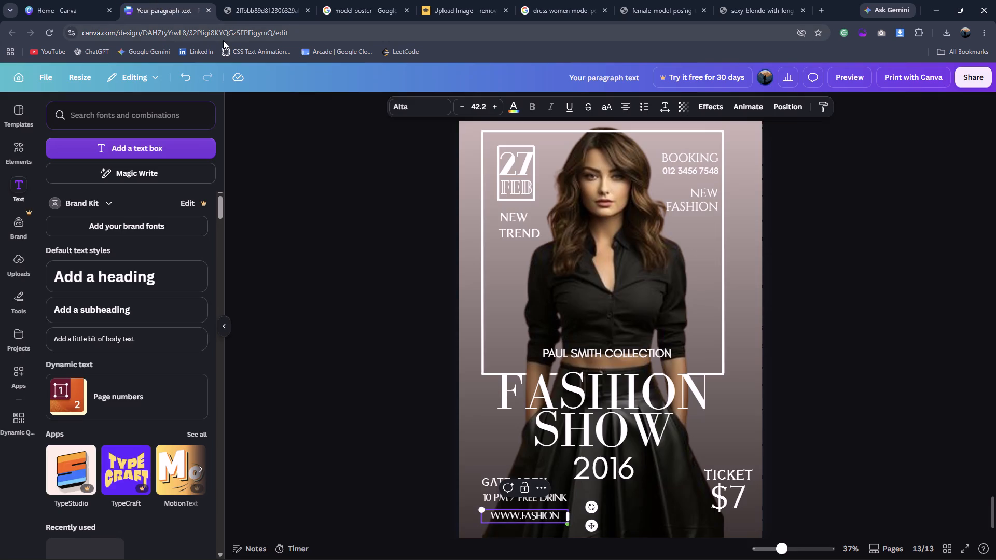
pyautogui.write('.COM')
pyautogui.press('Left')
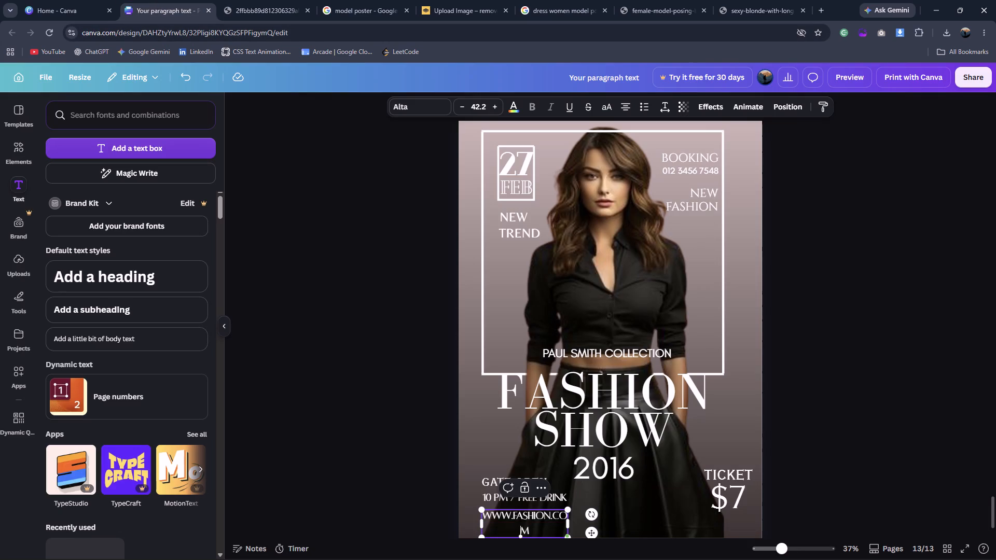
pyautogui.press('Left')
pyautogui.press('Left')
pyautogui.press('Left')
pyautogui.press('Left')
pyautogui.press('Left')
pyautogui.press('Left')
pyautogui.press('Left')
pyautogui.press('Left')
pyautogui.press('Left')
pyautogui.press('Left')
pyautogui.write('UR')
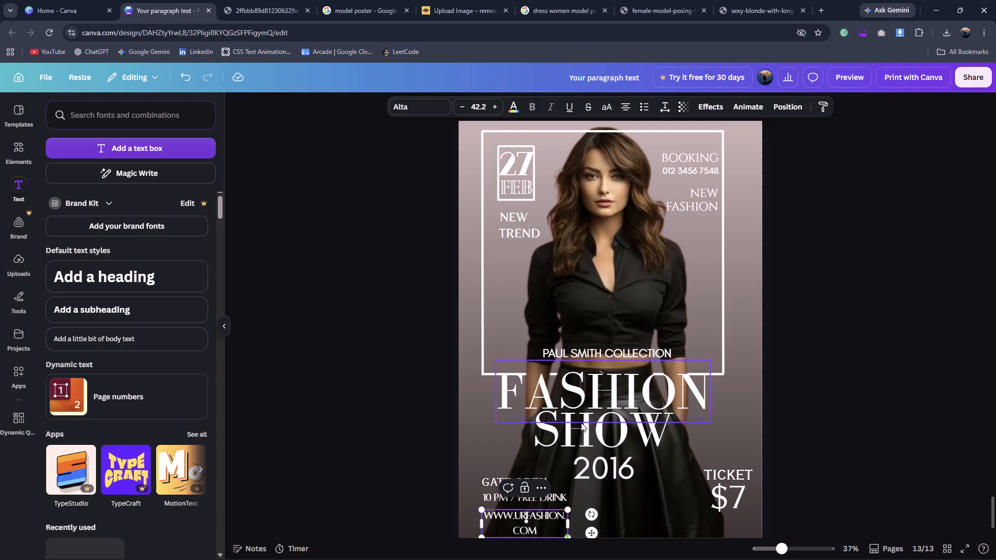
pyautogui.moveTo(570, 528); pyautogui.dragTo(594, 527)
pyautogui.click(406, 494)
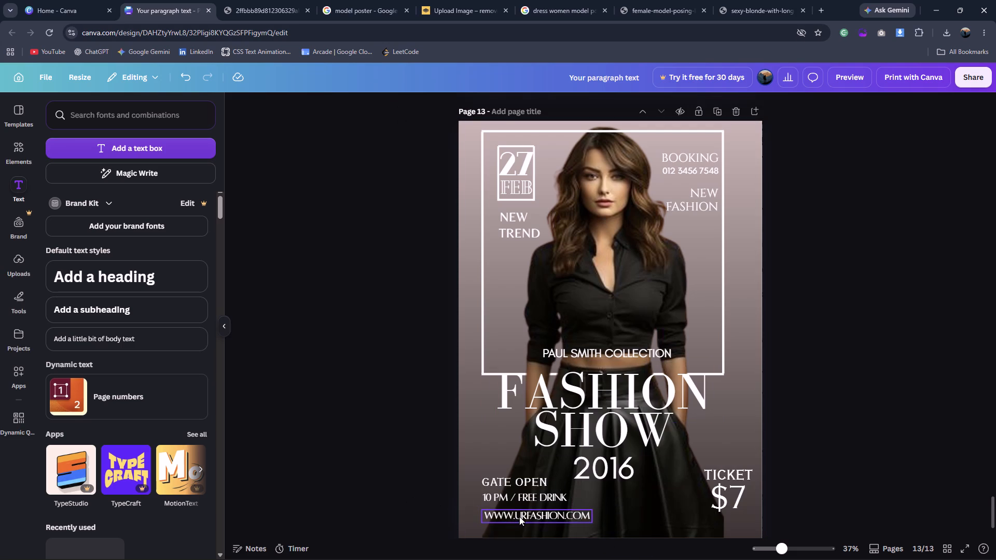
# Move the web address line up just below "10 PM / FREE DRINK" and nudge it left towards the left edge of the lines above.
pyautogui.click(519, 516)
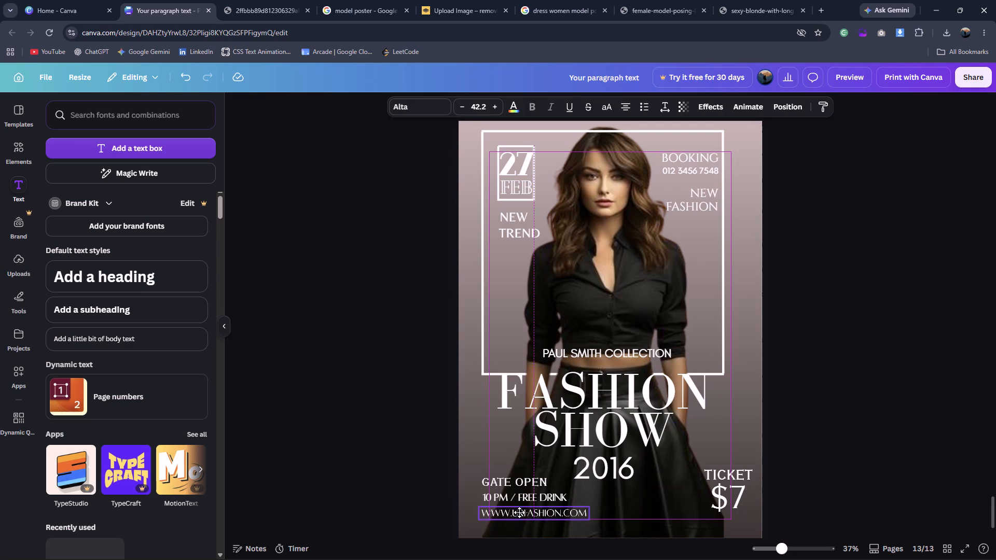
pyautogui.click(367, 504)
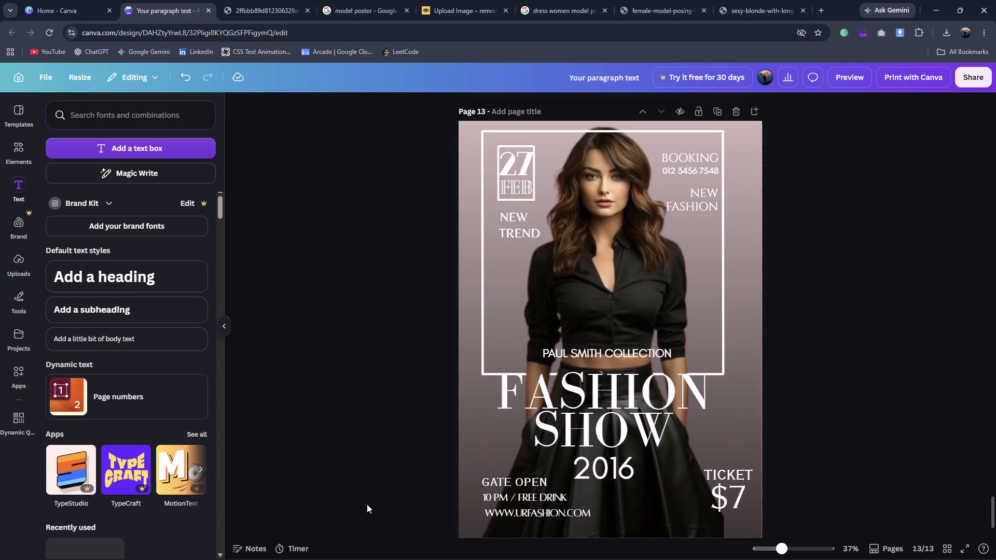
pyautogui.click(537, 515)
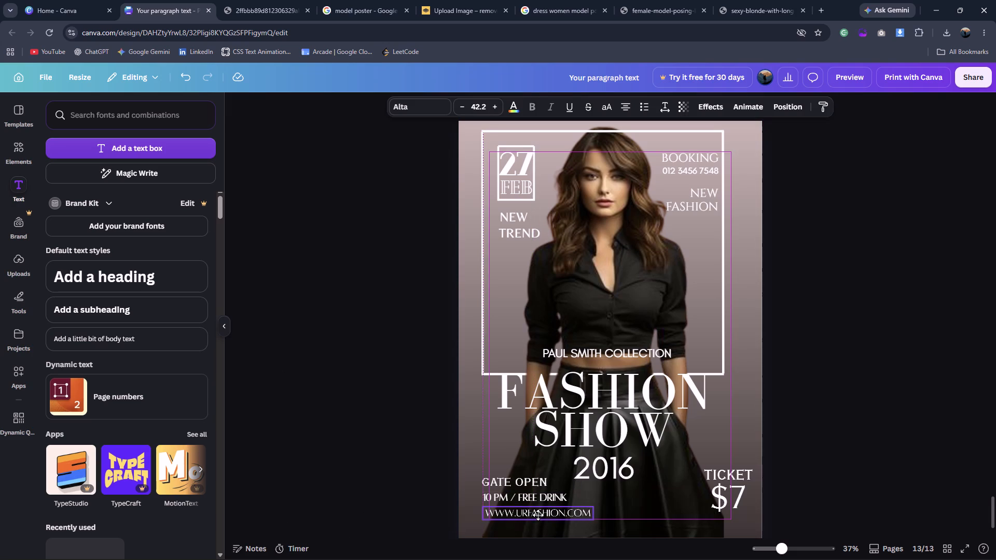
pyautogui.click(829, 471)
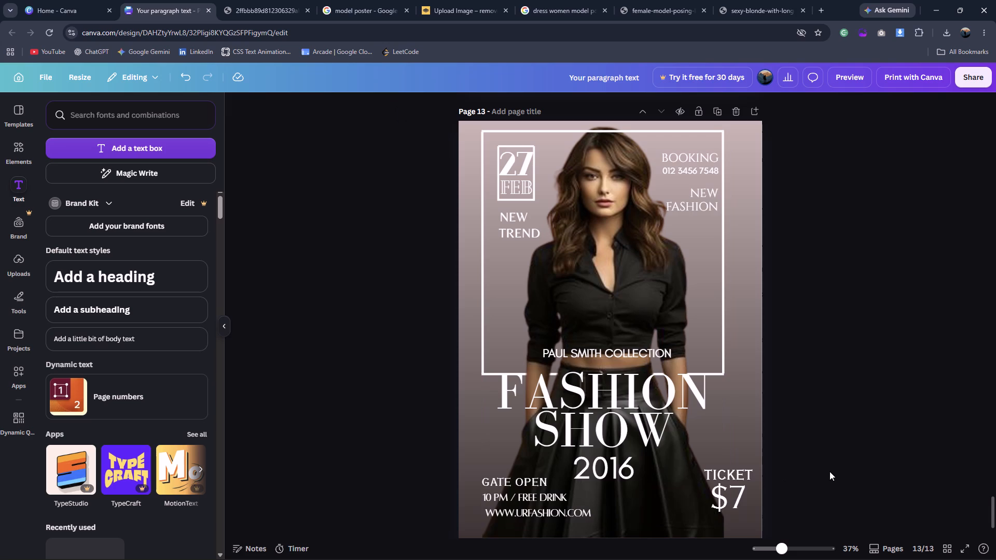
pyautogui.click(550, 517)
pyautogui.press('Left')
pyautogui.press('Left')
pyautogui.press('Left')
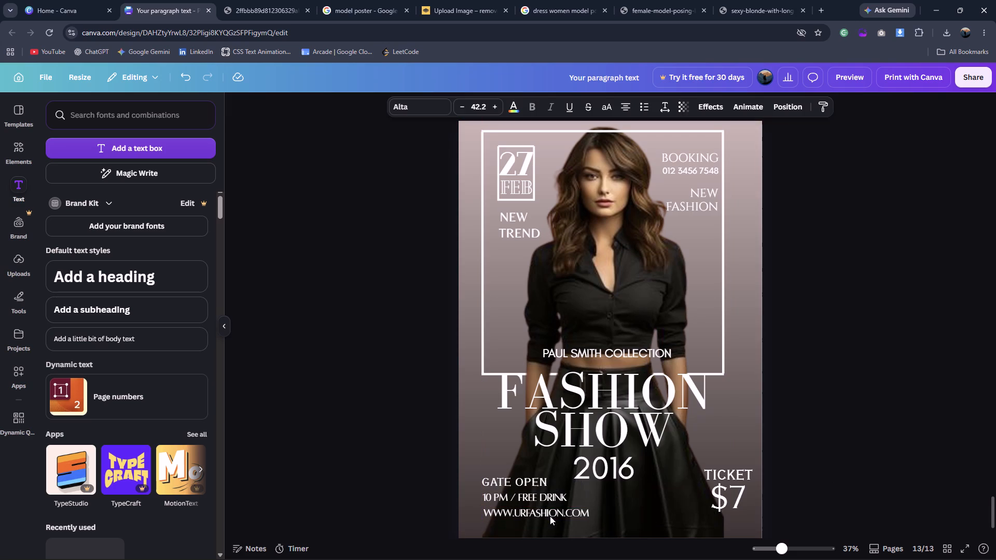
pyautogui.press('Right')
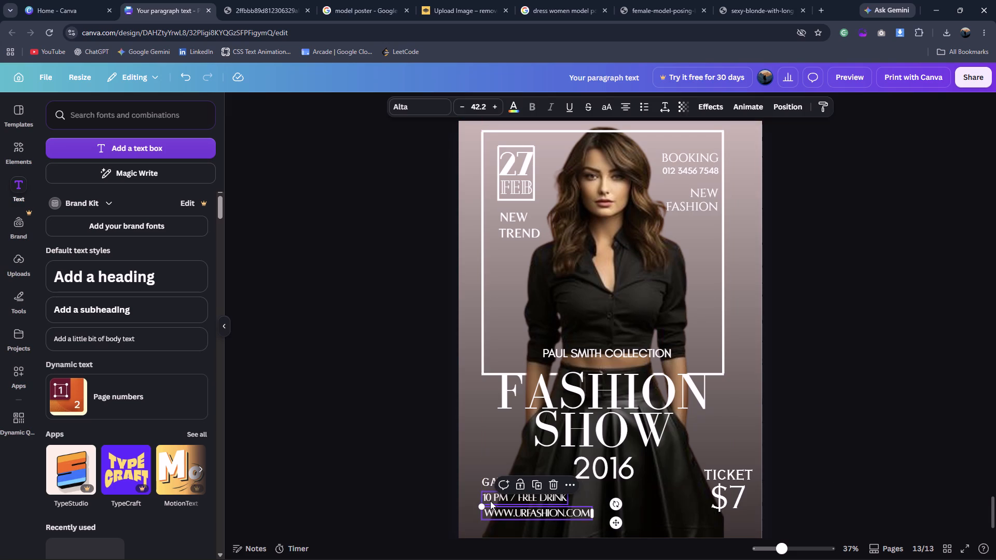
# Nudge "10 PM / FREE DRINK" slightly to the right so its first letter lines up with the web address.
pyautogui.click(490, 501)
pyautogui.press('Left')
pyautogui.press('Left')
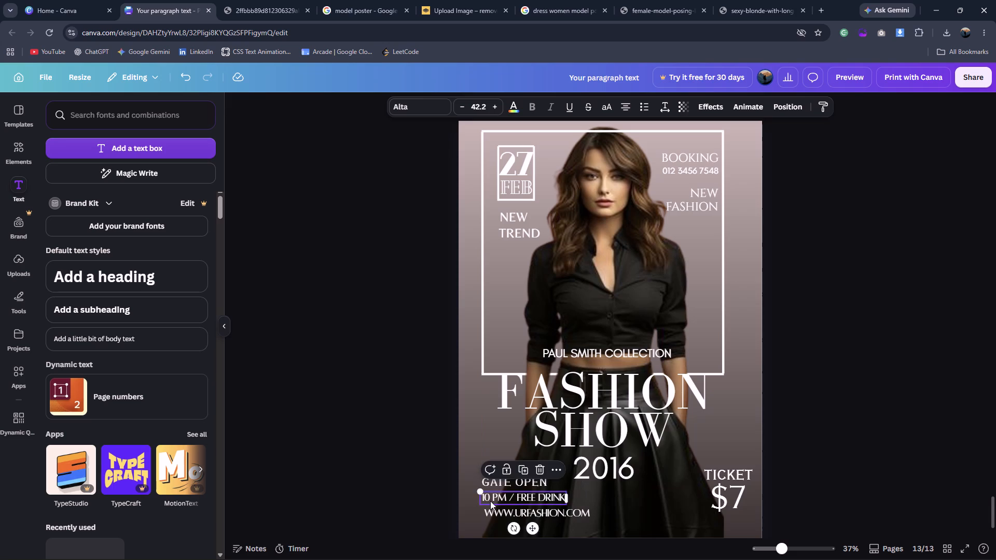
pyautogui.press('Right')
pyautogui.press('Right')
pyautogui.press('Right')
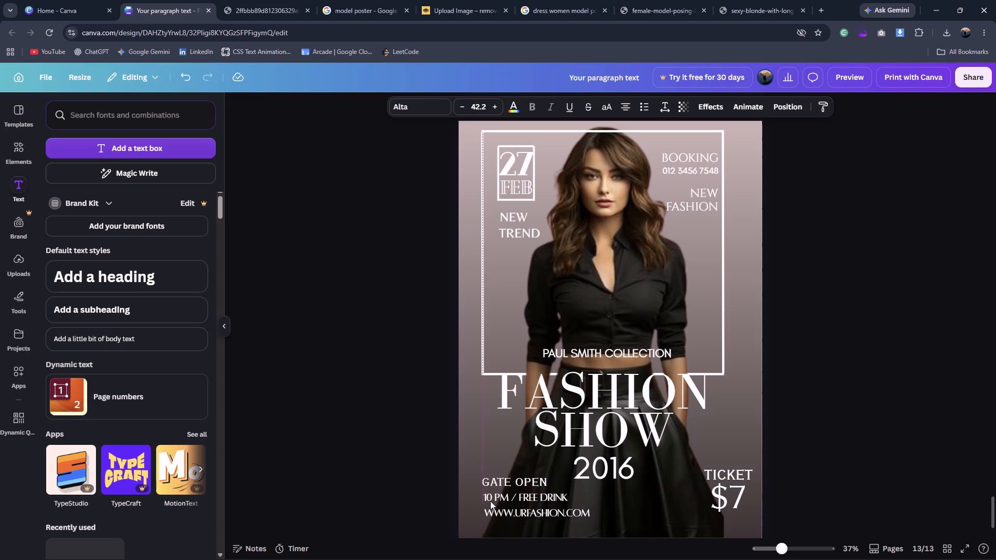
pyautogui.press('Right')
pyautogui.press('Right')
pyautogui.press('Left')
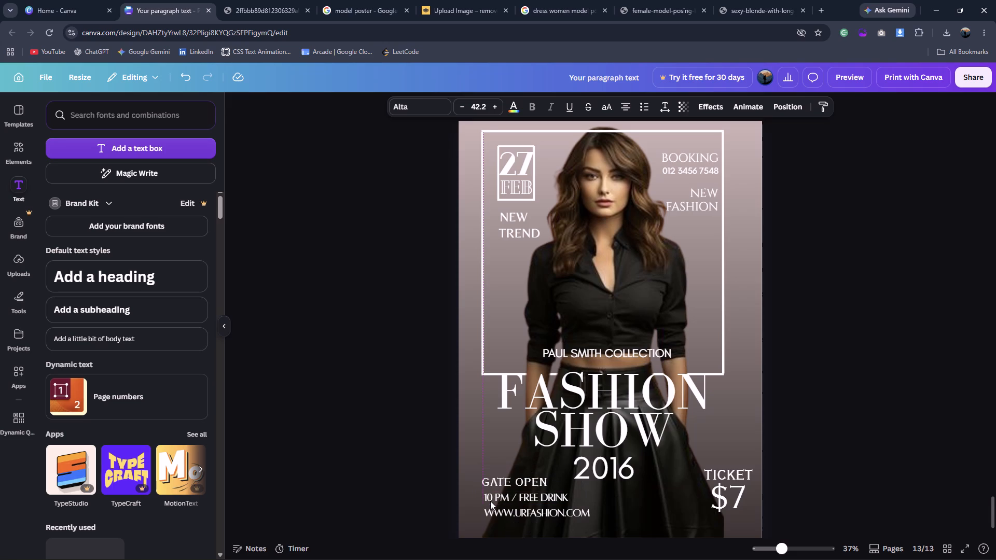
# Nudge "GATE OPEN" slightly to the right so it lines up with the two lines beneath it.
pyautogui.click(492, 479)
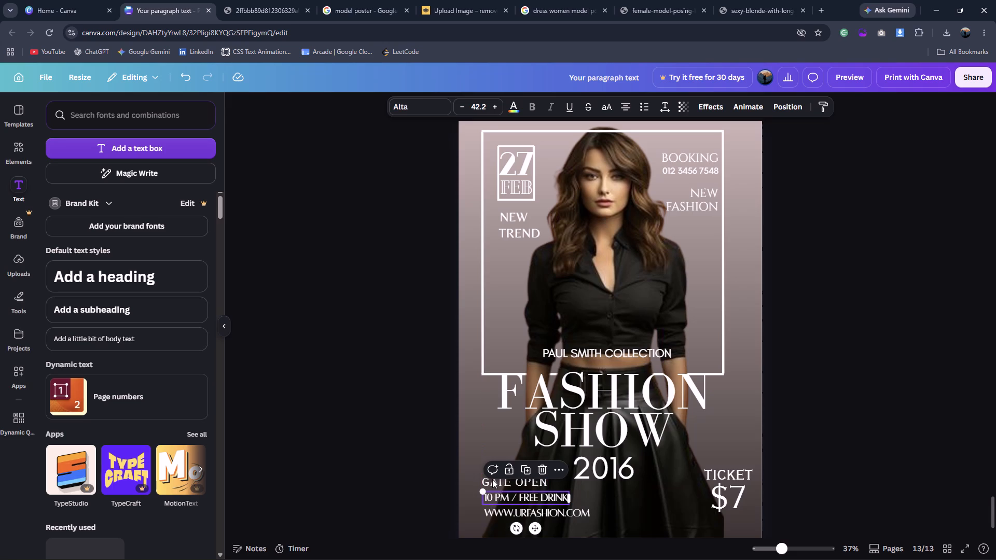
pyautogui.click(492, 480)
pyautogui.press('Right')
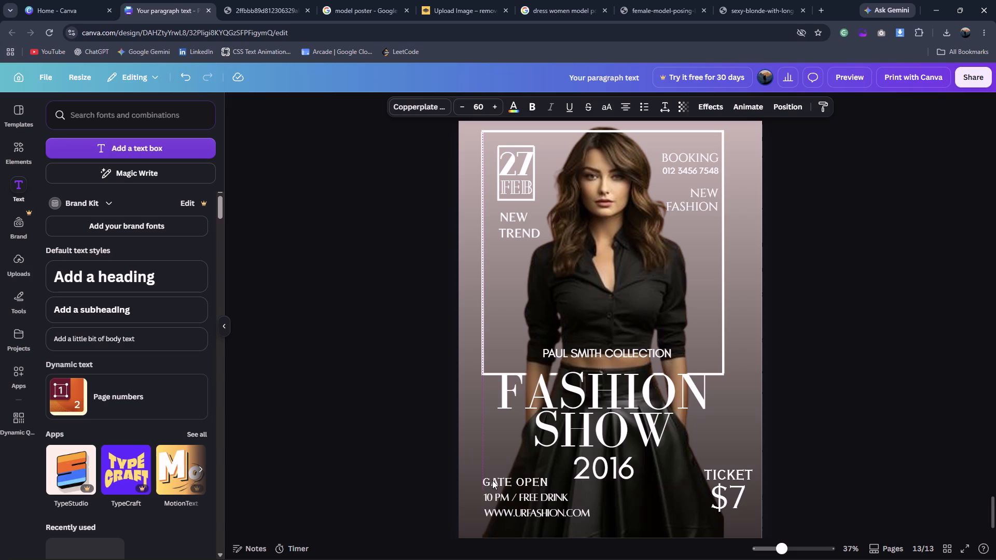
pyautogui.press('Right')
pyautogui.press('Right')
pyautogui.press('Left')
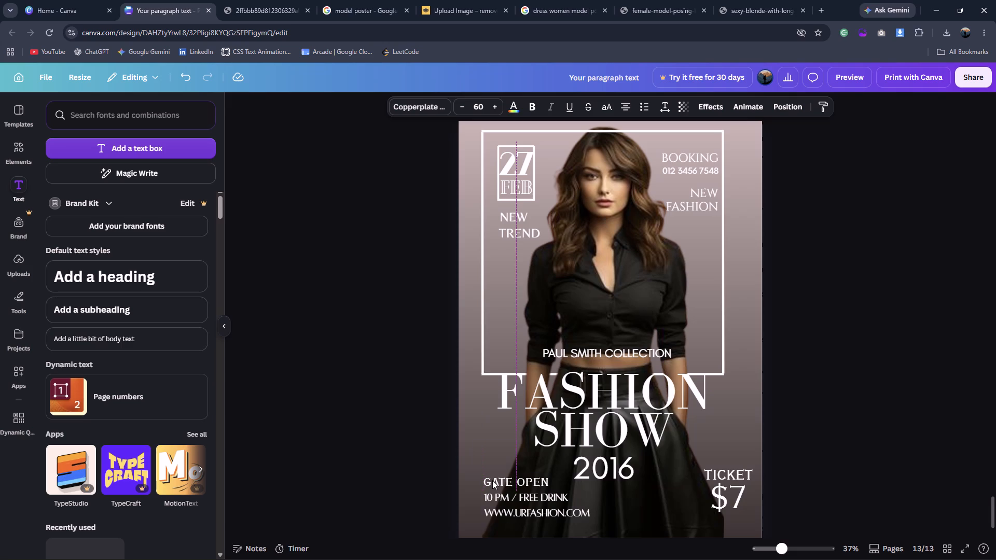
pyautogui.press('Left')
pyautogui.click(827, 425)
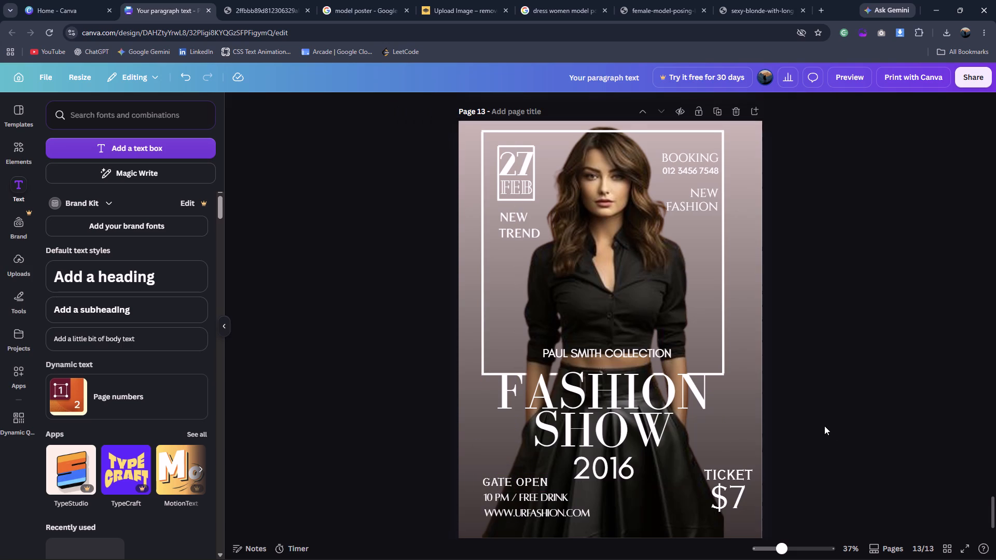
# Following the reference's plain backdrop, replace the poster's gradient background with the solid dark grey from the default colours.
pyautogui.click(246, 0)
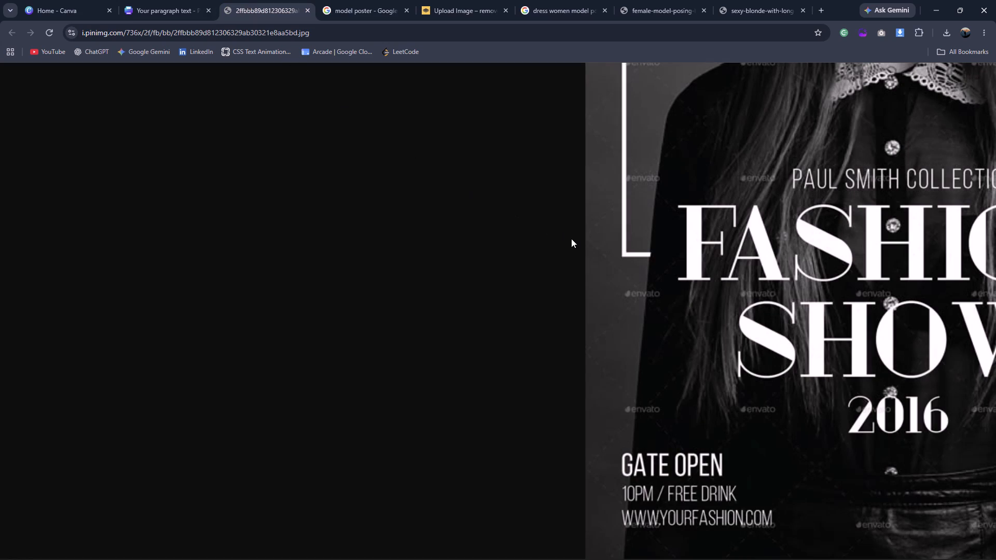
pyautogui.scroll(3, 571, 239)
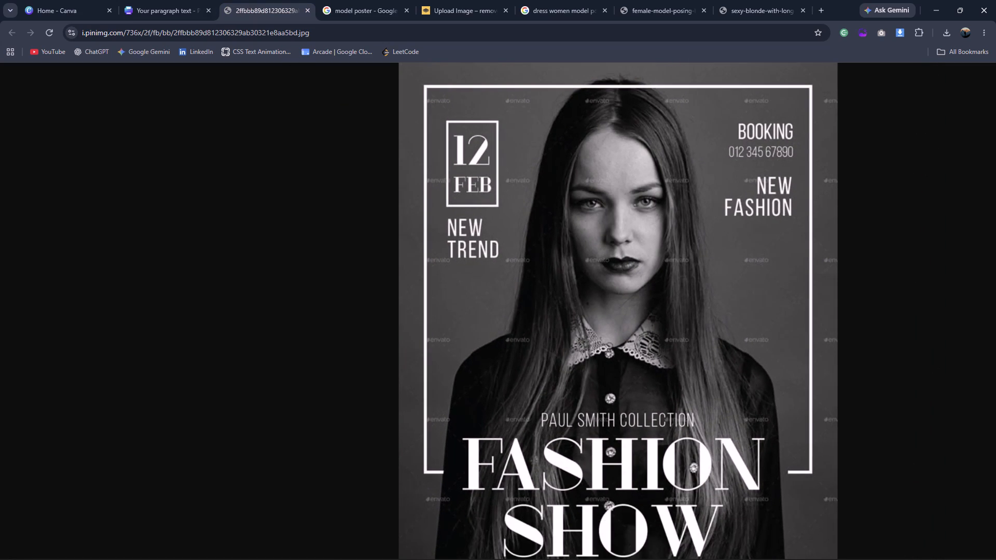
pyautogui.click(136, 0)
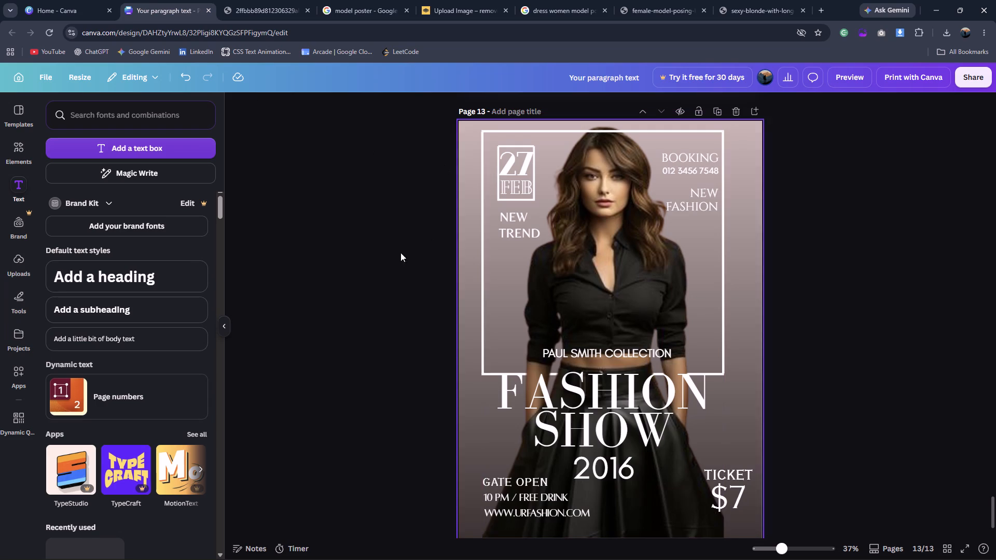
pyautogui.click(394, 255)
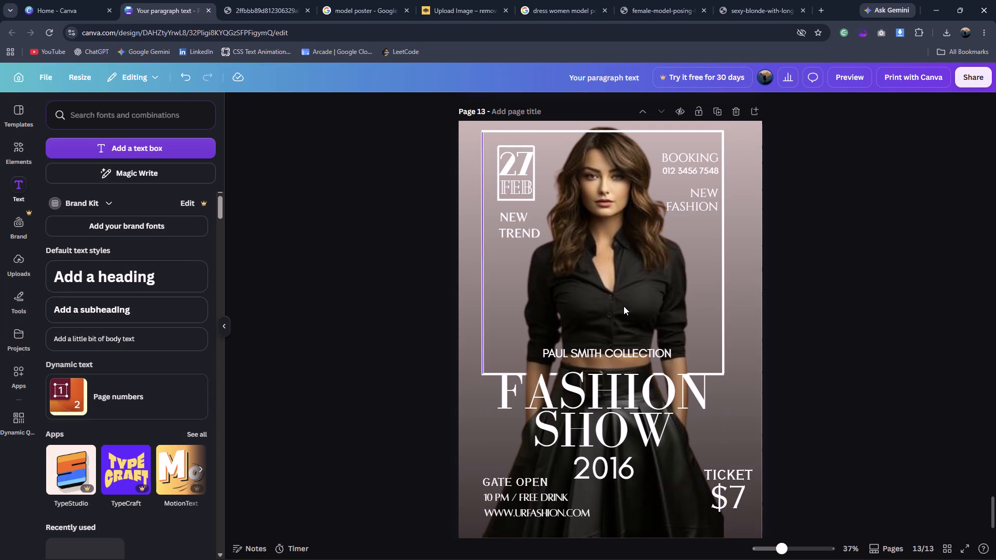
pyautogui.click(760, 310)
pyautogui.click(274, 0)
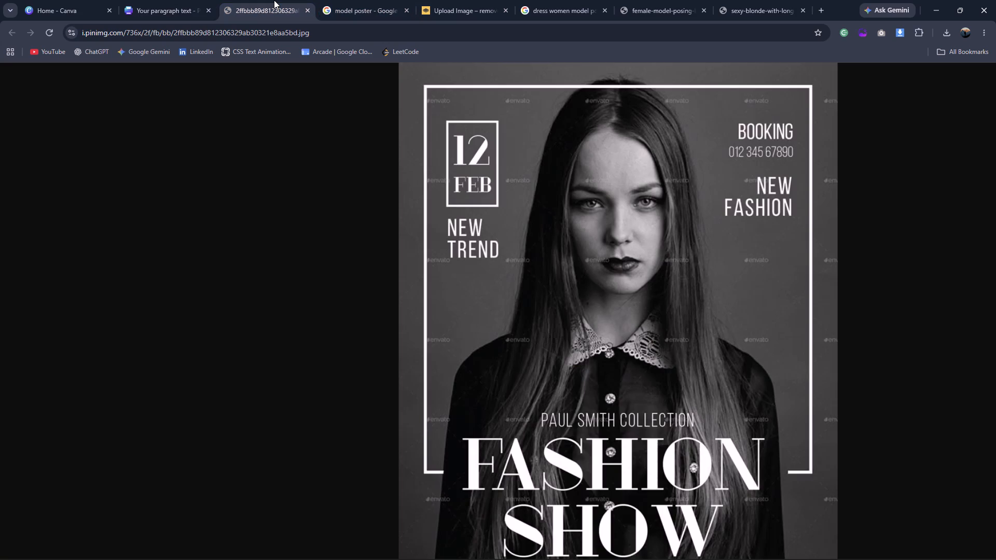
pyautogui.click(181, 0)
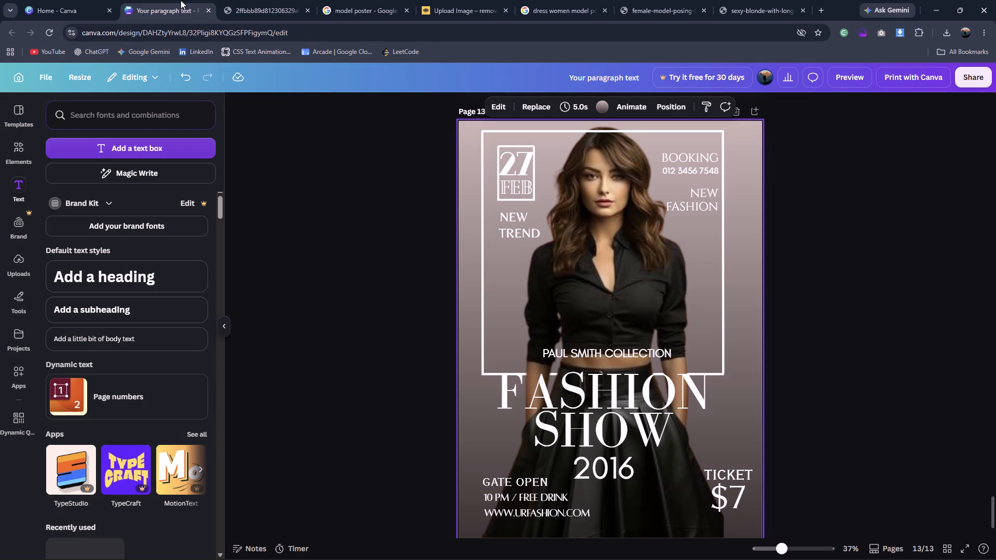
pyautogui.click(610, 107)
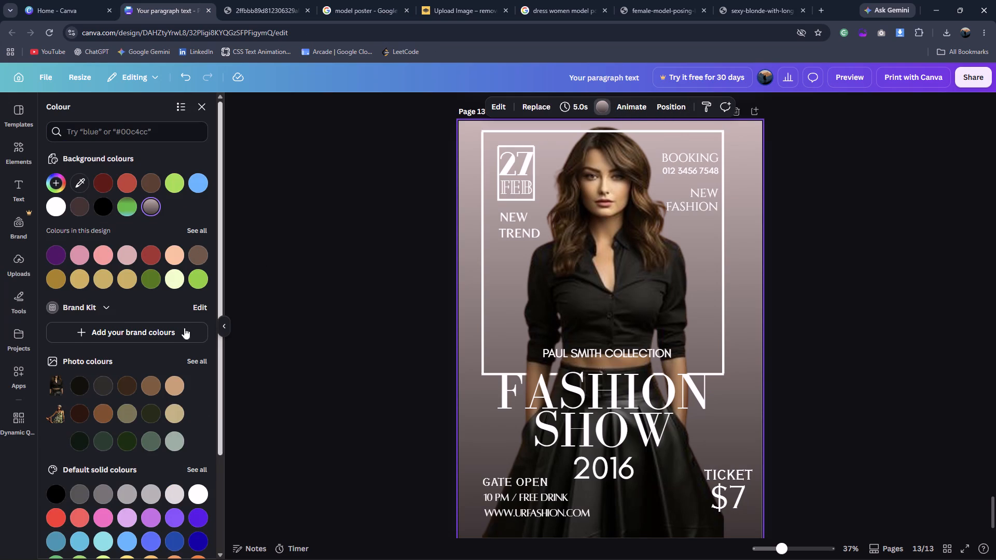
pyautogui.scroll(-4, 99, 379)
pyautogui.click(81, 376)
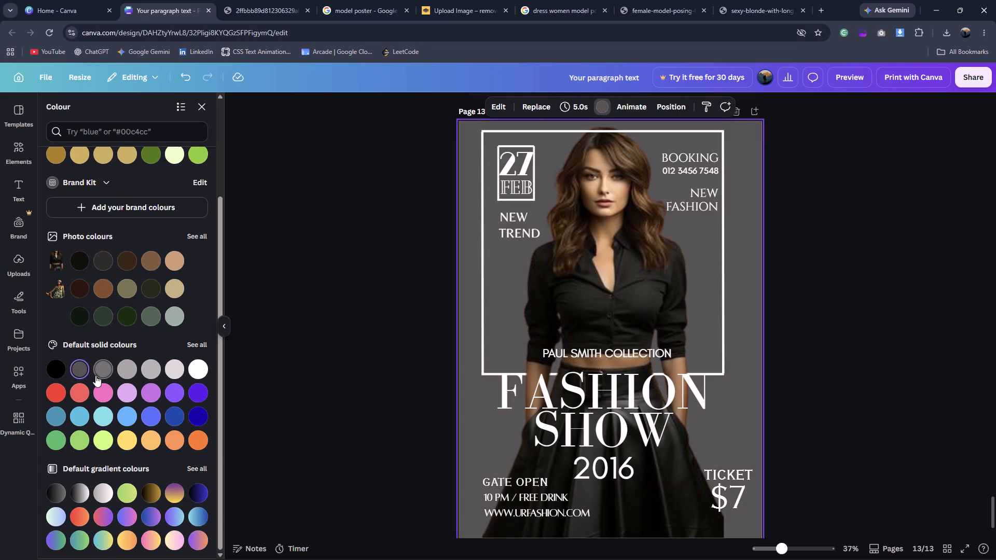
pyautogui.click(95, 375)
pyautogui.click(86, 372)
pyautogui.scroll(6, 126, 374)
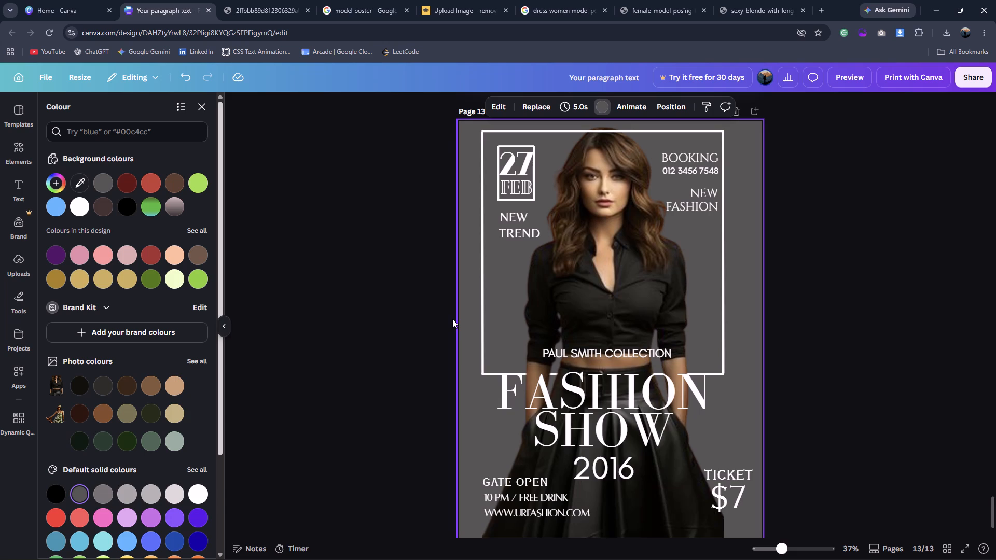
pyautogui.click(368, 314)
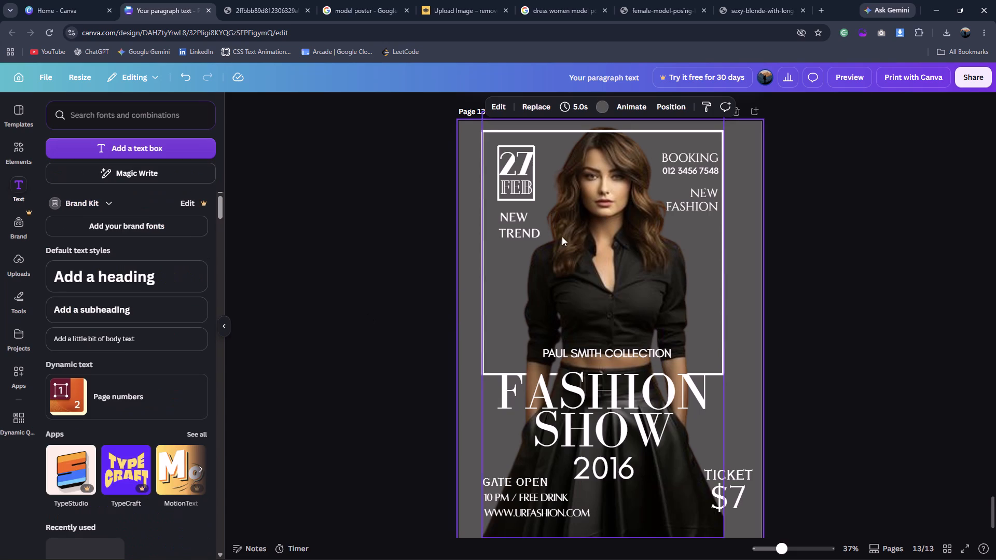
pyautogui.click(427, 220)
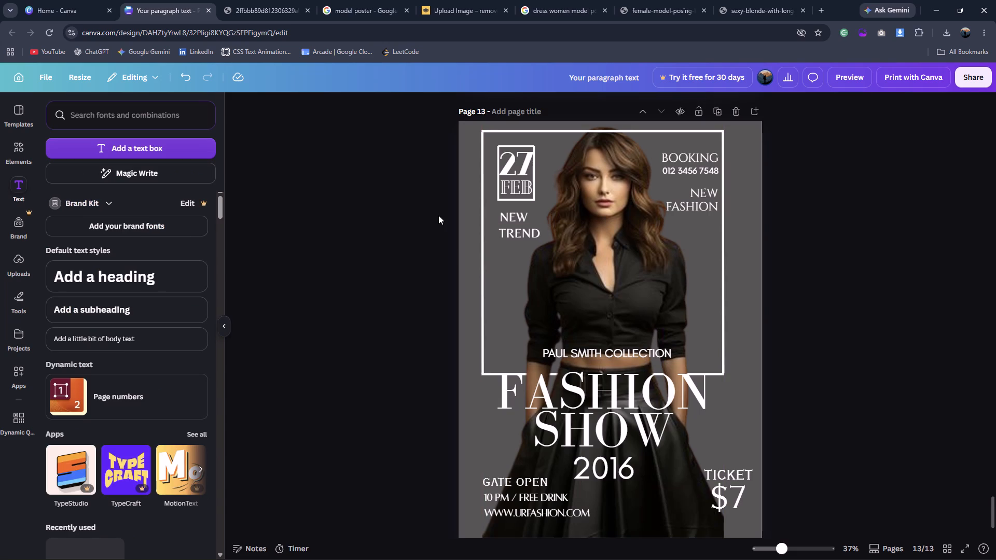
# Compare the poster's layout, frame, title and bottom text with the reference poster.
pyautogui.moveTo(113, 386); pyautogui.dragTo(132, 376)
pyautogui.moveTo(132, 376); pyautogui.dragTo(103, 383)
pyautogui.click(437, 269)
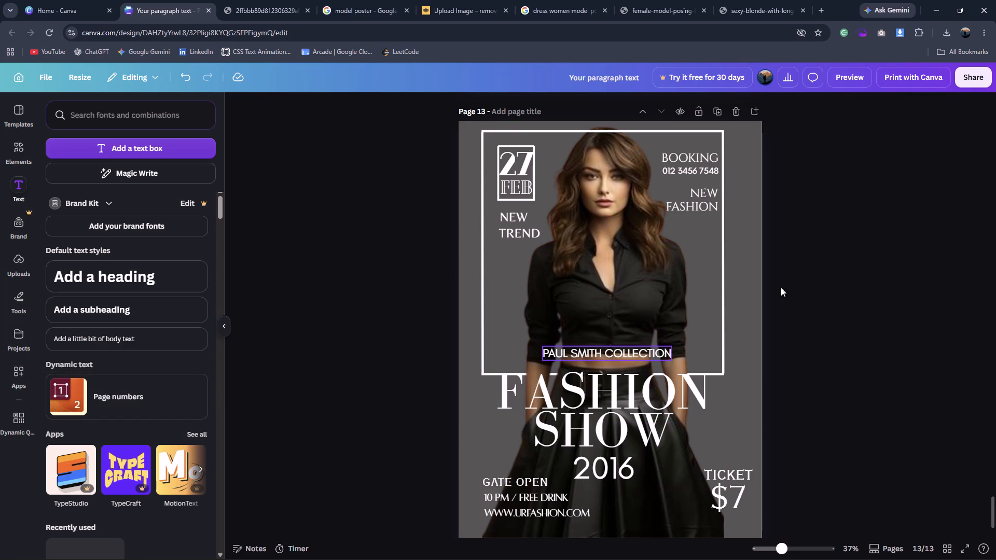
pyautogui.click(897, 278)
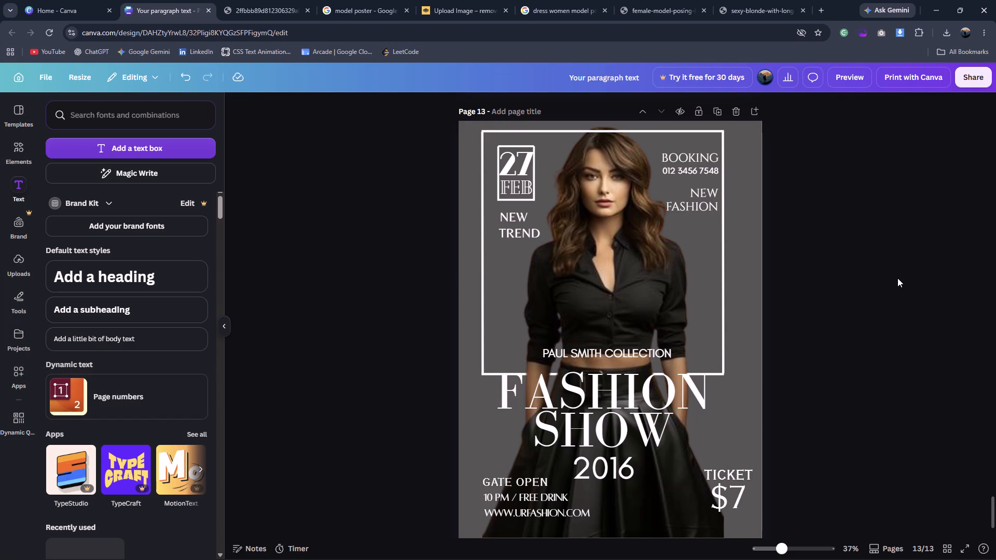
pyautogui.click(303, 0)
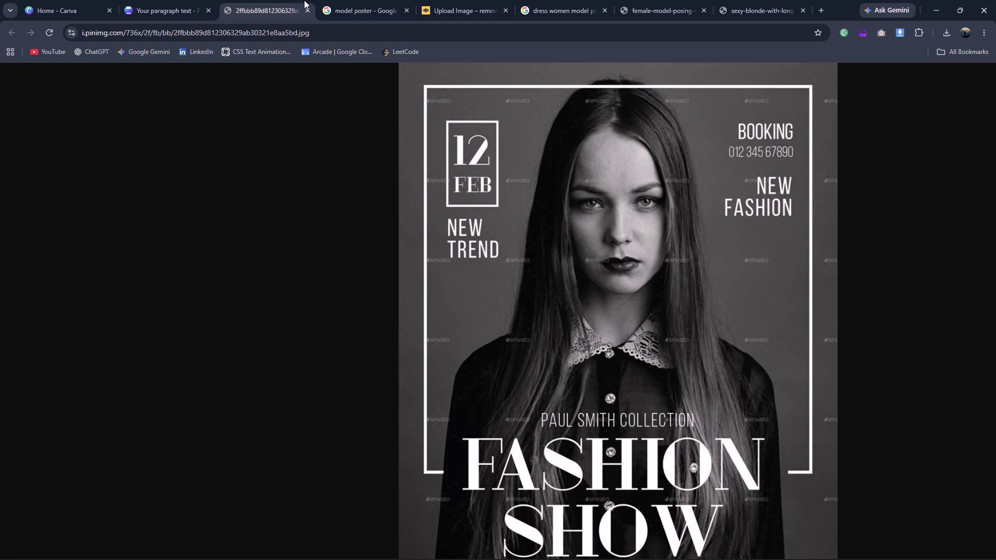
pyautogui.click(191, 0)
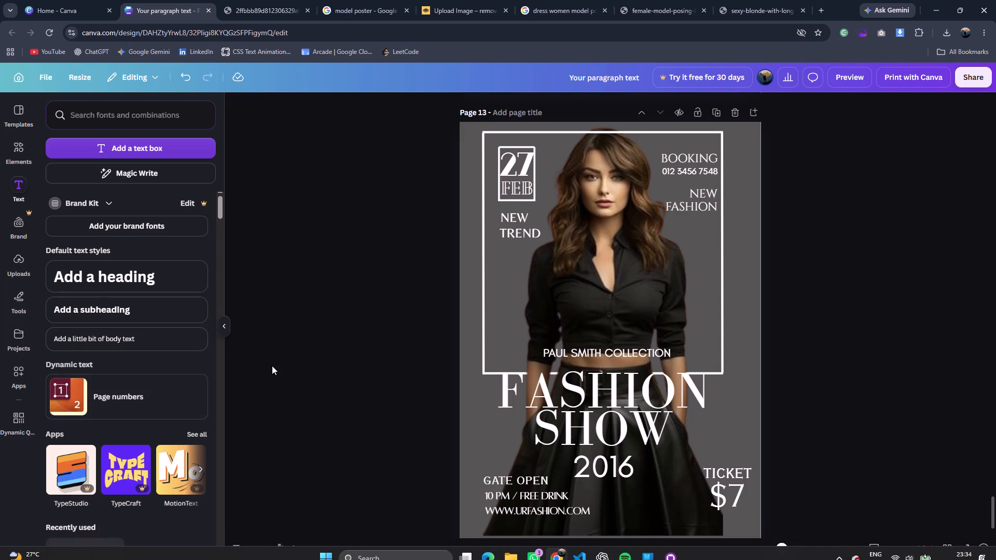
pyautogui.scroll(-3, 533, 326)
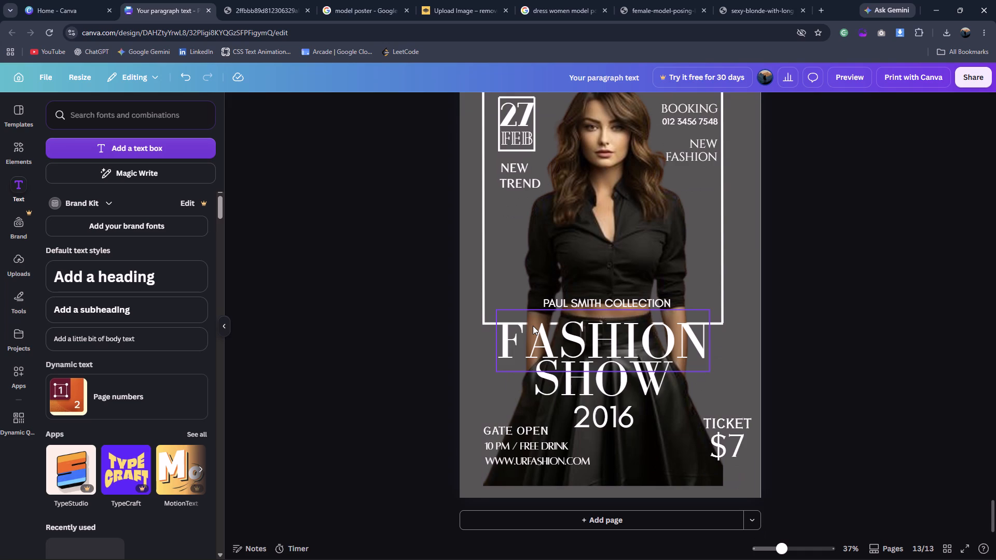
pyautogui.click(275, 0)
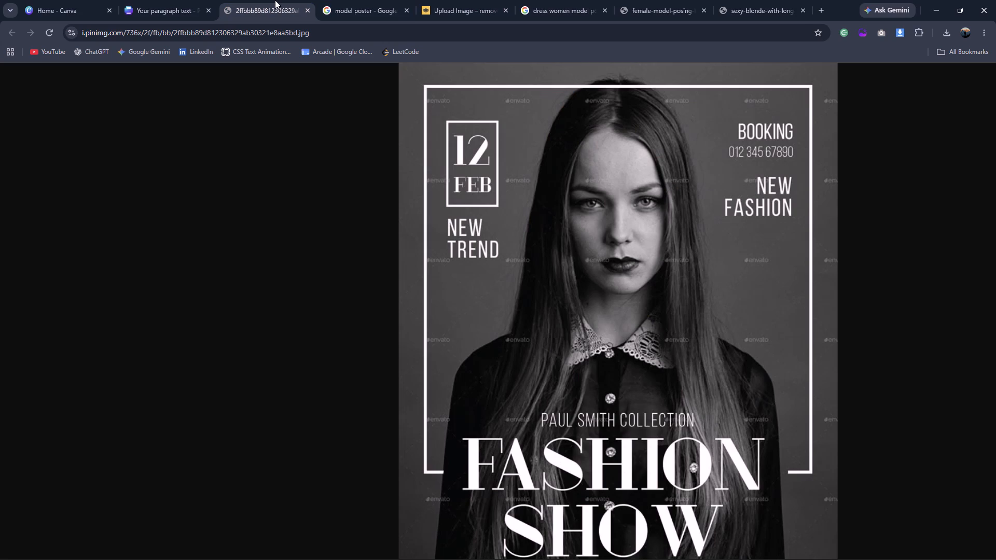
pyautogui.scroll(-3, 489, 283)
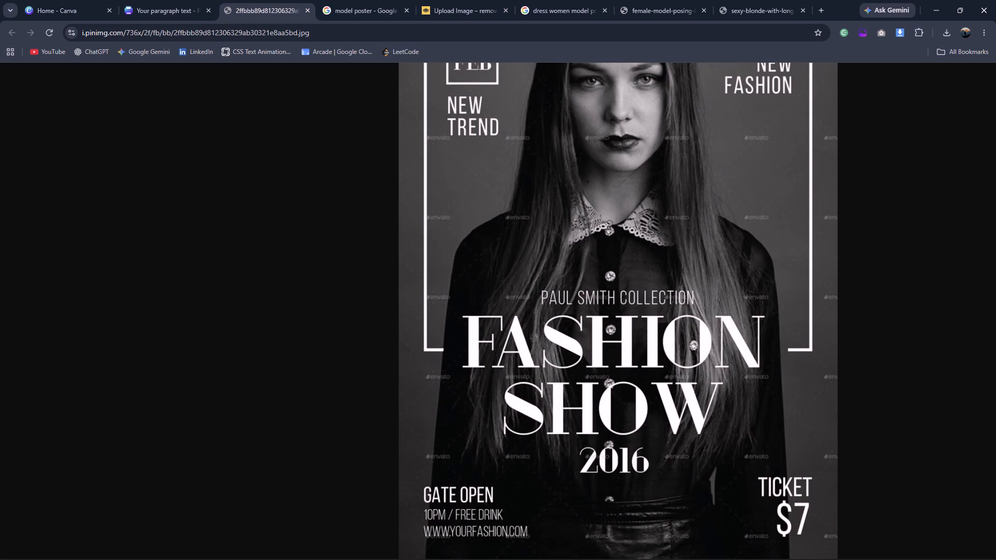
pyautogui.click(128, 0)
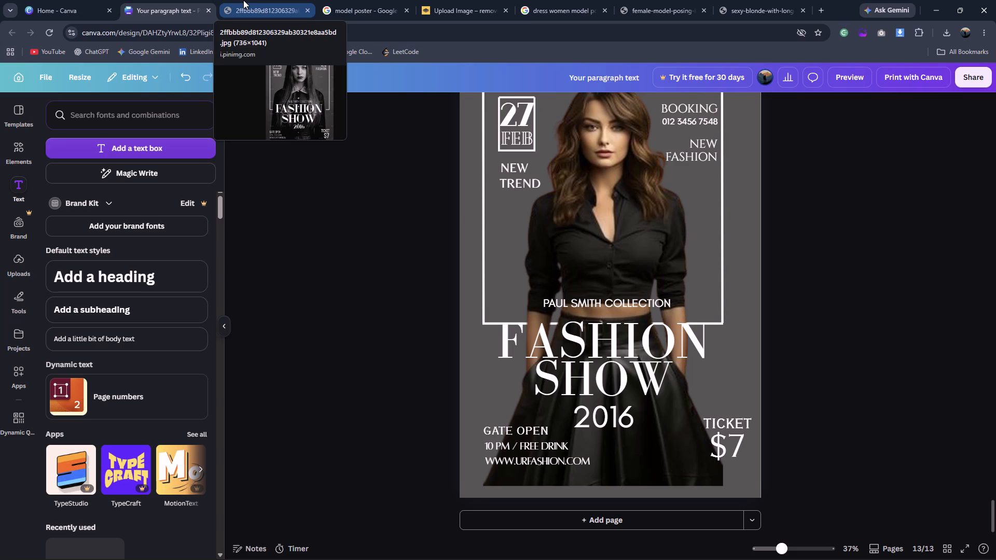
# Close the reference poster image's browser tab and return to the poster design.
pyautogui.click(303, 8)
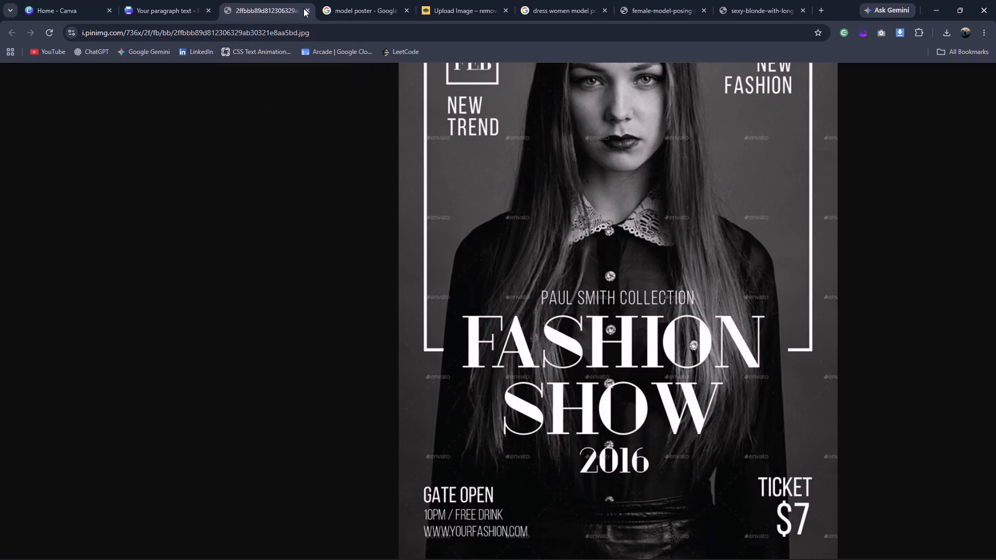
pyautogui.click(307, 8)
pyautogui.click(158, 15)
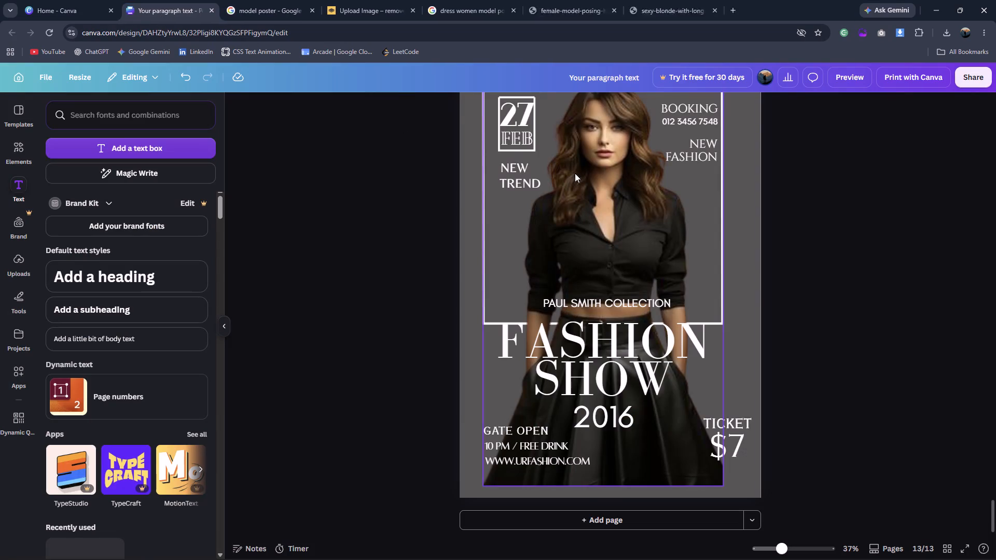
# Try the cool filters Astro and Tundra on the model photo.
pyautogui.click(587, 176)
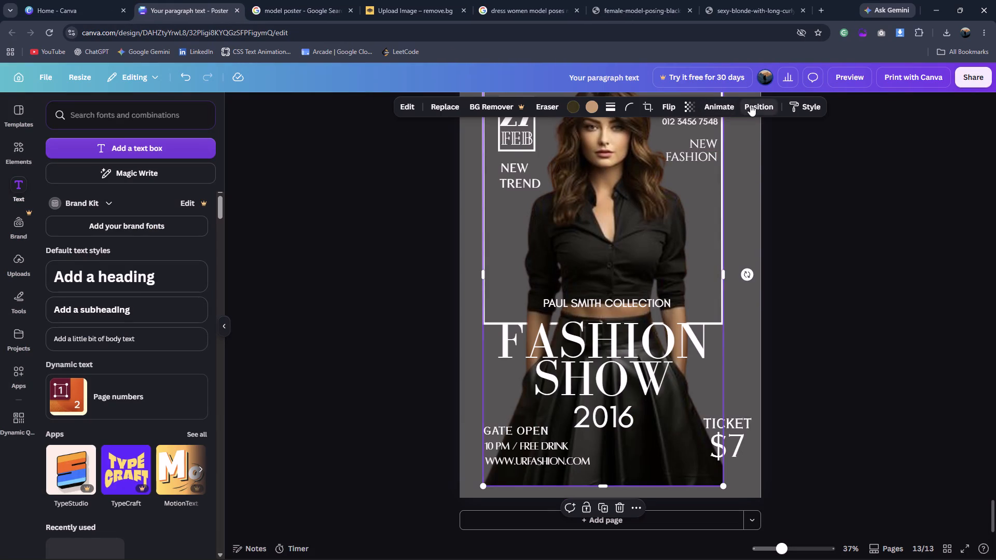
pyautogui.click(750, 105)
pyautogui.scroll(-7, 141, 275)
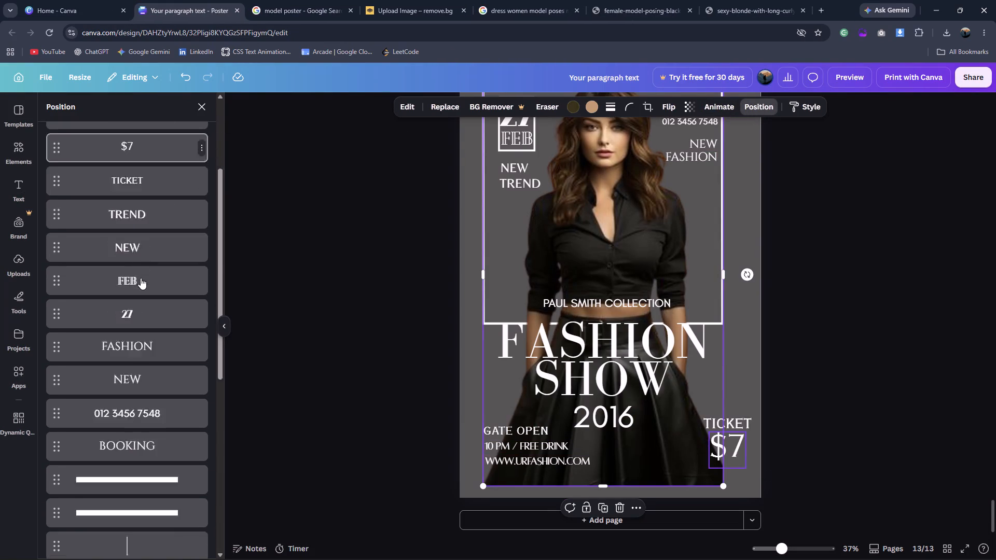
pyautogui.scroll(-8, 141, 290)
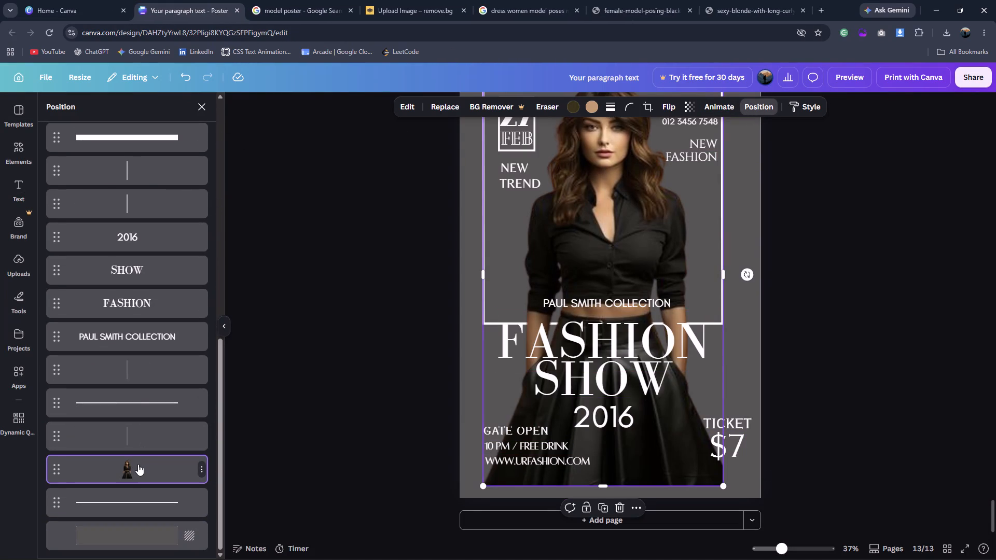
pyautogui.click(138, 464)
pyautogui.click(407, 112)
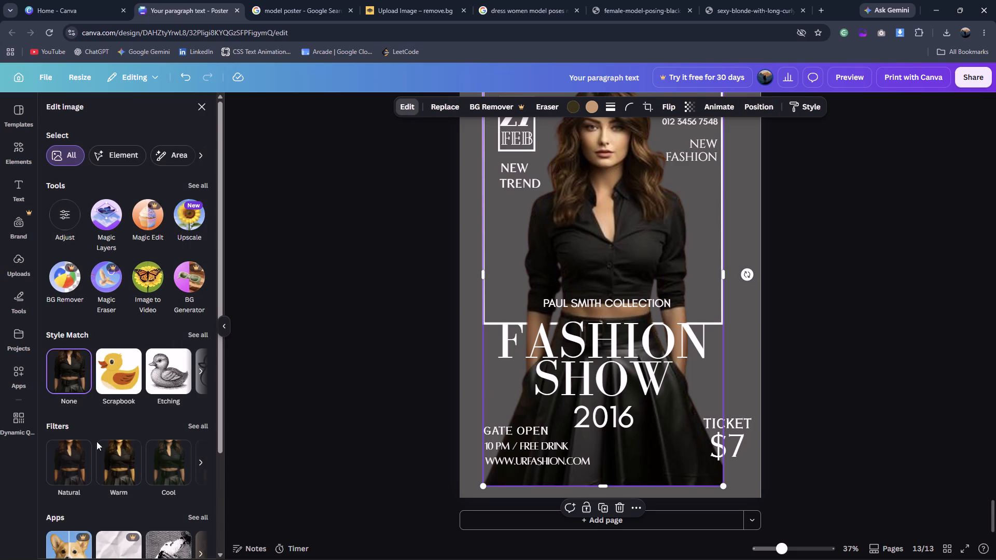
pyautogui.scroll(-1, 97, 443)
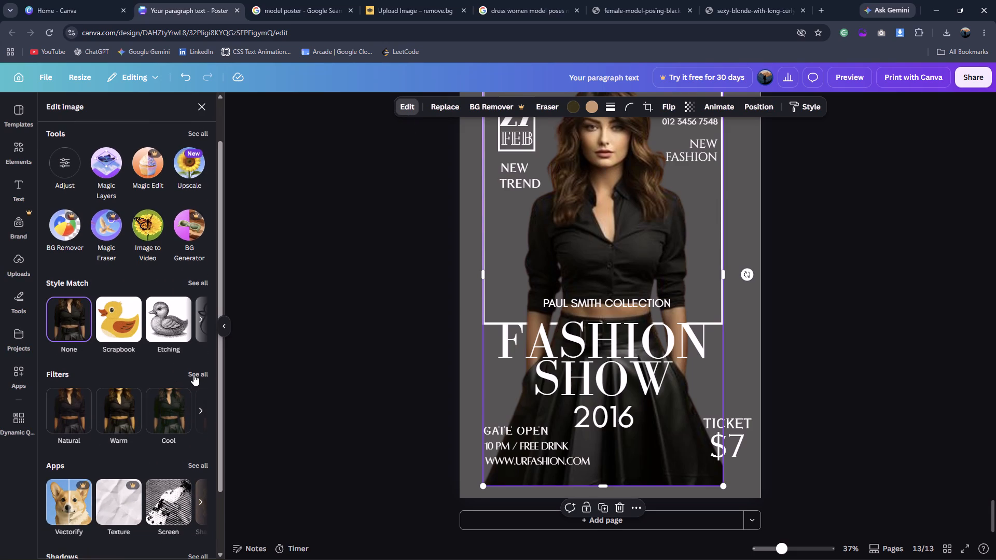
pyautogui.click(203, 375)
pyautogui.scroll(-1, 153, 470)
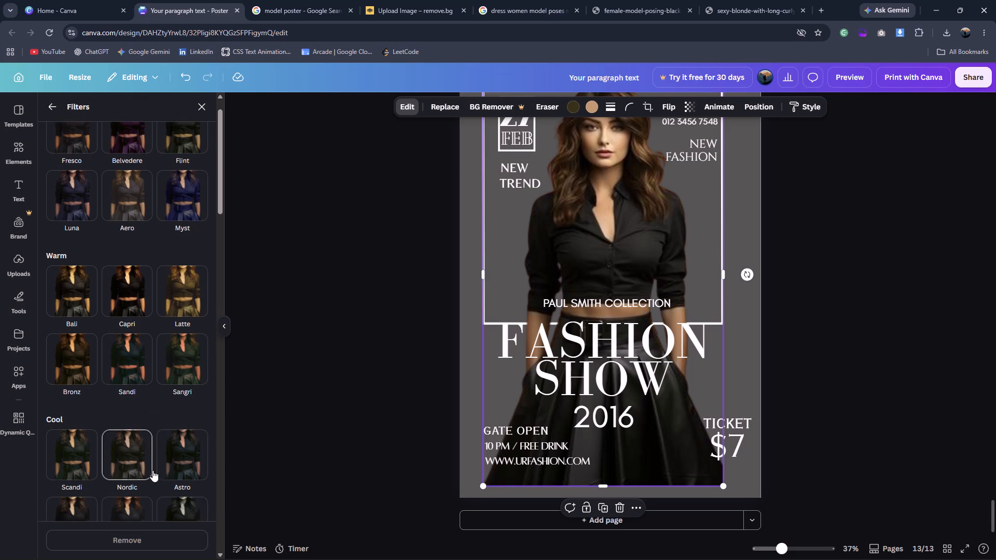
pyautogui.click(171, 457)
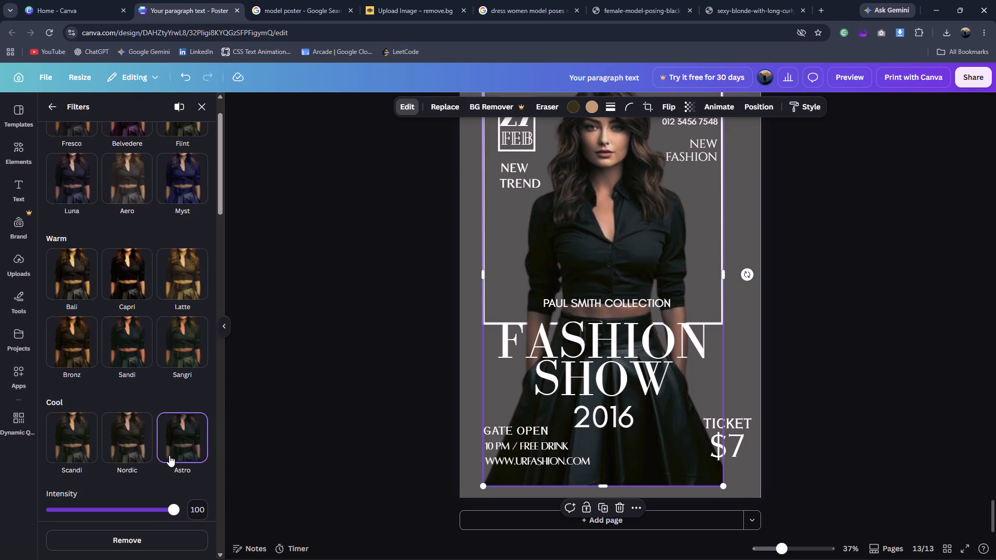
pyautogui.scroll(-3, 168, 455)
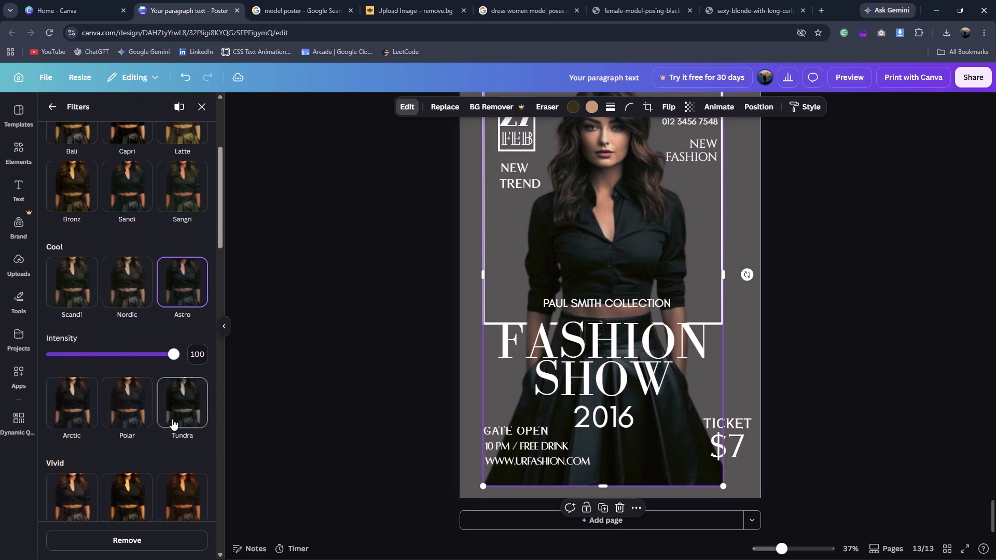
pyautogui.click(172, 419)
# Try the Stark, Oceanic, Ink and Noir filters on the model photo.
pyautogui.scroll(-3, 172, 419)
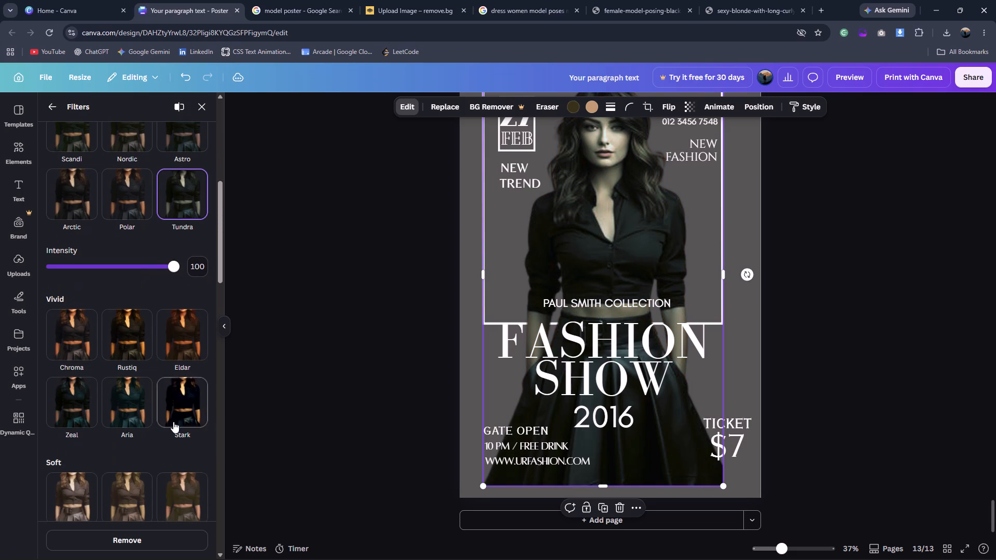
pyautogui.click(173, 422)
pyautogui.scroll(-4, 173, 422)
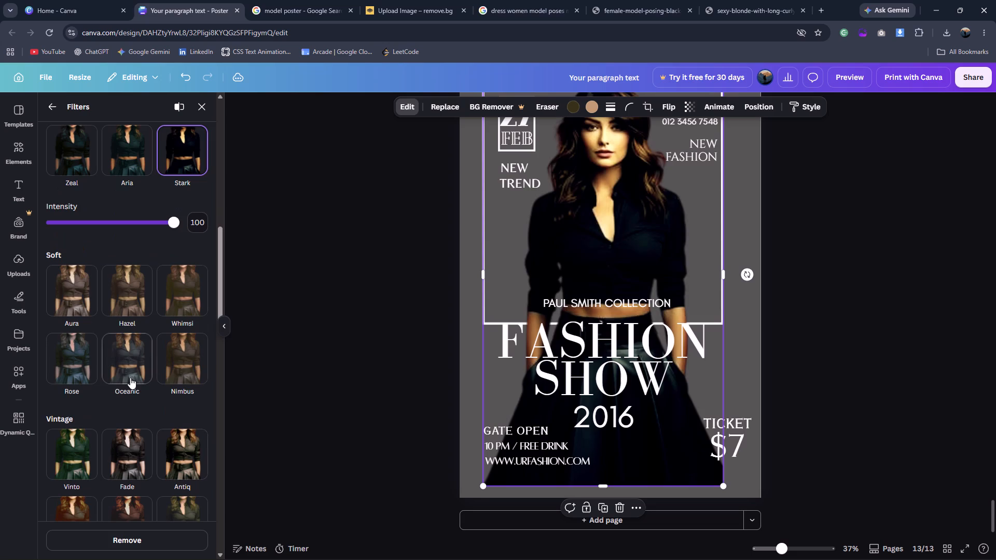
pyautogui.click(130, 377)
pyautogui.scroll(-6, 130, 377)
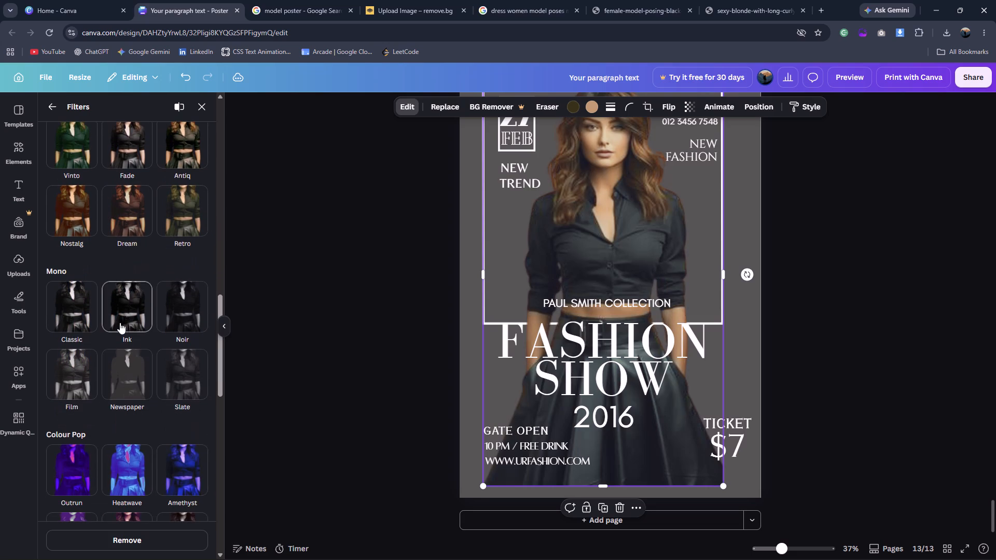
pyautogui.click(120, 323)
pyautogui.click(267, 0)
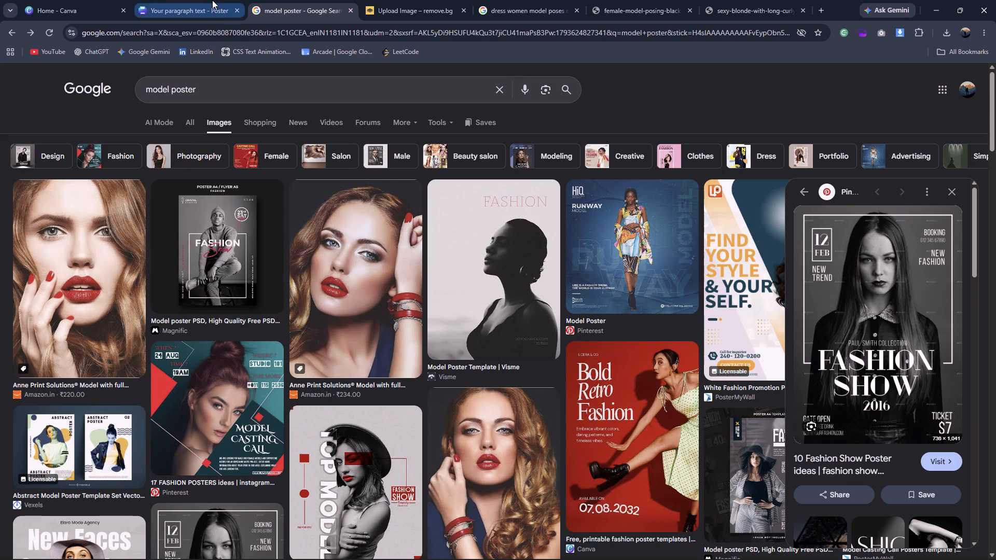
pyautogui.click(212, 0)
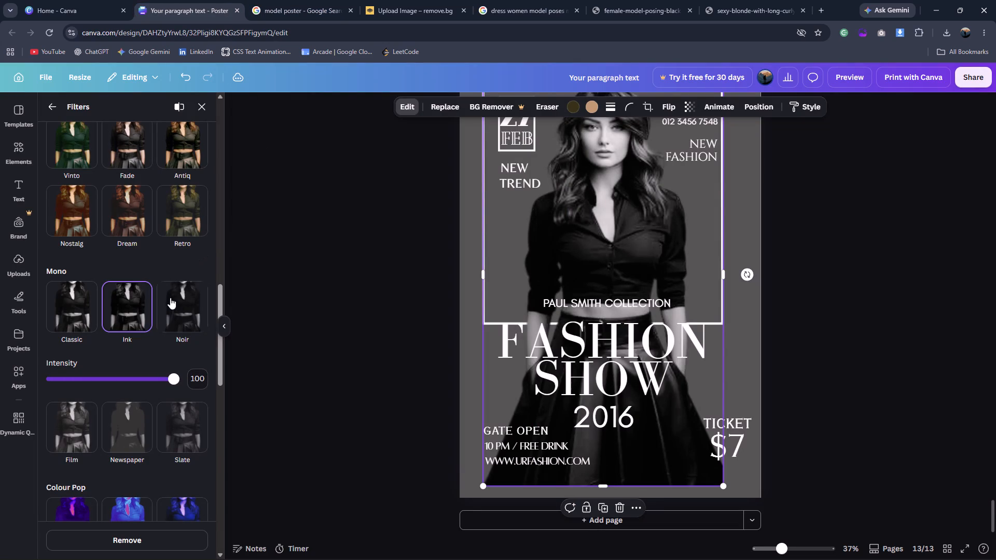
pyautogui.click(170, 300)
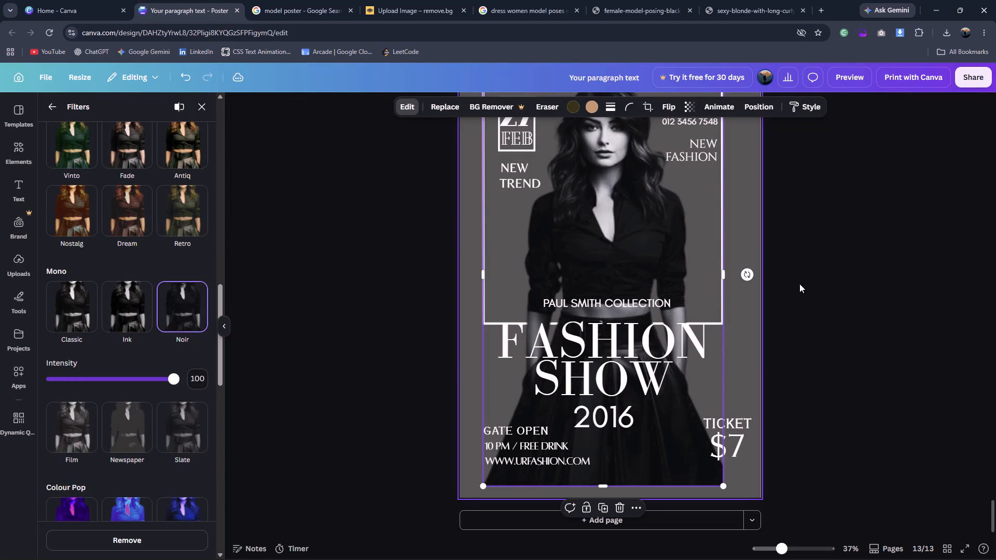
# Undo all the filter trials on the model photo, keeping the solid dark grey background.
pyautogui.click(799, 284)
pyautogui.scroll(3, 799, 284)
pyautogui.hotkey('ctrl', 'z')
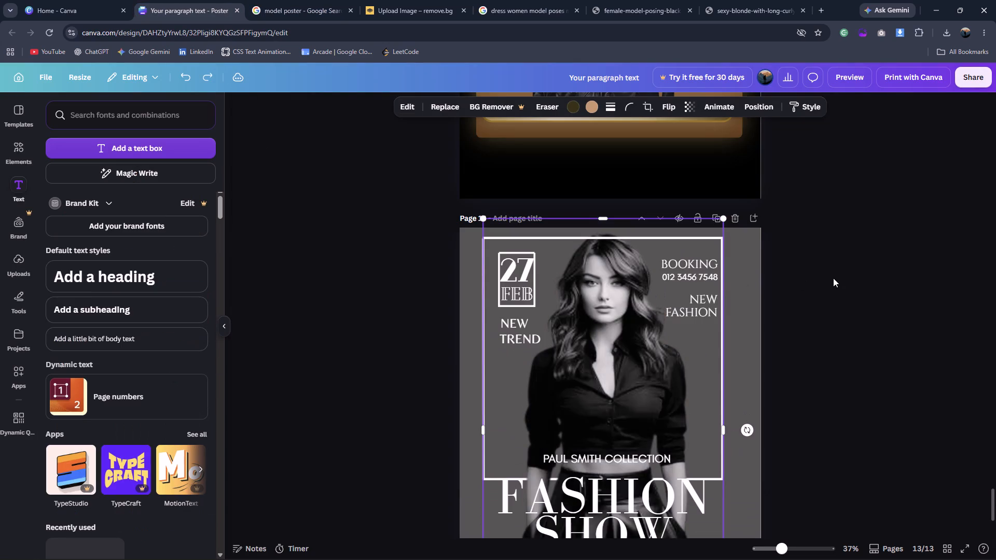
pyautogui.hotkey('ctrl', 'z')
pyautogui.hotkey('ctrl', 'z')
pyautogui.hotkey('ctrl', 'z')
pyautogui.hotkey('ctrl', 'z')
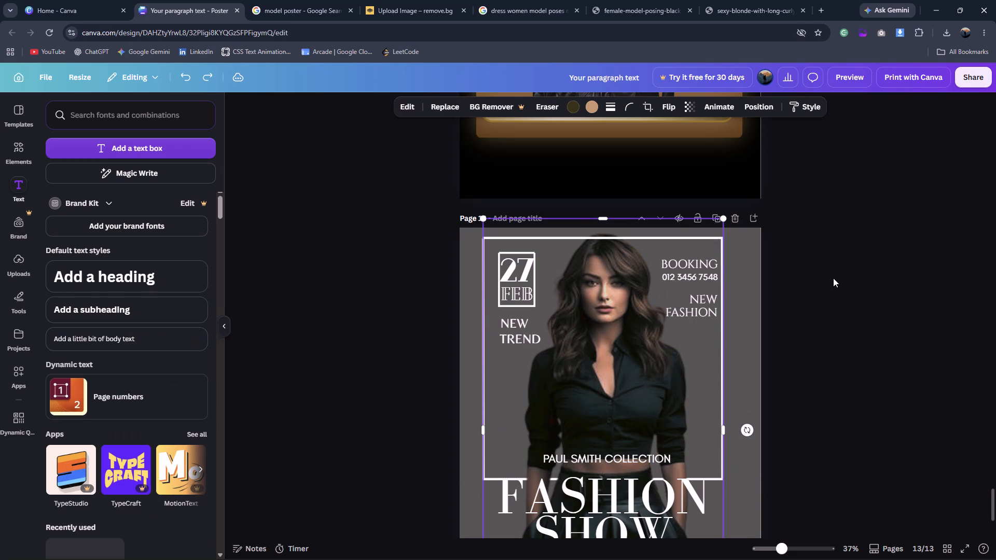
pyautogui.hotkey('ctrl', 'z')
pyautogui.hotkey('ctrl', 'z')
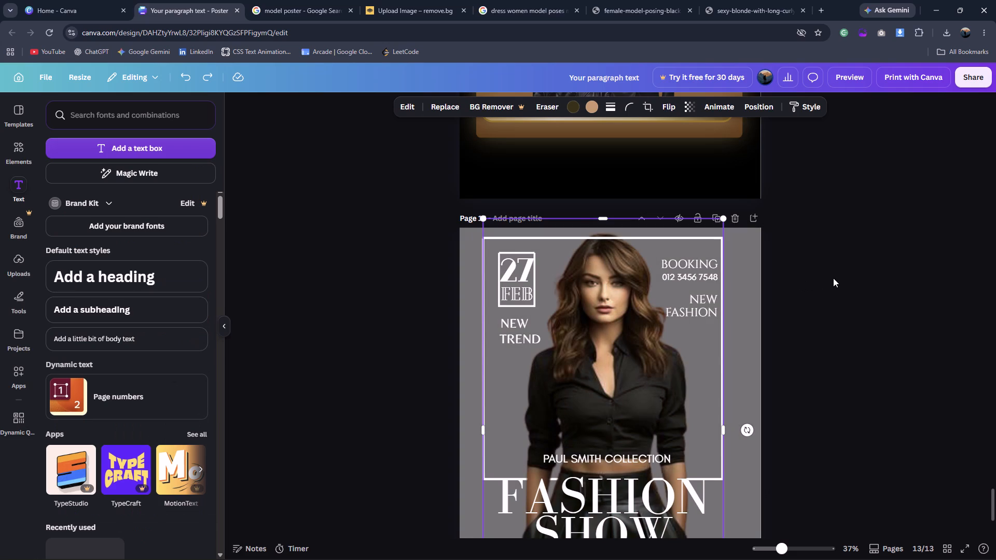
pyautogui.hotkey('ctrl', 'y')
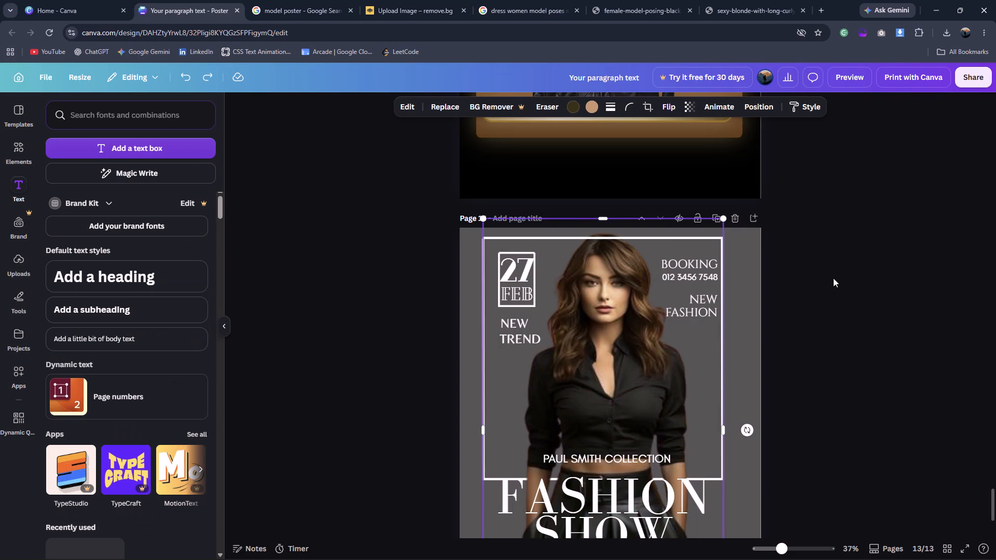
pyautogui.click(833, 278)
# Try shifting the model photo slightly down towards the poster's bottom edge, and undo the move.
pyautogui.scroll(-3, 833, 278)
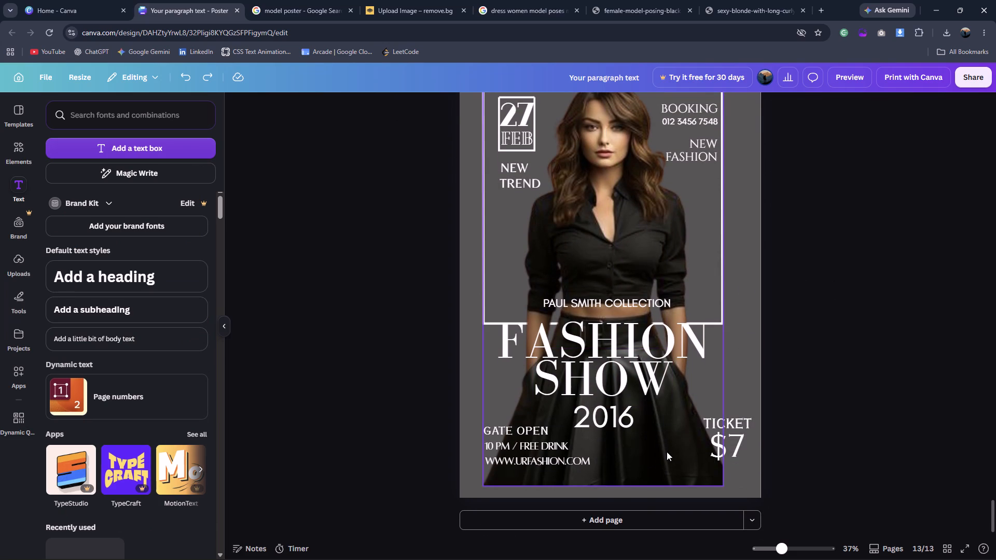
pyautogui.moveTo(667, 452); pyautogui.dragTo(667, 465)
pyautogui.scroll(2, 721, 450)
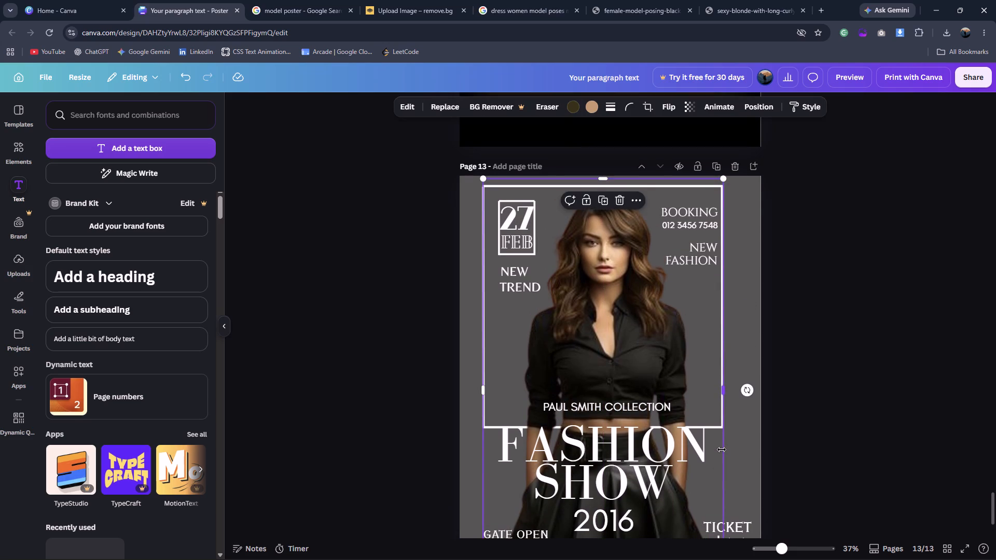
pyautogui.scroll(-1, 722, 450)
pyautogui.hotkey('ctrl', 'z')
# Enlarge the model photo slightly and shift it up, so that the skirt runs down to the poster's bottom edge.
pyautogui.scroll(1, 758, 429)
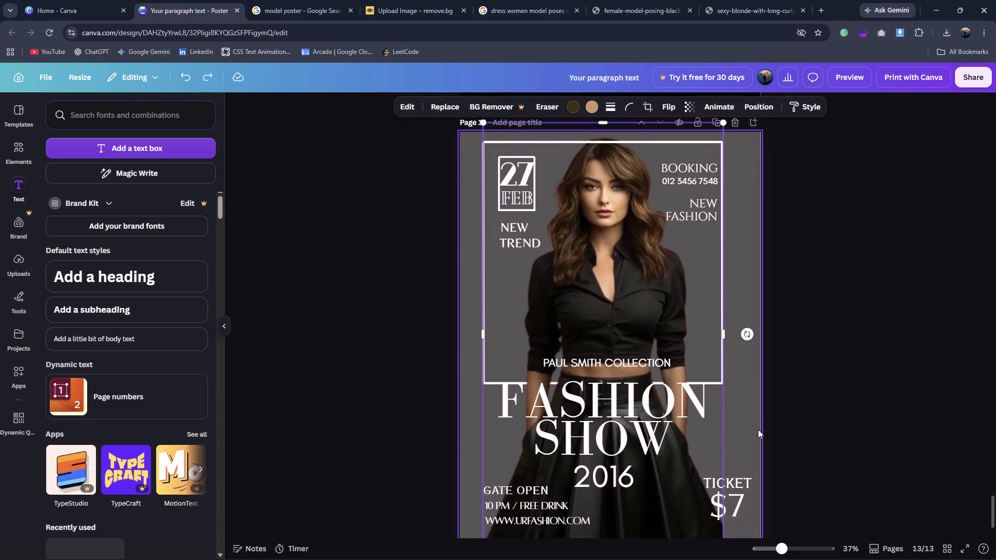
pyautogui.scroll(-3, 758, 429)
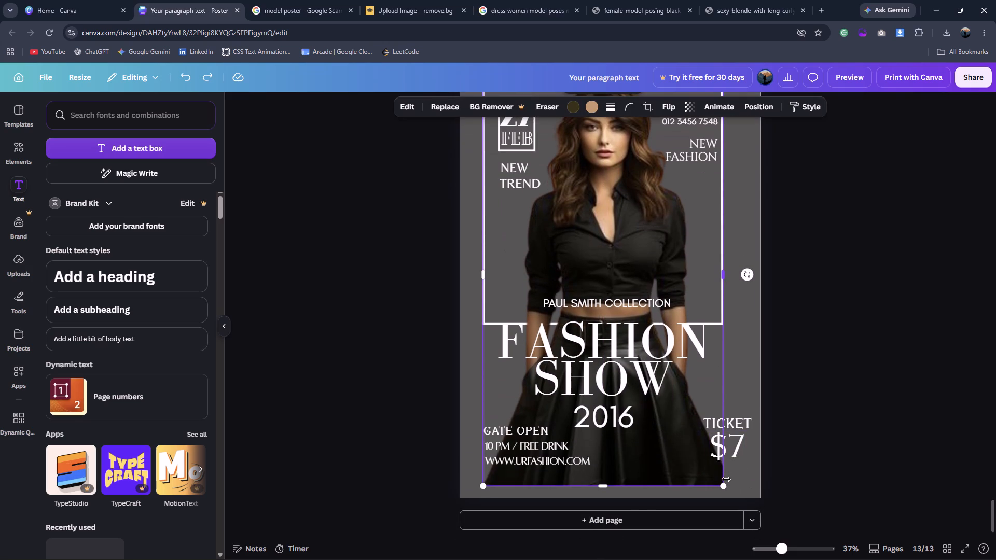
pyautogui.moveTo(726, 484); pyautogui.dragTo(731, 496)
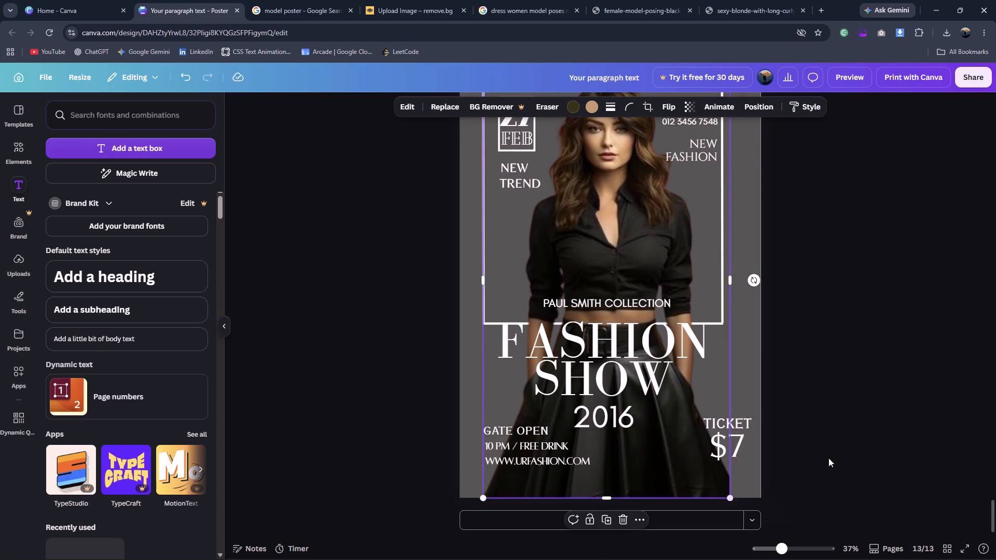
pyautogui.scroll(1, 852, 452)
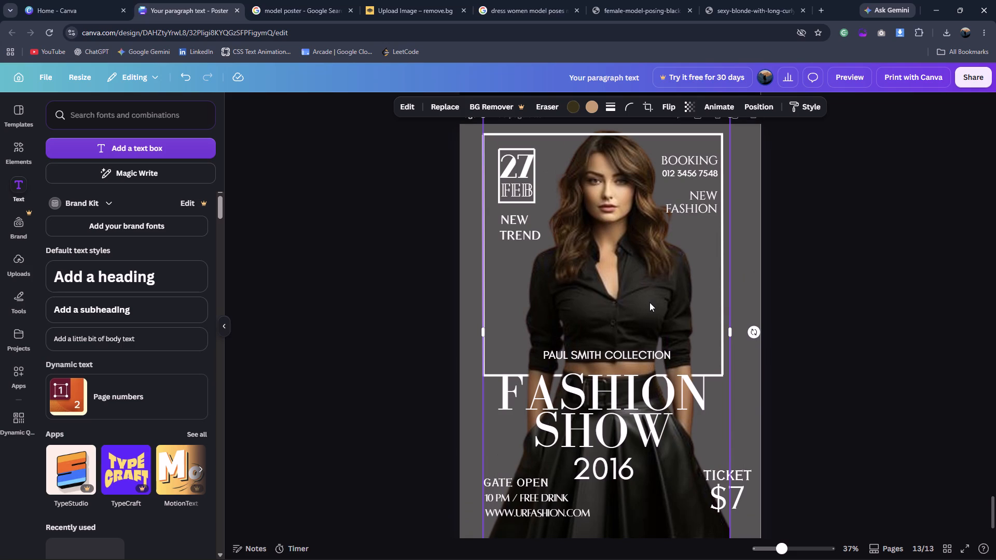
pyautogui.moveTo(649, 302); pyautogui.dragTo(647, 293)
pyautogui.scroll(-3, 663, 330)
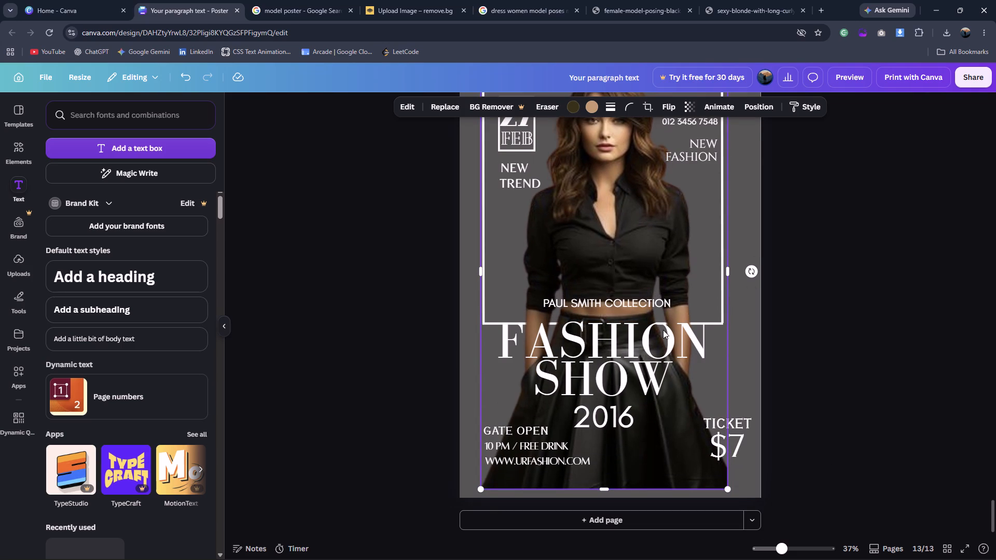
pyautogui.moveTo(726, 491); pyautogui.dragTo(729, 498)
pyautogui.scroll(2, 800, 396)
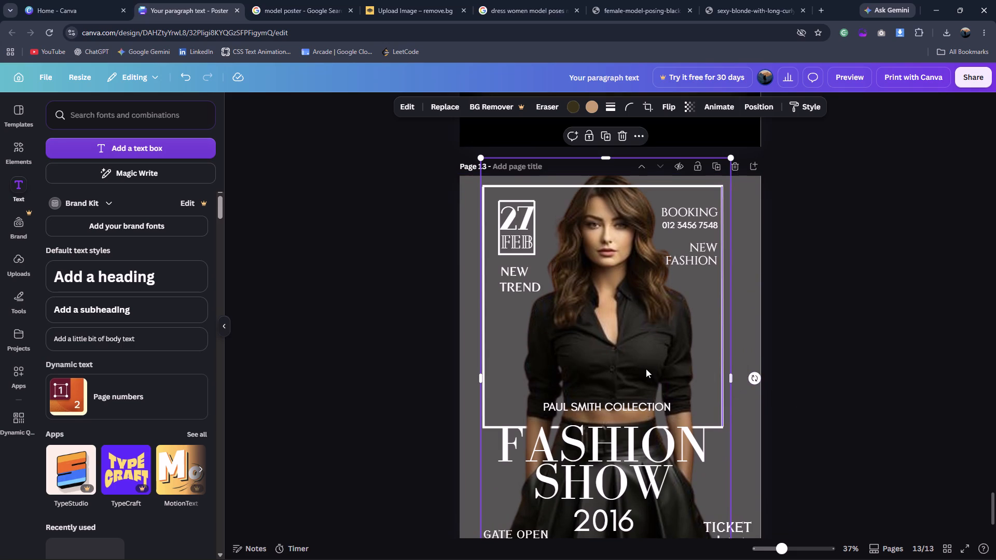
pyautogui.click(646, 369)
pyautogui.click(840, 370)
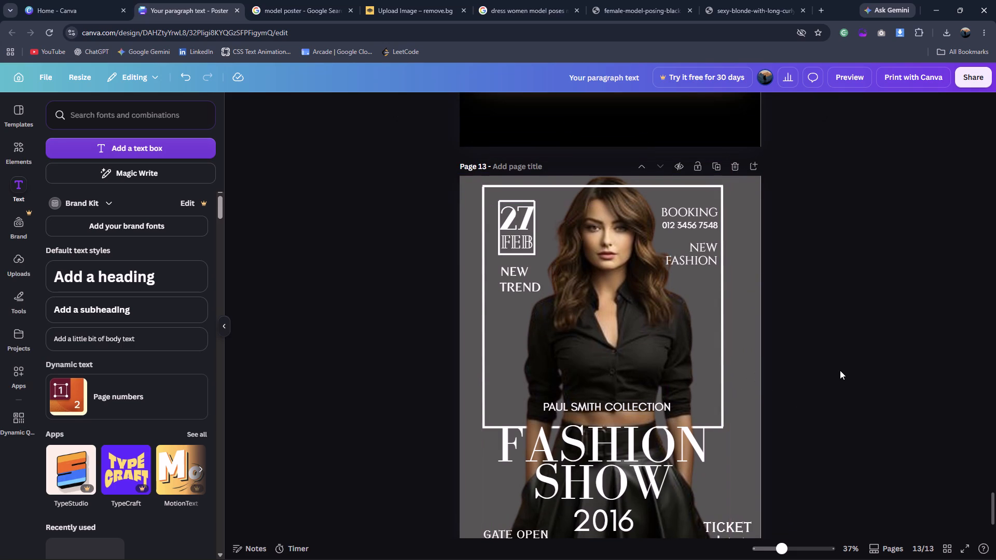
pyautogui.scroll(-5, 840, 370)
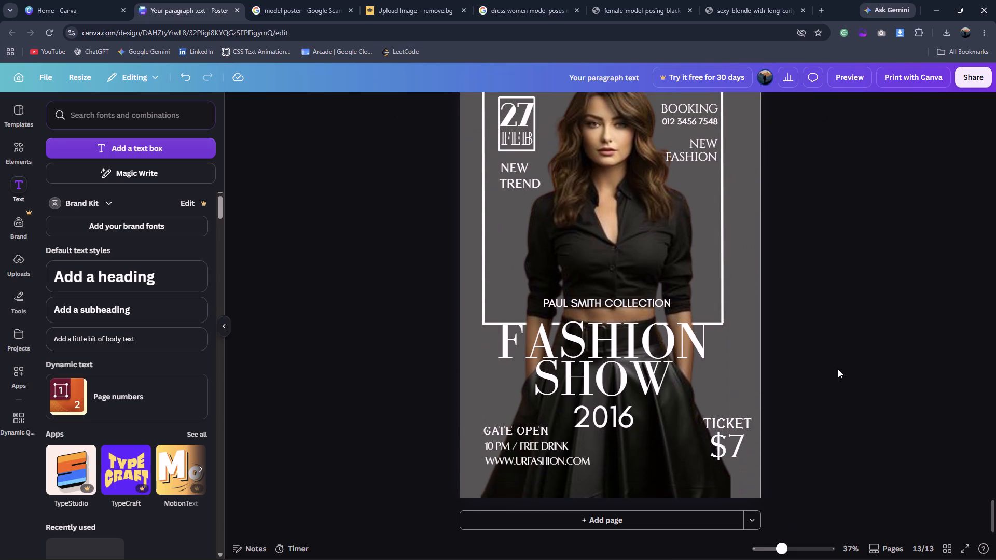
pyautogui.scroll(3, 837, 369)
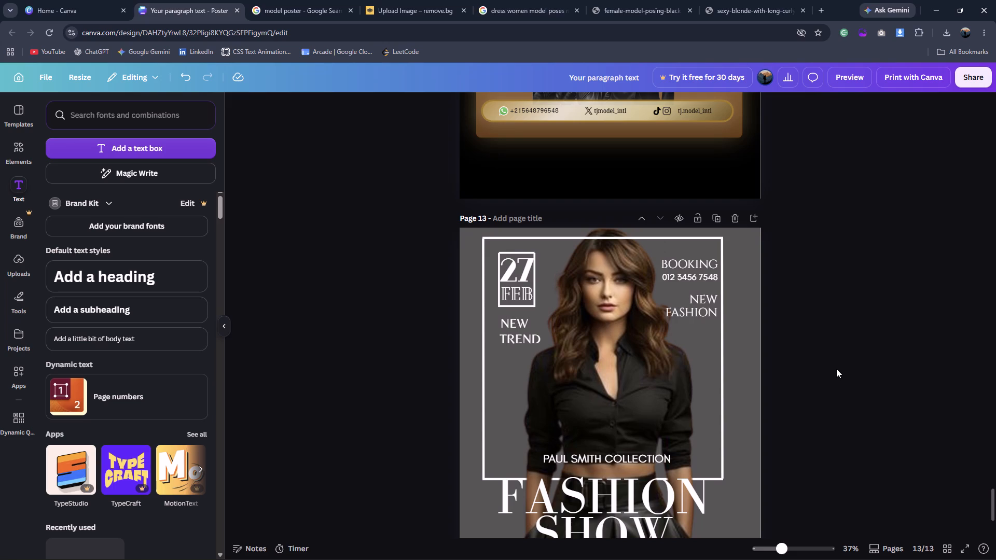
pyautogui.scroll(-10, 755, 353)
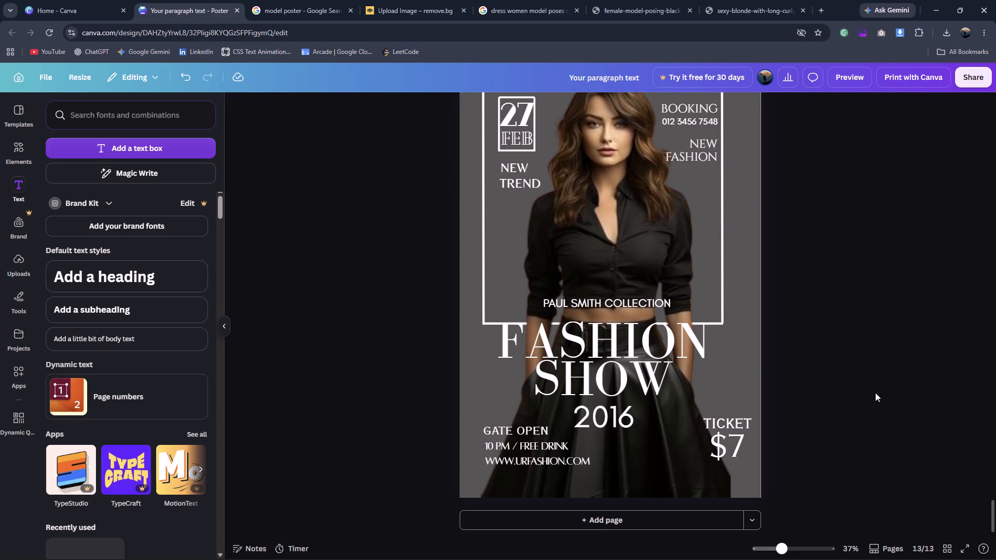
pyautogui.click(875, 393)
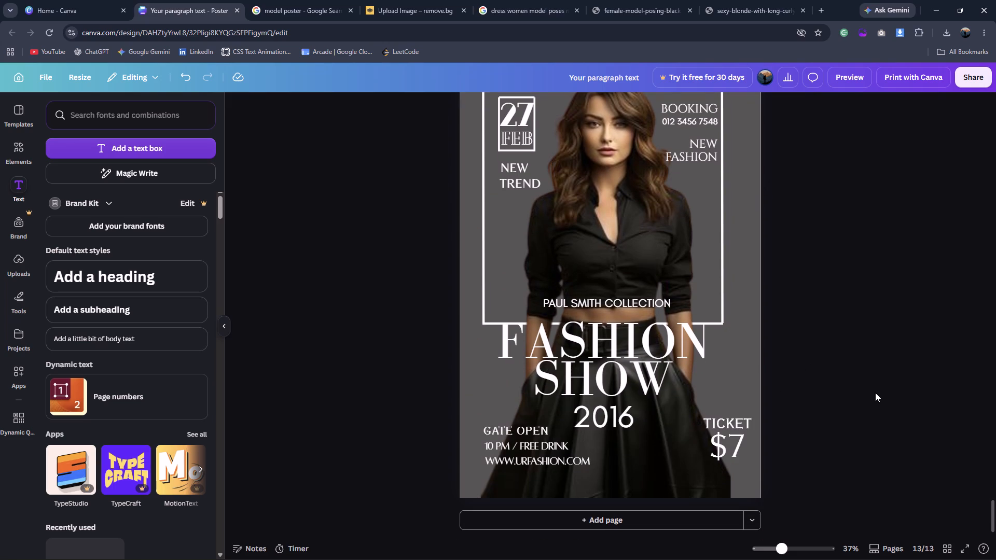
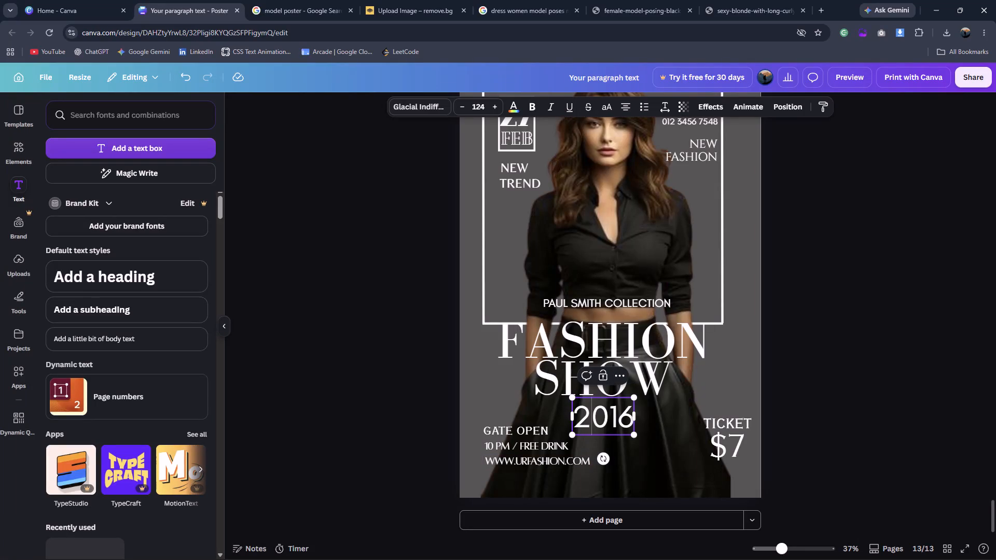
# Change the year below the Fashion Show title to 2008.
pyautogui.doubleClick(593, 430)
pyautogui.write('200')
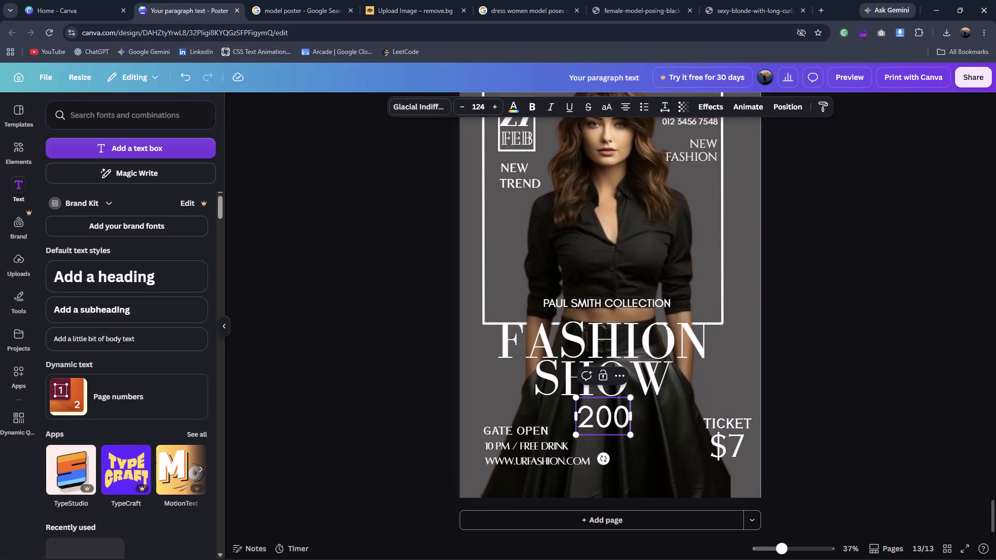
pyautogui.press('8')
pyautogui.click(995, 351)
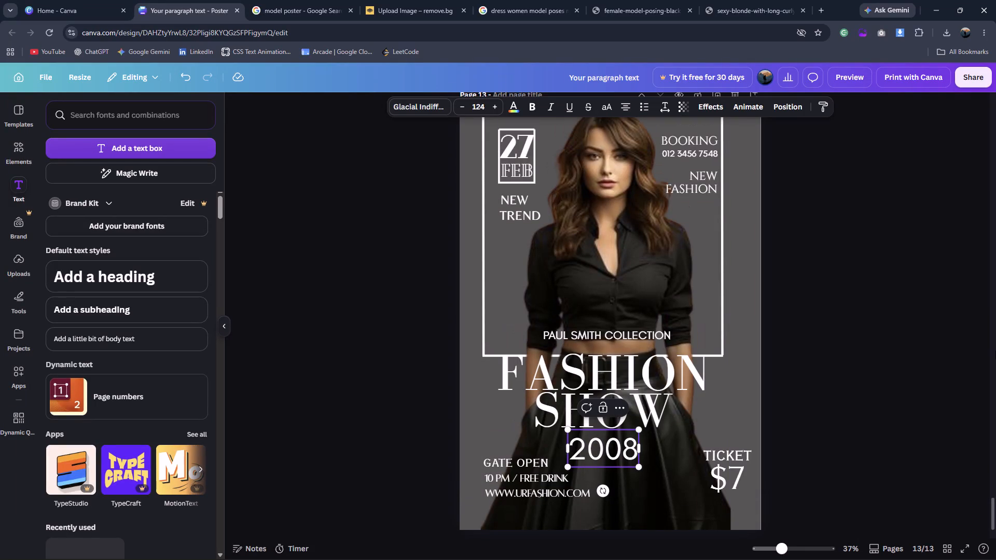
pyautogui.click(979, 351)
pyautogui.scroll(-4, 926, 366)
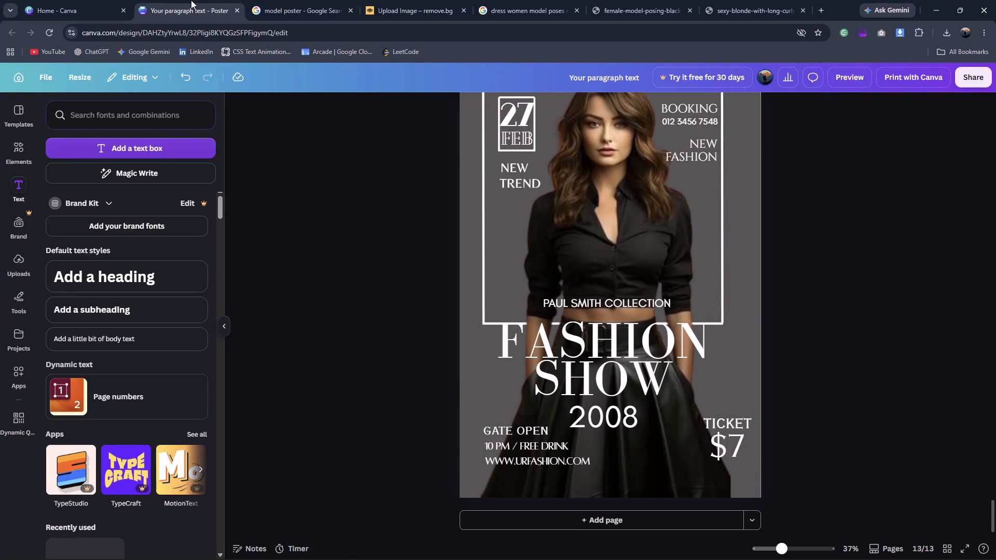
# View the reference Fashion Show poster in the model poster image results.
pyautogui.click(259, 0)
pyautogui.scroll(4, 464, 294)
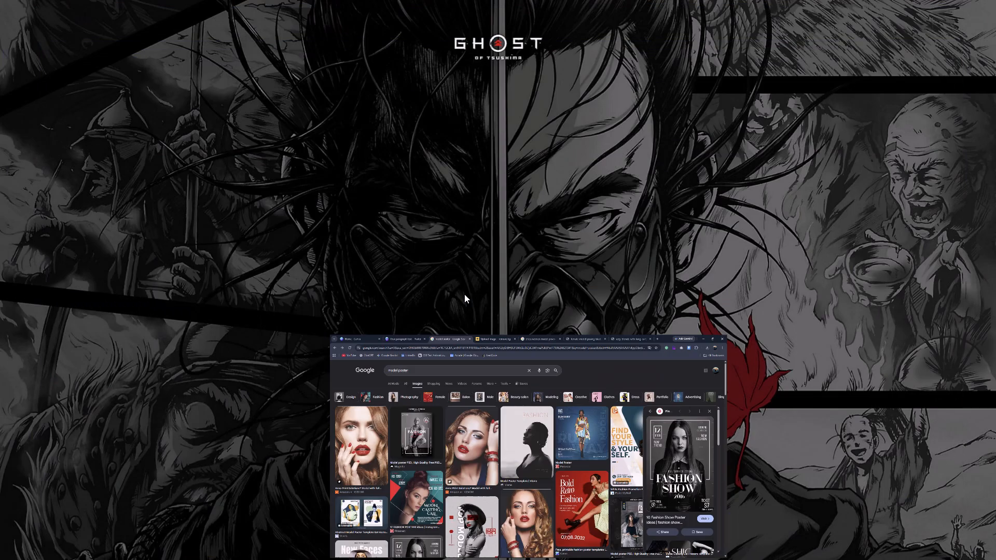
# Find the Kuro app on the computer and launch it.
pyautogui.write('KURO')
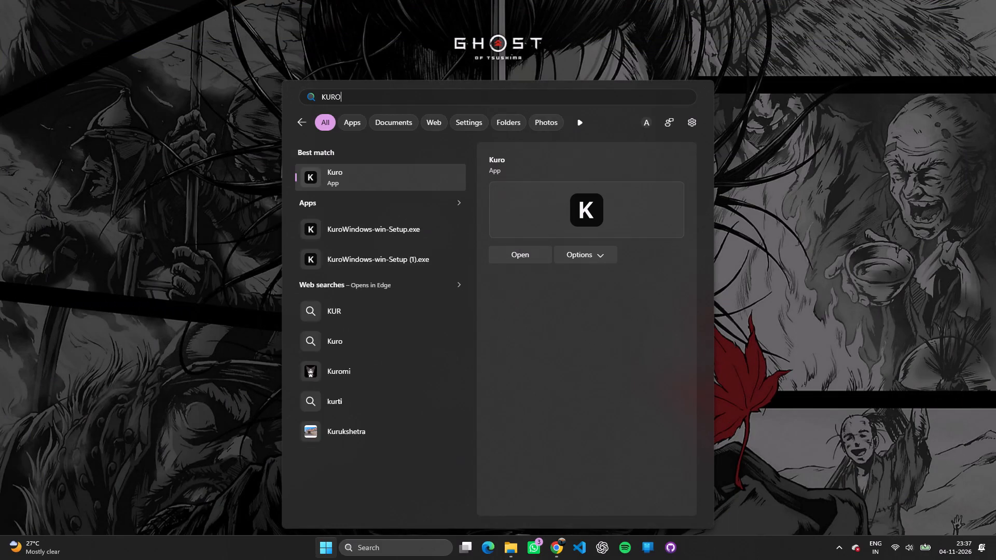
pyautogui.press('Return')
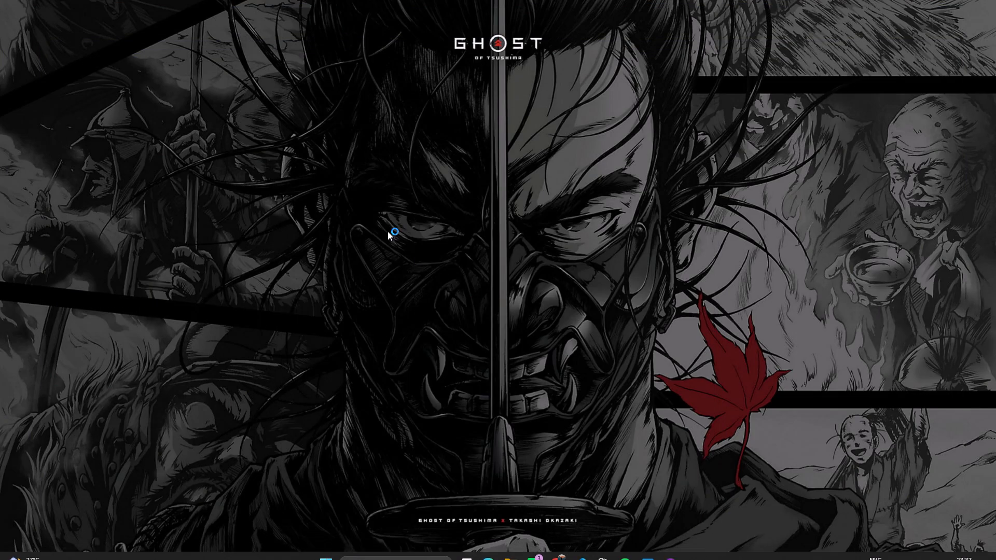